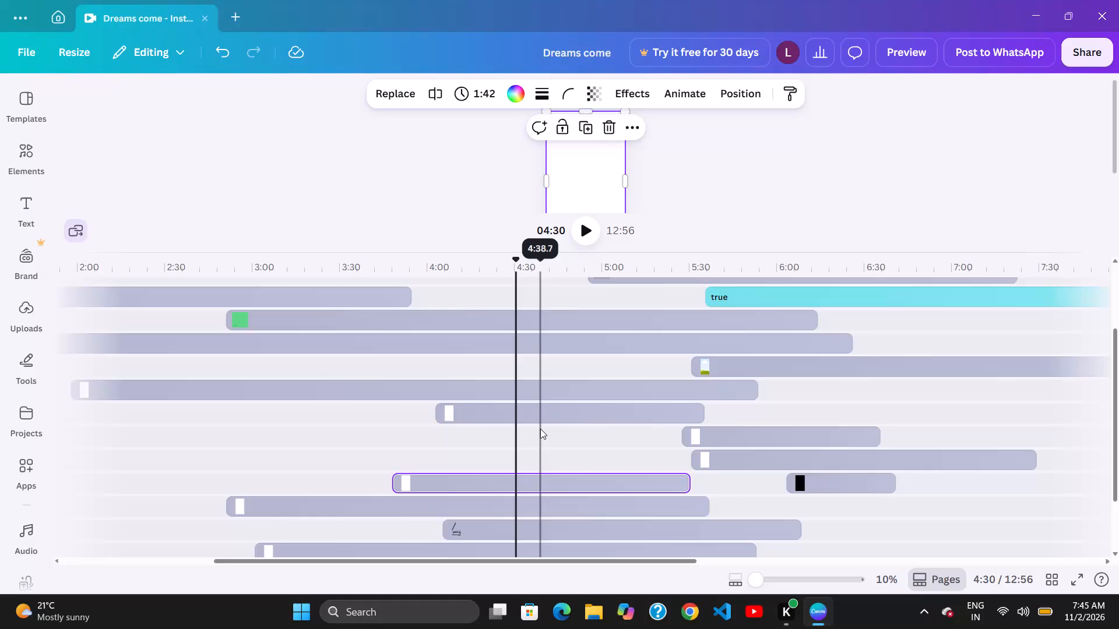
Move the green element's clip earlier on its track so it starts at about 2:34.
drag(505, 450, 518, 431)
drag(614, 356, 597, 367)
drag(744, 314, 692, 338)
drag(560, 394, 567, 391)
drag(708, 332, 561, 397)
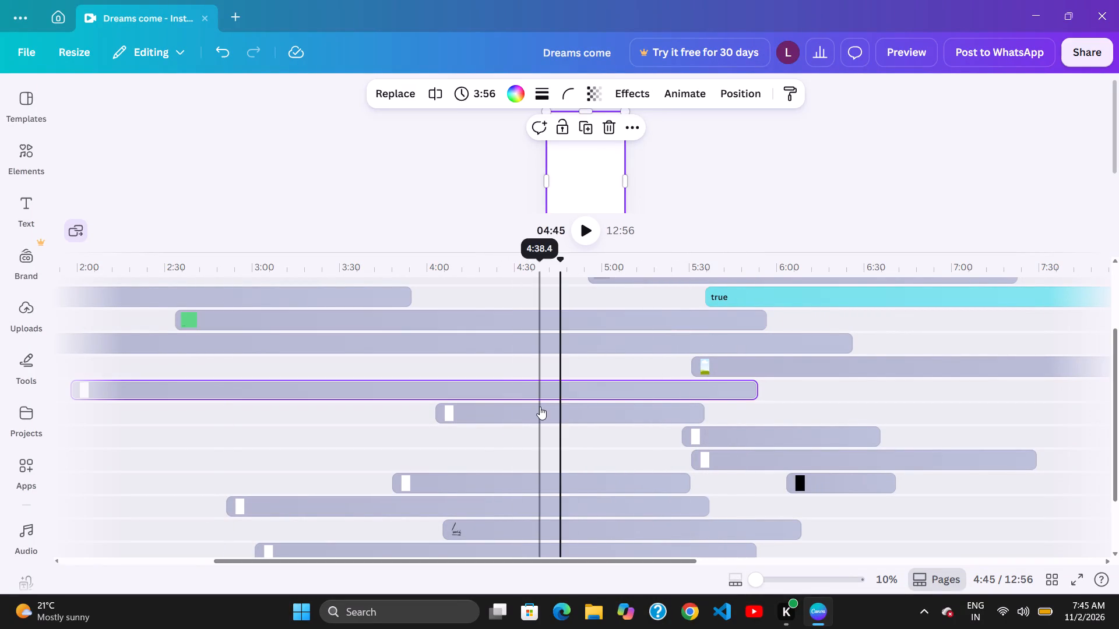
Move the 1:32 white clip to the track above the long 3:56 clip, starting at about 4:21.
drag(541, 408, 603, 390)
click(552, 402)
drag(633, 385, 617, 389)
click(523, 415)
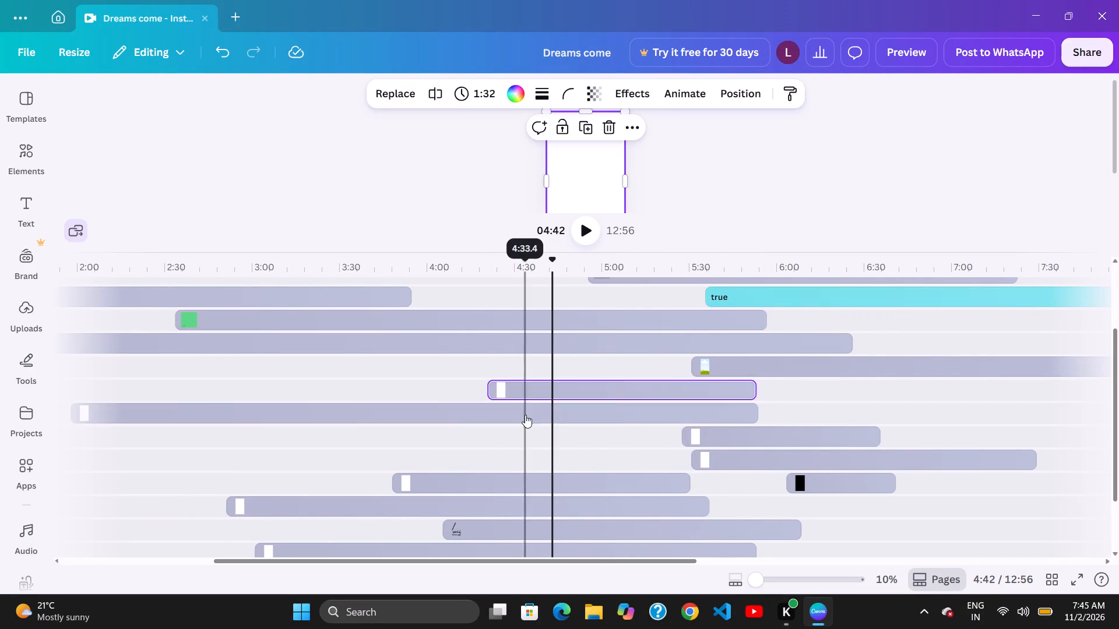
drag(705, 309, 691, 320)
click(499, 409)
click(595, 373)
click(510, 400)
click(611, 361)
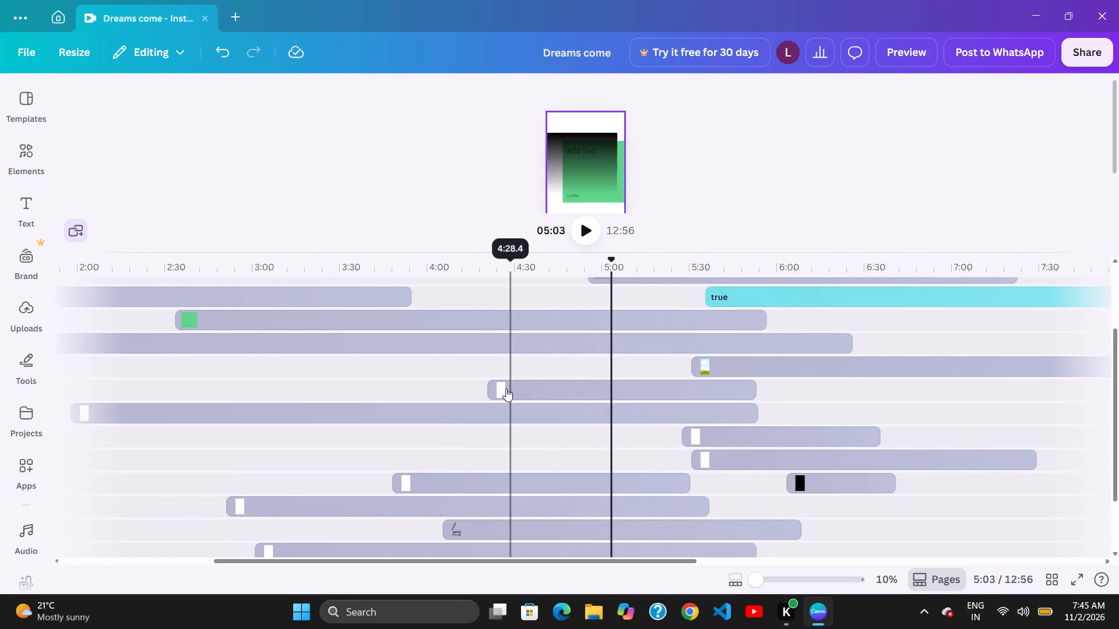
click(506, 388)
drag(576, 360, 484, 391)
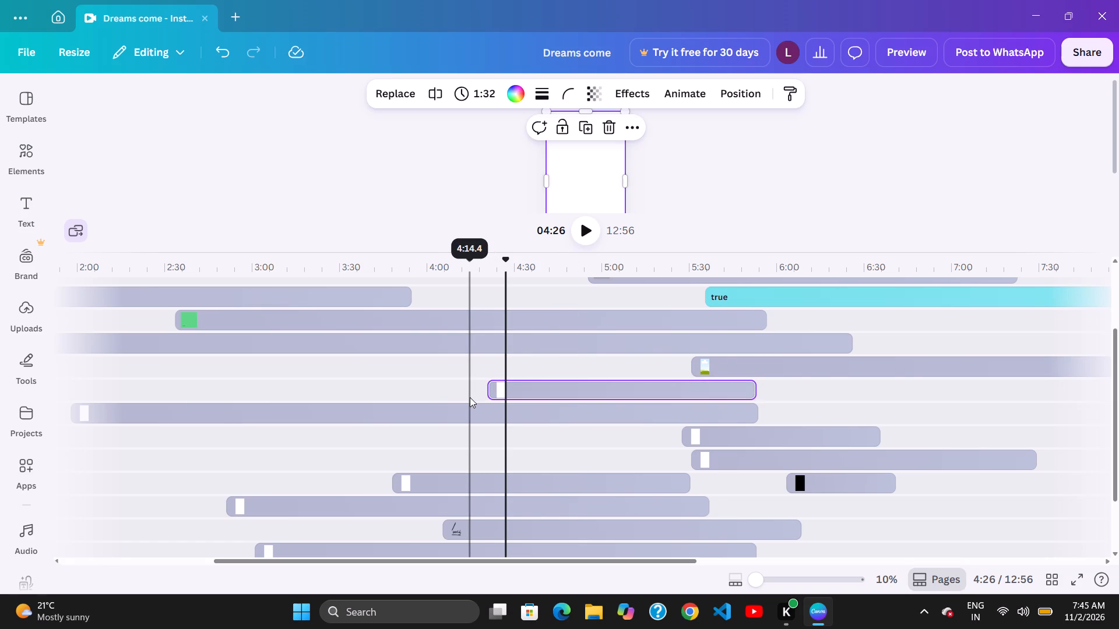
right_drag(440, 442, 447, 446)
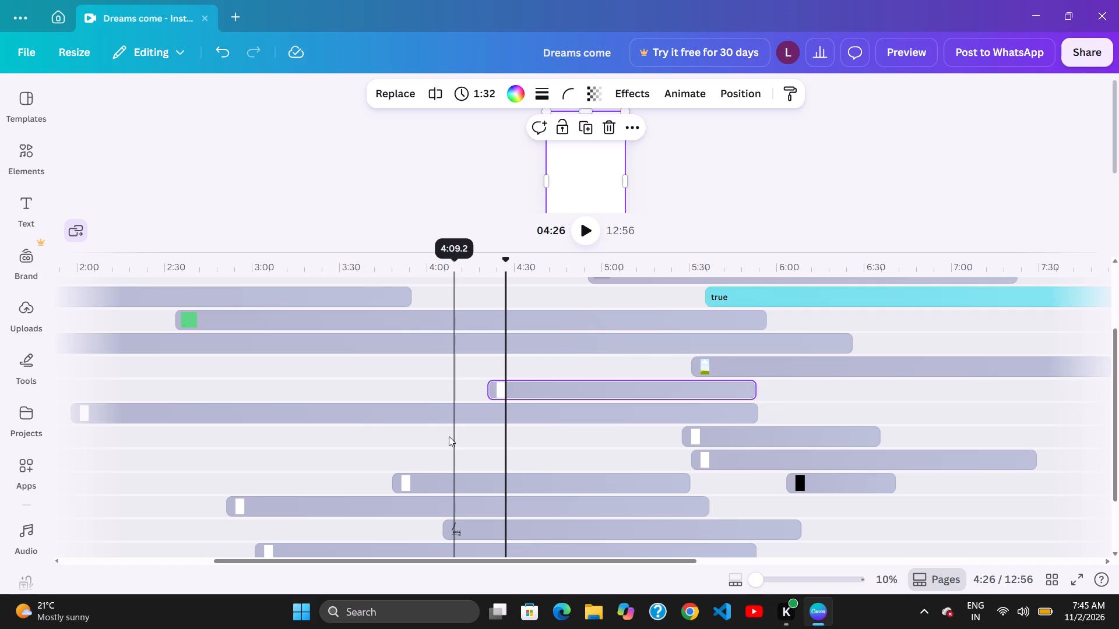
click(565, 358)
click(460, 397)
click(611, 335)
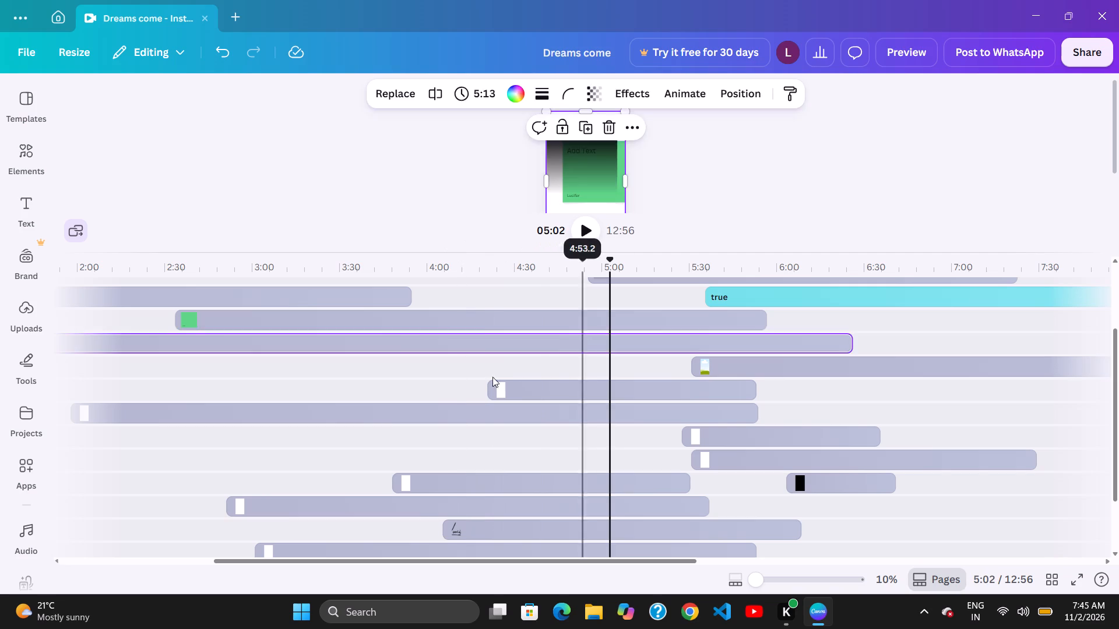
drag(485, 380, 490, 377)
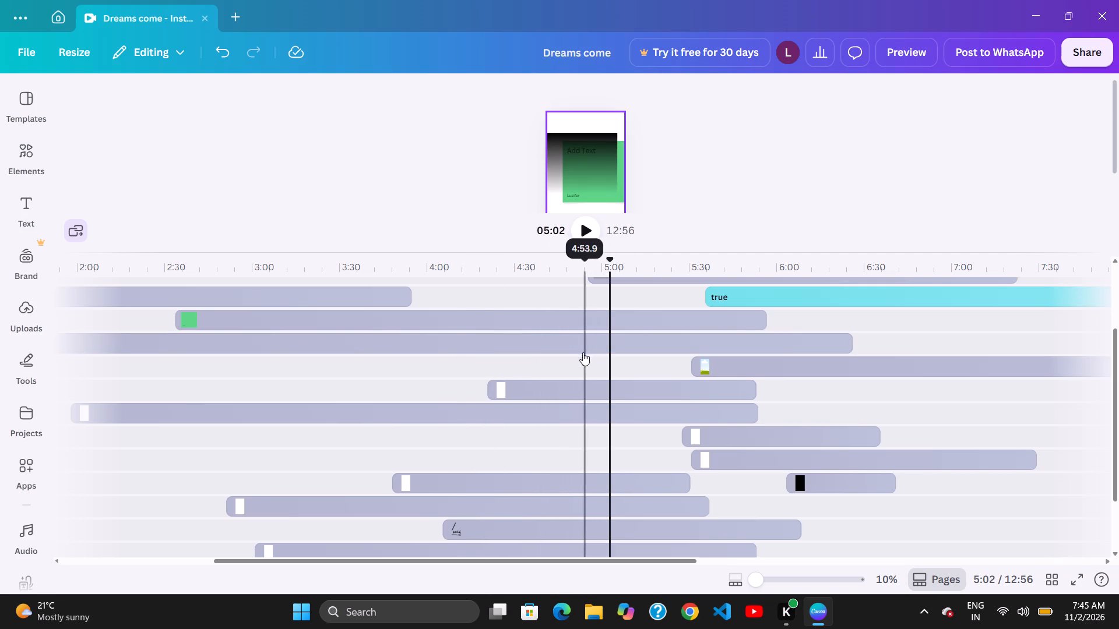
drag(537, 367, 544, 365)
Shift the long 5:13 clip below the green one earlier so it ends at about 5:53, aligned with the 1:32 clip.
click(553, 354)
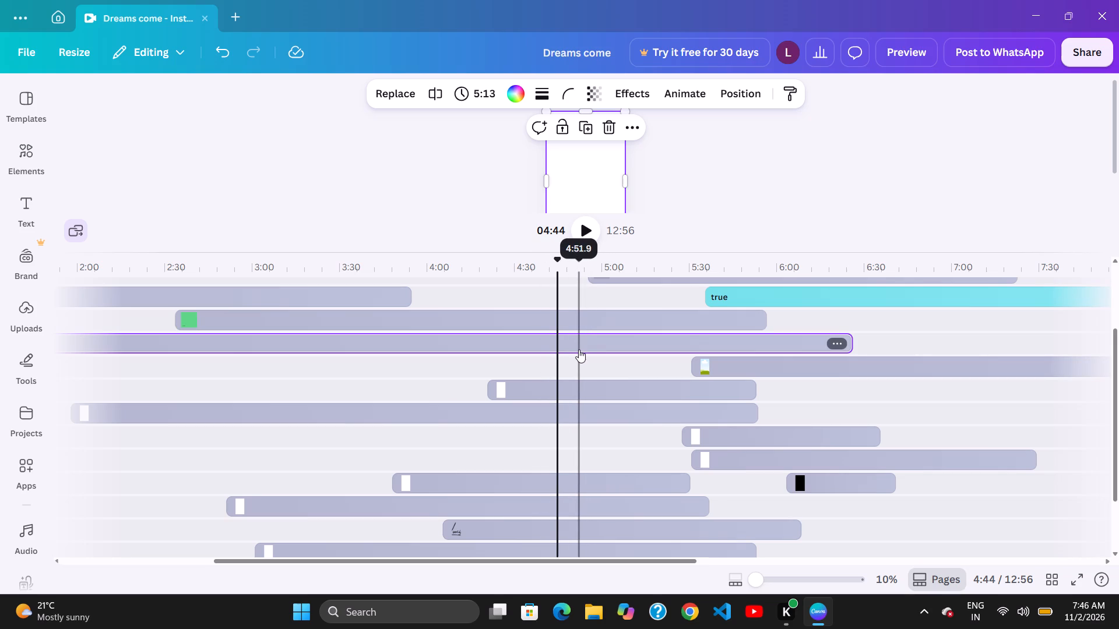
drag(611, 344, 598, 348)
drag(568, 351, 574, 351)
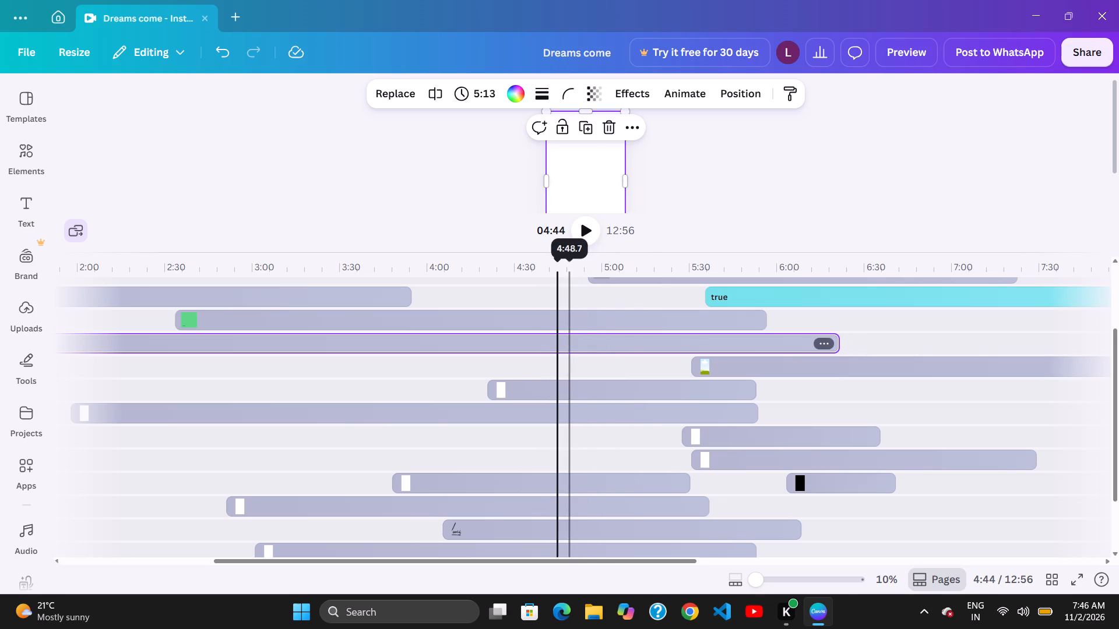
drag(574, 351, 578, 351)
click(636, 340)
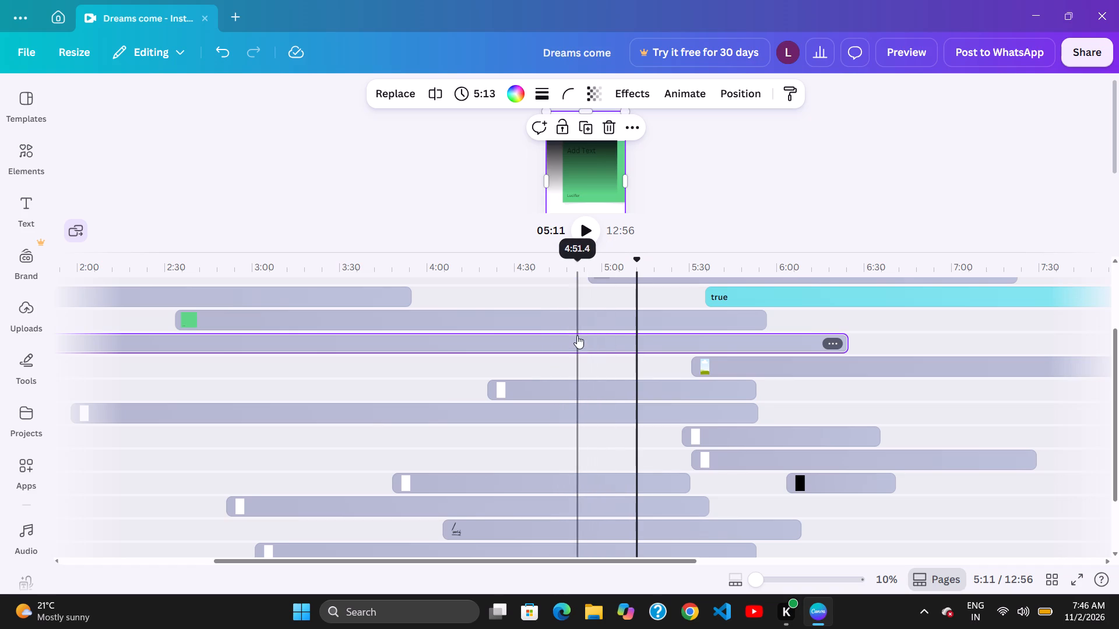
drag(581, 354, 588, 353)
drag(640, 342, 627, 345)
drag(561, 361, 566, 362)
drag(623, 344, 613, 347)
click(552, 361)
drag(613, 348, 594, 353)
click(554, 362)
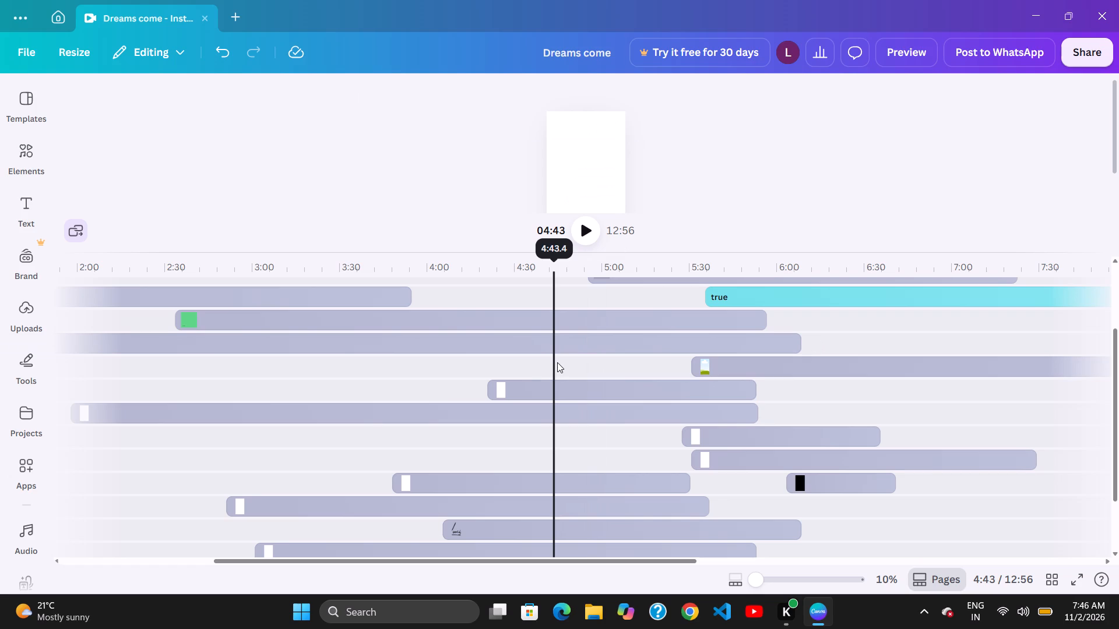
drag(555, 362, 596, 358)
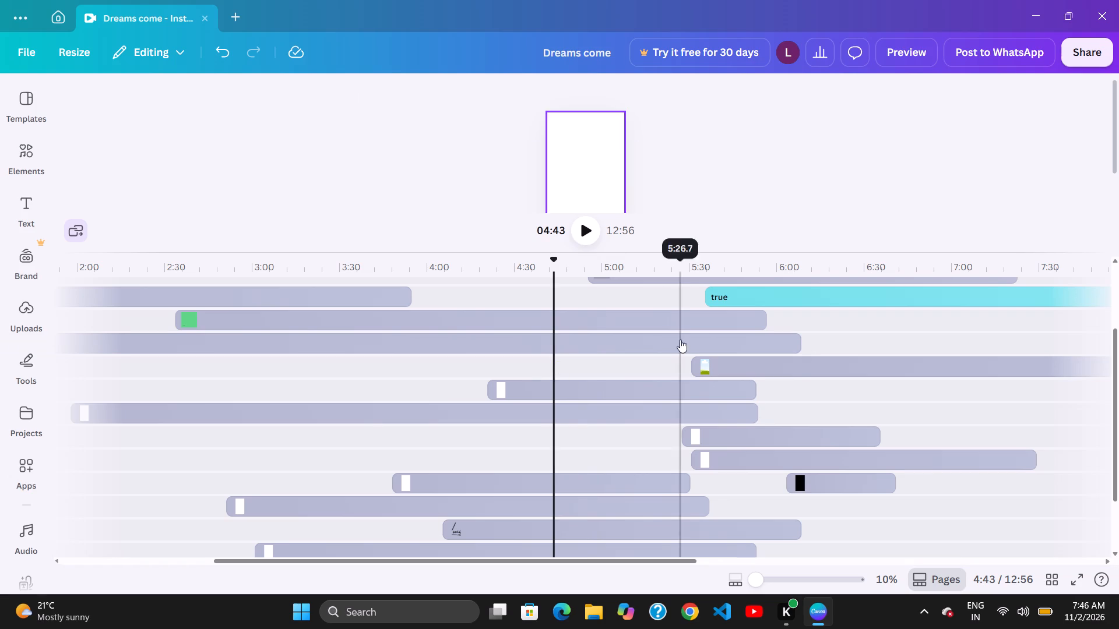
drag(680, 340, 656, 347)
click(587, 361)
drag(659, 348, 641, 352)
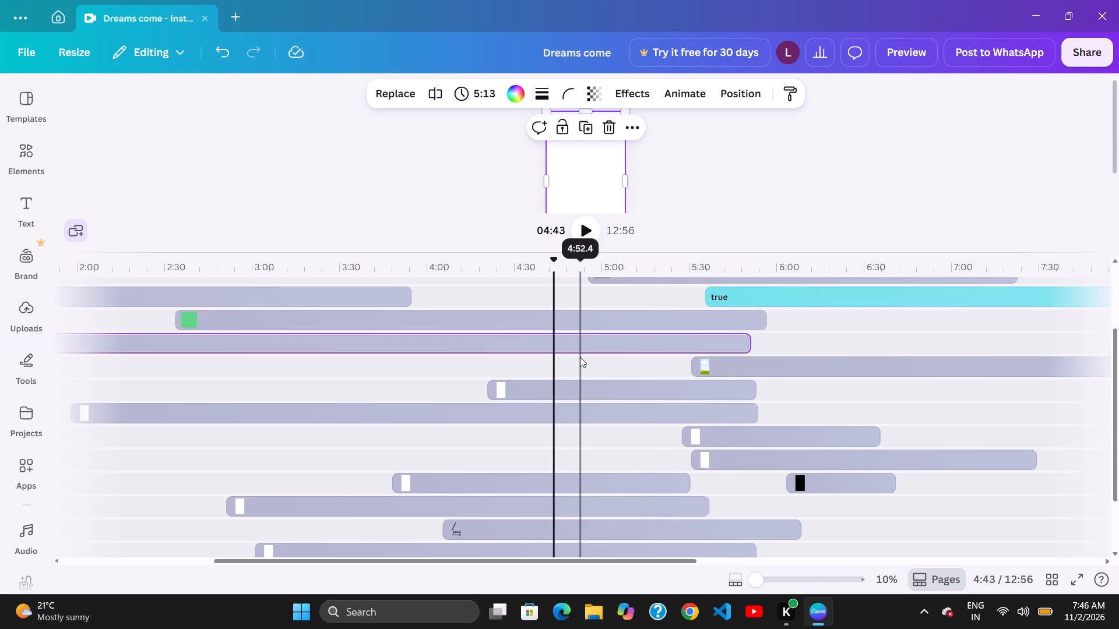
click(618, 348)
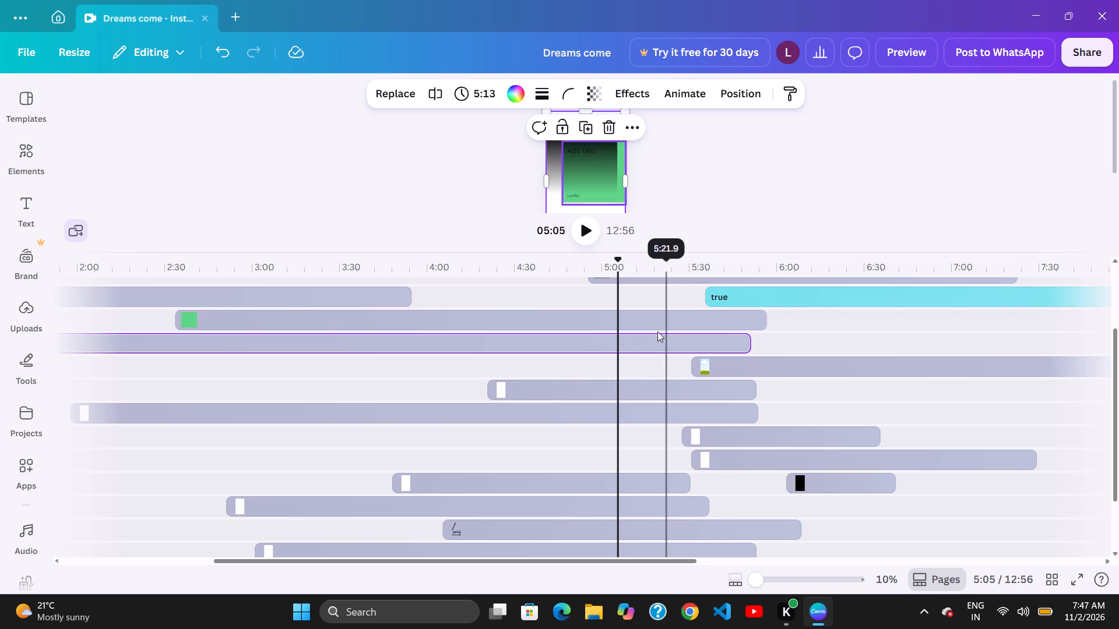
click(618, 348)
drag(674, 341, 681, 341)
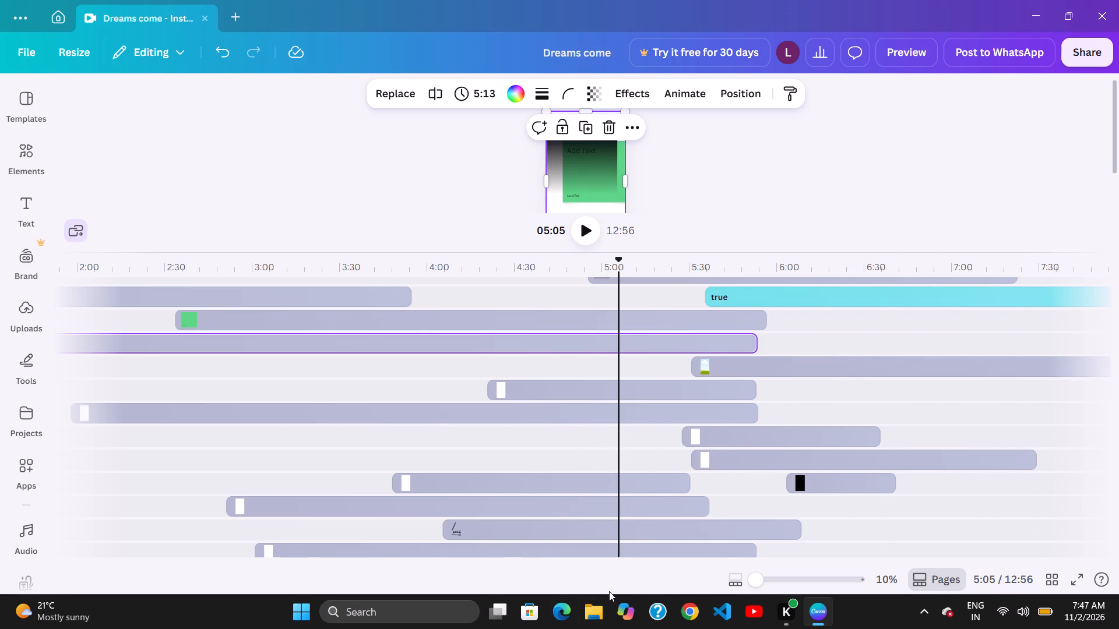
Shift the long 3:56 clip earlier to end at about 5:02, sharing one track with the 1:08 clip.
drag(593, 420, 567, 421)
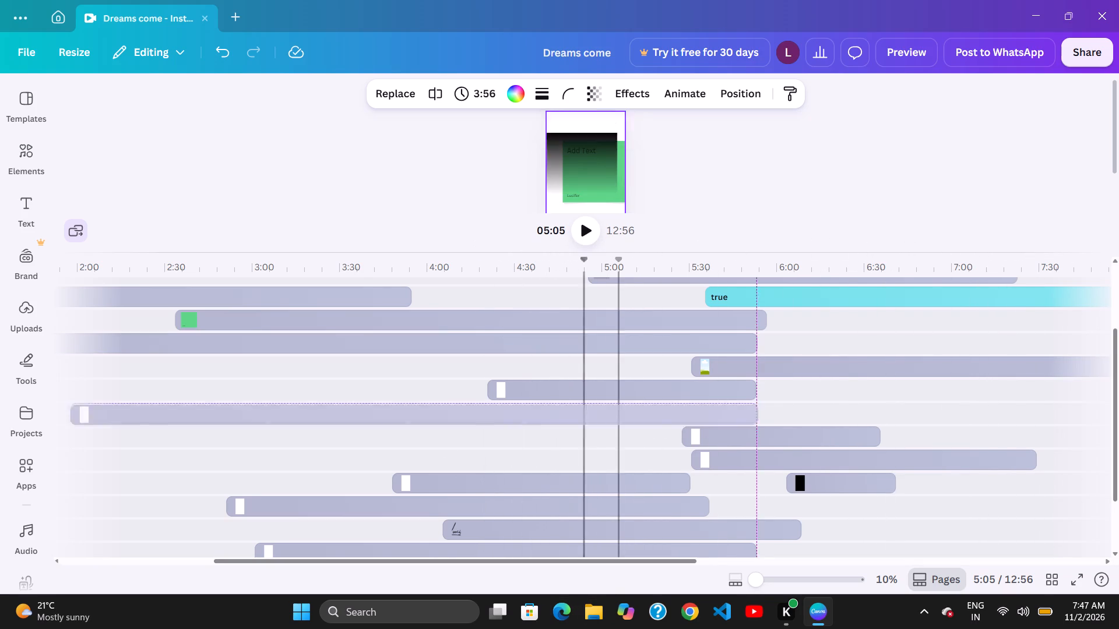
drag(581, 421, 455, 429)
drag(404, 446, 497, 440)
drag(539, 427, 536, 430)
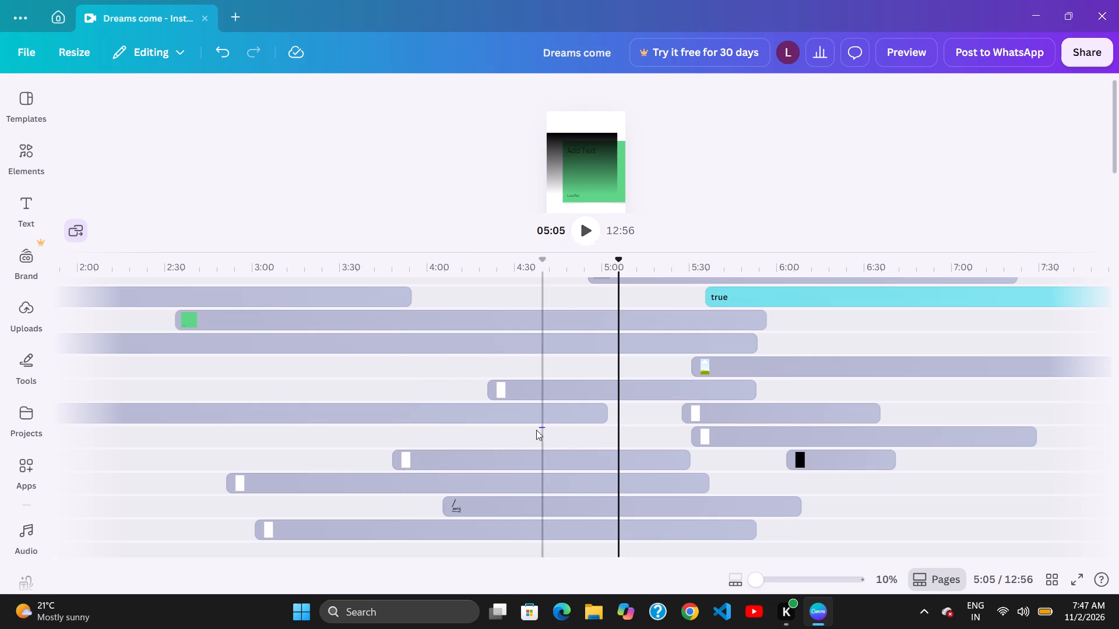
drag(536, 430, 492, 436)
drag(522, 429, 583, 429)
drag(569, 425, 545, 431)
Shift the 1:42 clip to start at about 3:41 and nudge the long white clip on the track below to start at about 2:53.
drag(567, 435, 548, 447)
drag(485, 447, 536, 446)
drag(561, 451, 564, 453)
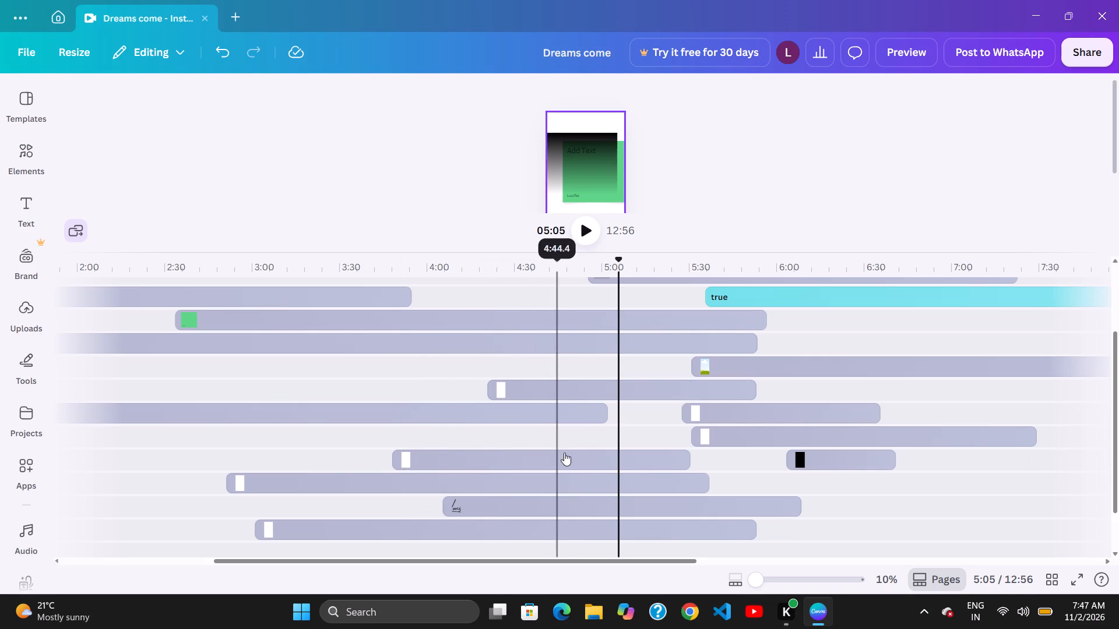
drag(564, 453, 544, 454)
drag(533, 449, 548, 454)
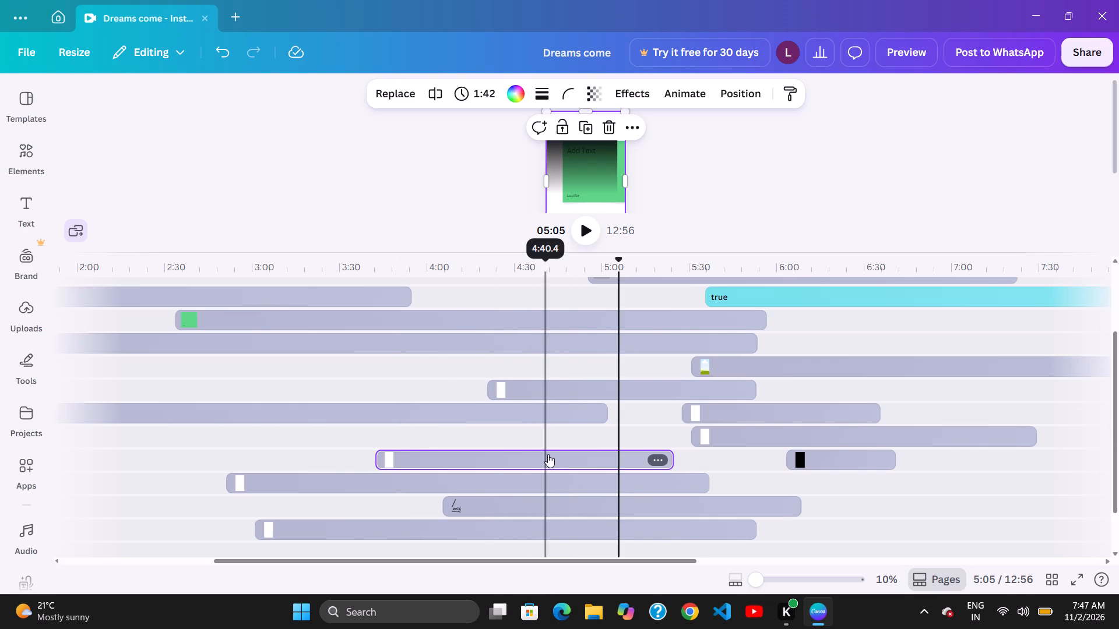
drag(548, 454, 546, 454)
drag(546, 454, 555, 460)
click(555, 464)
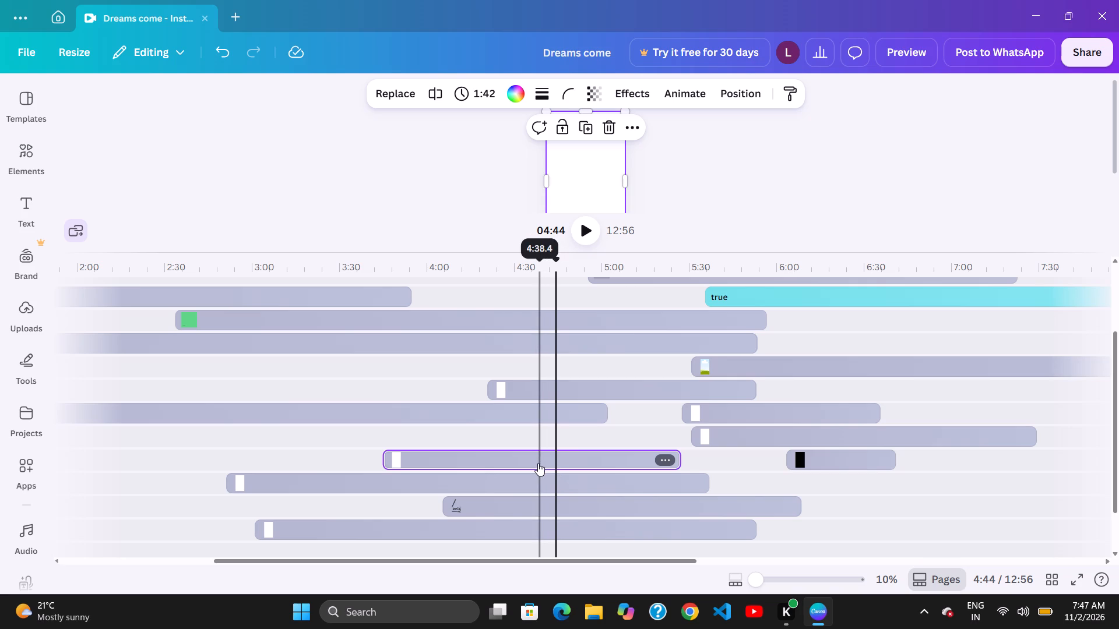
drag(497, 464, 495, 454)
drag(545, 447, 563, 444)
drag(505, 480, 511, 478)
drag(555, 448, 547, 450)
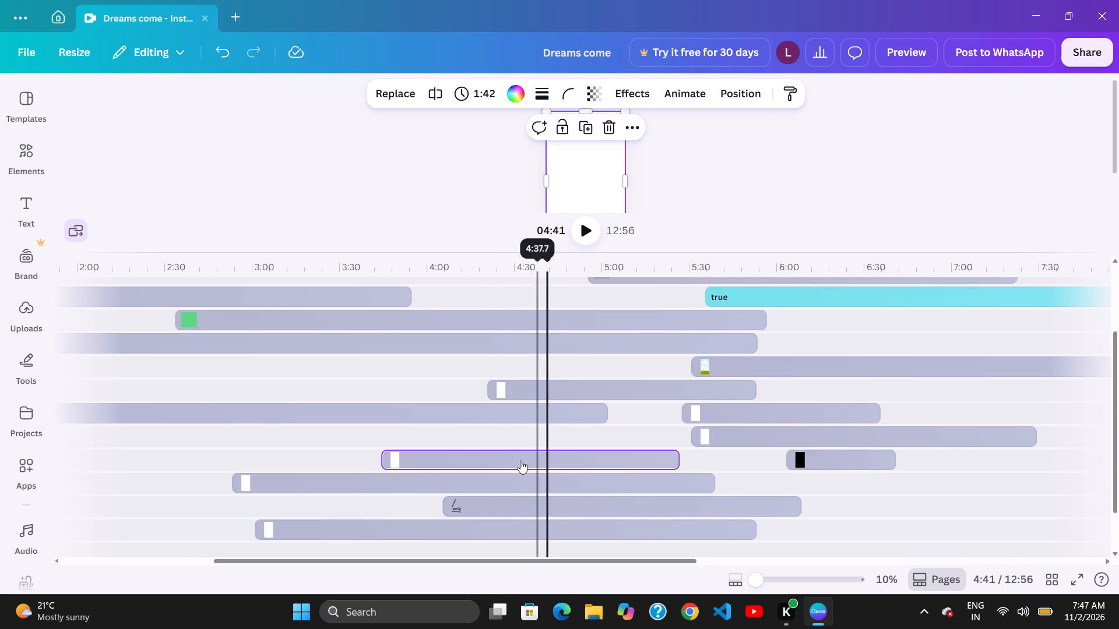
click(519, 461)
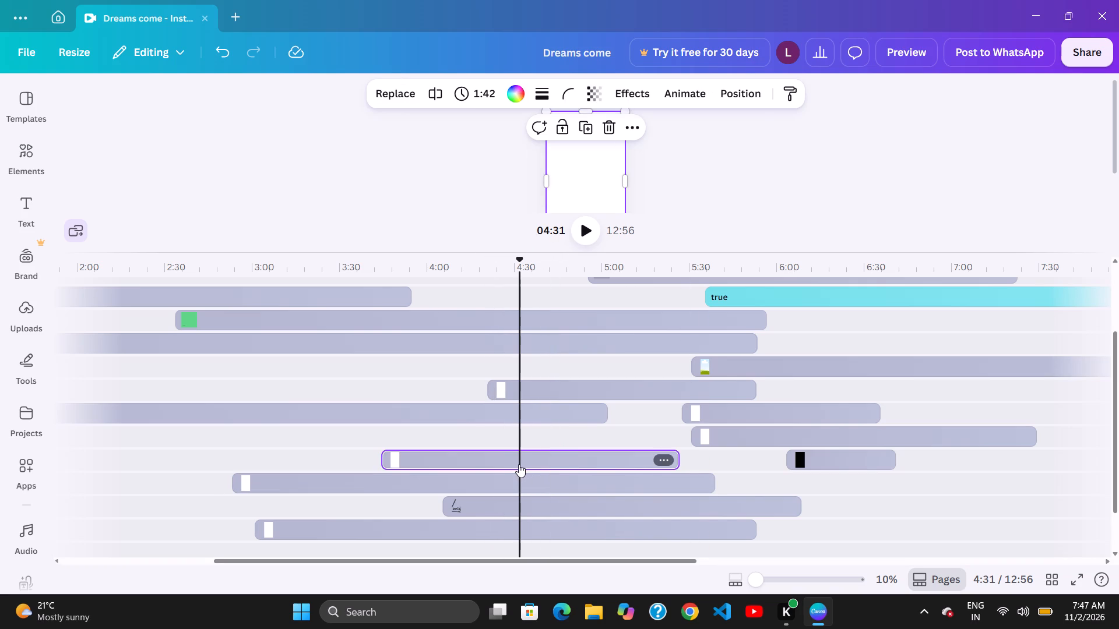
drag(510, 469, 516, 468)
click(531, 456)
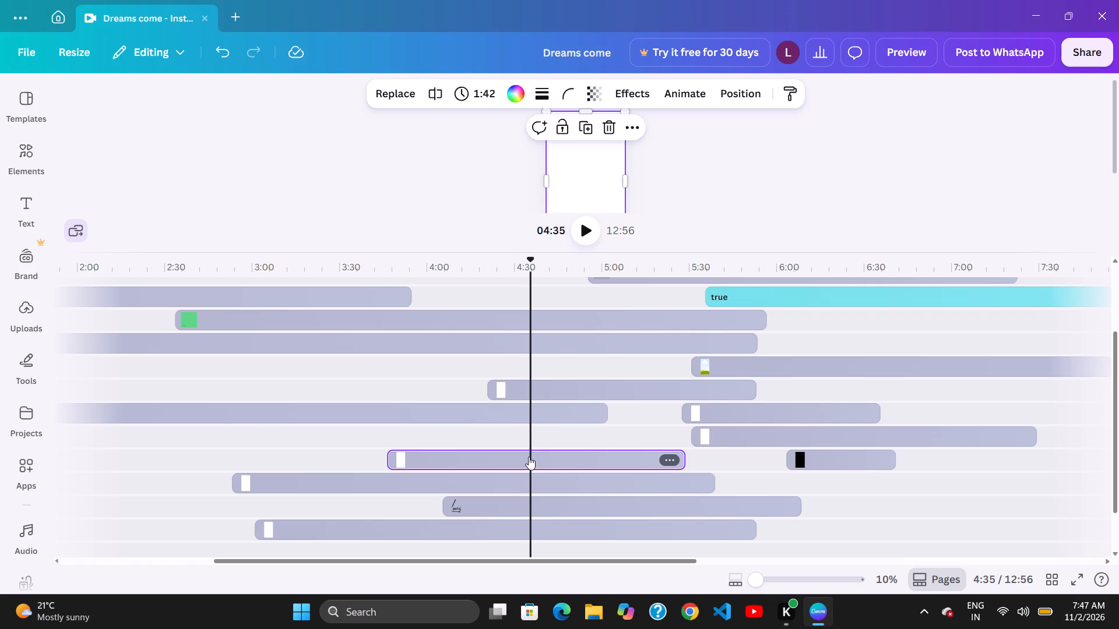
drag(540, 461, 525, 455)
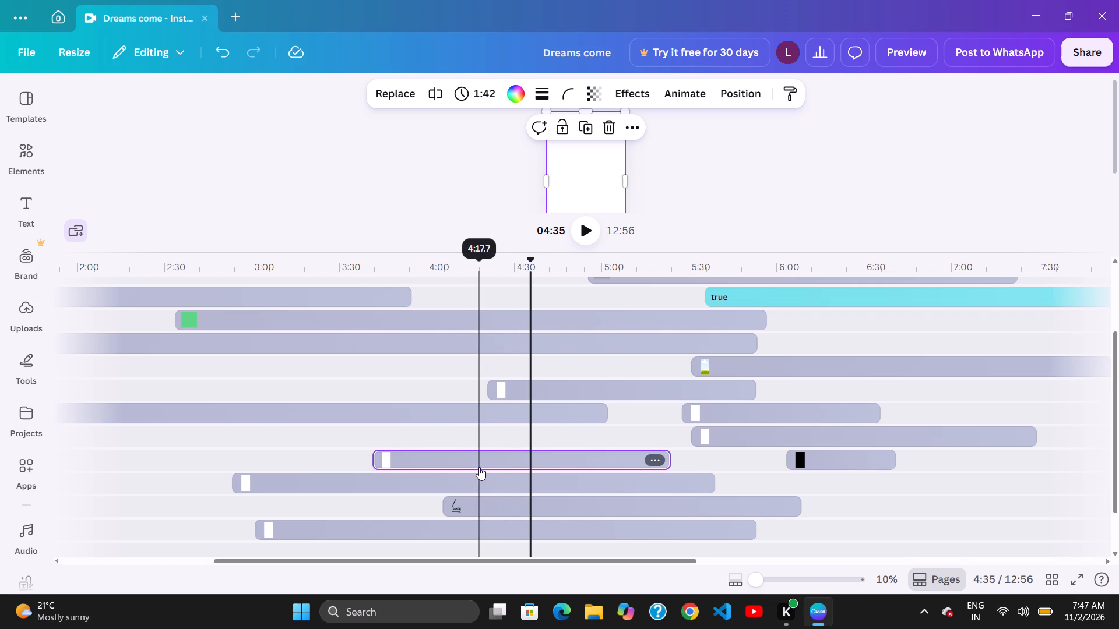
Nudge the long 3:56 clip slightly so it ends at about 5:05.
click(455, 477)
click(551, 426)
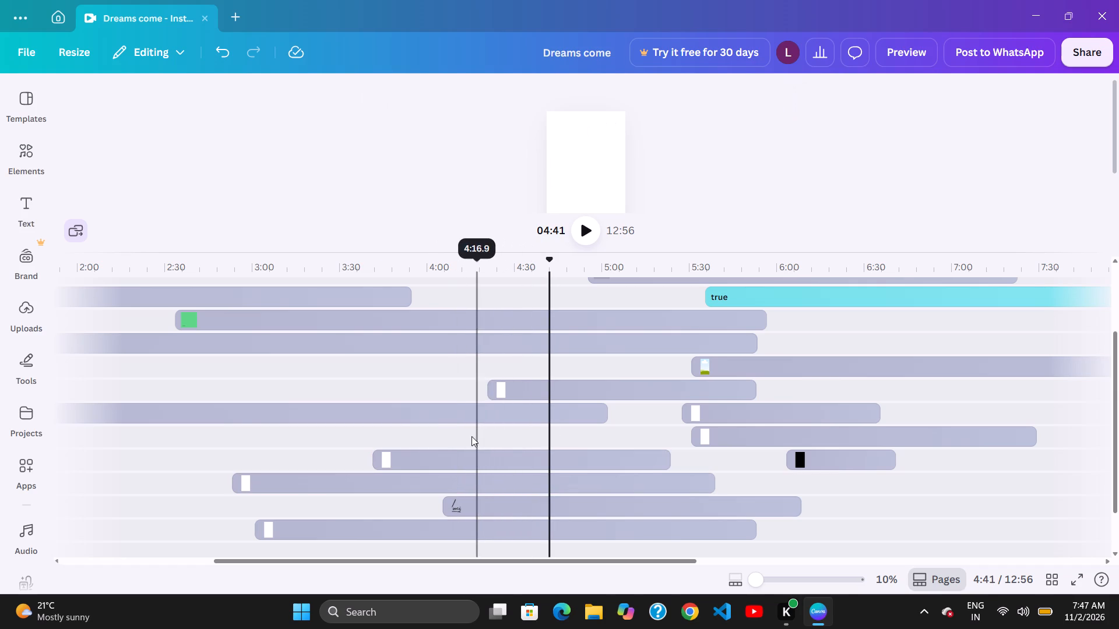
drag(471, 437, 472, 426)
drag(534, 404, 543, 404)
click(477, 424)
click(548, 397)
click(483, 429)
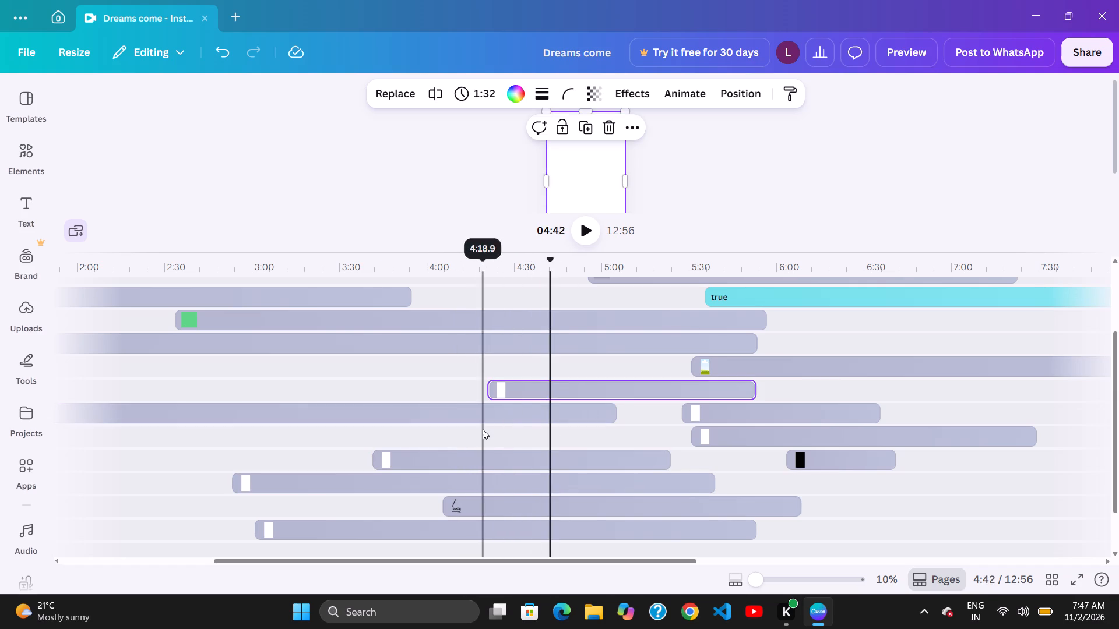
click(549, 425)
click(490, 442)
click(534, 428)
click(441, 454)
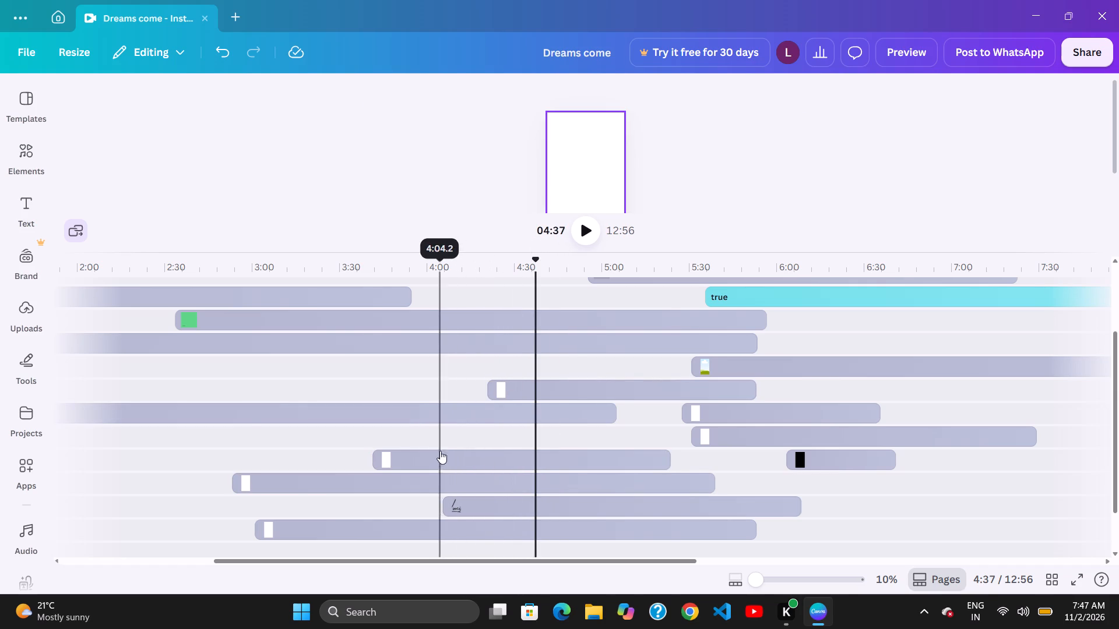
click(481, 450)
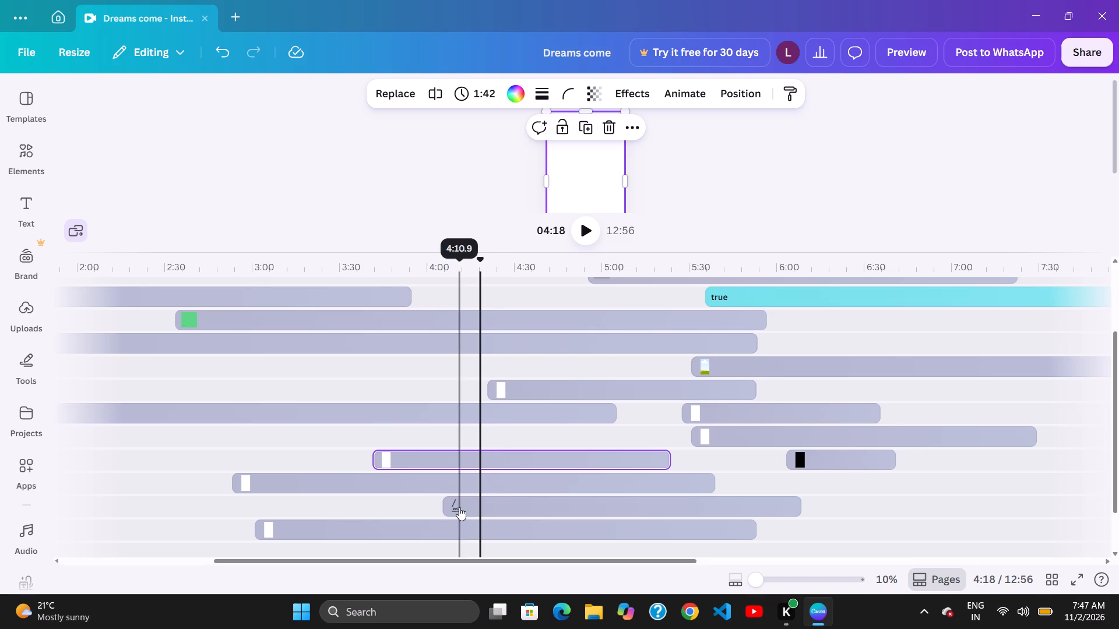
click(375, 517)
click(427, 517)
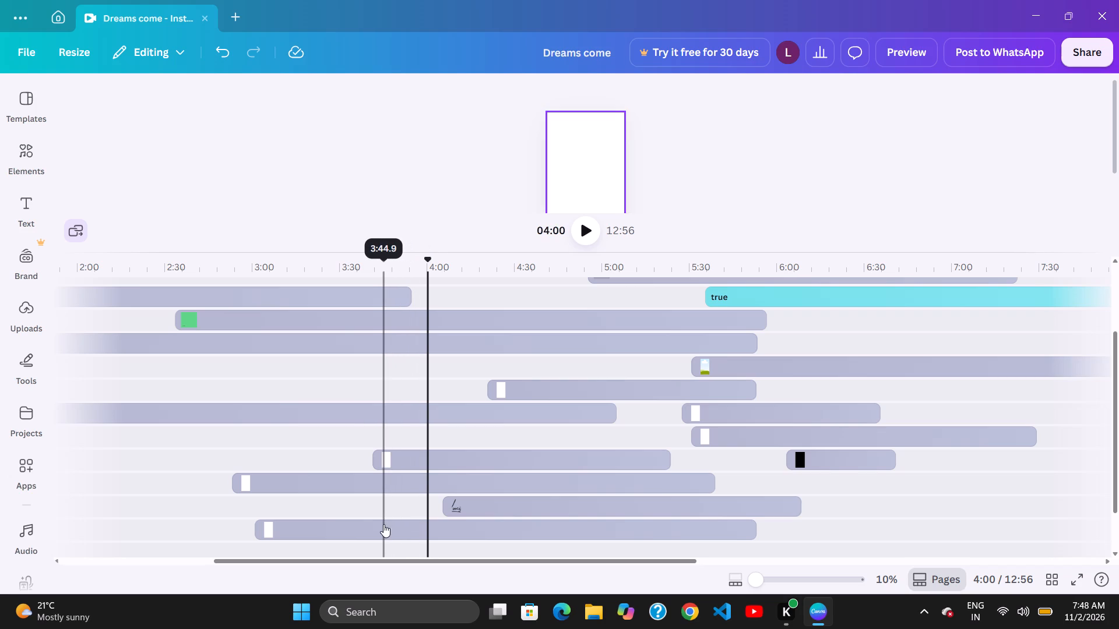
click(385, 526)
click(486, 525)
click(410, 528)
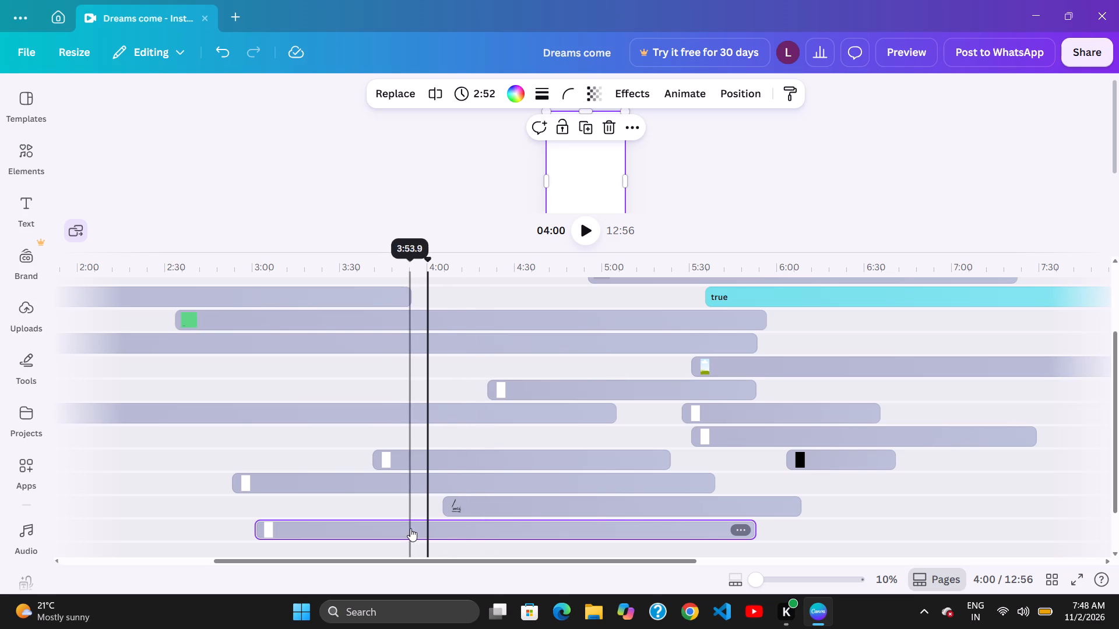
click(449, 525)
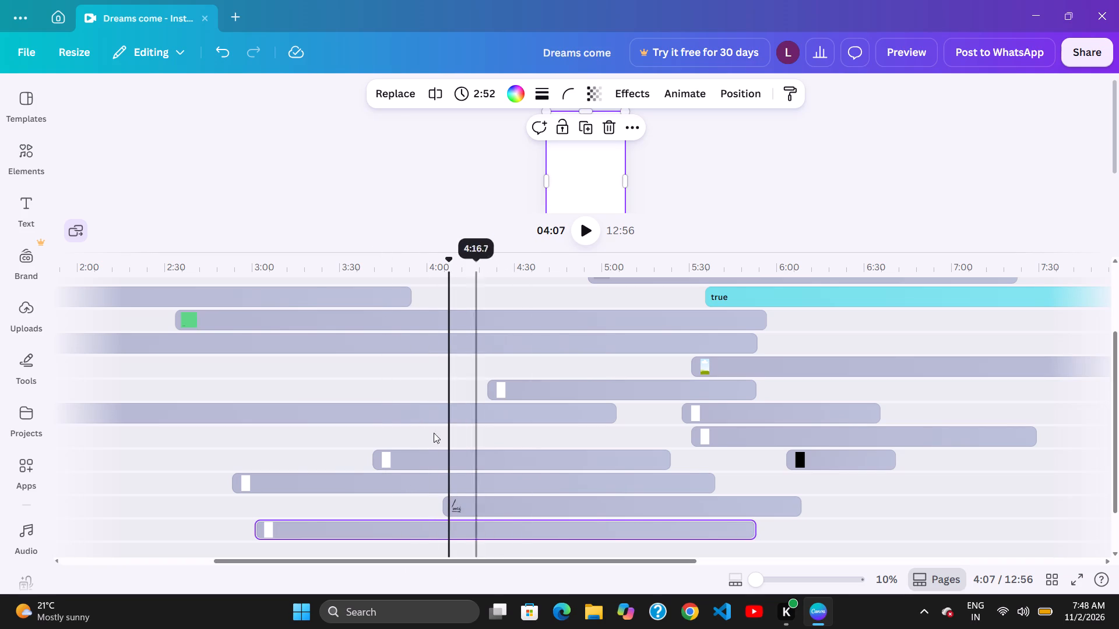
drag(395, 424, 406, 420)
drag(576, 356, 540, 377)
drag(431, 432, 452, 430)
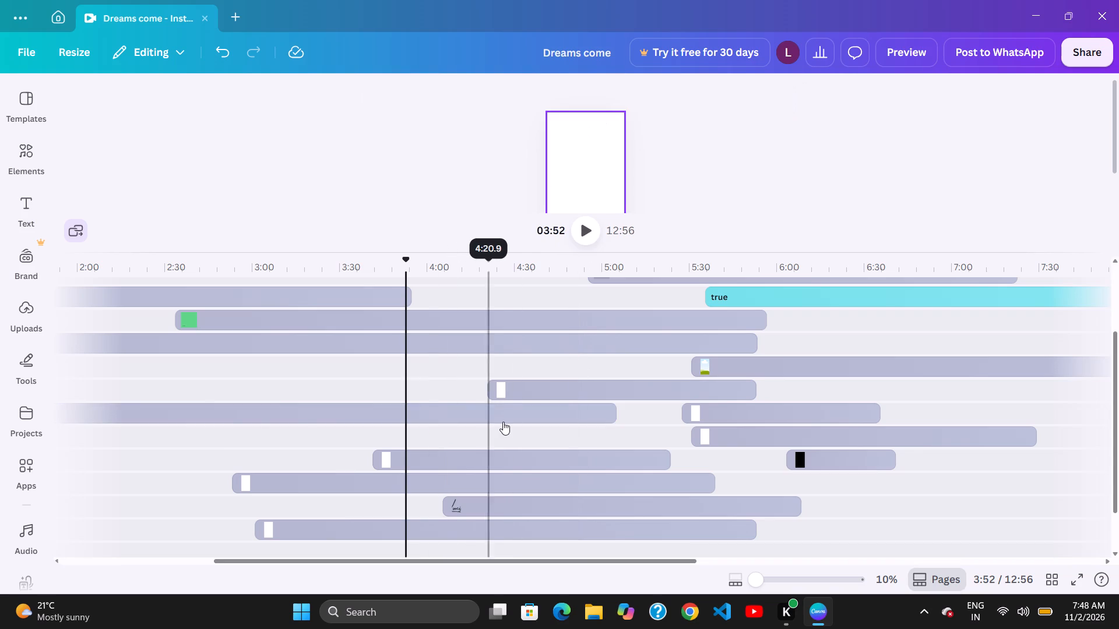
Shift the long 3:56 clip forward in time so it ends at about 5:20, just before the 1:08 clip.
drag(488, 424, 494, 423)
click(547, 409)
drag(486, 436, 500, 425)
click(542, 414)
drag(529, 417, 572, 412)
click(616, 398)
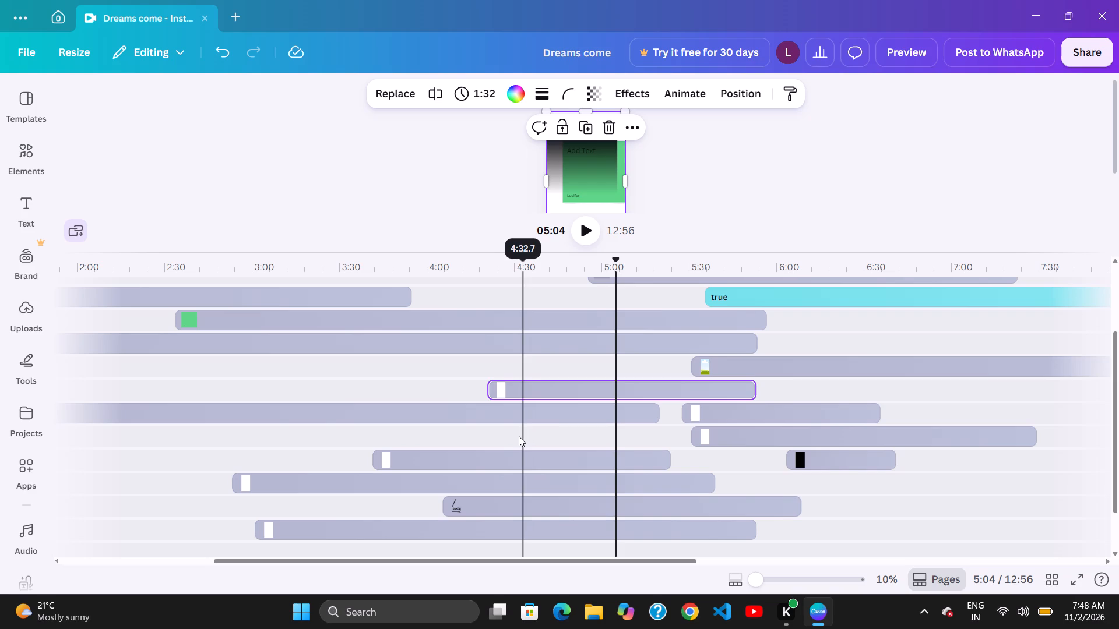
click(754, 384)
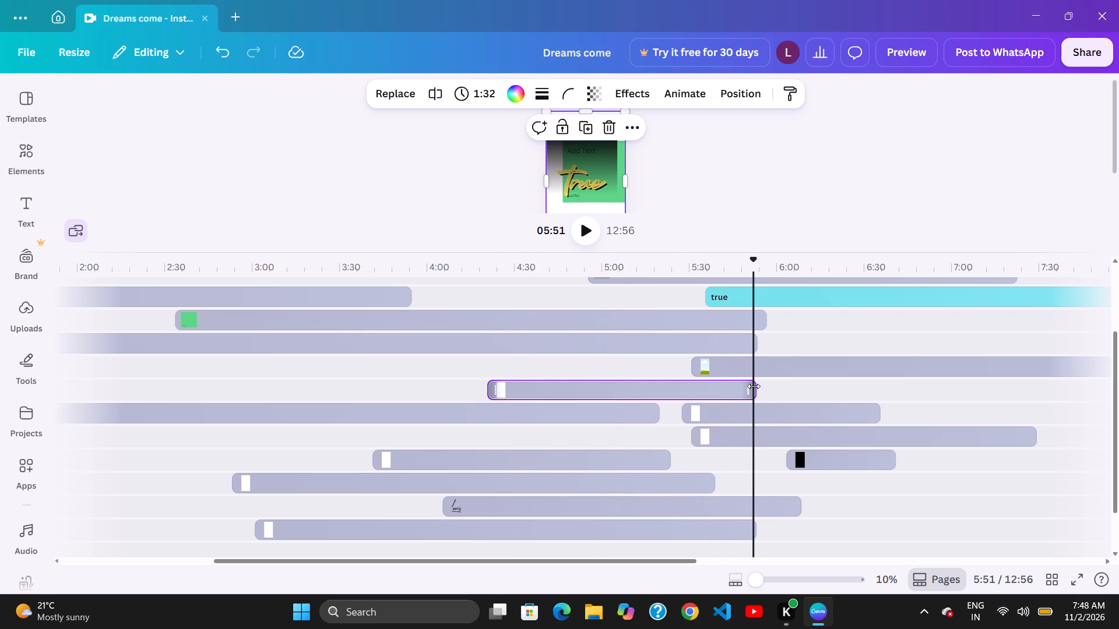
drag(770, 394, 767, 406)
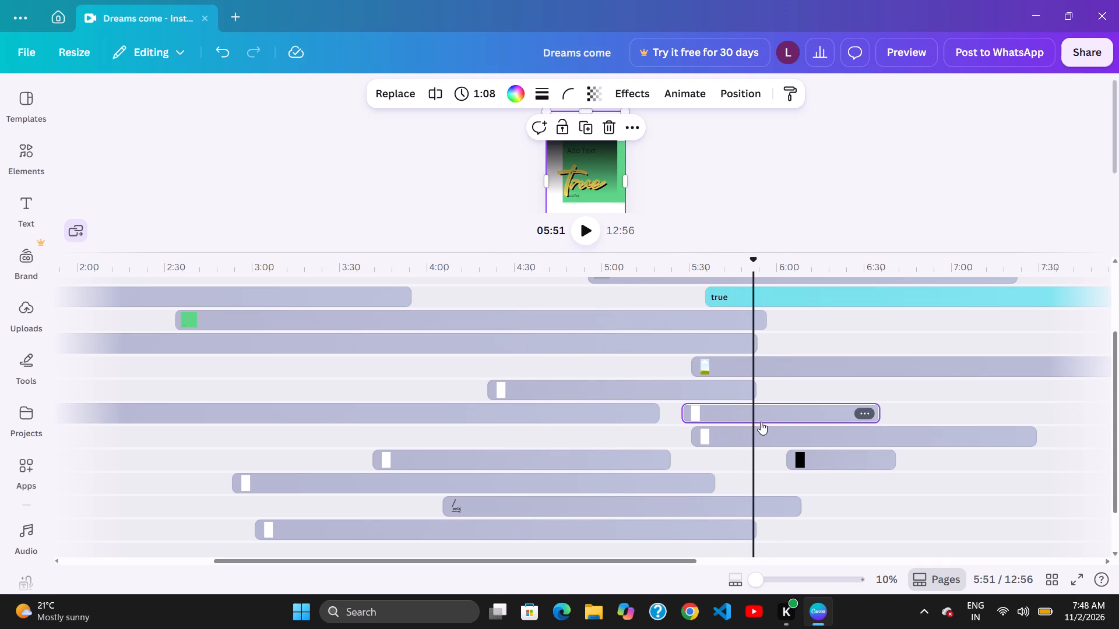
Shift the 1:32 white clip forward on its track to start at about 4:36.
click(761, 422)
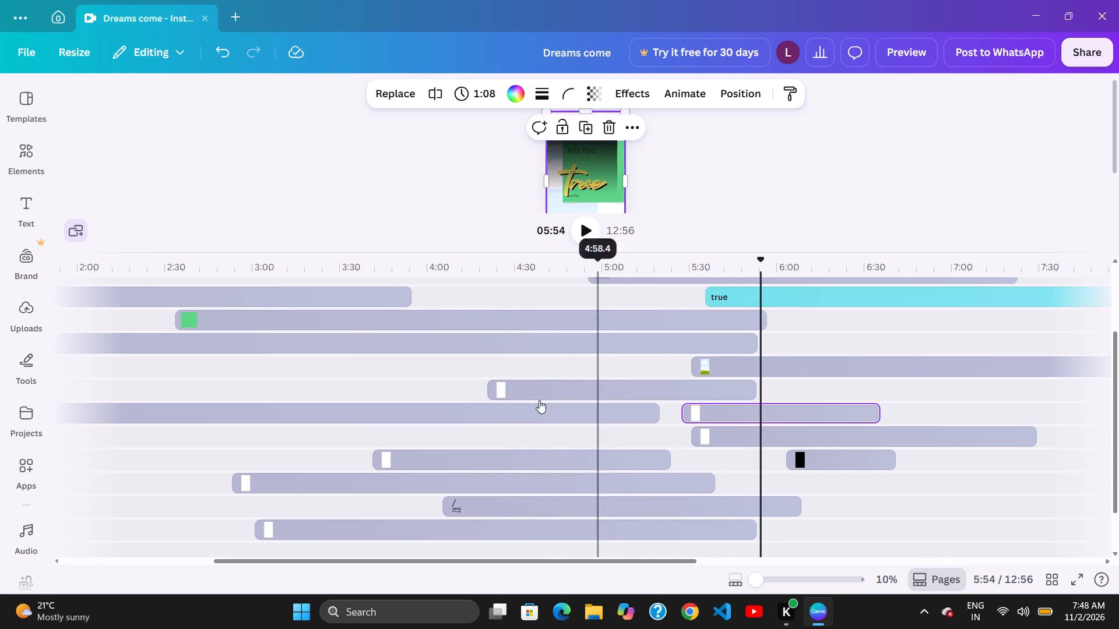
drag(536, 386, 603, 392)
drag(636, 386, 614, 393)
drag(543, 401, 555, 398)
click(612, 387)
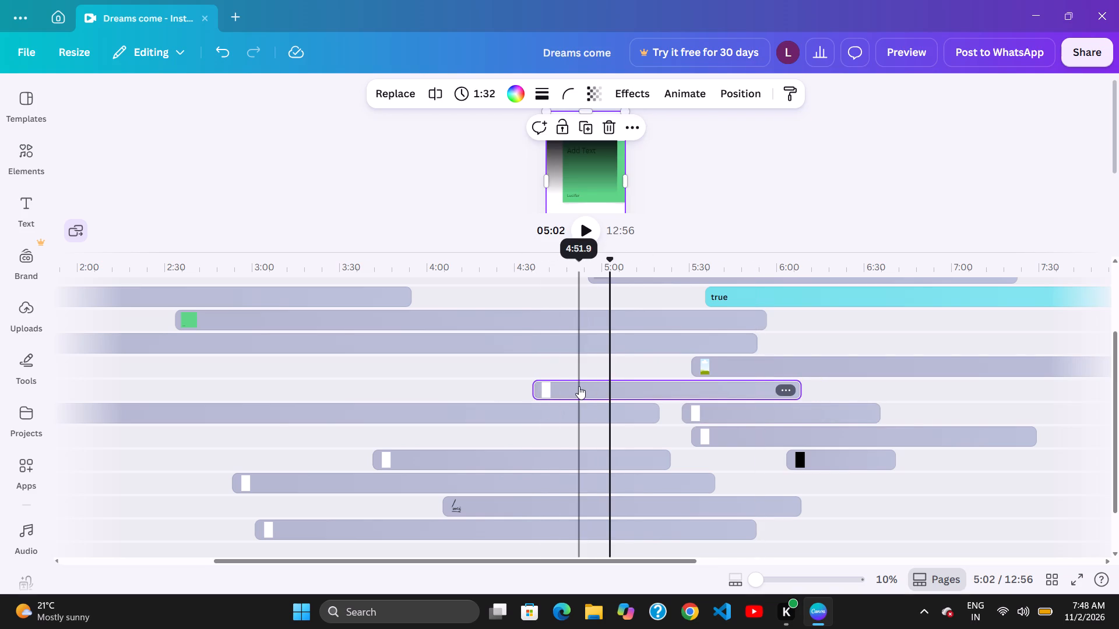
Trim the beginning of the 1:32 clip to about 5:06, giving it a duration of 1:02.
drag(541, 381, 628, 365)
drag(650, 361, 632, 366)
drag(571, 395, 566, 394)
drag(604, 380, 604, 381)
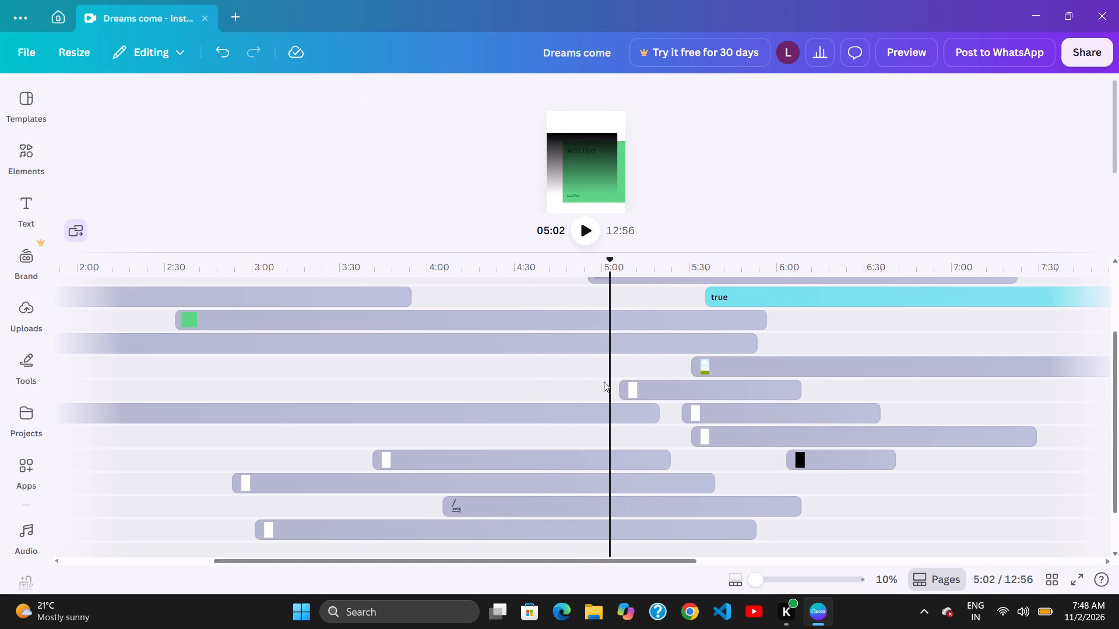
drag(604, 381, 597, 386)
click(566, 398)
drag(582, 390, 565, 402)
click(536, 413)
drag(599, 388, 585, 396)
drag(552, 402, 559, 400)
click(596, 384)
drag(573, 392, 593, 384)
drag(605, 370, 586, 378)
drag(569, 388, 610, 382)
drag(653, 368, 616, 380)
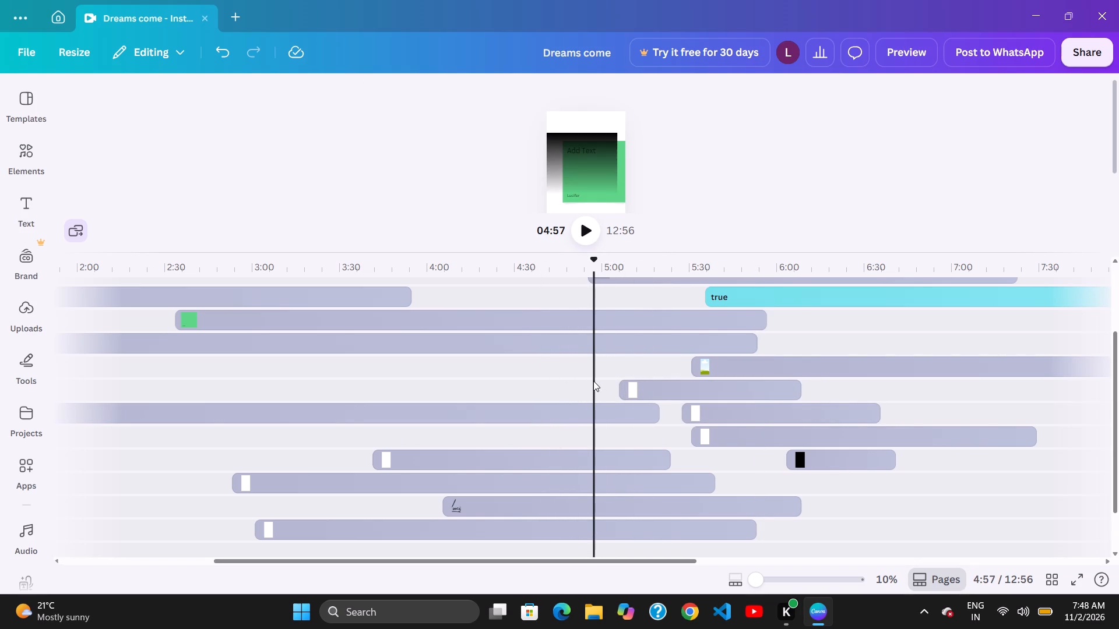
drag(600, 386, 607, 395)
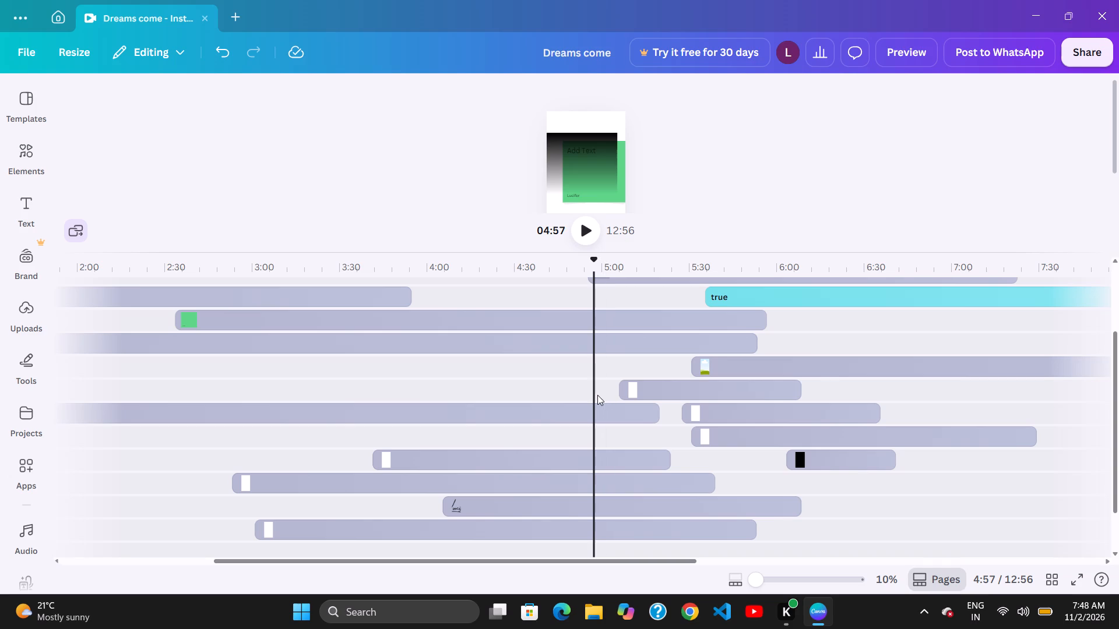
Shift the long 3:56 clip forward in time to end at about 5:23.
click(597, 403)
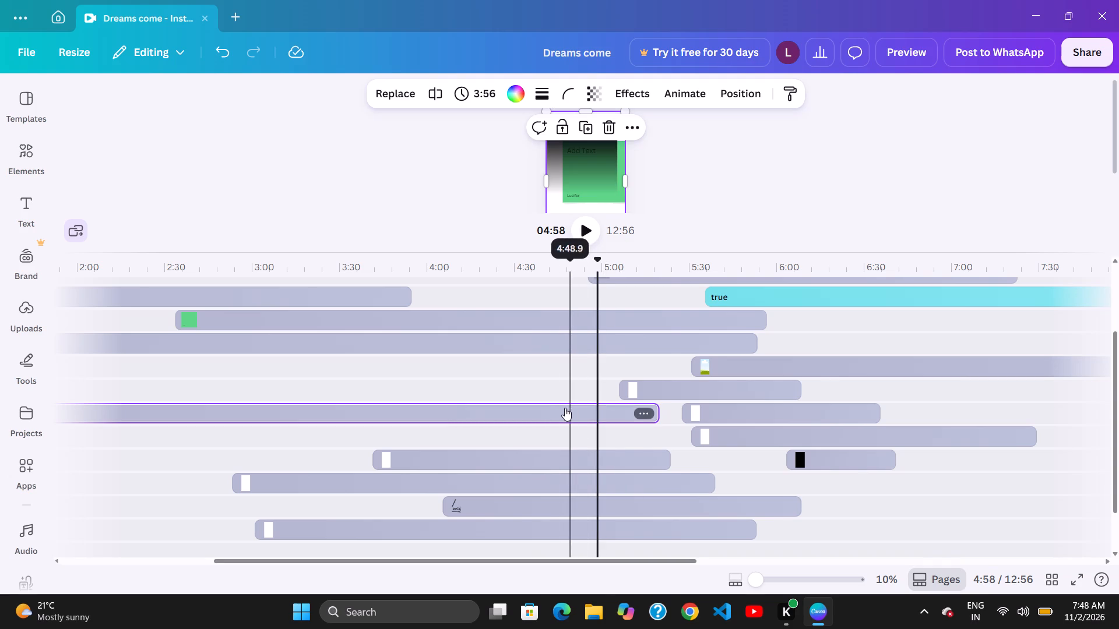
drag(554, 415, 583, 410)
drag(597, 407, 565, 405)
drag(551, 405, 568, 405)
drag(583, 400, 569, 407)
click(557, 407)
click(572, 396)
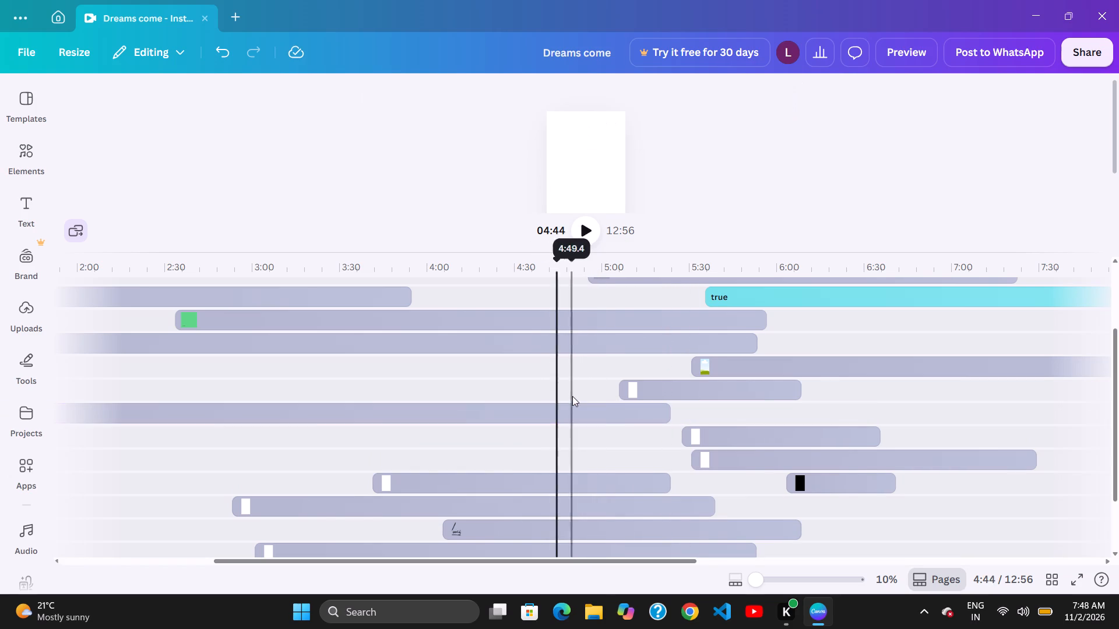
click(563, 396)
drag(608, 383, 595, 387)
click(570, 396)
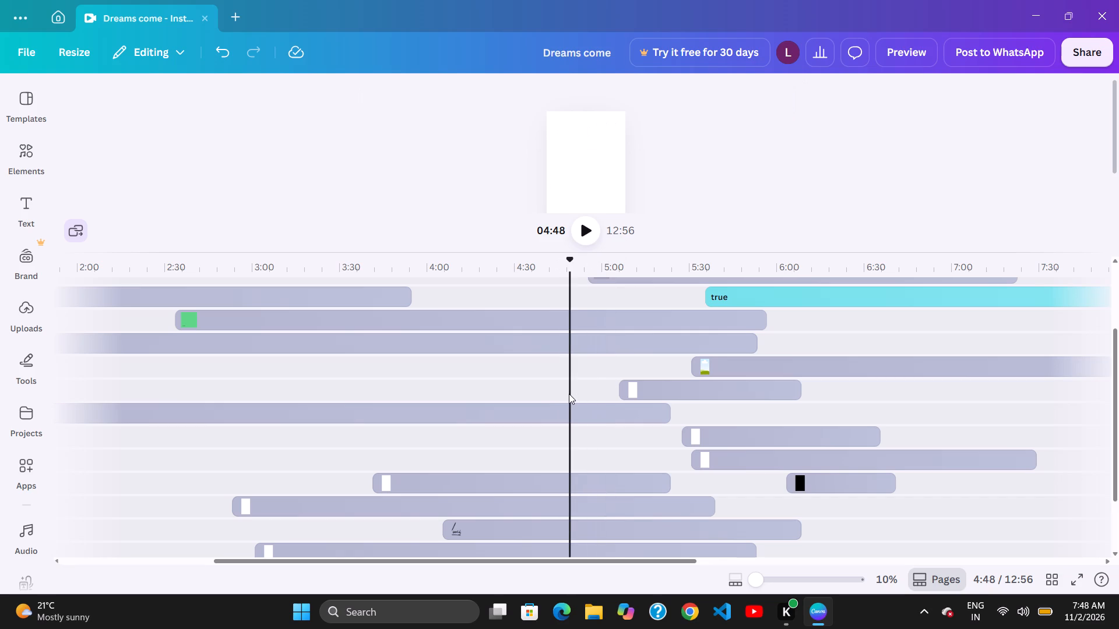
Shift the long 3:56 clip forward in time to end at about 5:33.
click(596, 419)
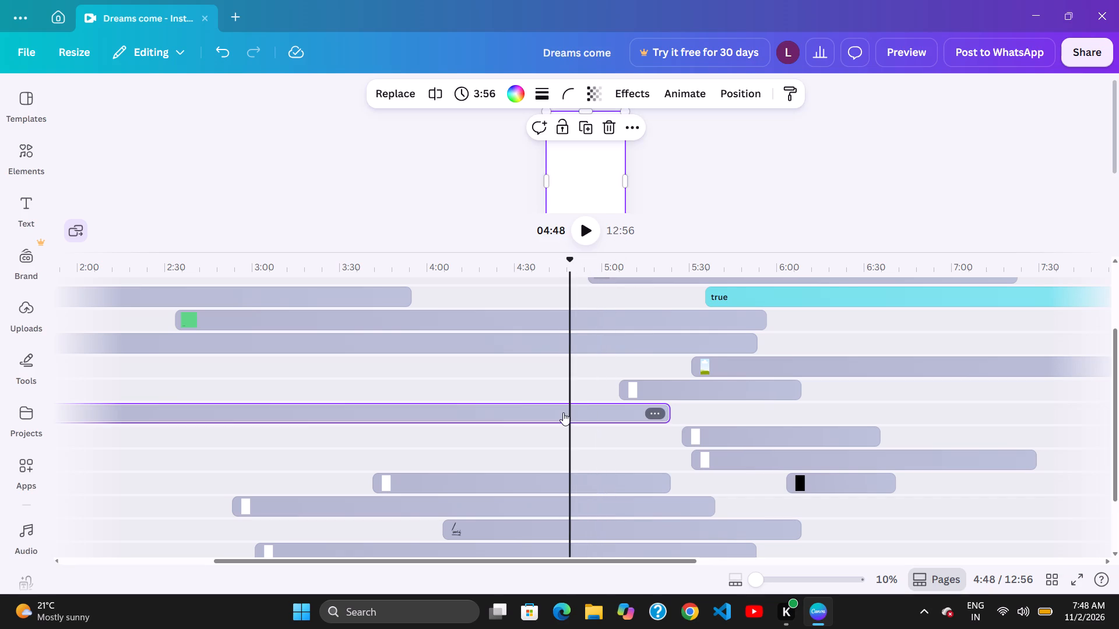
click(566, 415)
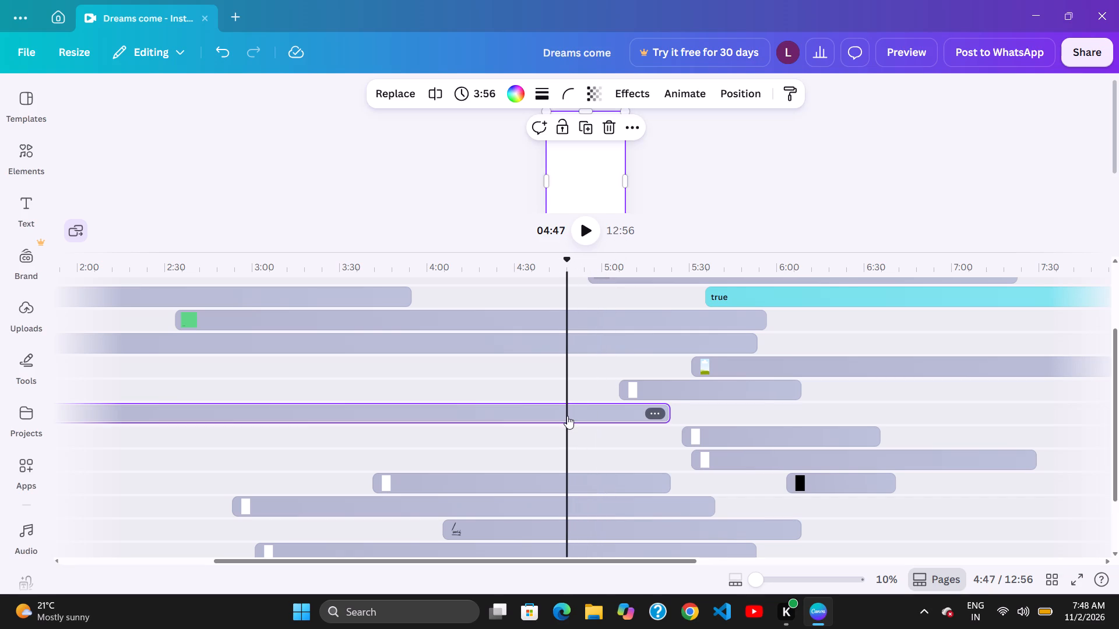
drag(539, 408, 561, 416)
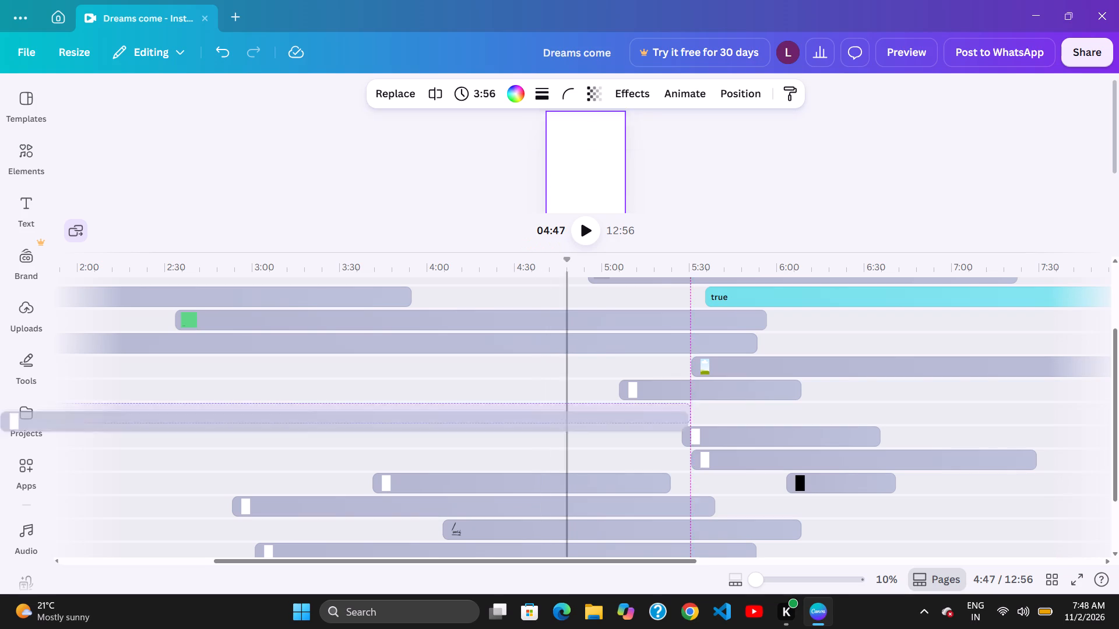
drag(561, 416, 564, 416)
click(604, 416)
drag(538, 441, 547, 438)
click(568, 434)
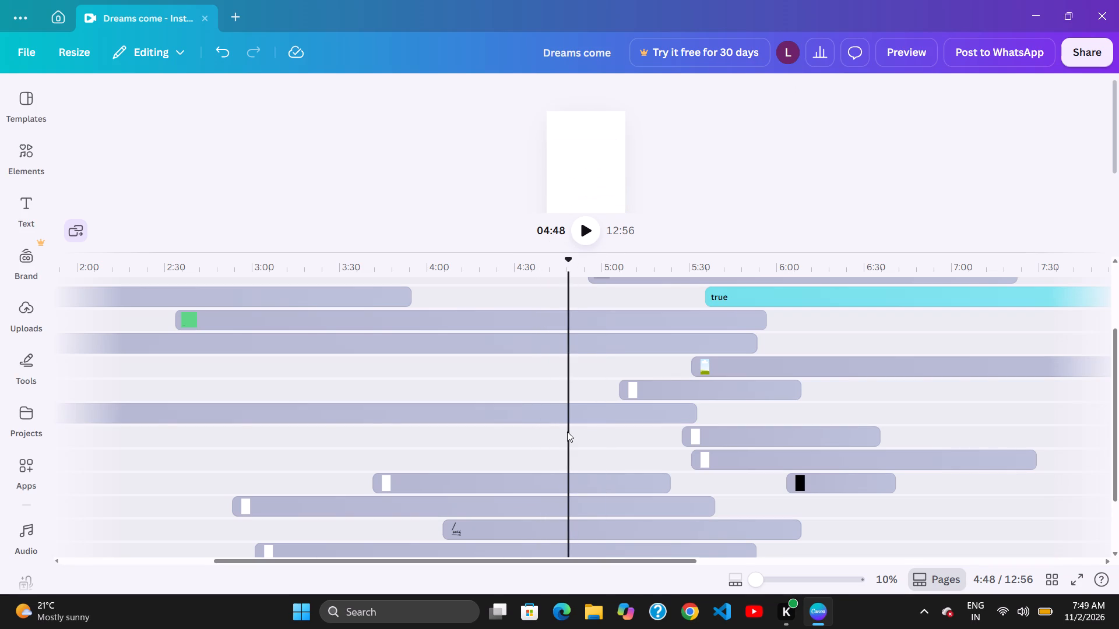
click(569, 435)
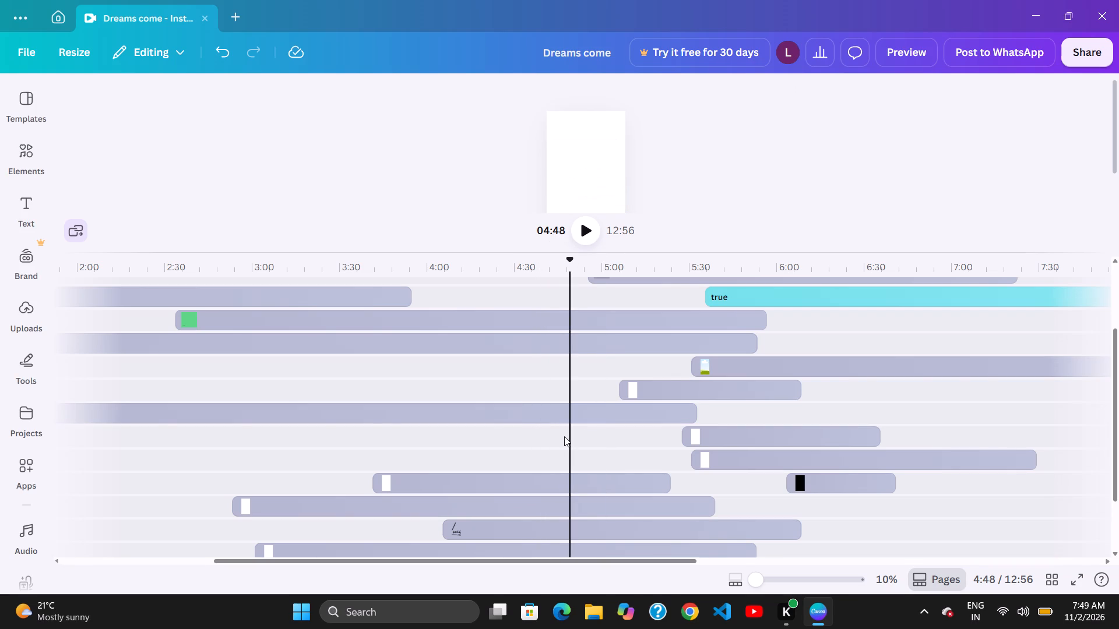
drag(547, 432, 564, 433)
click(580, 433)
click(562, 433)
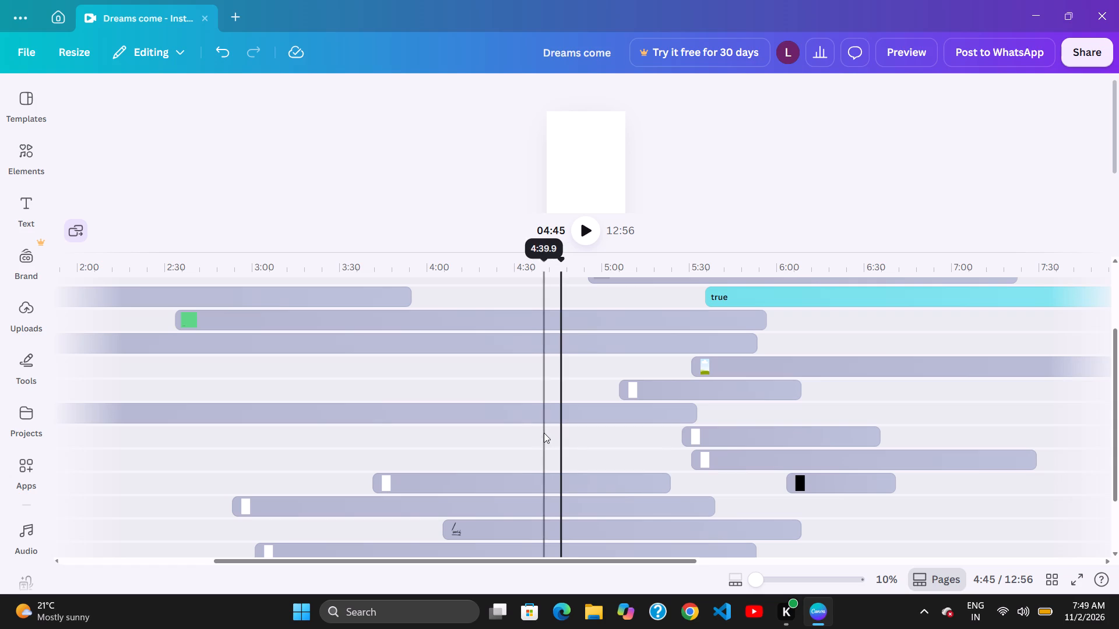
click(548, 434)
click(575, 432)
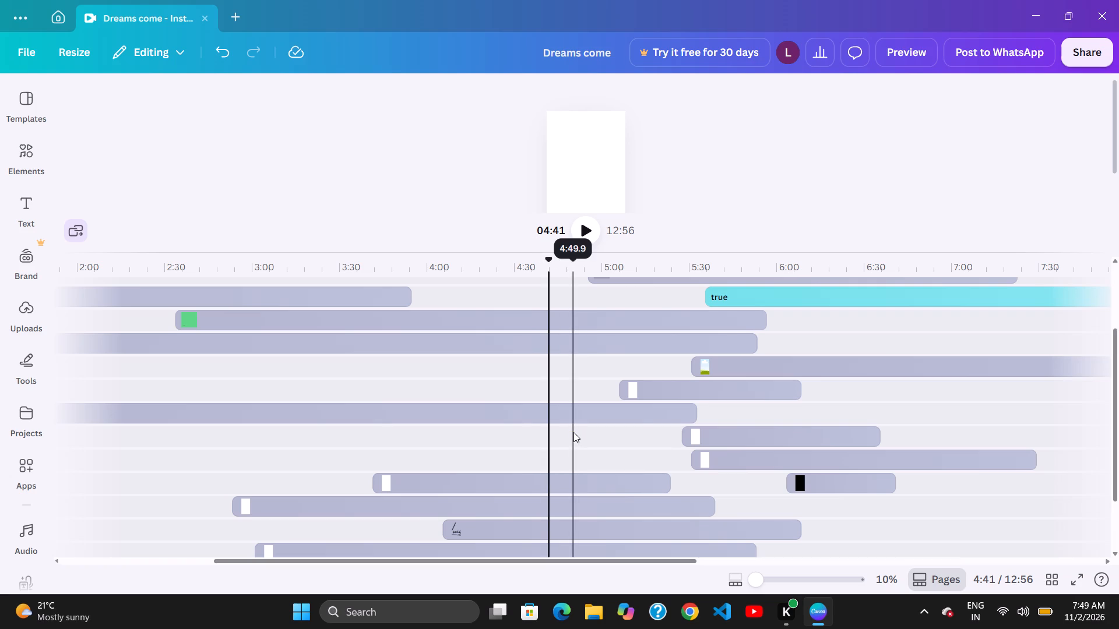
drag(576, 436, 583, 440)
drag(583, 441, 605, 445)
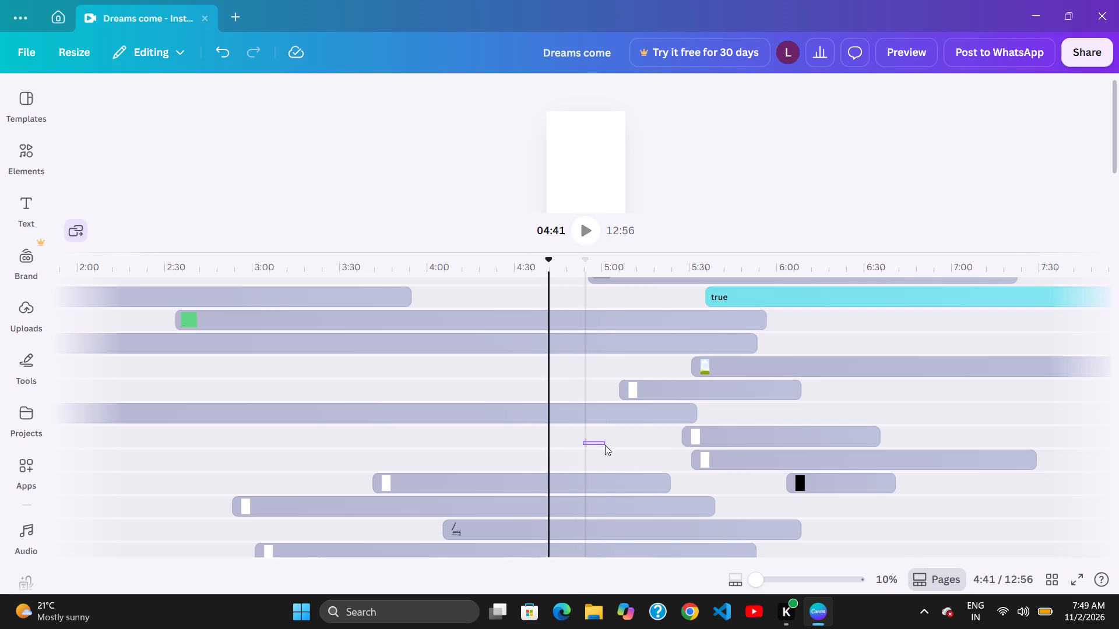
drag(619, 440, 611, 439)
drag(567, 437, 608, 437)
Trim the end of the long 3:56 clip back to about 5:23, giving it a duration of 3:47.
drag(686, 413, 661, 412)
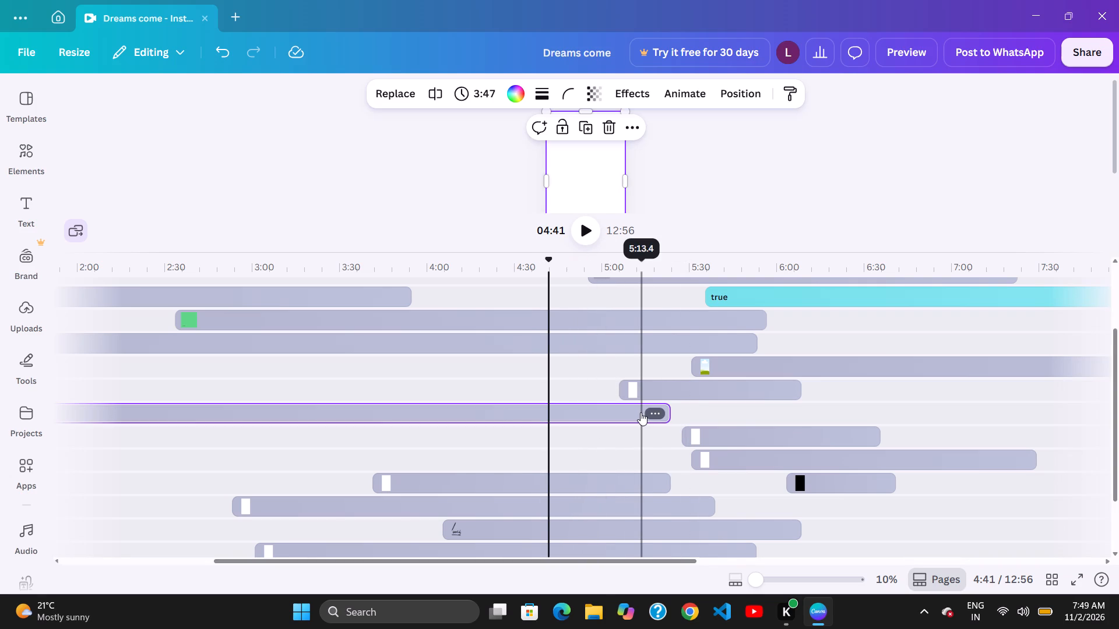
click(657, 416)
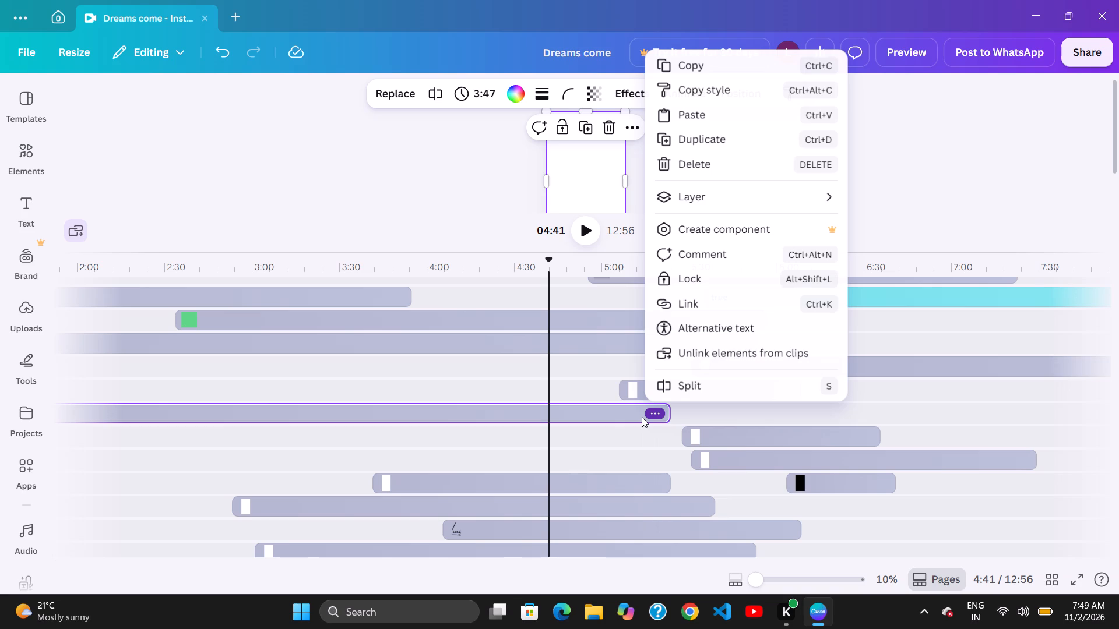
click(639, 418)
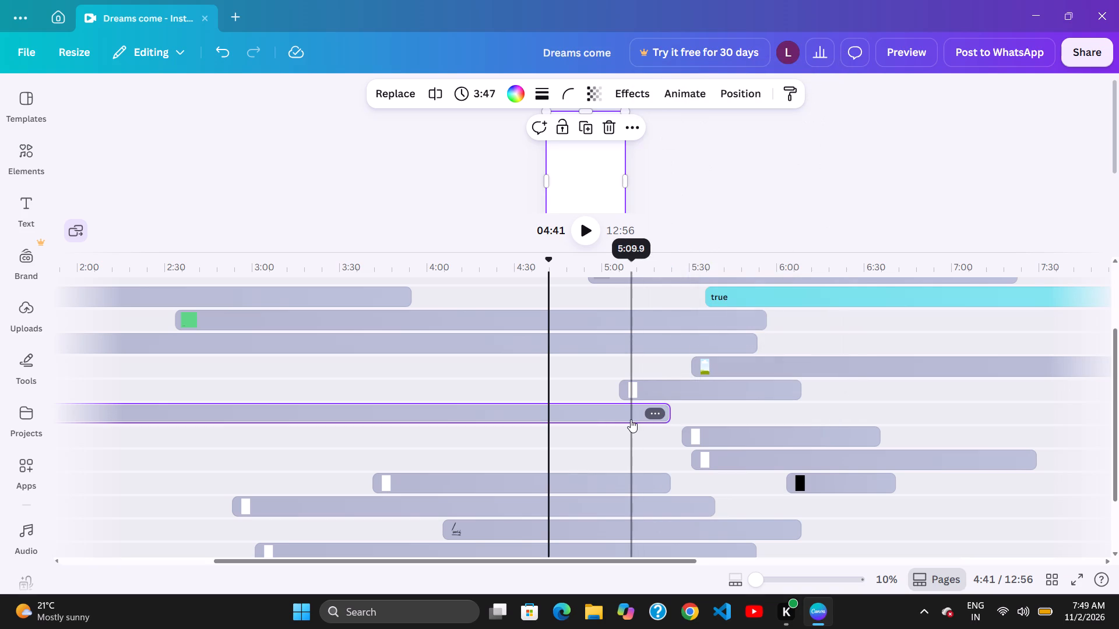
Reposition the 3:47 clip on the same track as the 1:08 clip, ending at about 5:23.
drag(633, 422, 641, 429)
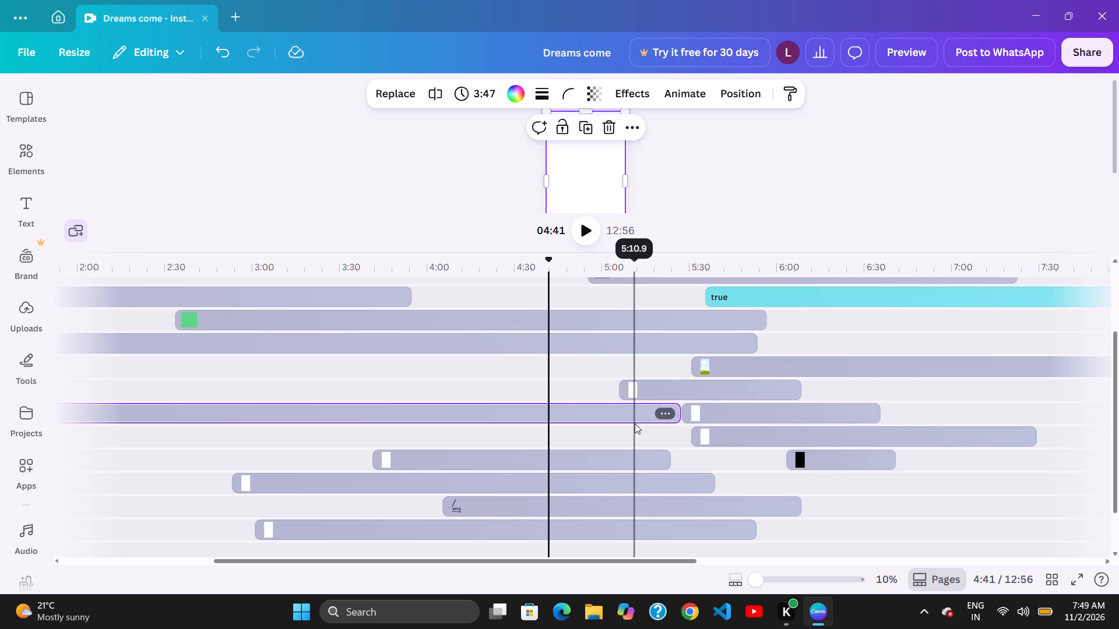
click(583, 425)
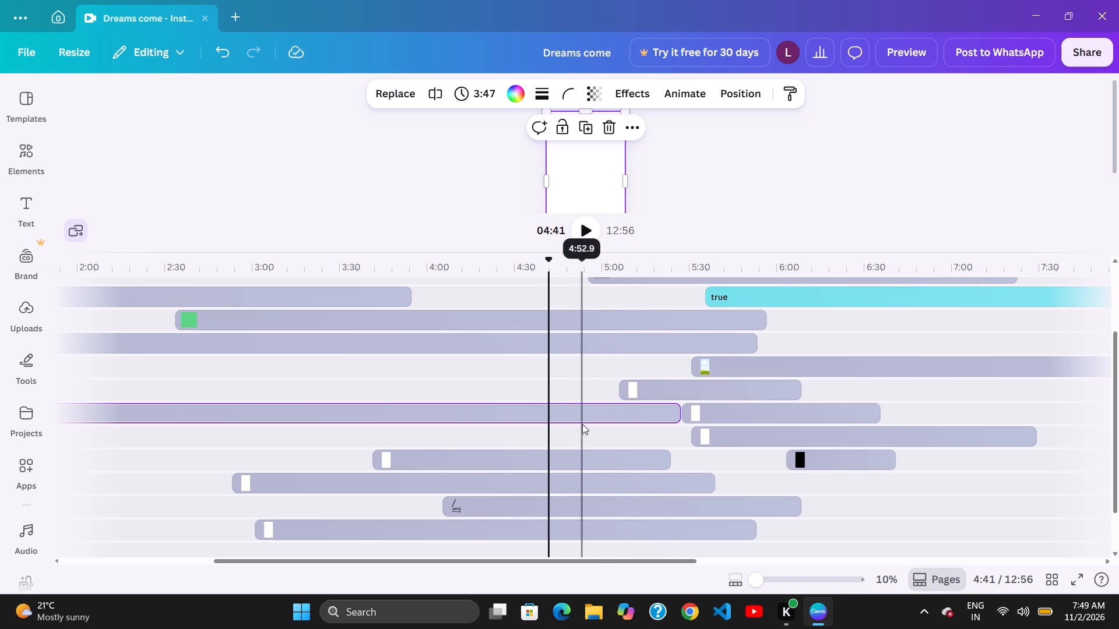
drag(666, 400, 659, 403)
click(601, 432)
drag(664, 420, 650, 421)
click(607, 430)
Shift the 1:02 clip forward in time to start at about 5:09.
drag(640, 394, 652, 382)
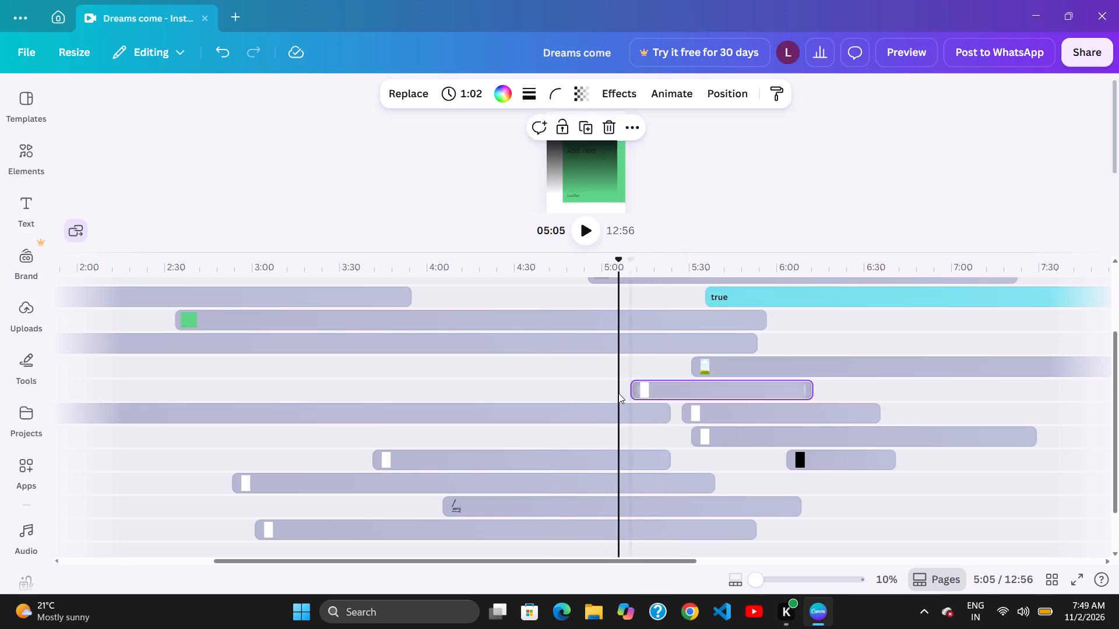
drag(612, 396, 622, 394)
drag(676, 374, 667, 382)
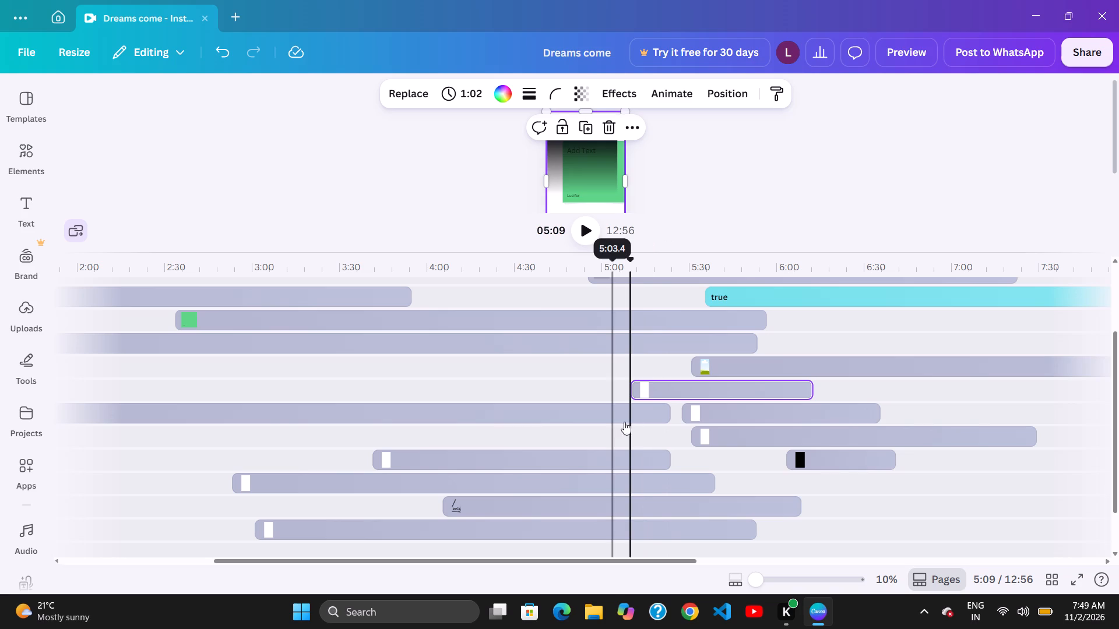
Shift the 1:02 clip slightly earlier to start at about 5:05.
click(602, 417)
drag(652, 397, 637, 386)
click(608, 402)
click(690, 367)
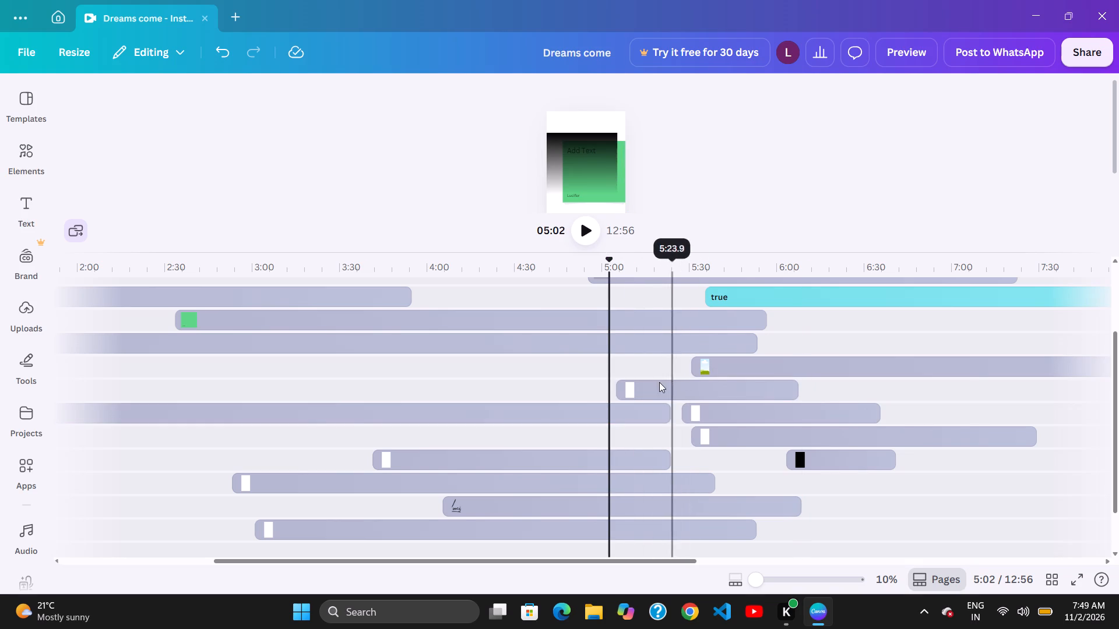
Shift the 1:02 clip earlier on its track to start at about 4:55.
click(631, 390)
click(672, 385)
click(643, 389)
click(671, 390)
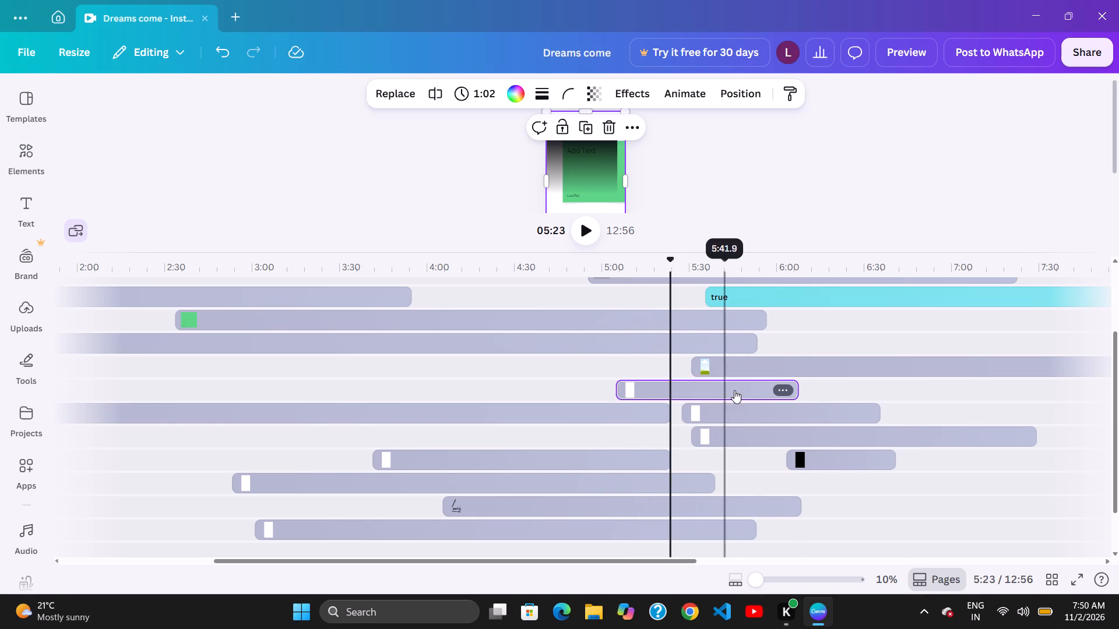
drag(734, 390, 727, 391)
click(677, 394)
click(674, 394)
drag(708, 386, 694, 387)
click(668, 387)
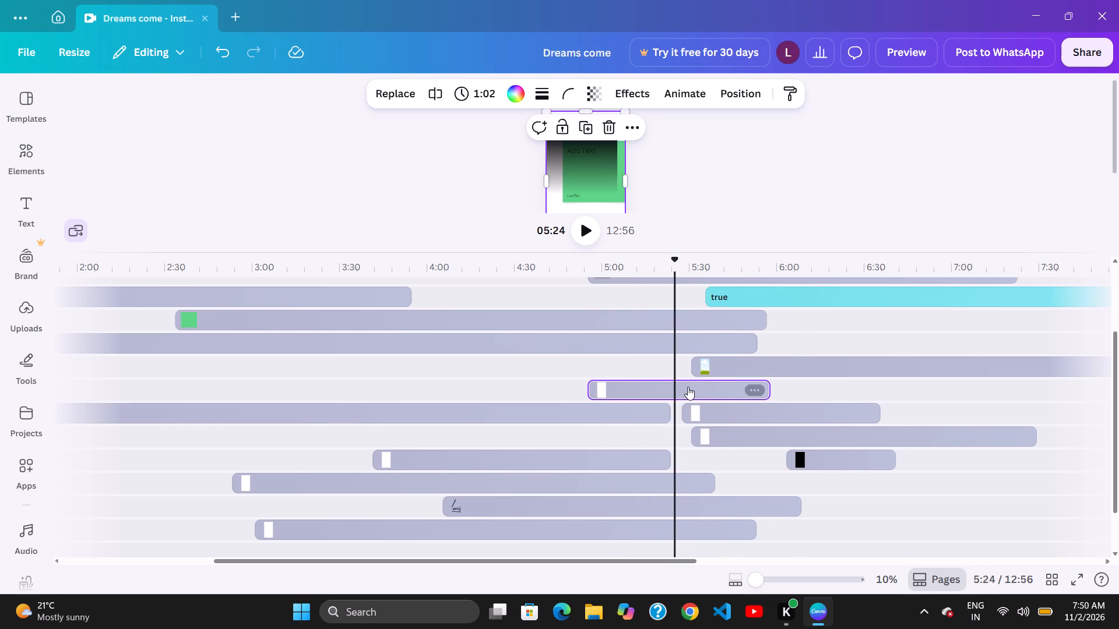
Shift the 1:02 clip forward on its track to start at about 5:03.
drag(688, 387, 704, 387)
click(741, 379)
click(682, 387)
click(715, 383)
drag(765, 383, 756, 383)
drag(681, 388, 686, 388)
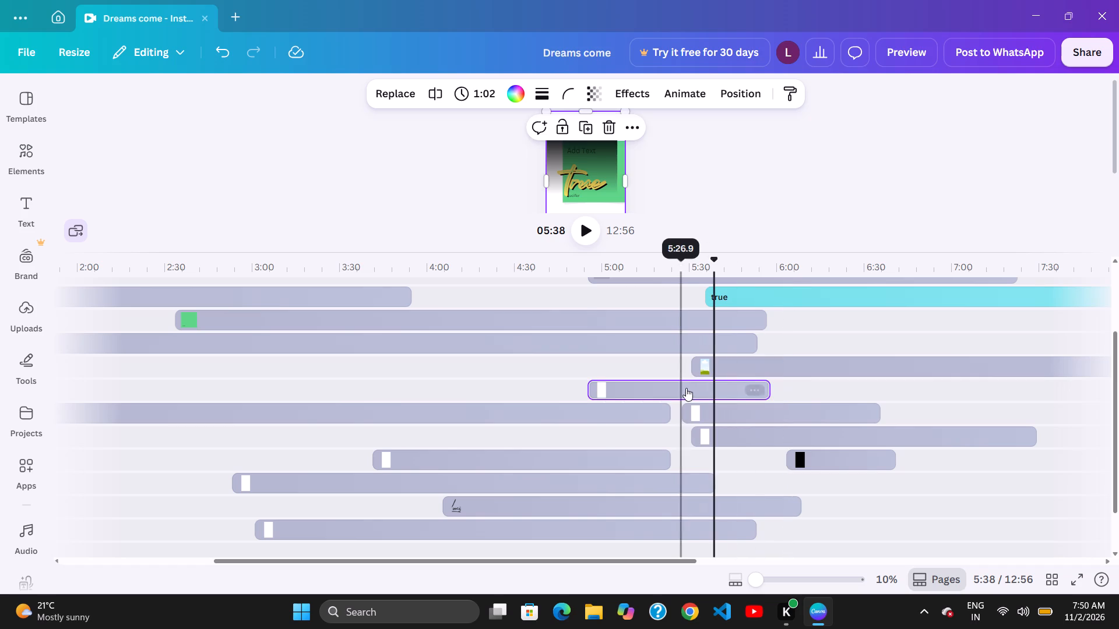
drag(686, 388, 690, 387)
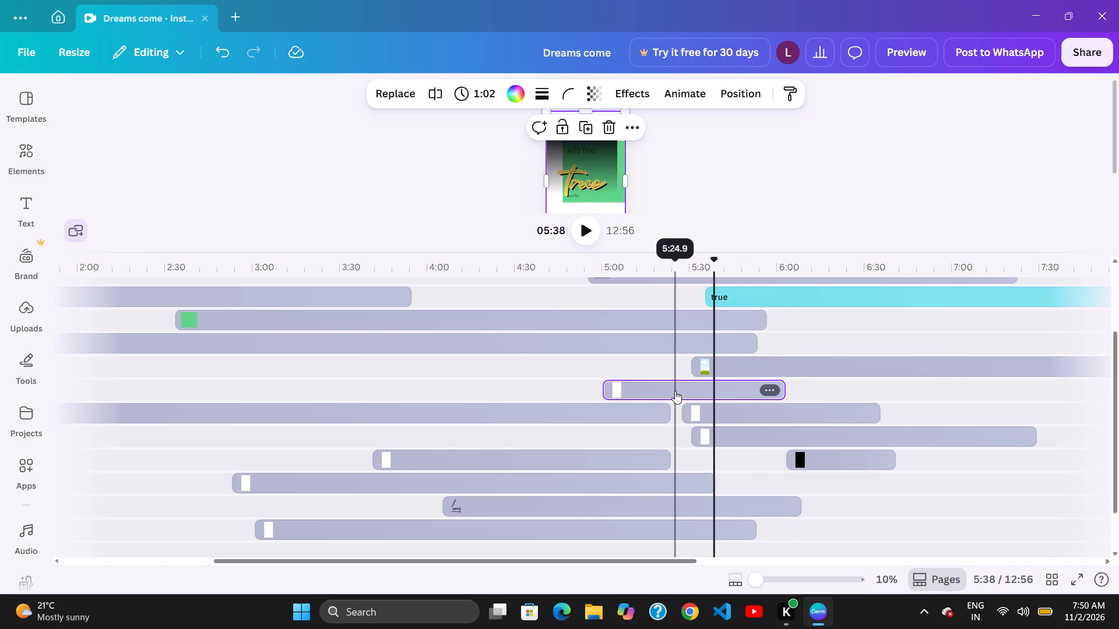
drag(646, 390, 654, 391)
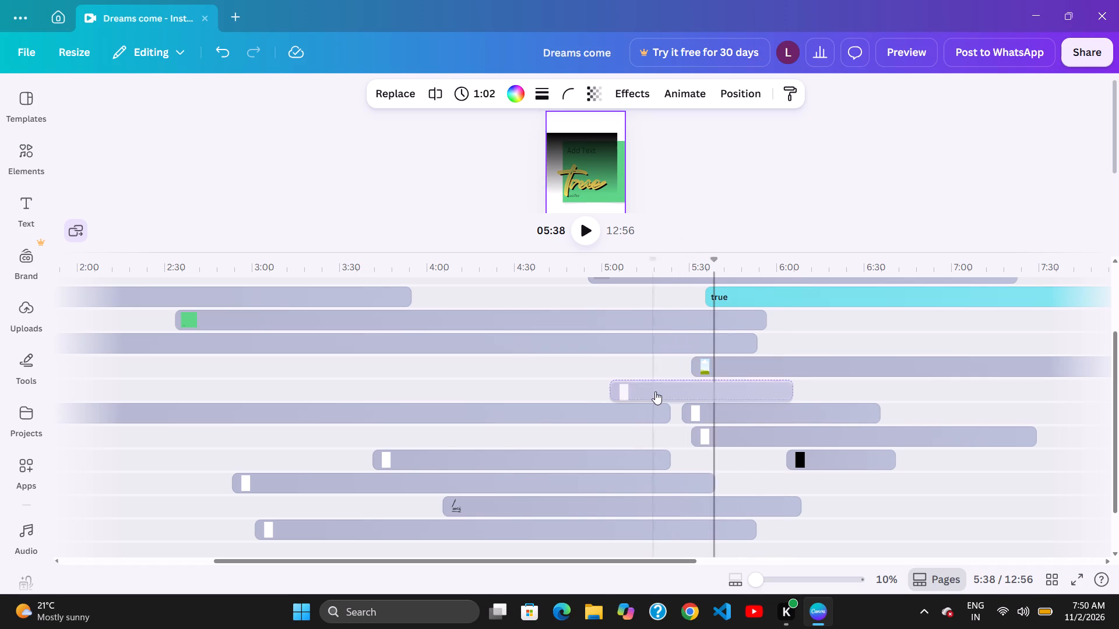
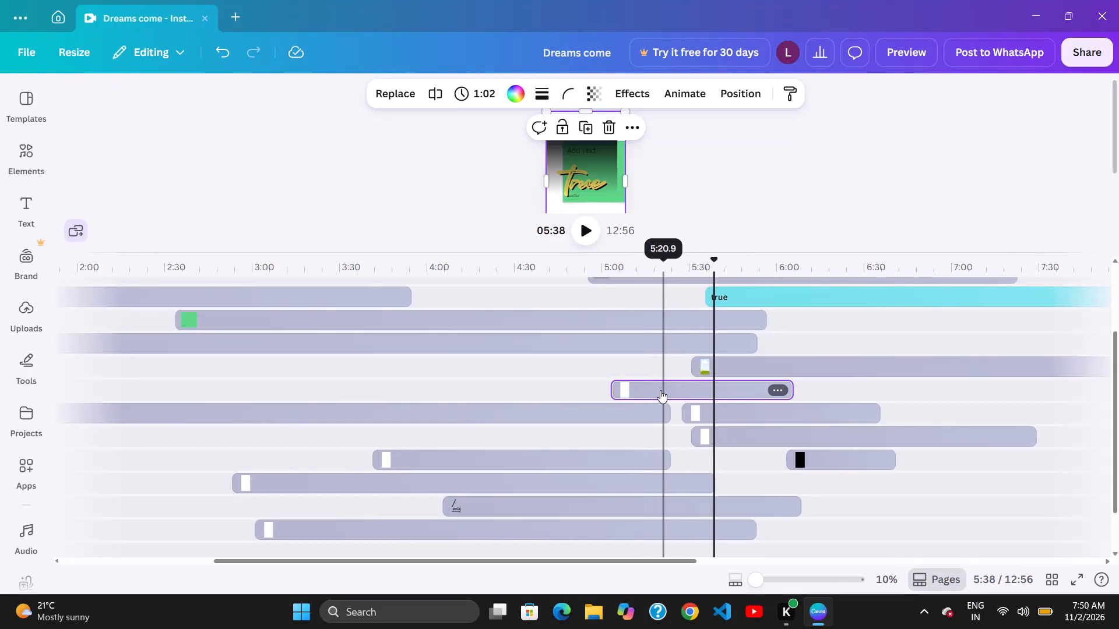
Shift the 1:02 clip forward on its track to start at about 5:13.
drag(643, 388, 691, 398)
drag(738, 398, 718, 398)
click(681, 396)
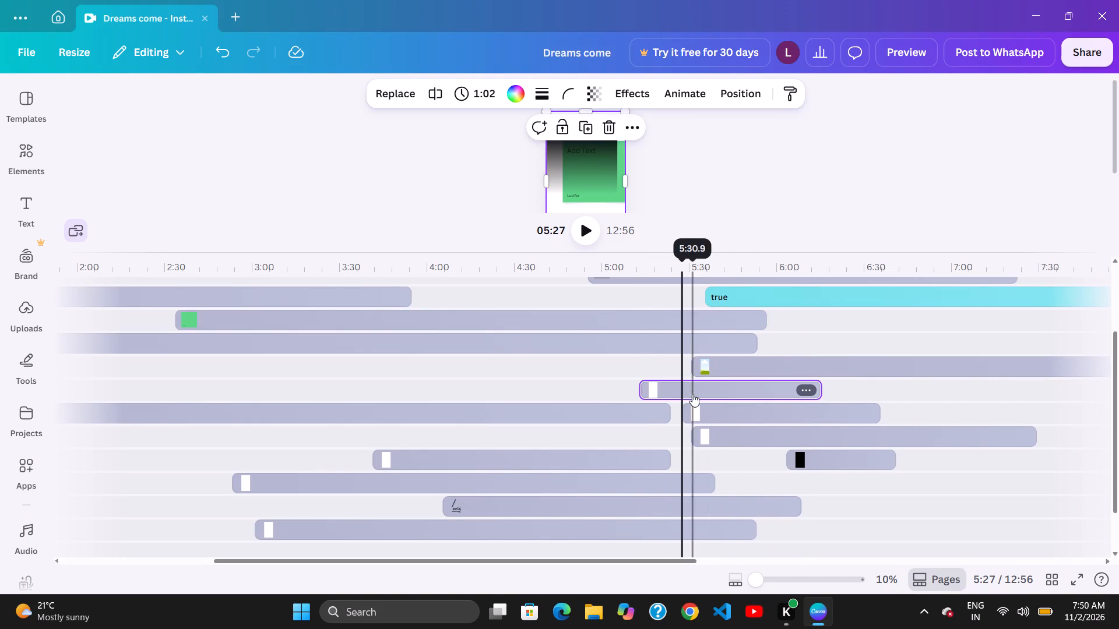
Select the 1:42, 2:46 and line-graphic clips on the lower tracks together and shift them about 3 seconds later.
drag(423, 471, 451, 472)
drag(569, 432, 519, 439)
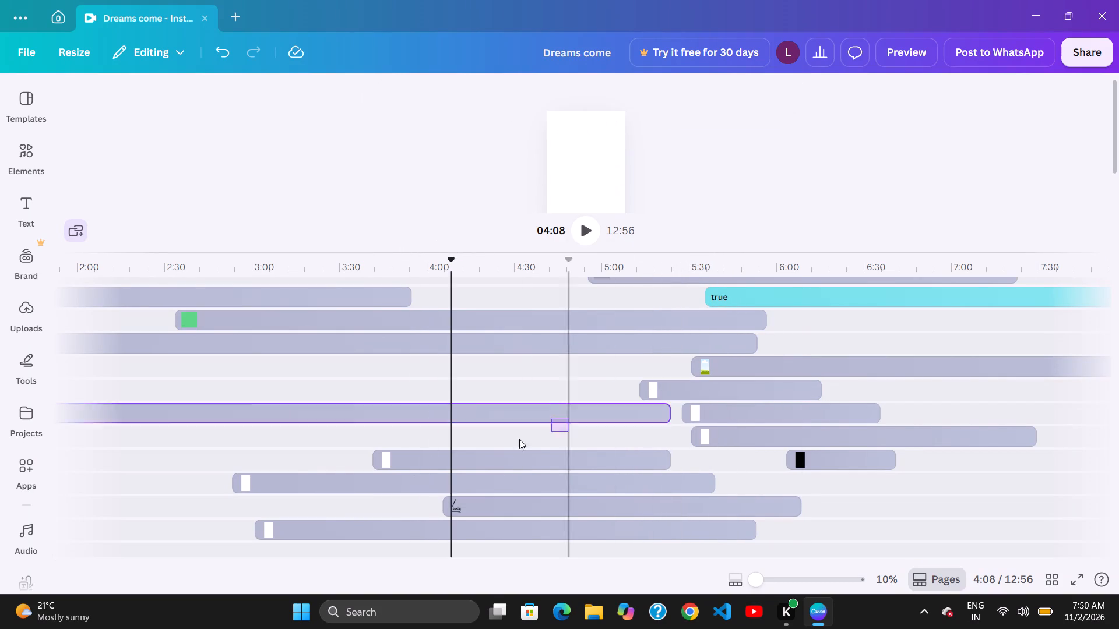
drag(519, 439, 469, 518)
drag(486, 514, 500, 513)
drag(530, 507, 520, 507)
drag(473, 513, 488, 511)
click(554, 493)
click(488, 495)
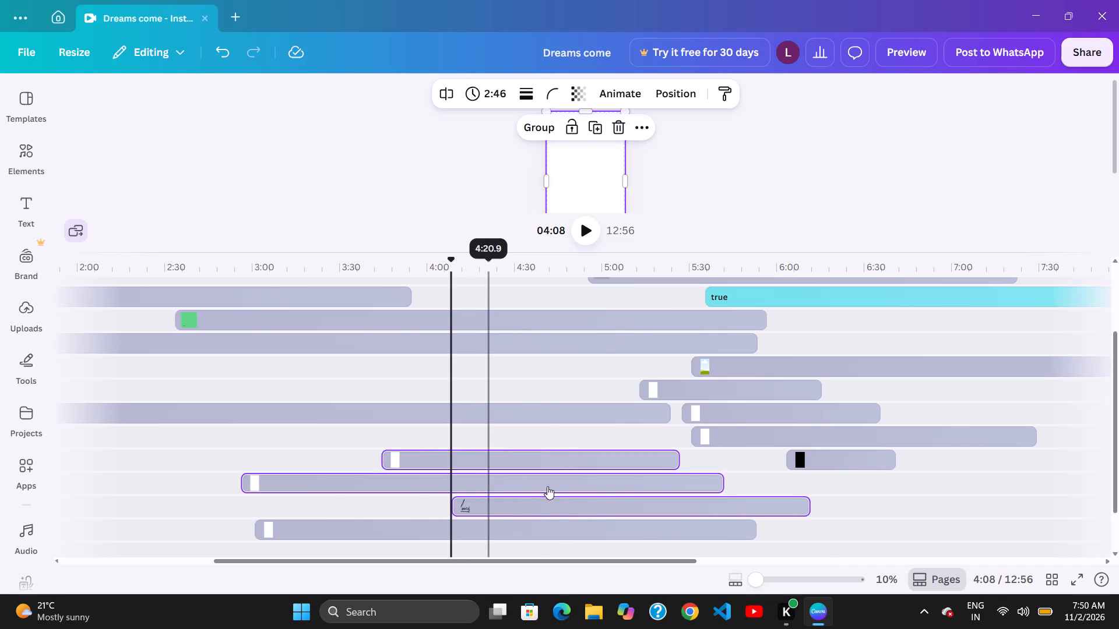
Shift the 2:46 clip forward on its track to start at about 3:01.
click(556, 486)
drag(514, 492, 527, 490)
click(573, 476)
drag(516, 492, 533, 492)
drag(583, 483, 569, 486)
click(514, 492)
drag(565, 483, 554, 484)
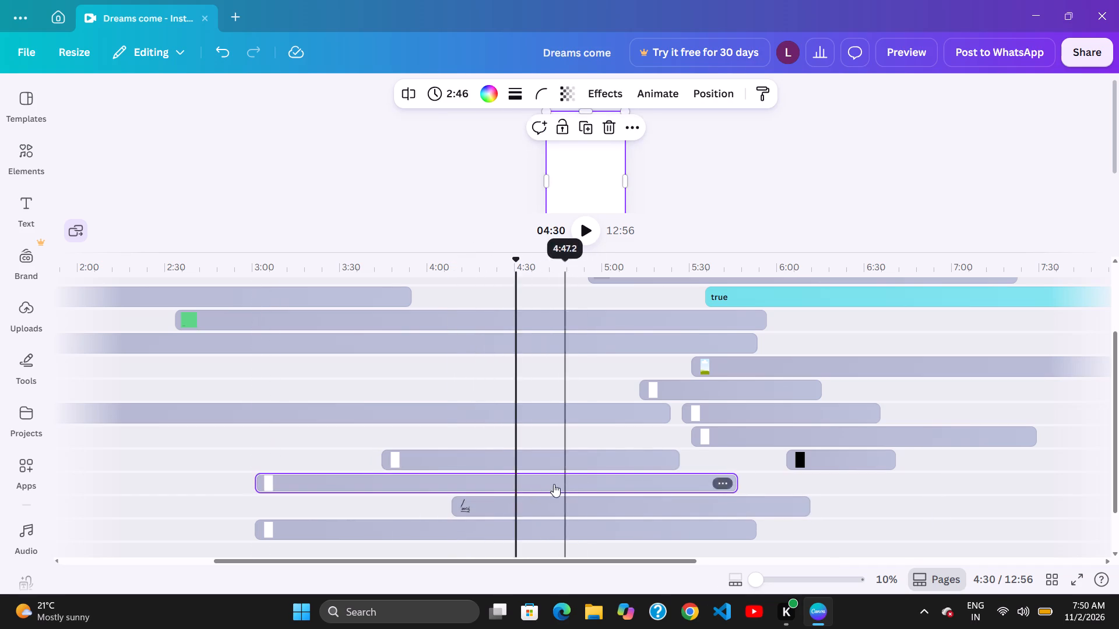
Shift the 2:46 and 1:42 clips earlier to start at about 2:43 and 3:41, with the line-graphic clip starting at about 4:14.
drag(554, 484, 548, 485)
click(504, 489)
drag(541, 485, 507, 494)
drag(501, 496, 509, 496)
drag(572, 470, 532, 494)
drag(511, 500, 520, 496)
drag(562, 472, 537, 485)
drag(495, 497, 499, 491)
drag(587, 454, 572, 463)
click(539, 472)
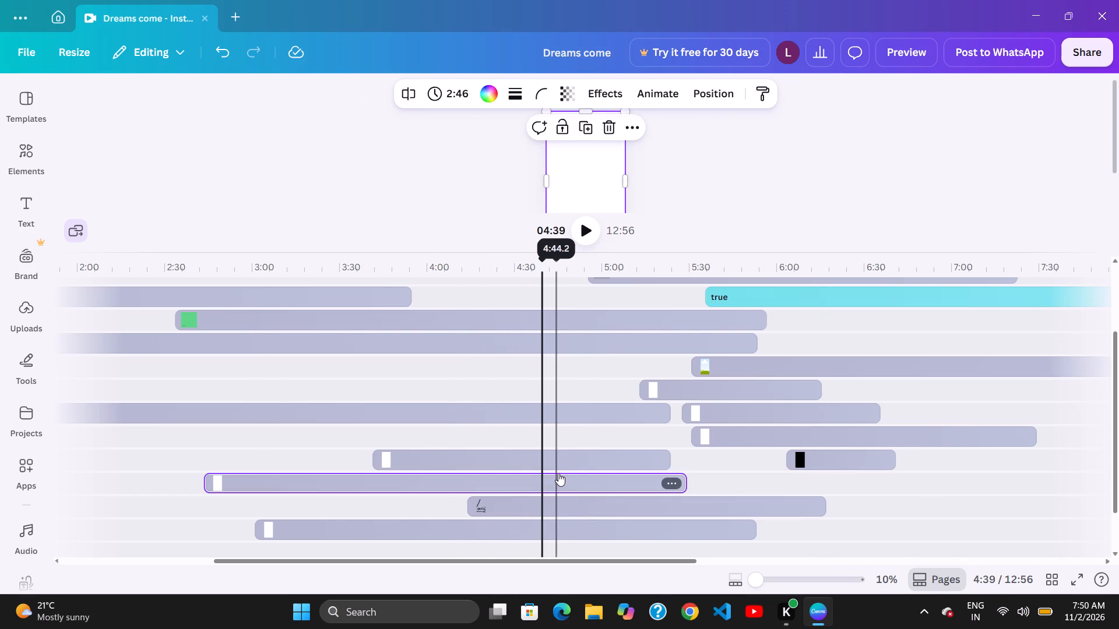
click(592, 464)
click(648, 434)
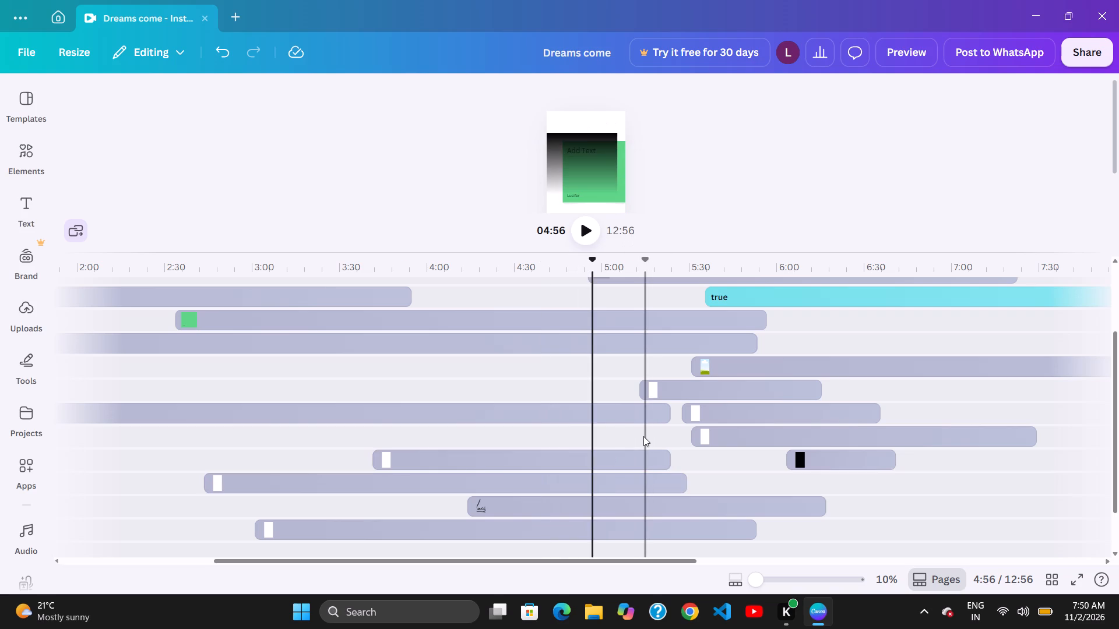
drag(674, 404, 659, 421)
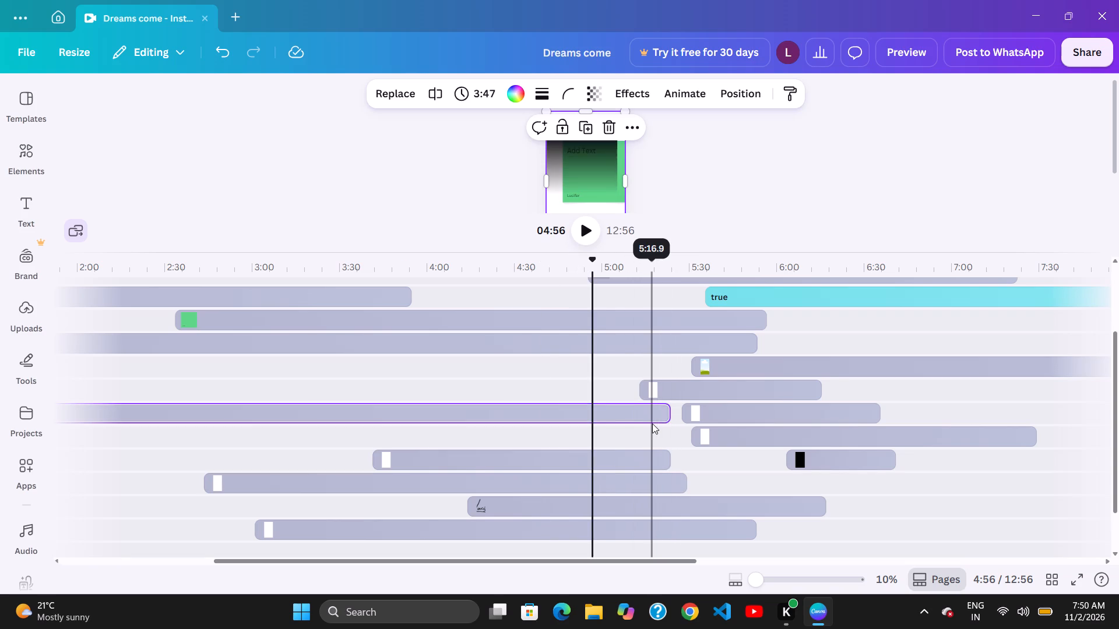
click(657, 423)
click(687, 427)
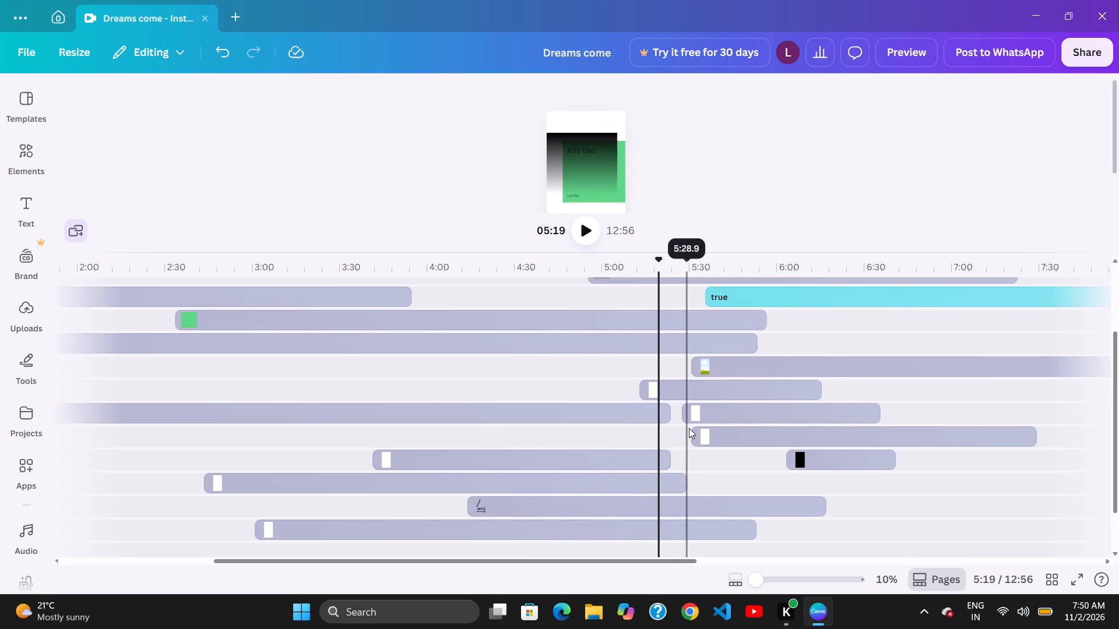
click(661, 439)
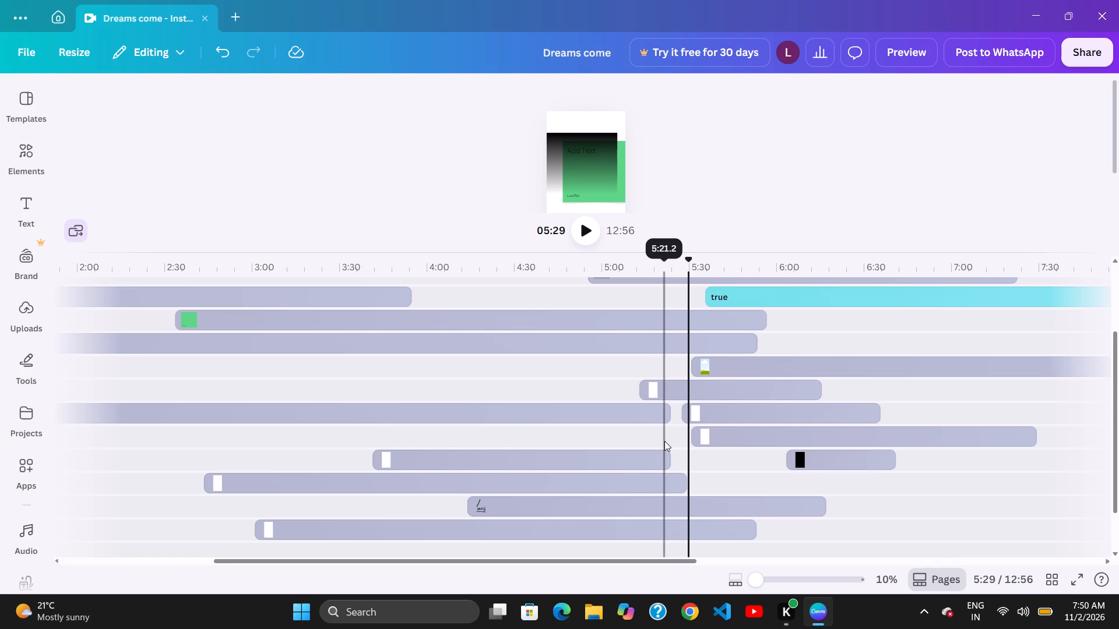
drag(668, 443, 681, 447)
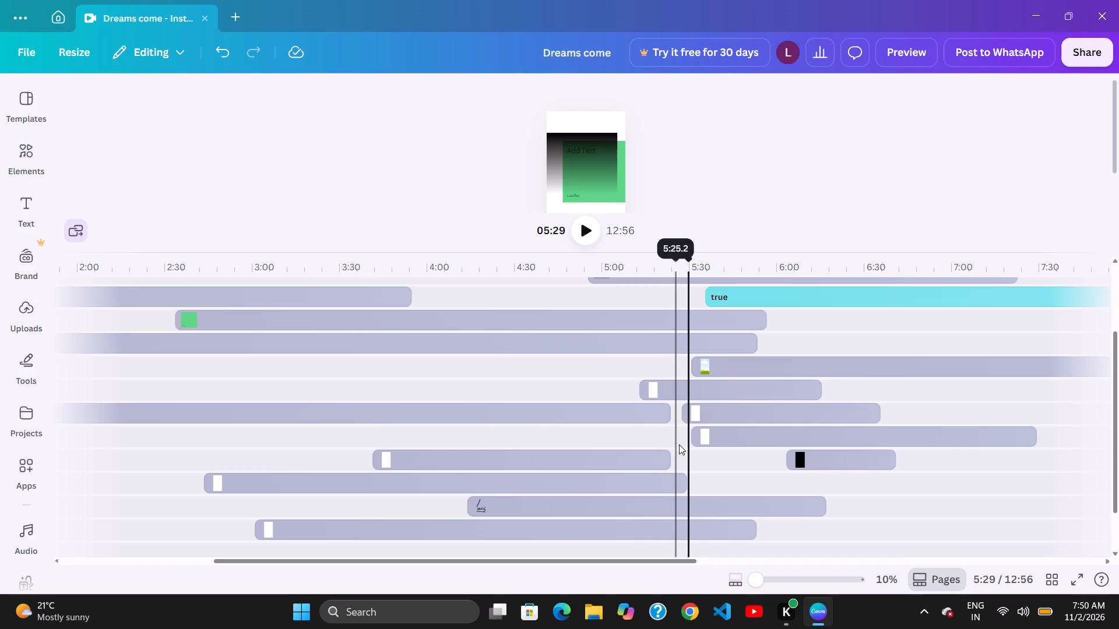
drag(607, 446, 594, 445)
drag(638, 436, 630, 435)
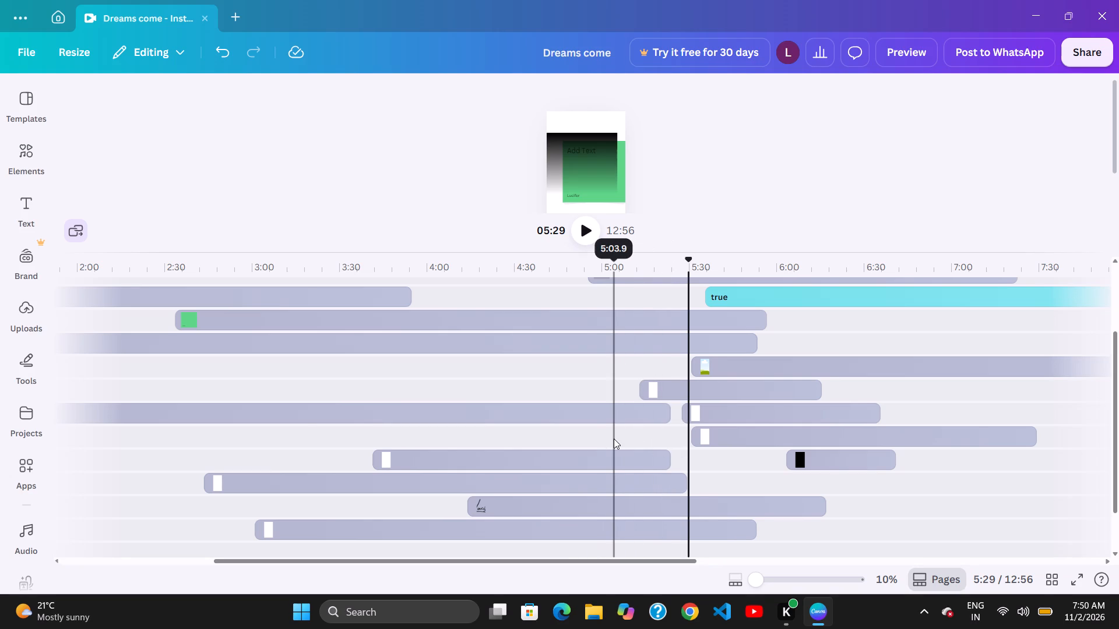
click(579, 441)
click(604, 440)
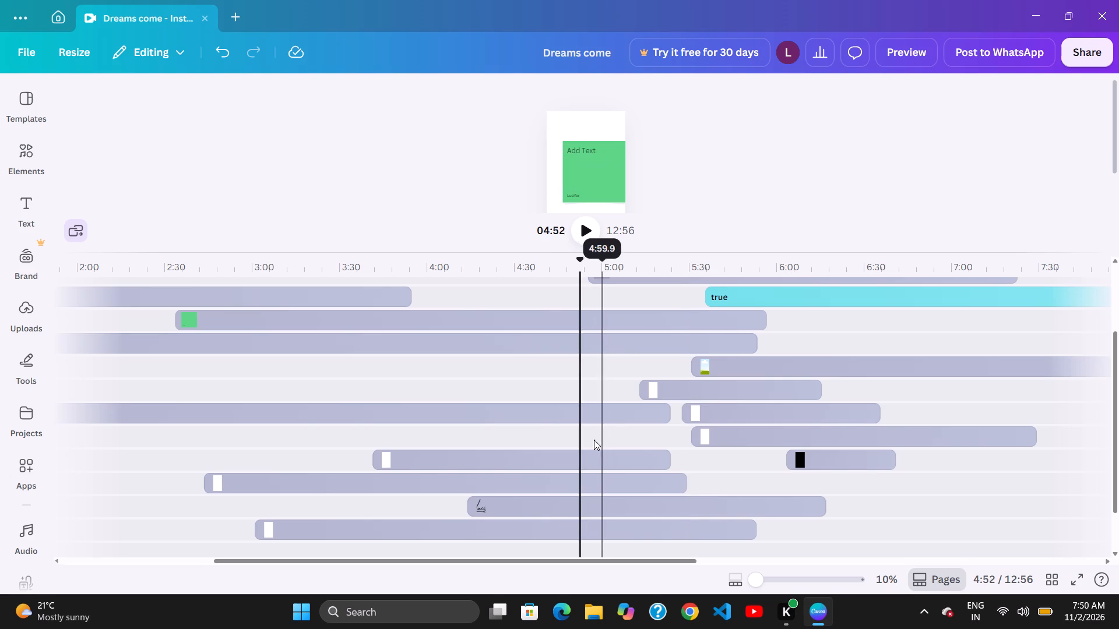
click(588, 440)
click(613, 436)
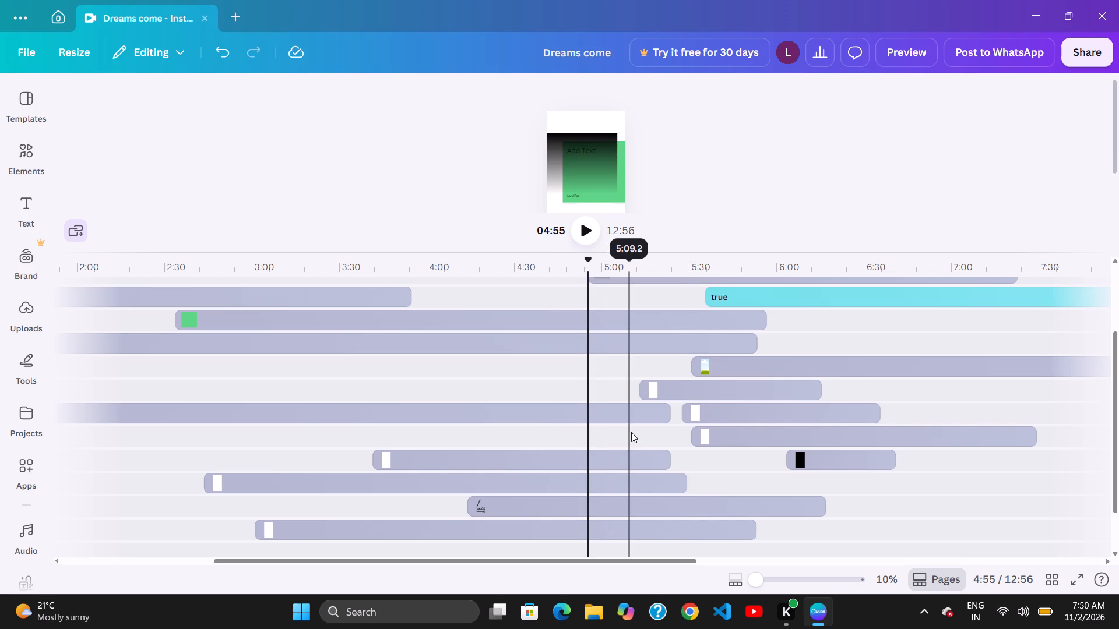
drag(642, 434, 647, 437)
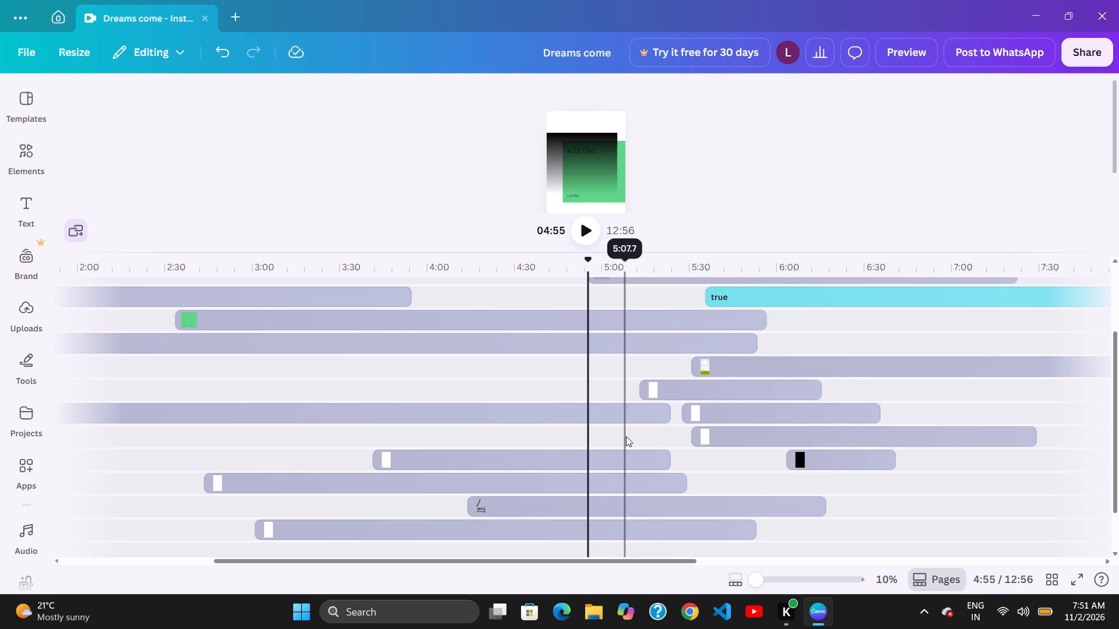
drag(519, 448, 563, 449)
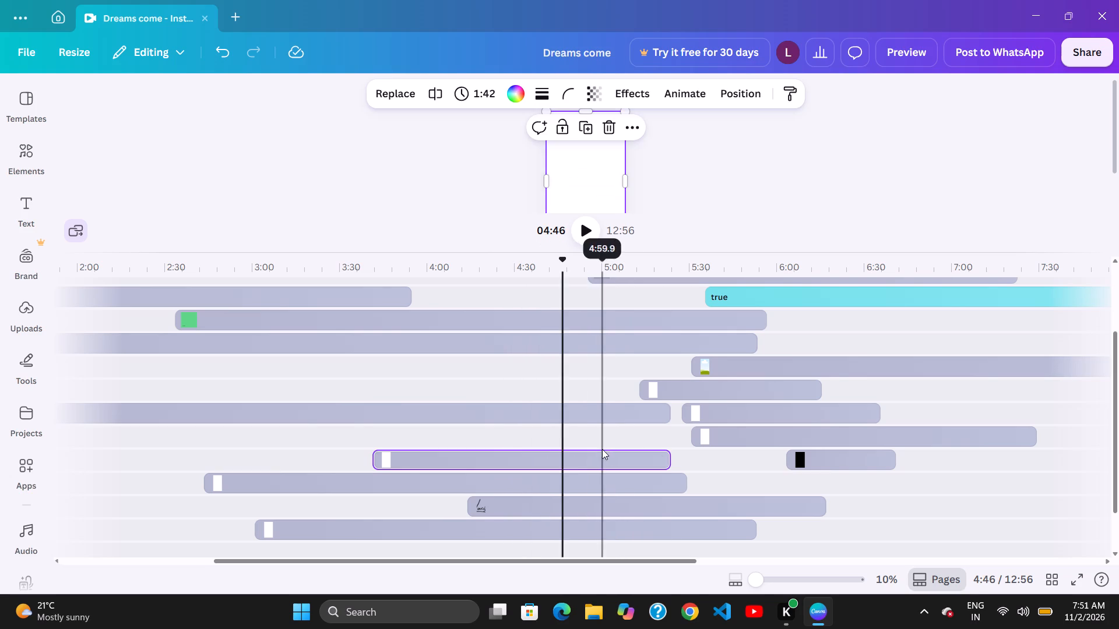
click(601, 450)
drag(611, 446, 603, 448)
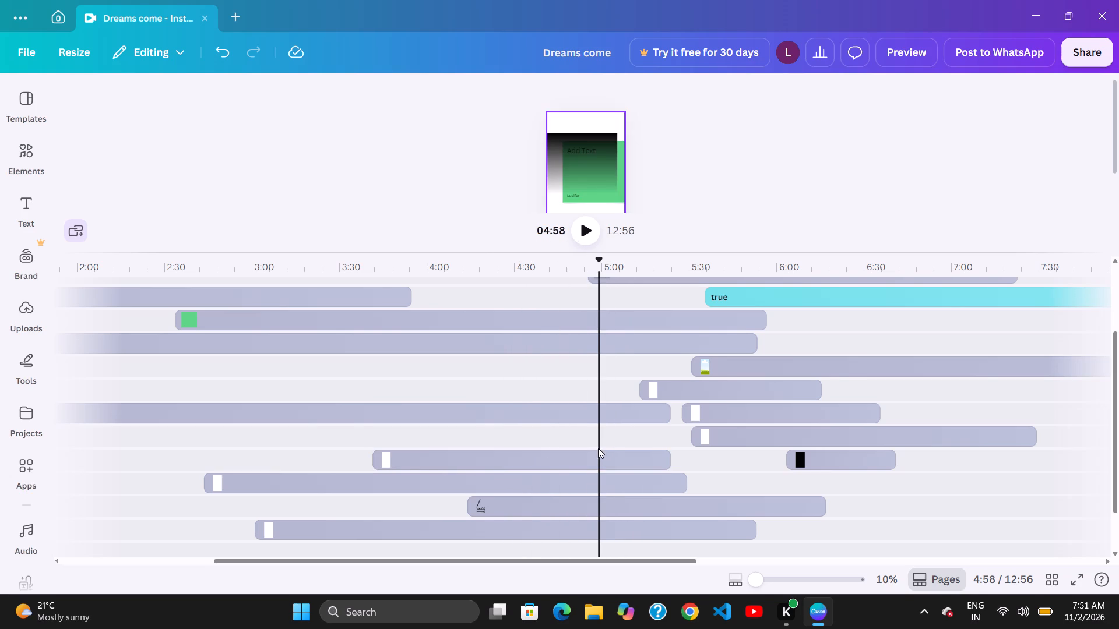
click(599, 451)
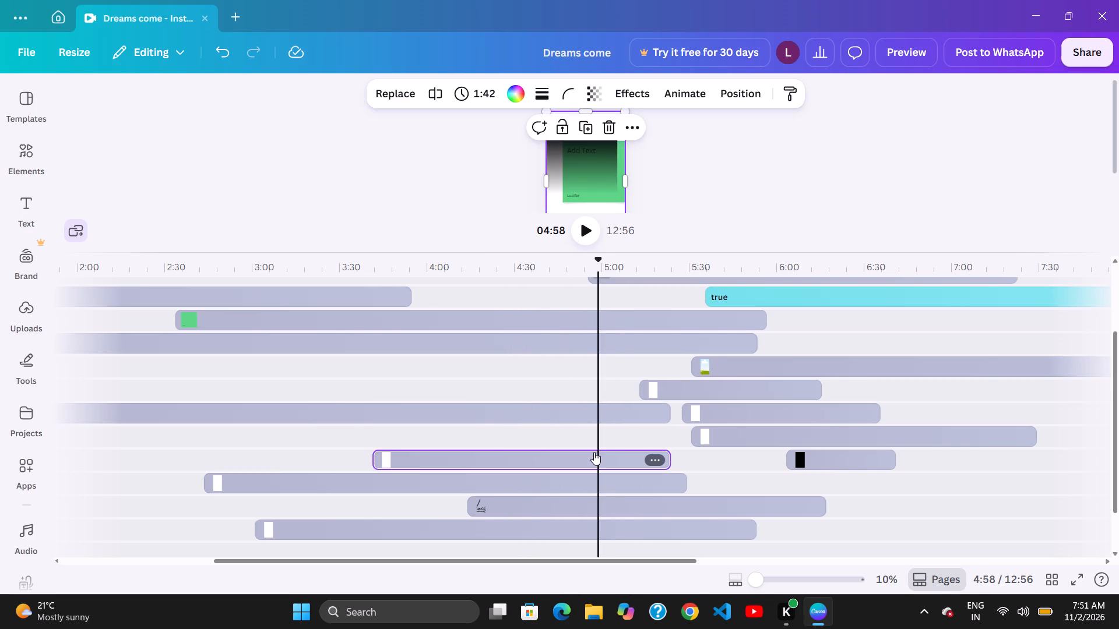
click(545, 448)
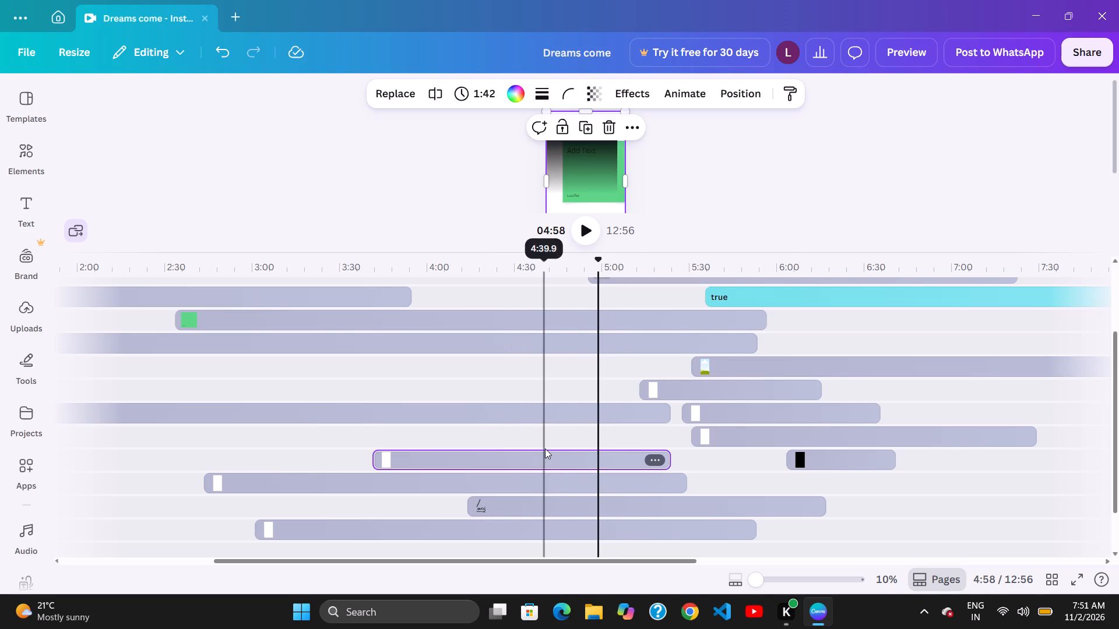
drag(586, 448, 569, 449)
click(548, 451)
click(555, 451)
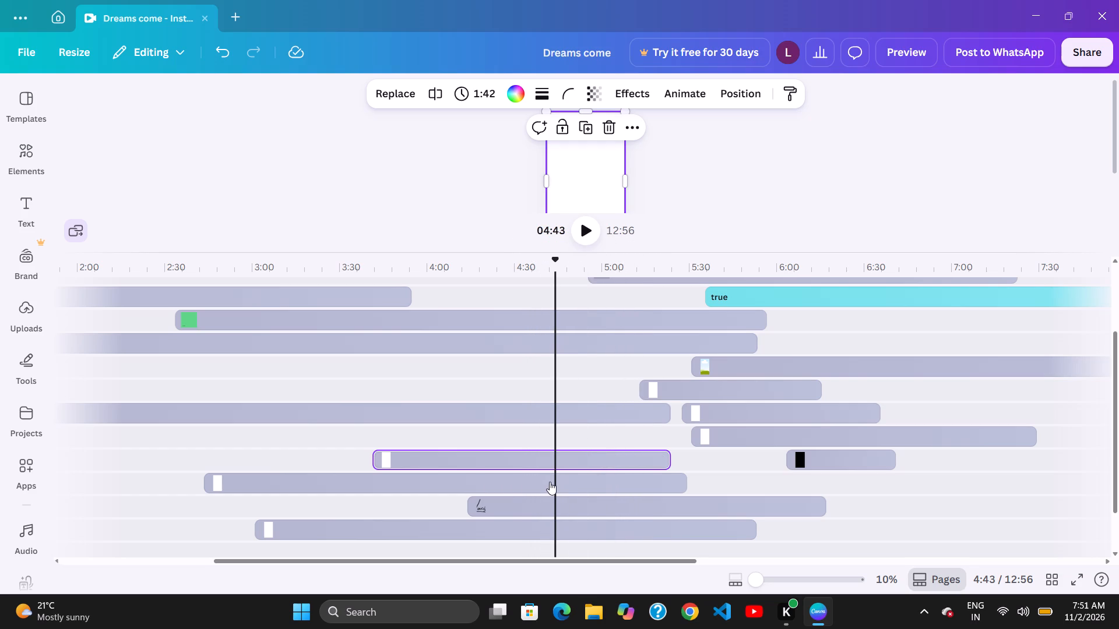
Reposition the 2:46 clip slightly along its track to start at about 2:49.
click(606, 483)
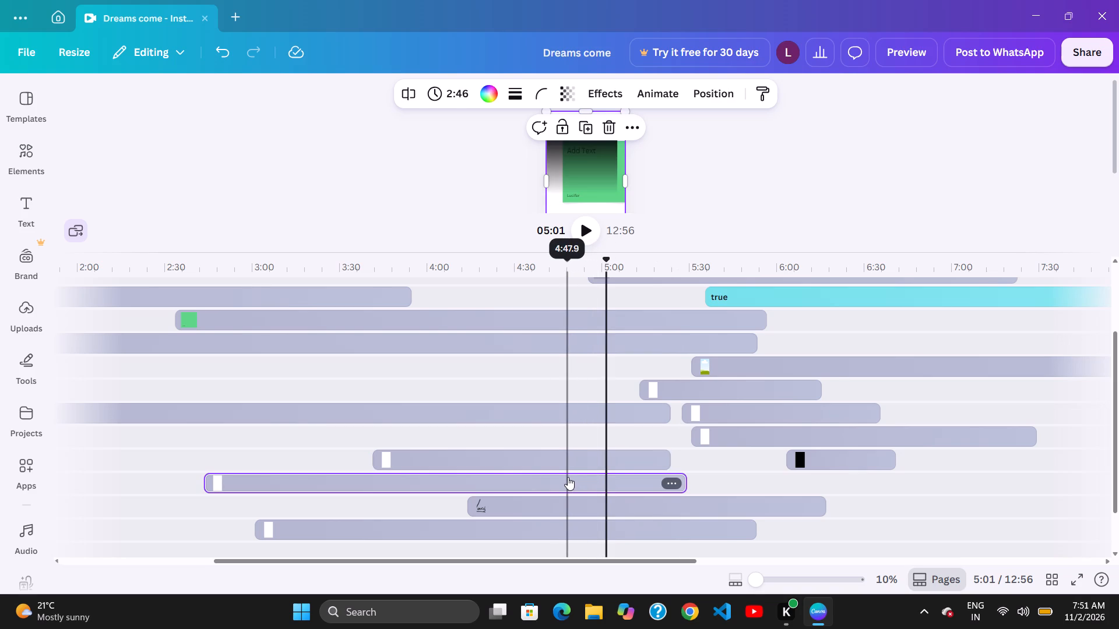
drag(543, 475, 551, 476)
drag(572, 480, 557, 479)
click(545, 478)
click(554, 478)
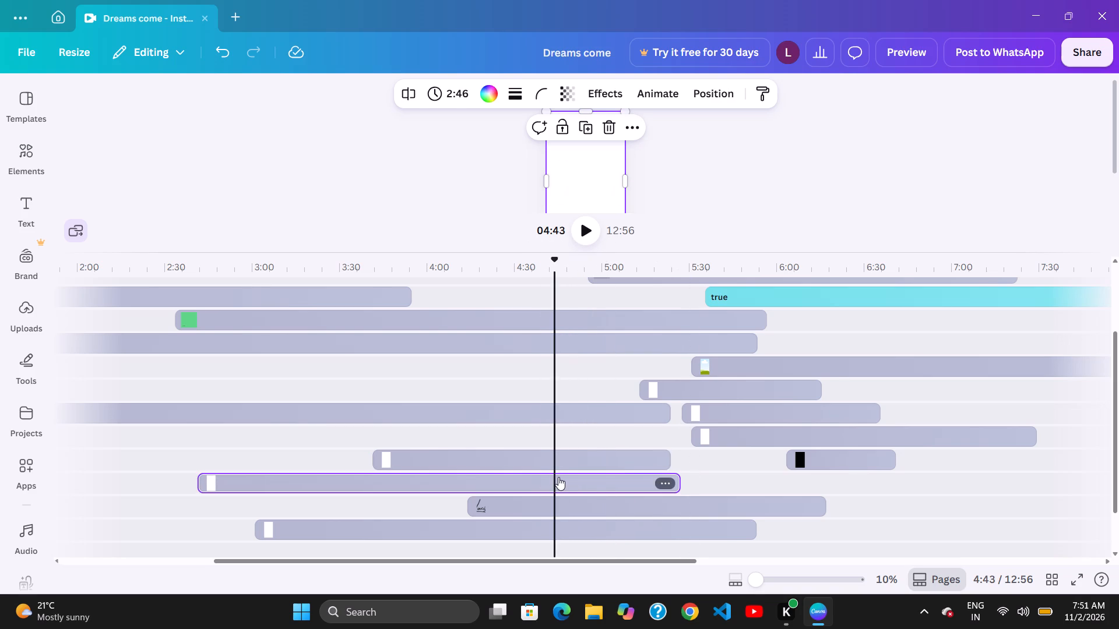
click(558, 477)
drag(601, 477, 592, 478)
click(605, 478)
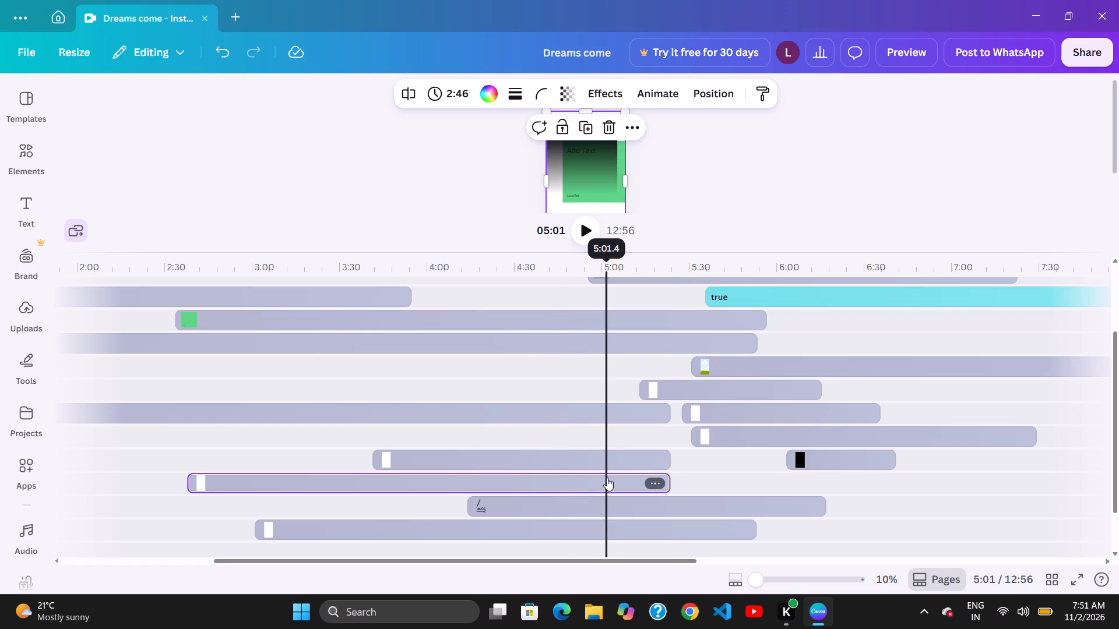
click(619, 478)
click(639, 478)
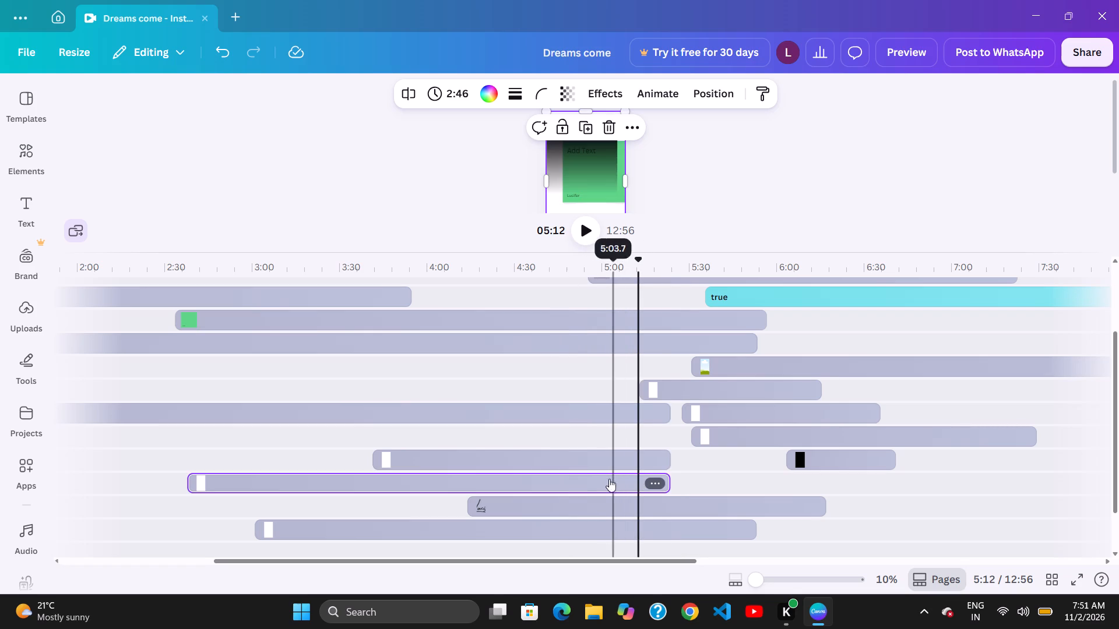
drag(515, 480, 545, 479)
Select the 1:02 and 3:47 clips together and shift them slightly later, with the 1:02 clip starting at about 5:14.
drag(674, 419, 629, 395)
click(641, 411)
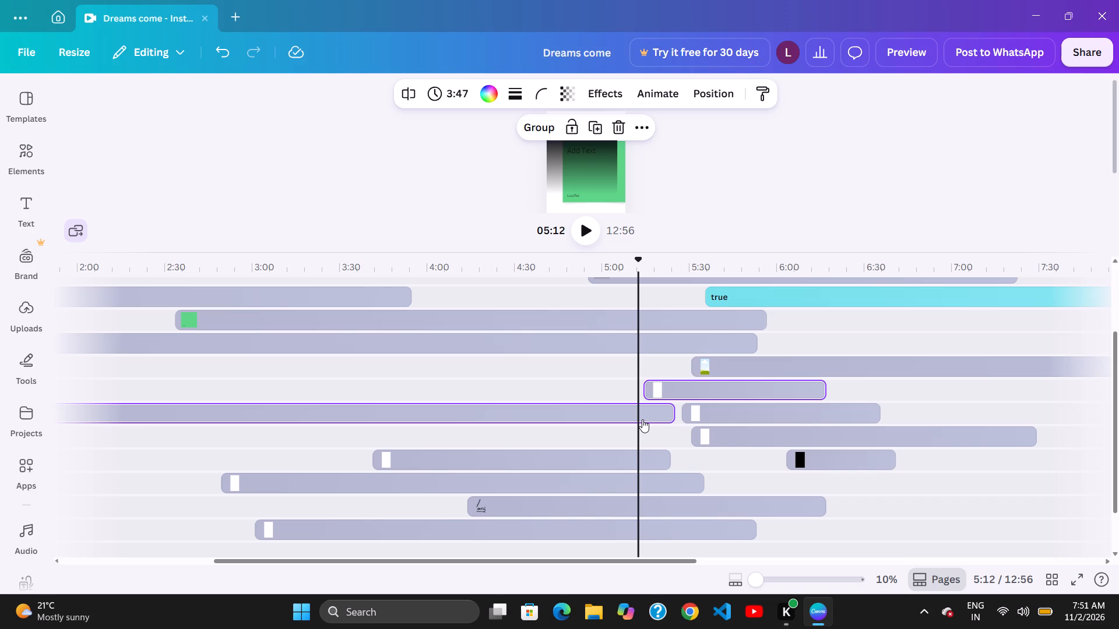
click(667, 429)
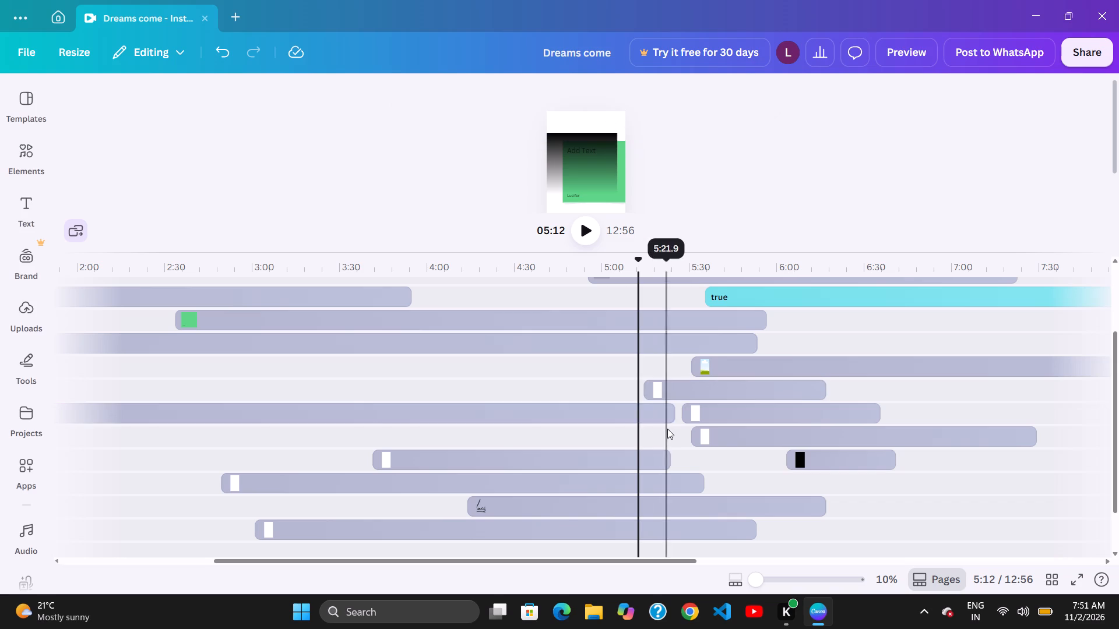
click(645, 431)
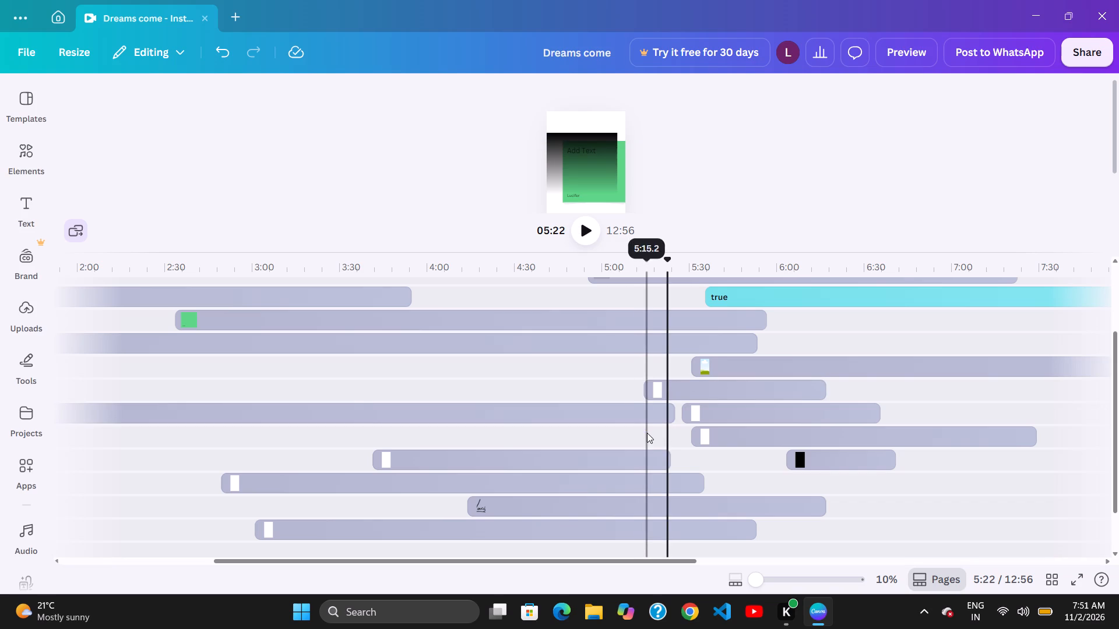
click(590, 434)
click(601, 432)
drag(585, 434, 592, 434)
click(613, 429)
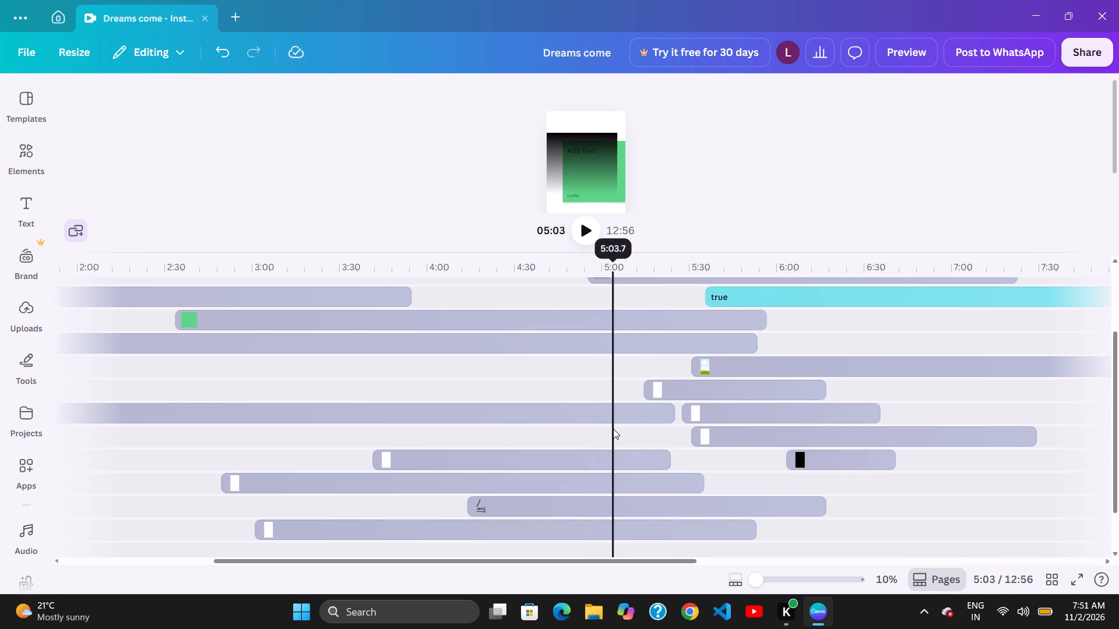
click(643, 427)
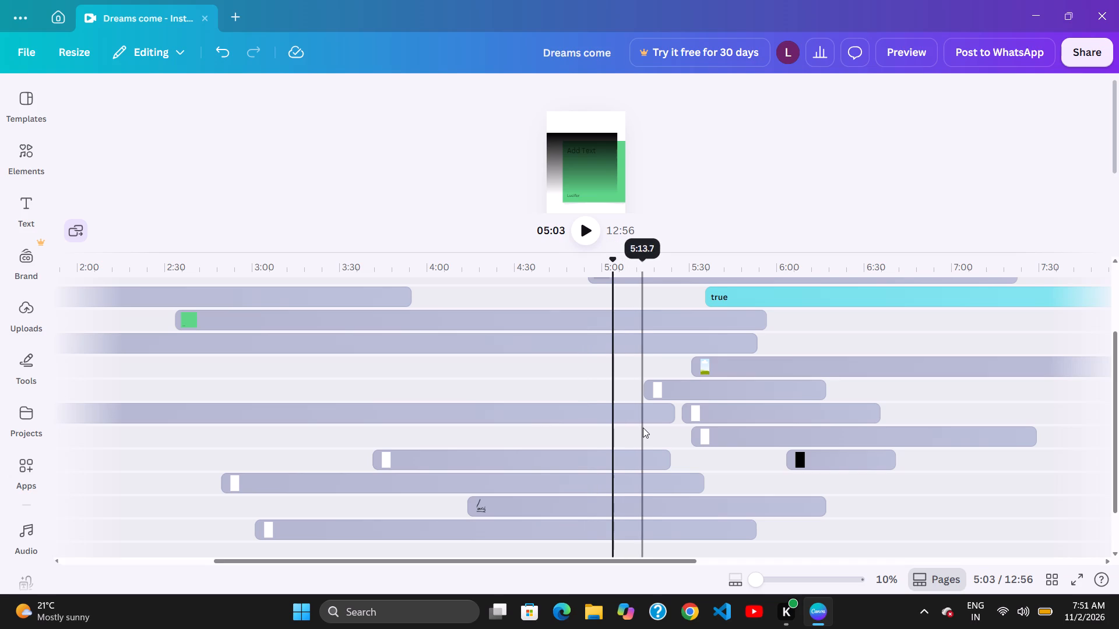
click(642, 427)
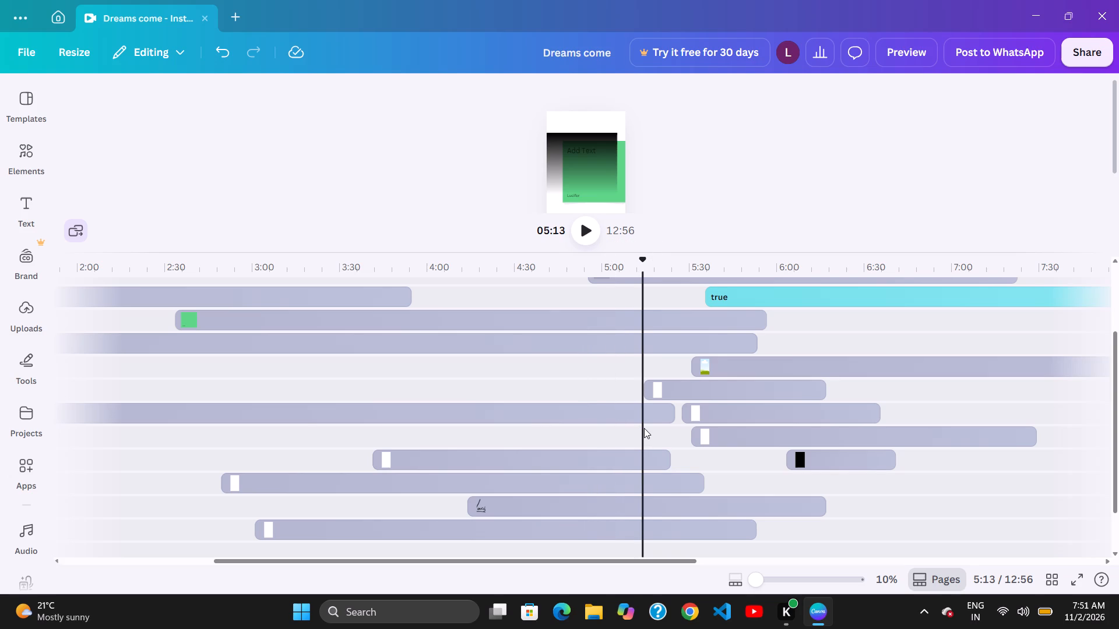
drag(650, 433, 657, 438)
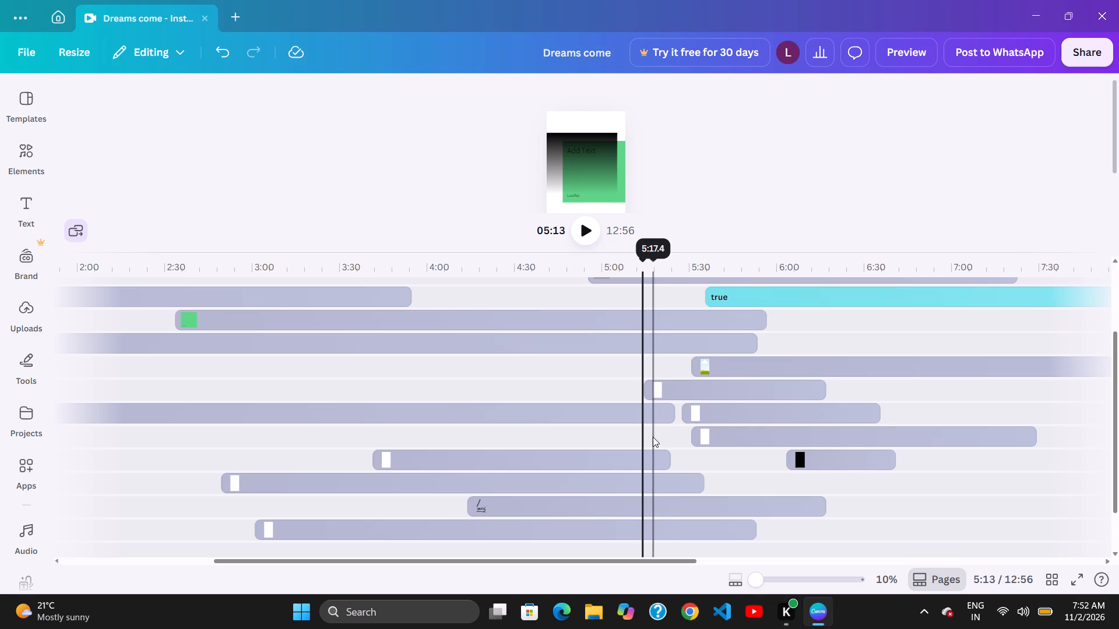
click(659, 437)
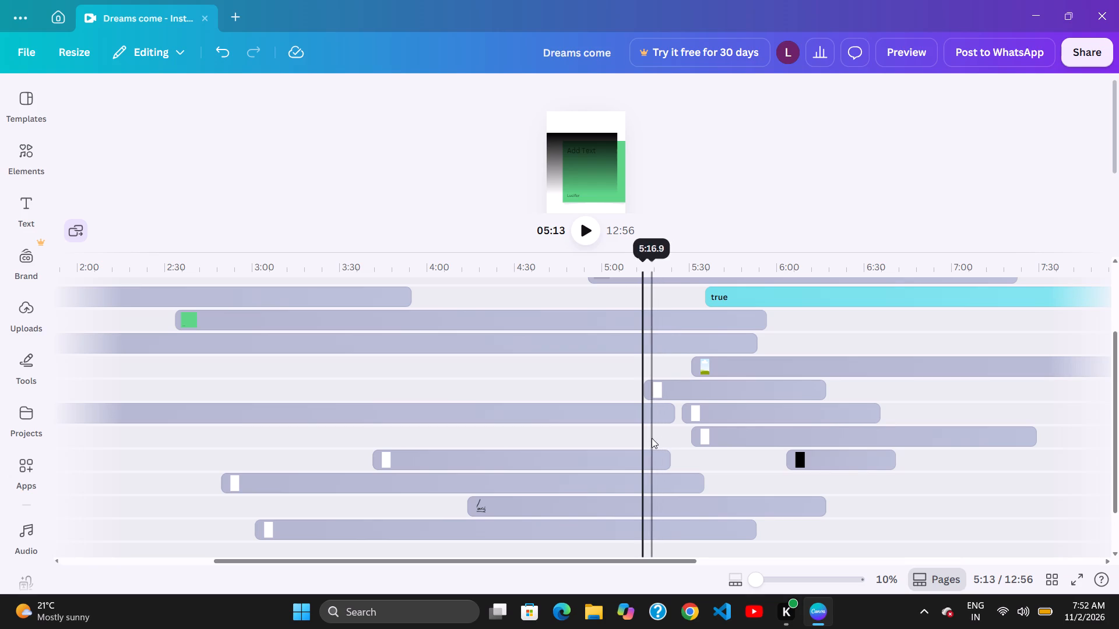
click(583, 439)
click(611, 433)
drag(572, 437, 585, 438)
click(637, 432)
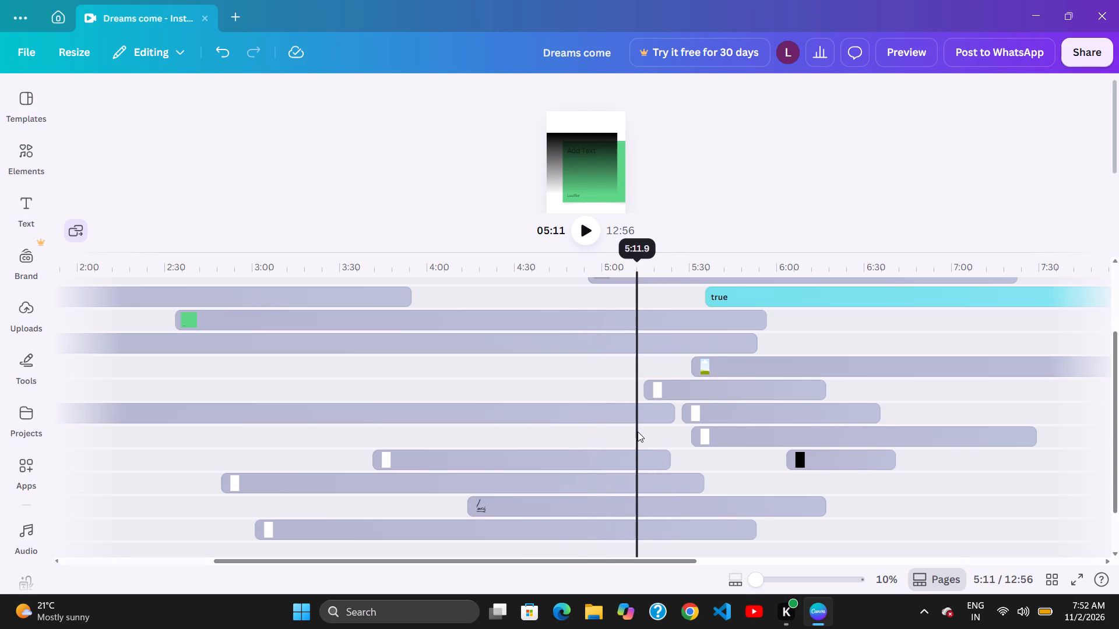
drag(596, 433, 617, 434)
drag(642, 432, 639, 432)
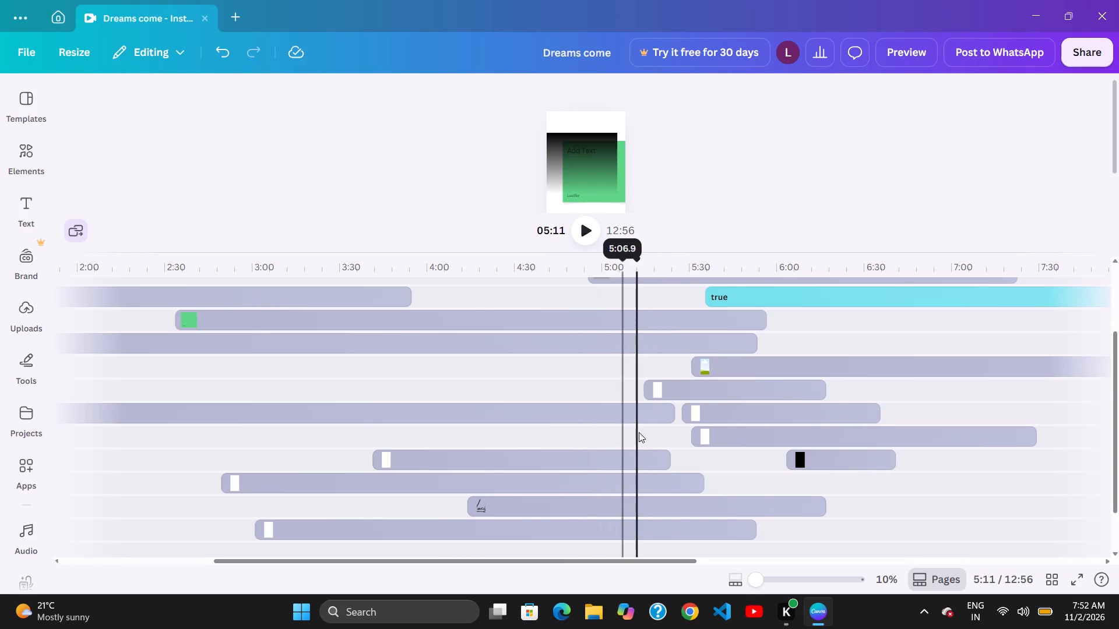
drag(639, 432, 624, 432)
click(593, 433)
Shift the 3:47 clip slightly earlier on its track to end at about 5:24.
click(629, 421)
drag(606, 422, 620, 420)
click(629, 416)
drag(604, 423, 617, 422)
drag(647, 411, 641, 412)
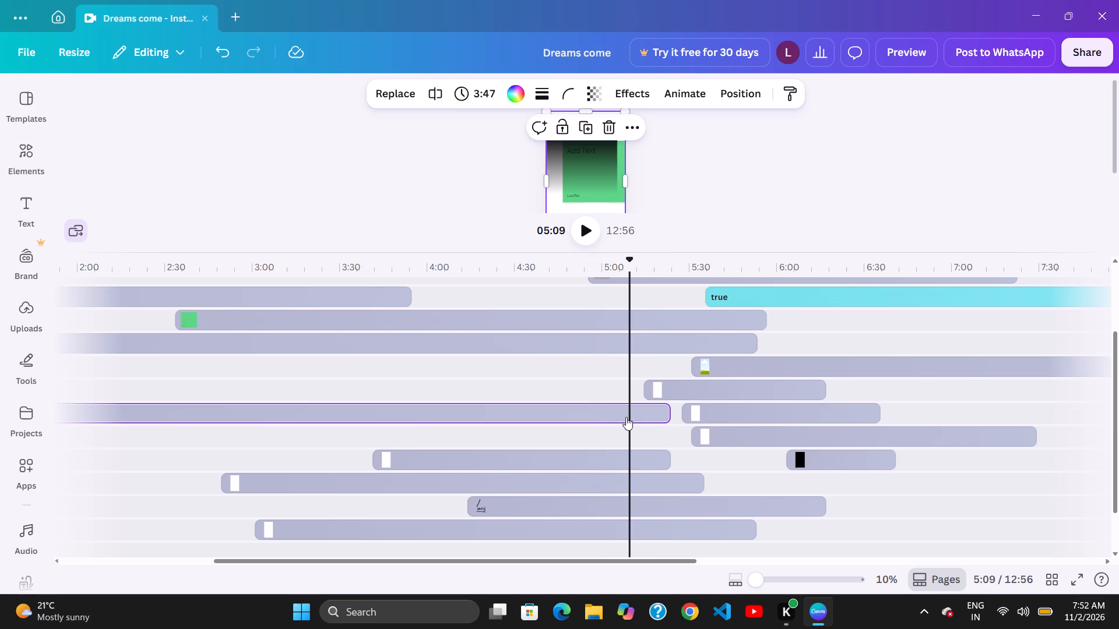
Trim the end of the 3:47 clip to a 3:40 duration, ending at about 5:17.
click(627, 416)
drag(665, 406, 646, 417)
click(621, 422)
drag(656, 407, 648, 410)
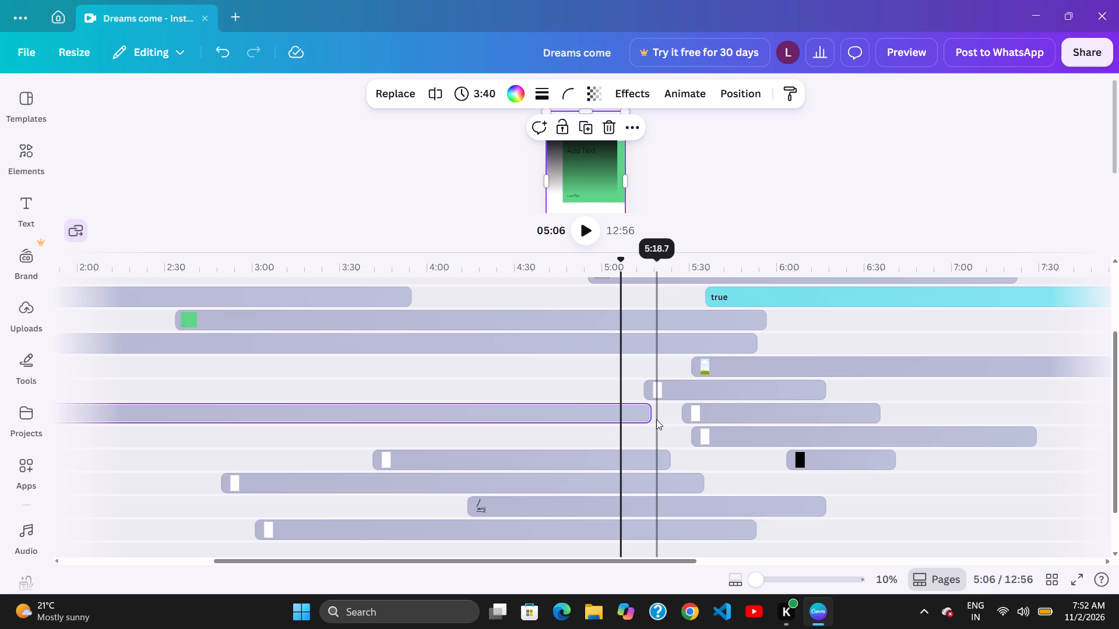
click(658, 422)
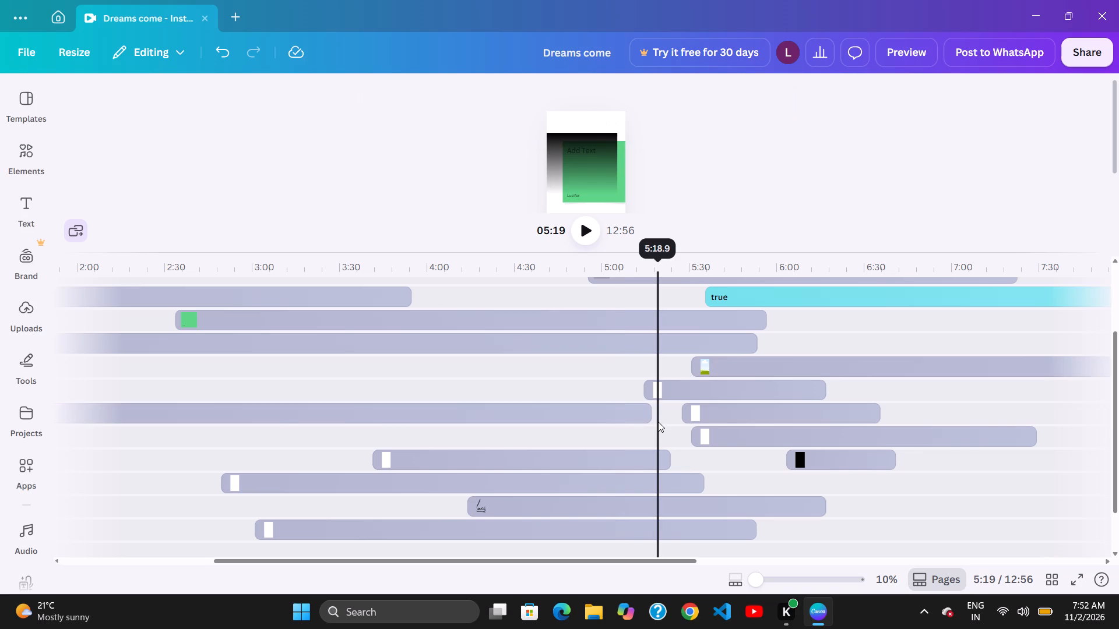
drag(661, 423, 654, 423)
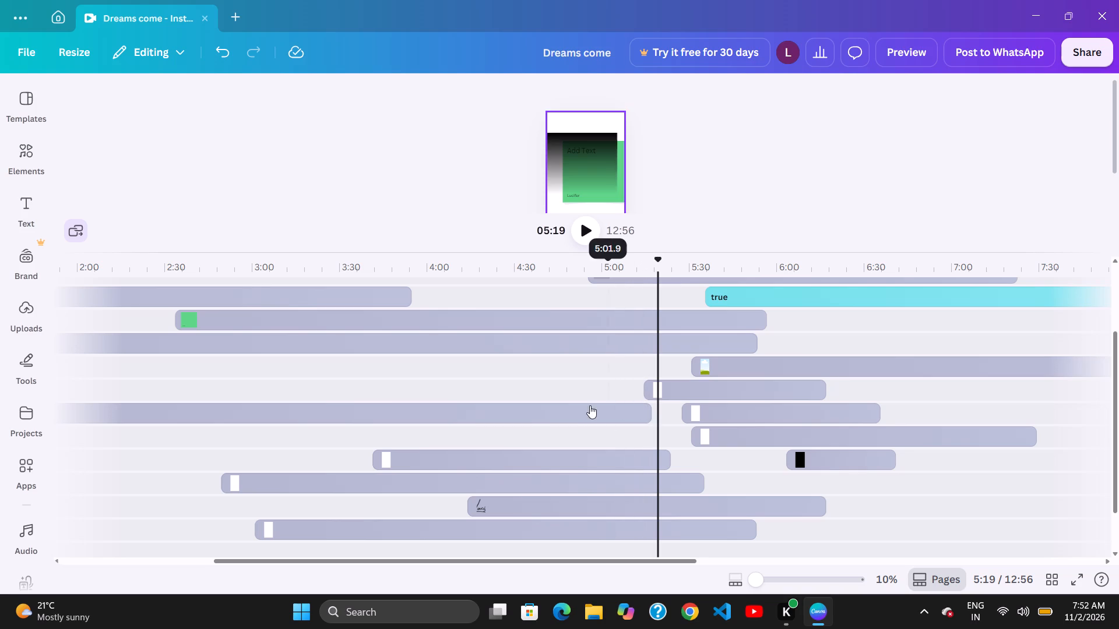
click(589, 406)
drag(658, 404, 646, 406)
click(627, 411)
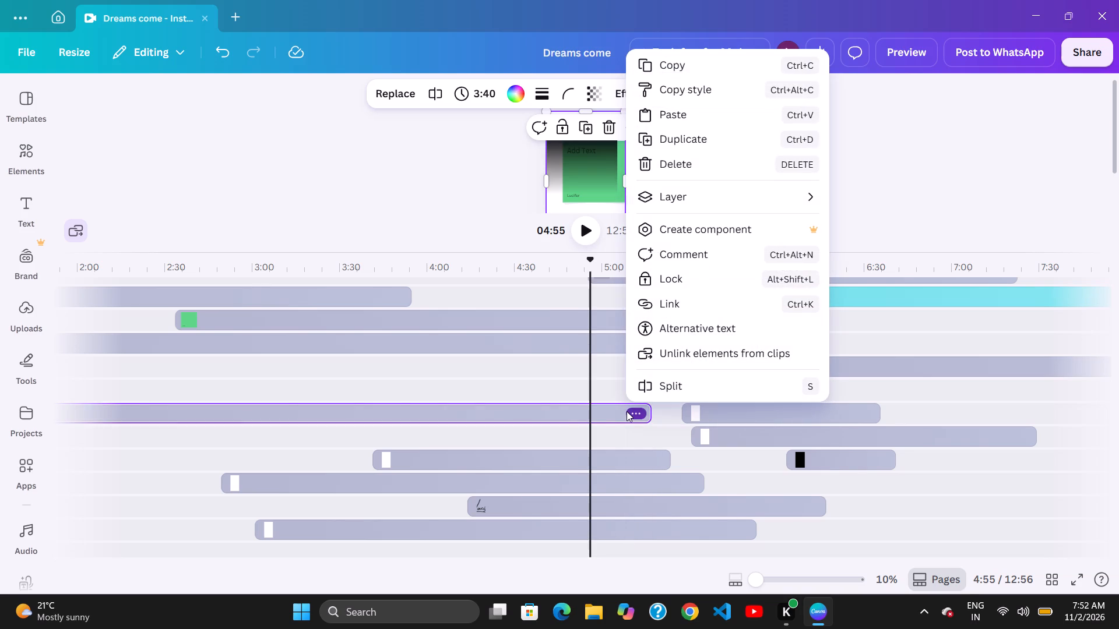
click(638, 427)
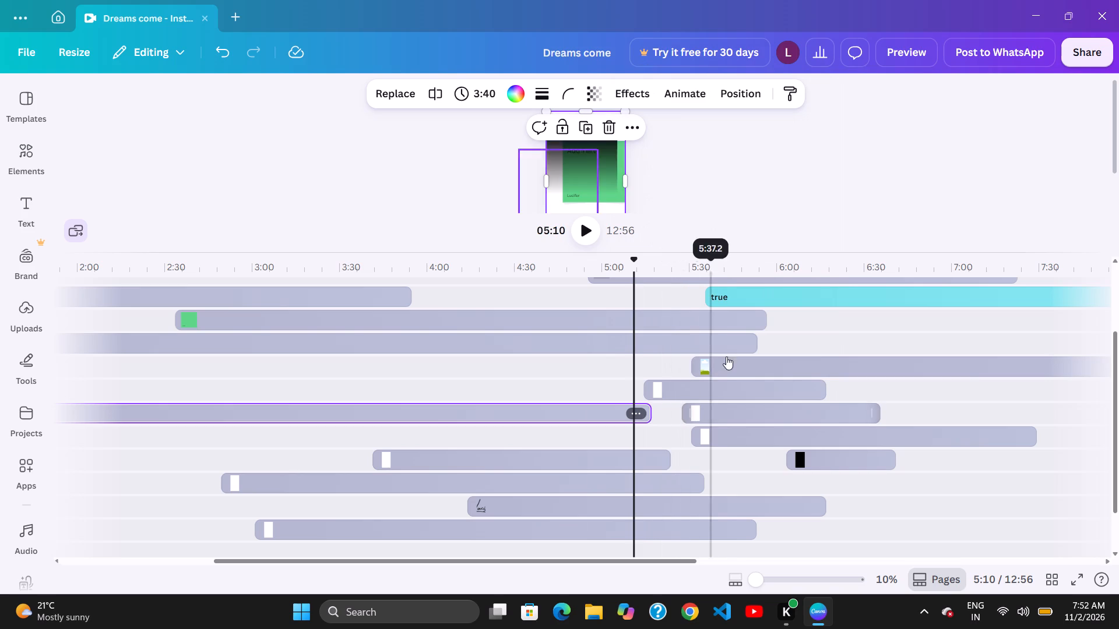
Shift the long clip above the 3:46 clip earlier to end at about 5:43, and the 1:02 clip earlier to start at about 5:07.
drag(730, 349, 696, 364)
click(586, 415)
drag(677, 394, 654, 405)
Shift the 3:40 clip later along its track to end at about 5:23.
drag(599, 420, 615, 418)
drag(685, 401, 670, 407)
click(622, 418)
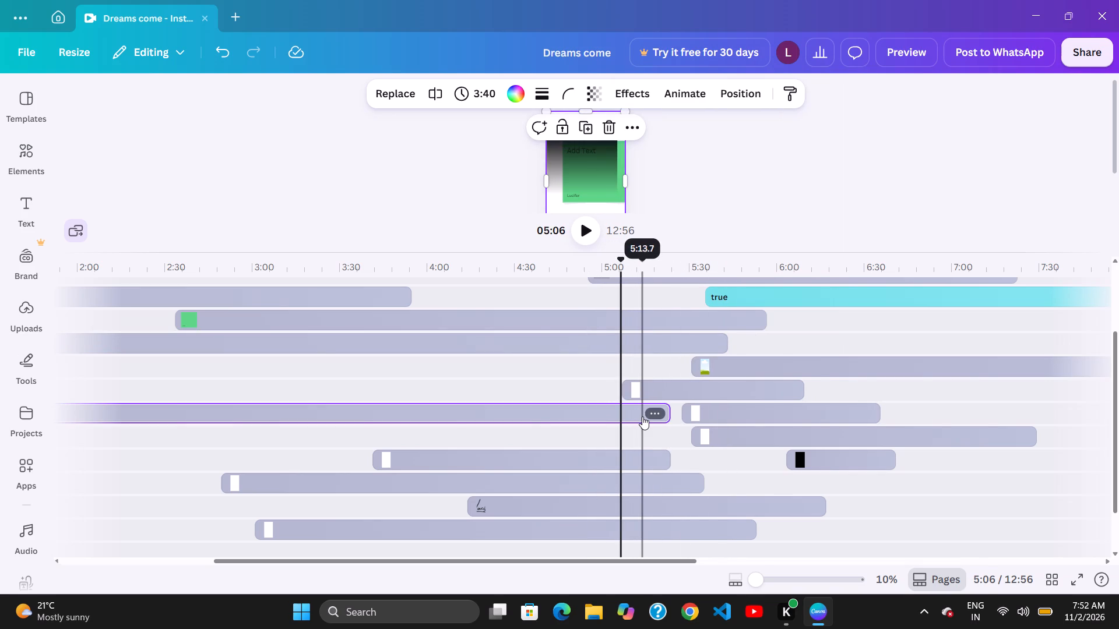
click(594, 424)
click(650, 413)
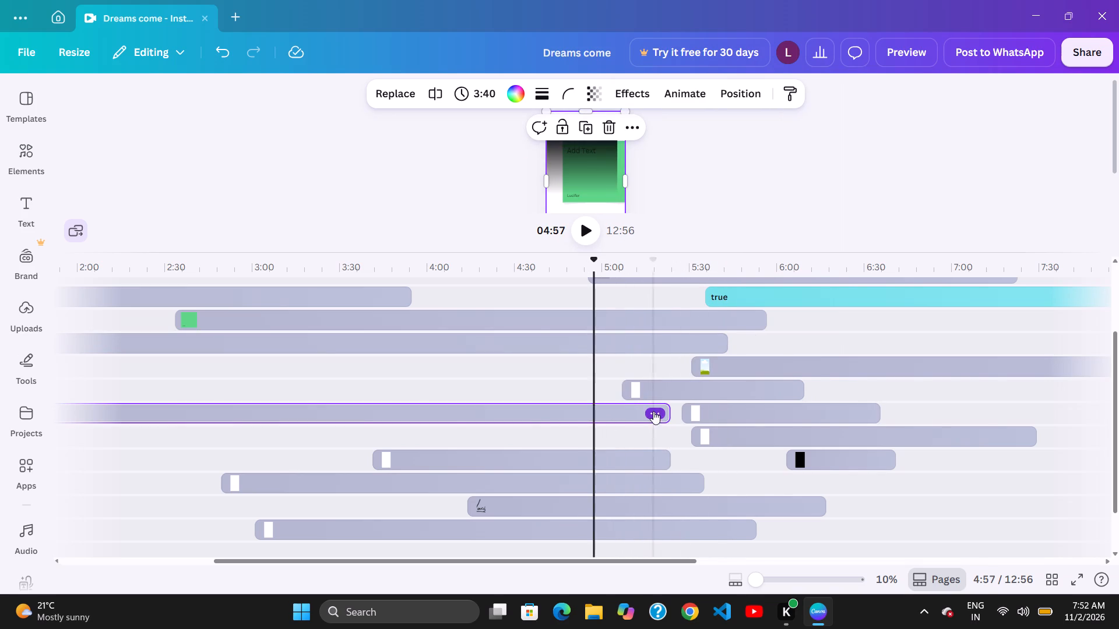
Shift the 3:40 clip later to end at about 5:48, and the 1:02 clip earlier along its track.
drag(586, 419, 635, 414)
drag(767, 377, 730, 389)
drag(645, 408, 650, 407)
drag(738, 382, 689, 395)
drag(634, 405, 679, 400)
drag(750, 370, 699, 394)
drag(627, 404, 656, 401)
drag(722, 373, 689, 392)
click(632, 402)
Shift the 3:46 clip earlier to start at about 5:01, and the long clip above it earlier to end at about 5:35.
drag(722, 361, 698, 382)
click(653, 397)
drag(720, 368, 709, 374)
drag(646, 388, 657, 386)
drag(732, 353, 722, 365)
click(660, 372)
drag(703, 343, 681, 359)
click(656, 379)
drag(705, 344, 671, 366)
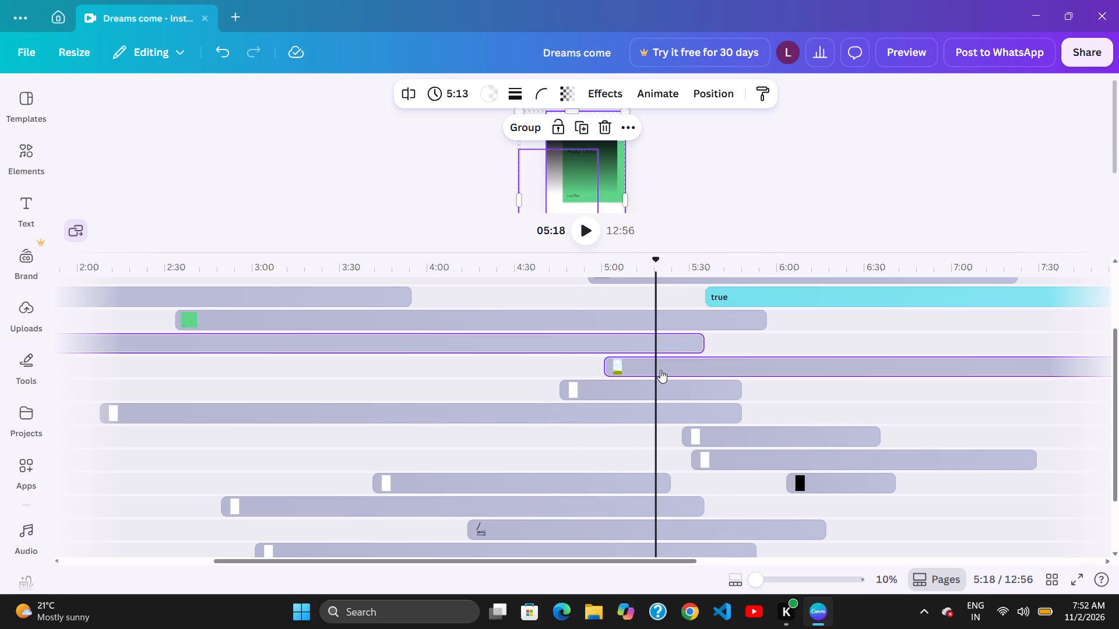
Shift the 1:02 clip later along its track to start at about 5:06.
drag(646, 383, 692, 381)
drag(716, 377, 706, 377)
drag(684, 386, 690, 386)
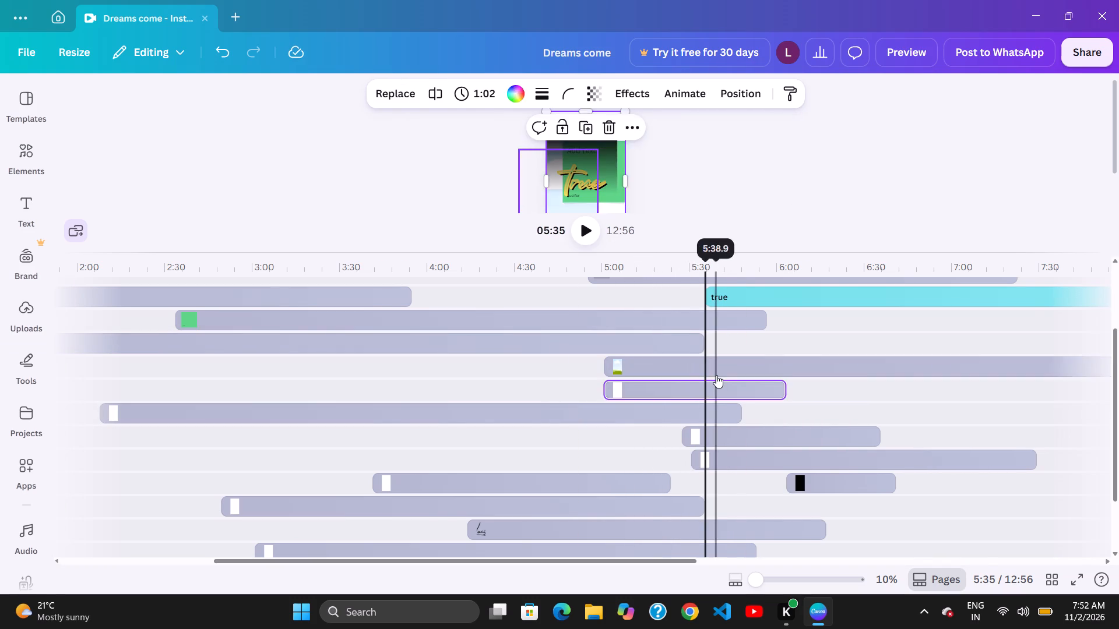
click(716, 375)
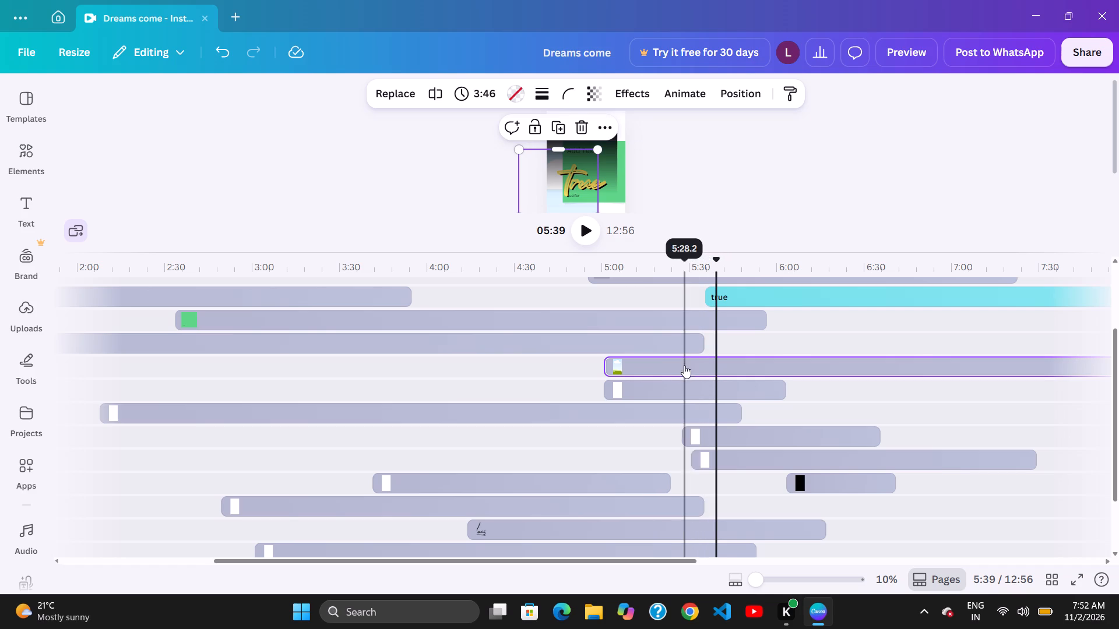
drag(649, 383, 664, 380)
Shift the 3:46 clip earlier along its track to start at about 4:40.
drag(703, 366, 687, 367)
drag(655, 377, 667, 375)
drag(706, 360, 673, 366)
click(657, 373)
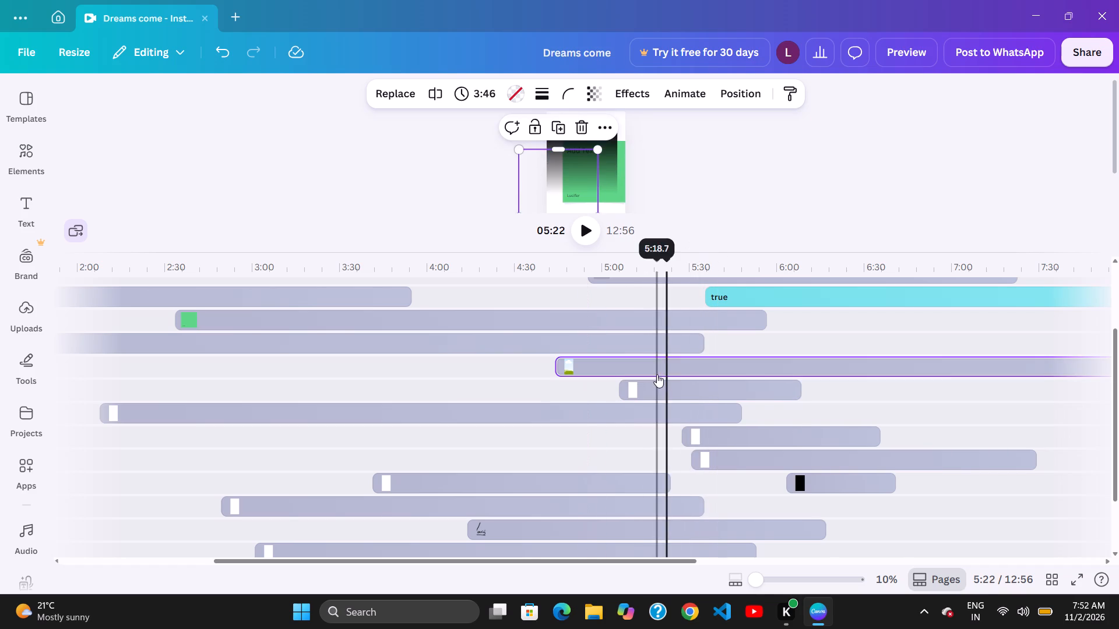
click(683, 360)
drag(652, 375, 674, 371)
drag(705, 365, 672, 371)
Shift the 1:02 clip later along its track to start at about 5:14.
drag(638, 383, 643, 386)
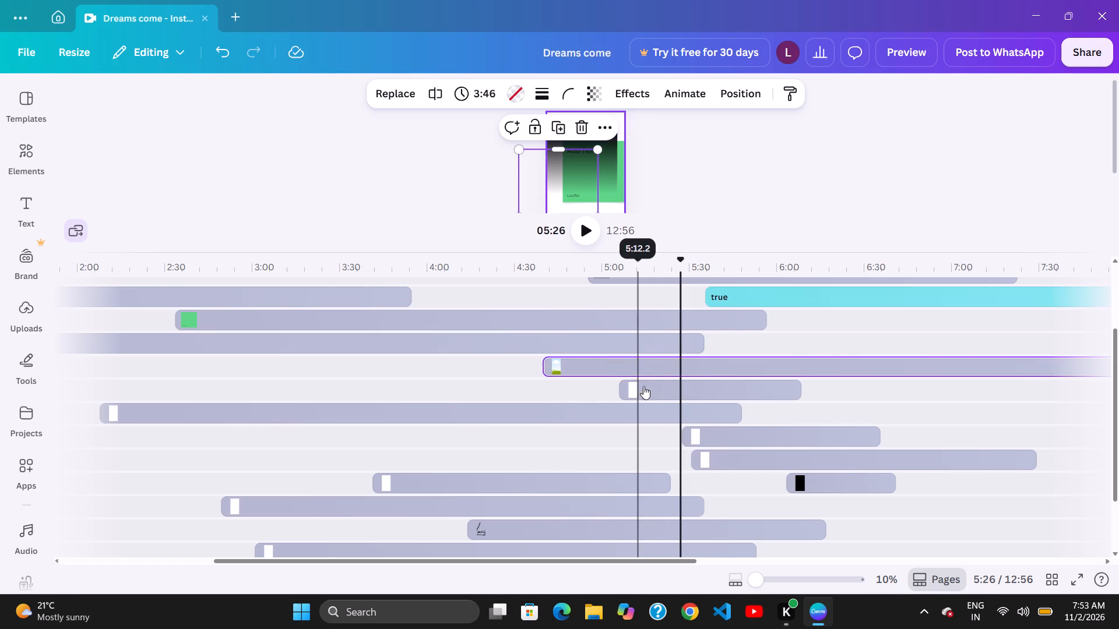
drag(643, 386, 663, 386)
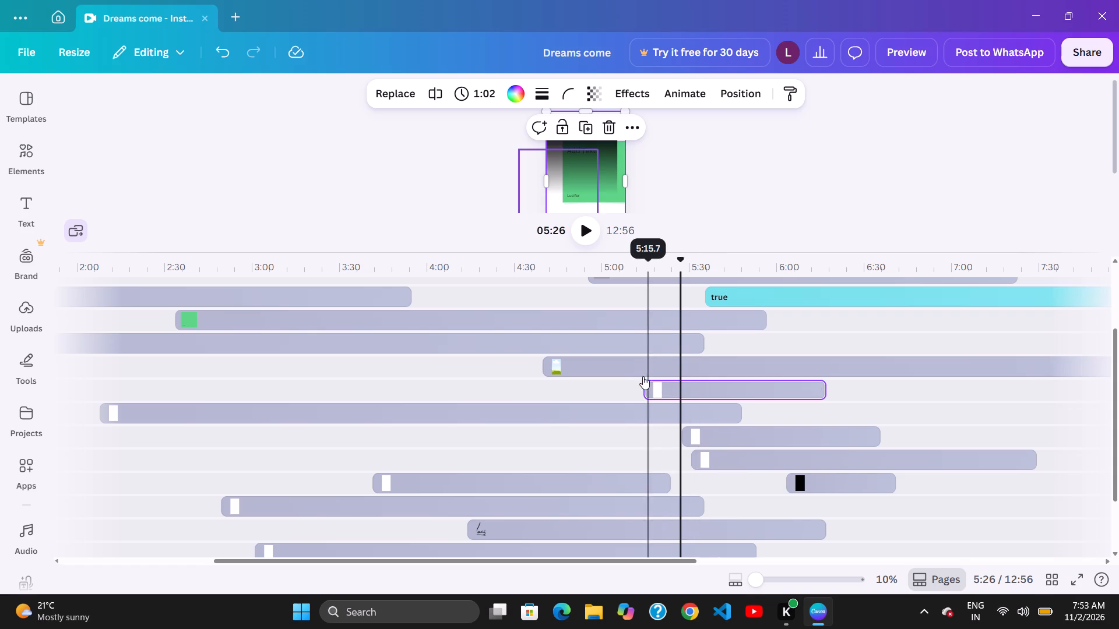
Shift the 3:46 clip further earlier along its track to start at about 4:14.
click(642, 376)
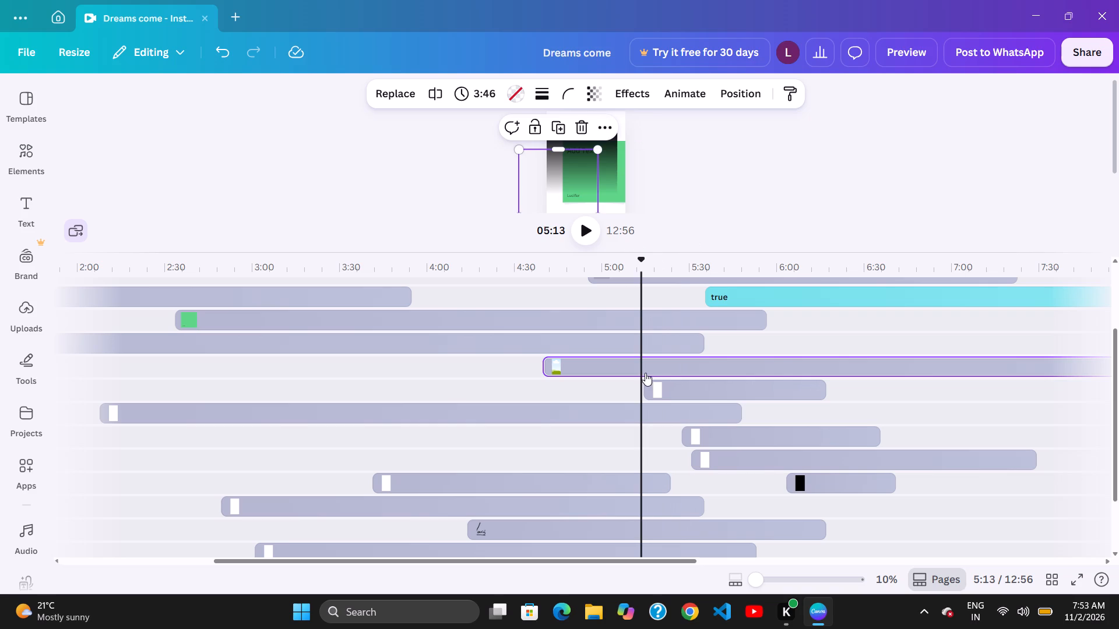
click(645, 355)
drag(703, 354, 688, 356)
click(627, 379)
drag(698, 372, 699, 372)
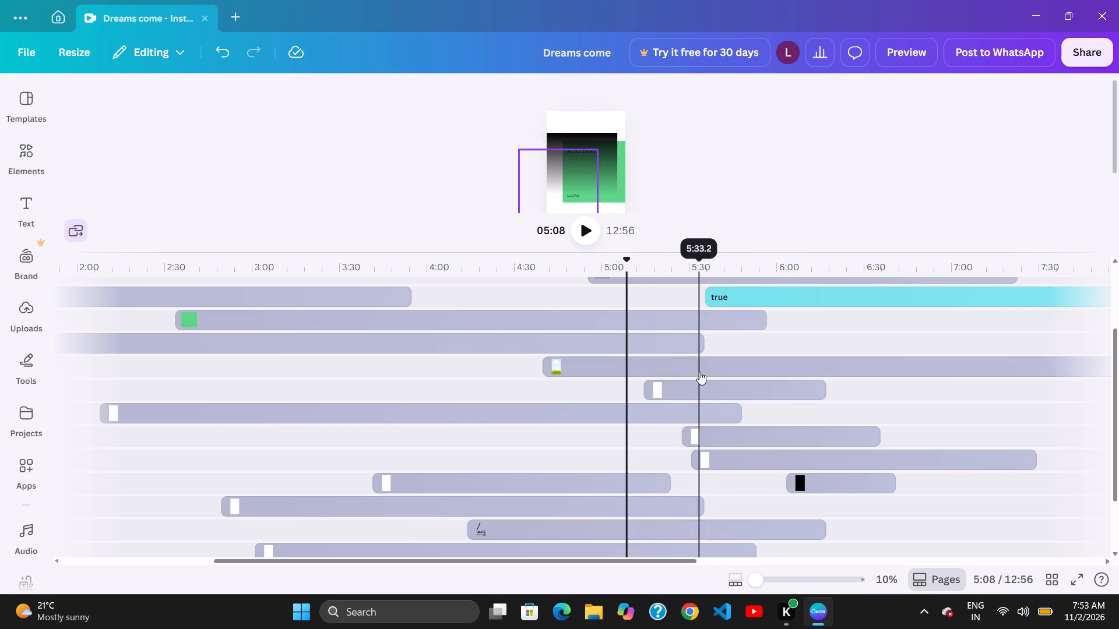
drag(699, 372, 679, 372)
click(635, 379)
drag(685, 366, 668, 368)
click(637, 380)
drag(712, 362, 692, 367)
drag(657, 376, 666, 378)
drag(724, 372, 689, 376)
click(660, 376)
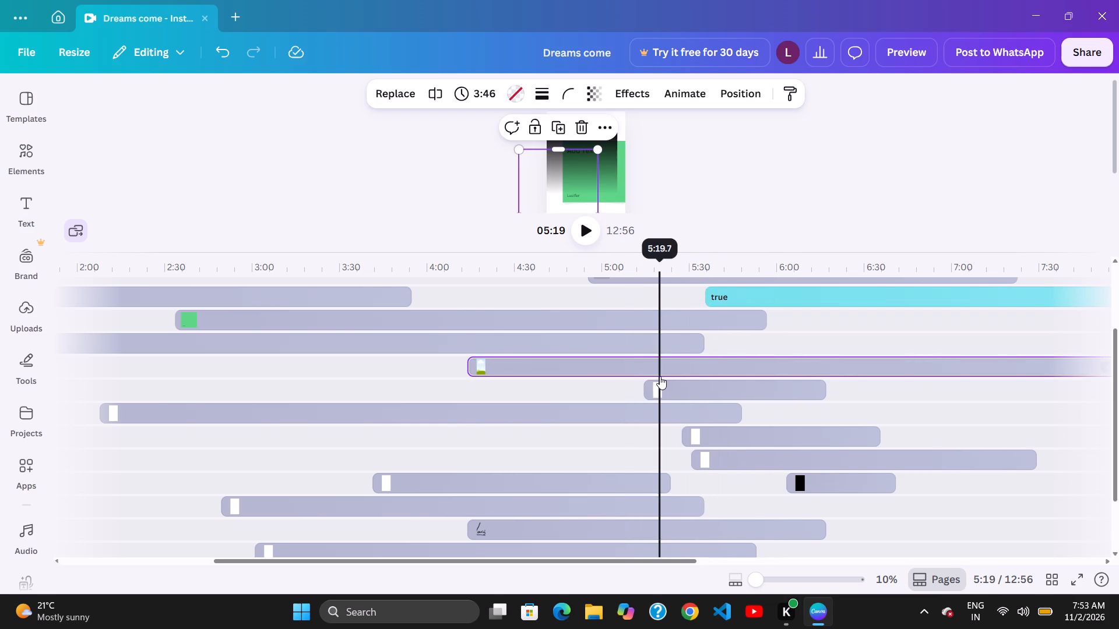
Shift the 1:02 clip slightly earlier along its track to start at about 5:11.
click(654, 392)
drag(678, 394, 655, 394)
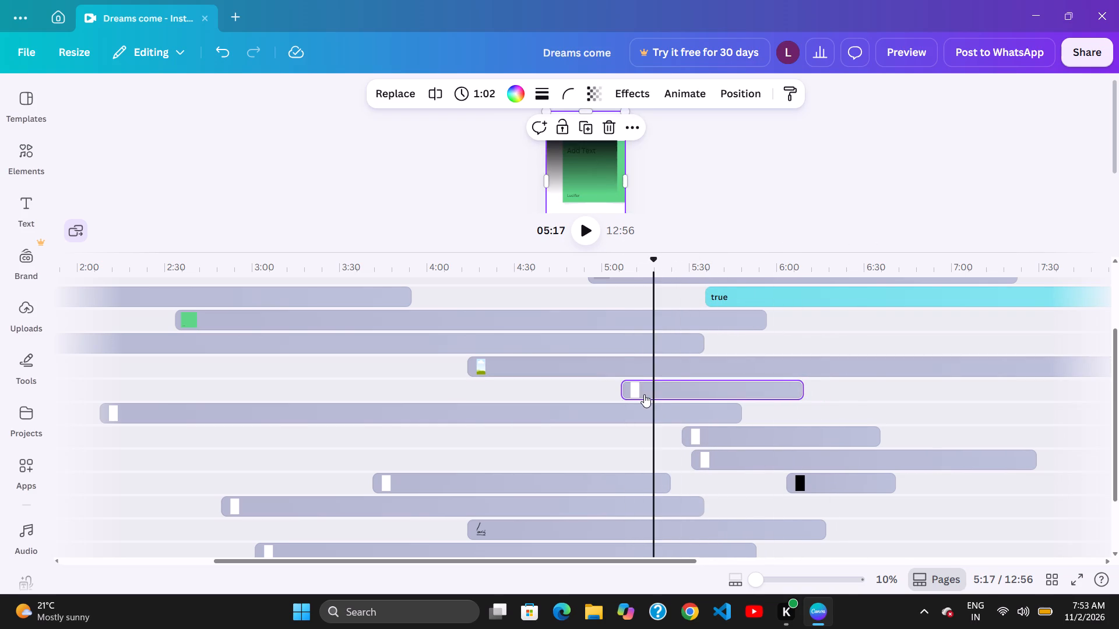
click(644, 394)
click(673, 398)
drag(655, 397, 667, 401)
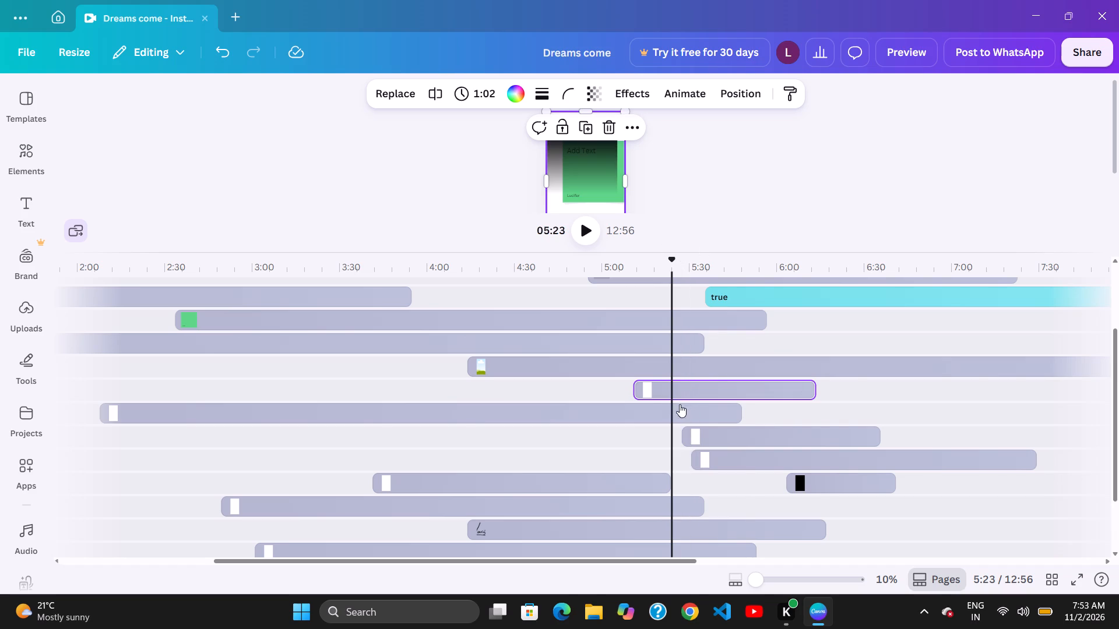
Trim the start of the 1:02 clip to give it a 1:00 duration.
drag(637, 394, 643, 397)
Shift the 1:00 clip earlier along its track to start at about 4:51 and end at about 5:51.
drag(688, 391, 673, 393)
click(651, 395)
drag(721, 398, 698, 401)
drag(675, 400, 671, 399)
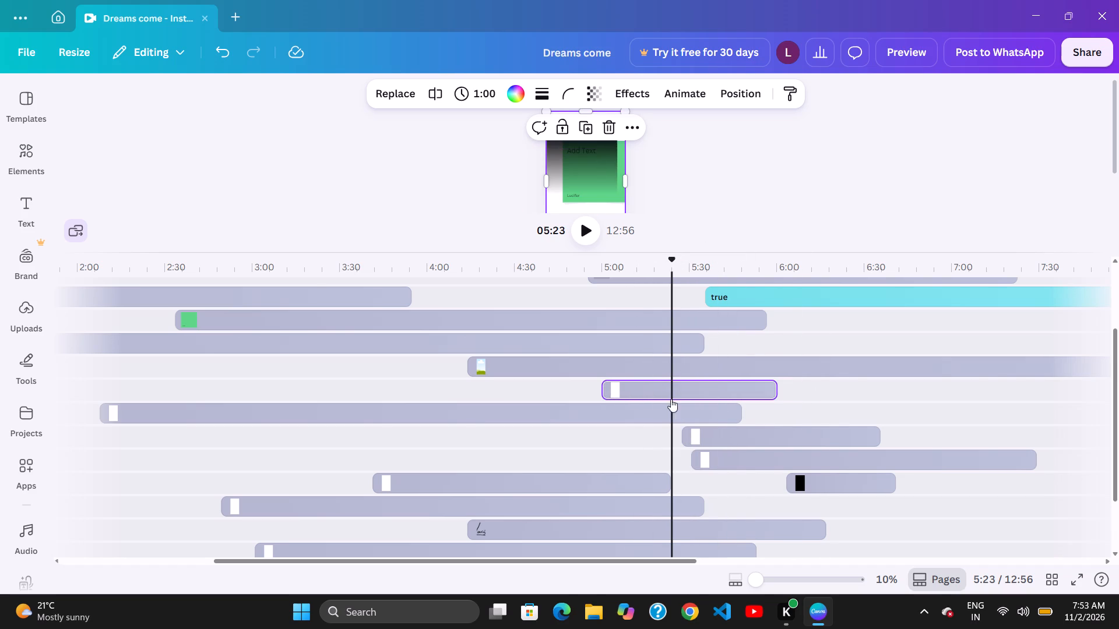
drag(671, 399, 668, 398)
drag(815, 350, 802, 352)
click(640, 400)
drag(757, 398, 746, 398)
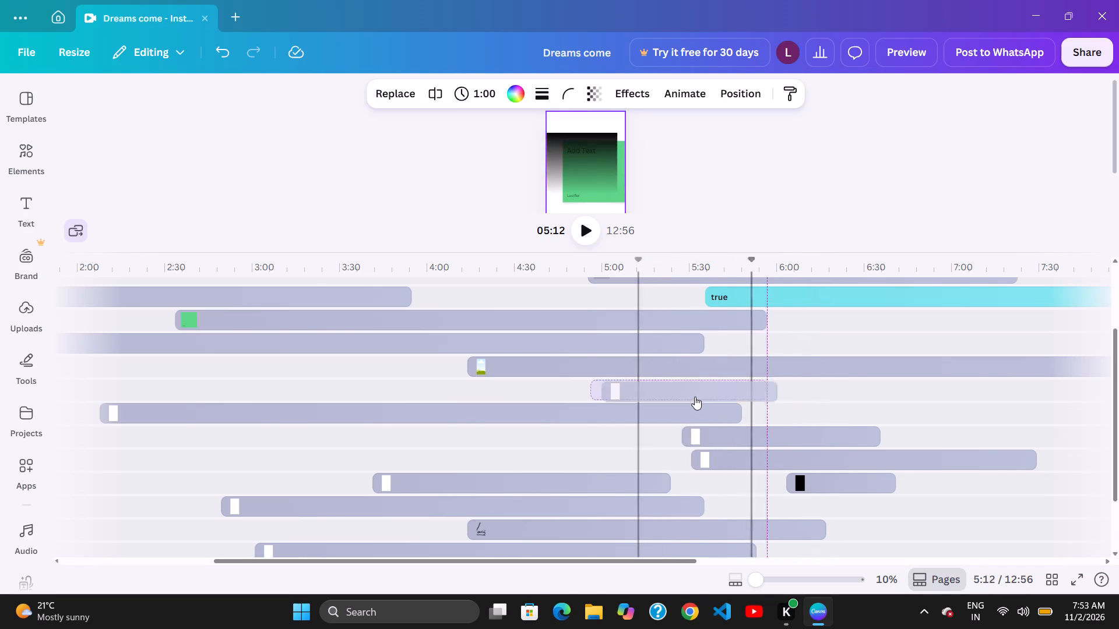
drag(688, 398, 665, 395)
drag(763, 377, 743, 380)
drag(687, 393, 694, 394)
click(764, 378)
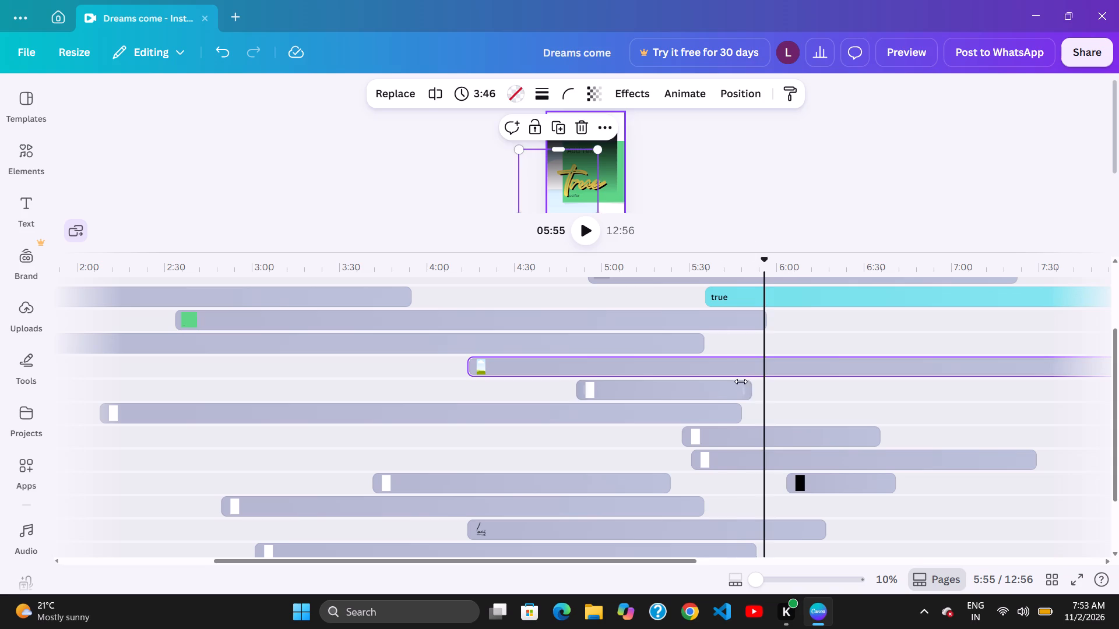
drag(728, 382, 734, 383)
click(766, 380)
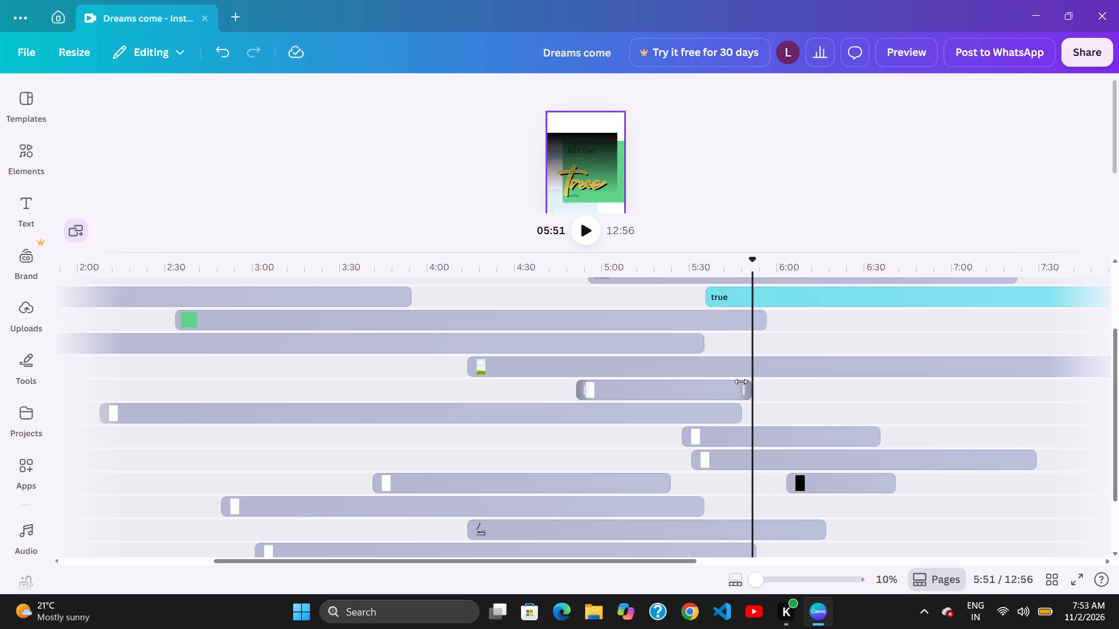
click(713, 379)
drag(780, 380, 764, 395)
Extend the start of the clip directly below the 1:08 clip to about 5:17, giving it a 2:13 duration.
drag(695, 450, 654, 435)
Move the 3:40 clip slightly earlier and trim it to a 3:39 duration, ending at about 5:45.
click(739, 412)
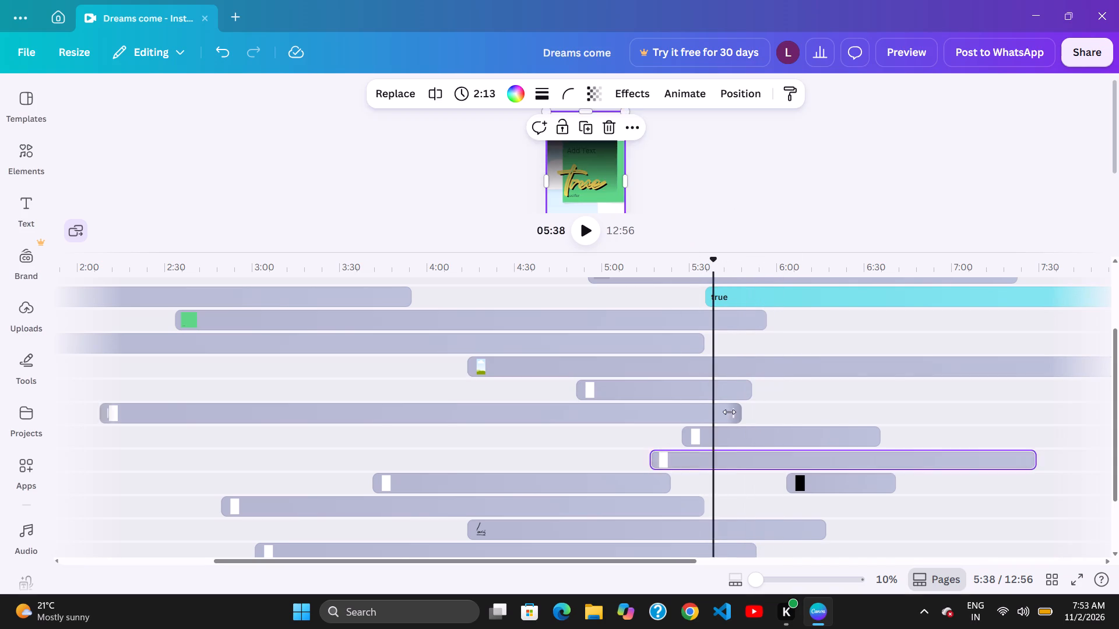
click(701, 413)
drag(727, 416, 735, 421)
click(703, 413)
Shift the 1:08 clip earlier along its track to start at about 5:17, aligned with the 2:13 clip below.
drag(807, 432, 773, 426)
click(726, 415)
drag(786, 424, 775, 424)
click(736, 415)
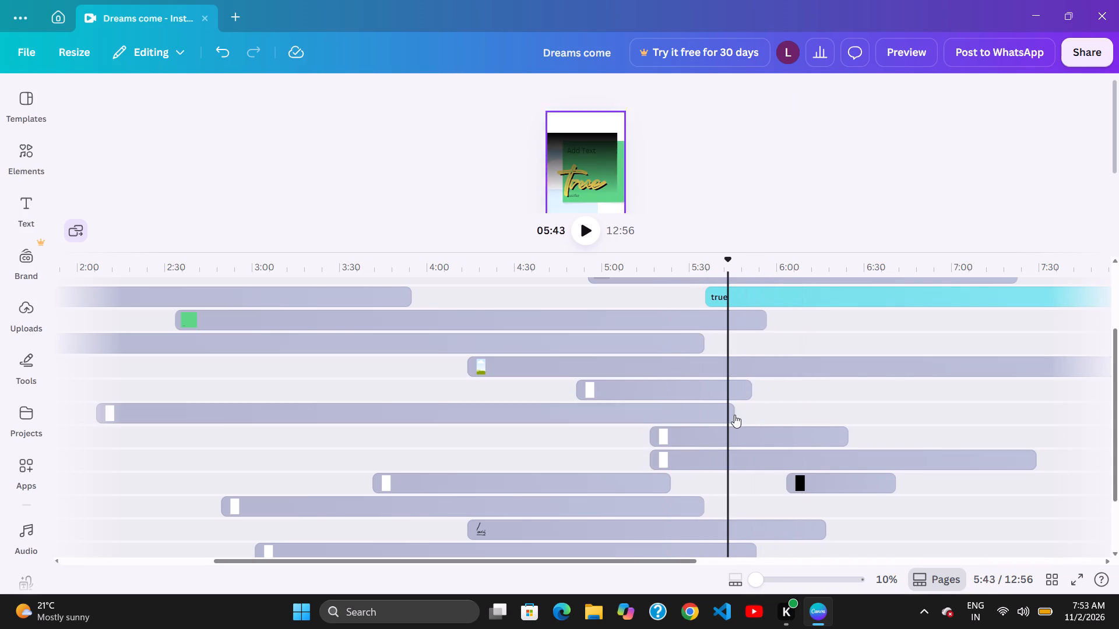
drag(821, 423, 801, 422)
drag(767, 416, 781, 419)
drag(851, 427, 829, 426)
drag(794, 421, 803, 423)
drag(872, 429, 850, 428)
click(846, 427)
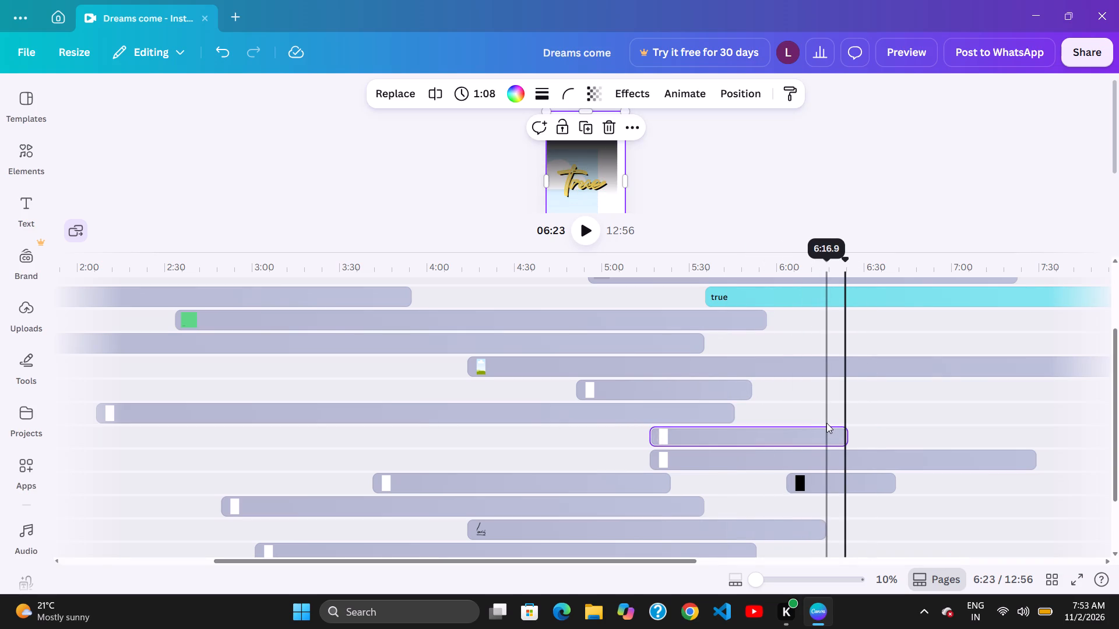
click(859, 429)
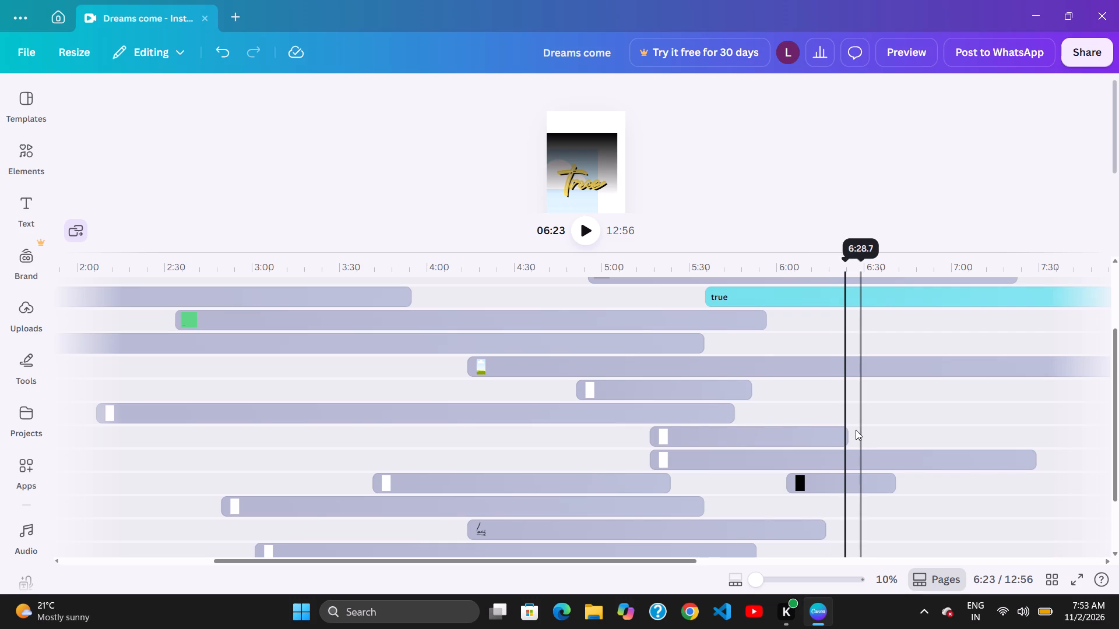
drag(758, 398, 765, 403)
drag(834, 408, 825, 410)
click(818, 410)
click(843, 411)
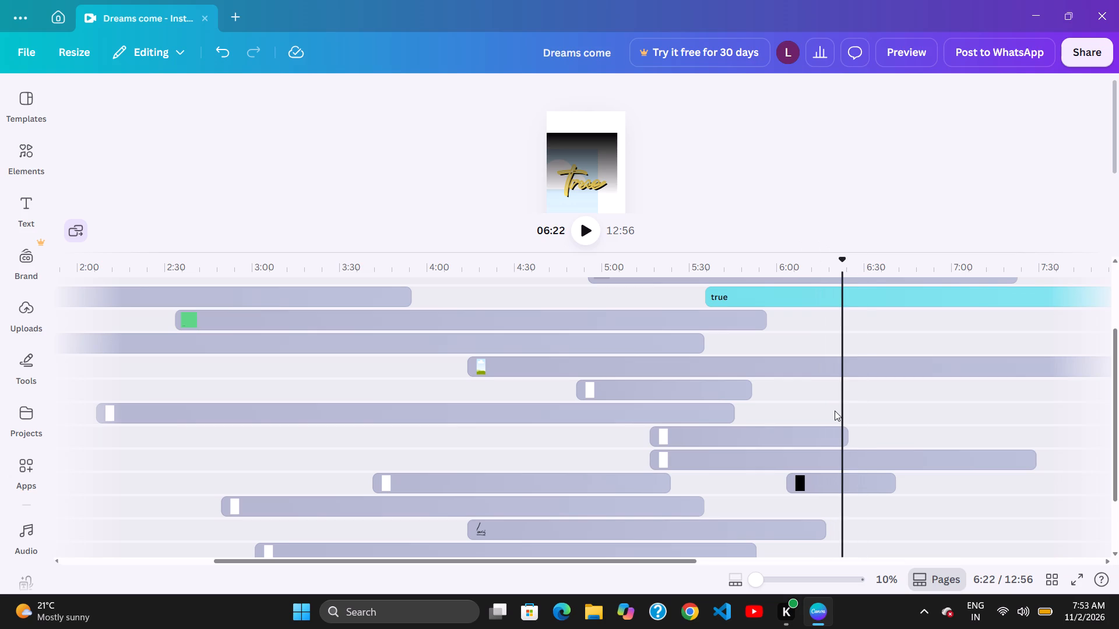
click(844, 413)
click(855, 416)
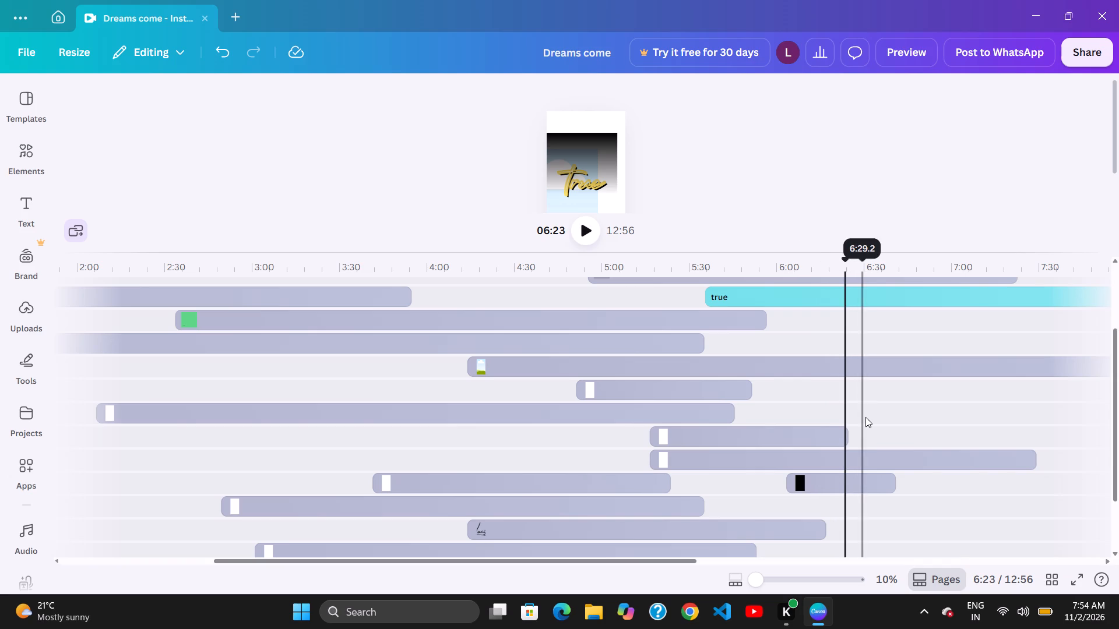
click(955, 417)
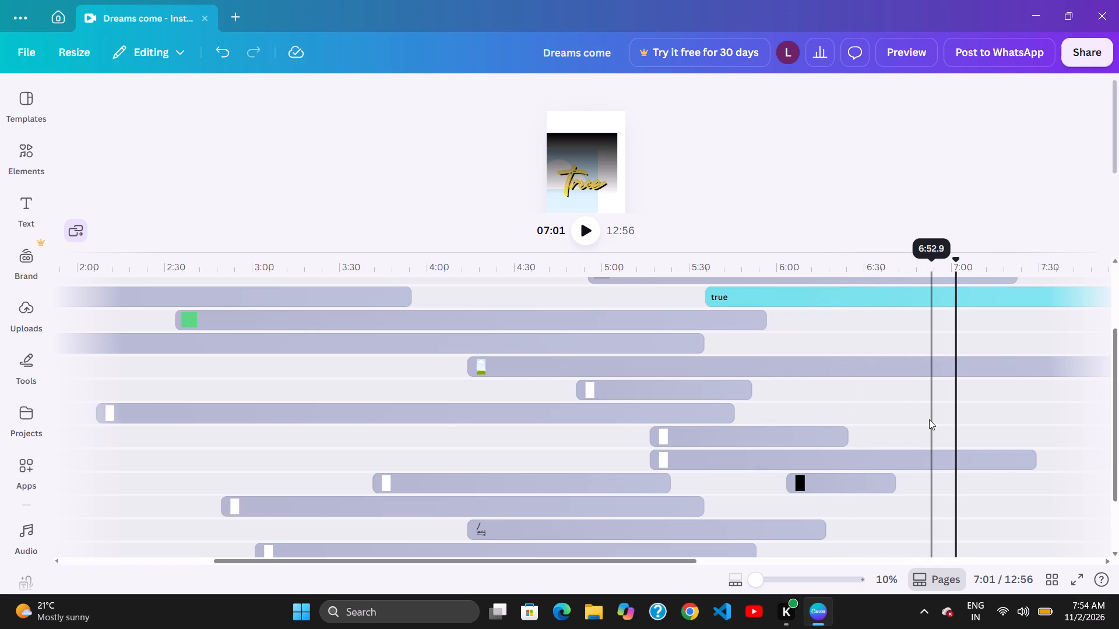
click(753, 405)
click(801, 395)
Shift the 1:00 clip later along its track to start at about 5:03 and end at about 6:03.
drag(688, 386, 719, 391)
click(759, 387)
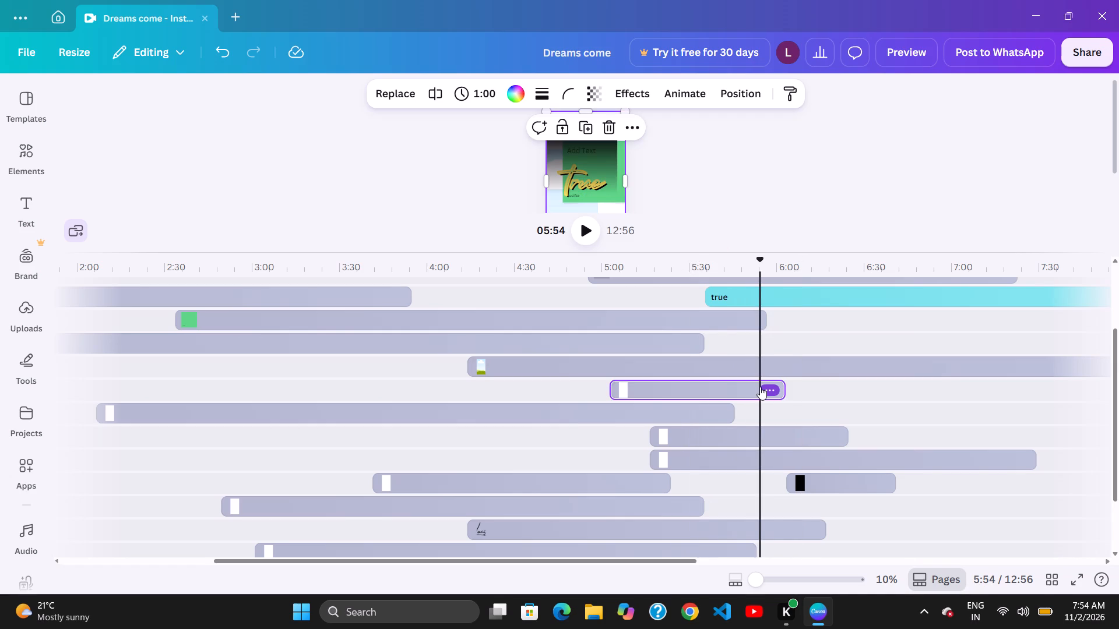
click(769, 389)
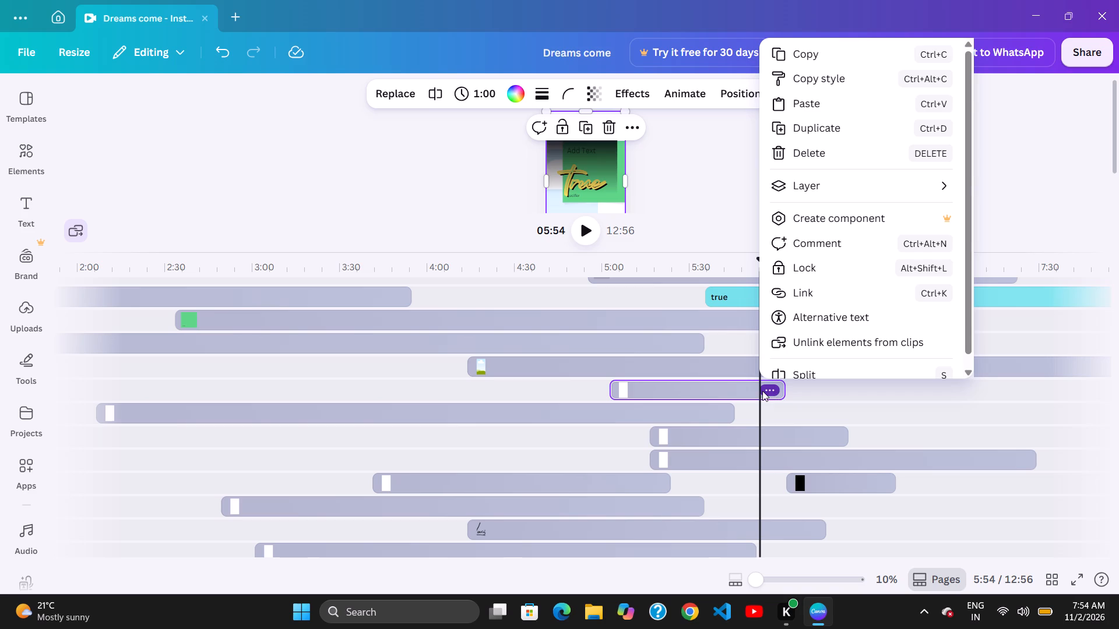
drag(708, 386, 716, 384)
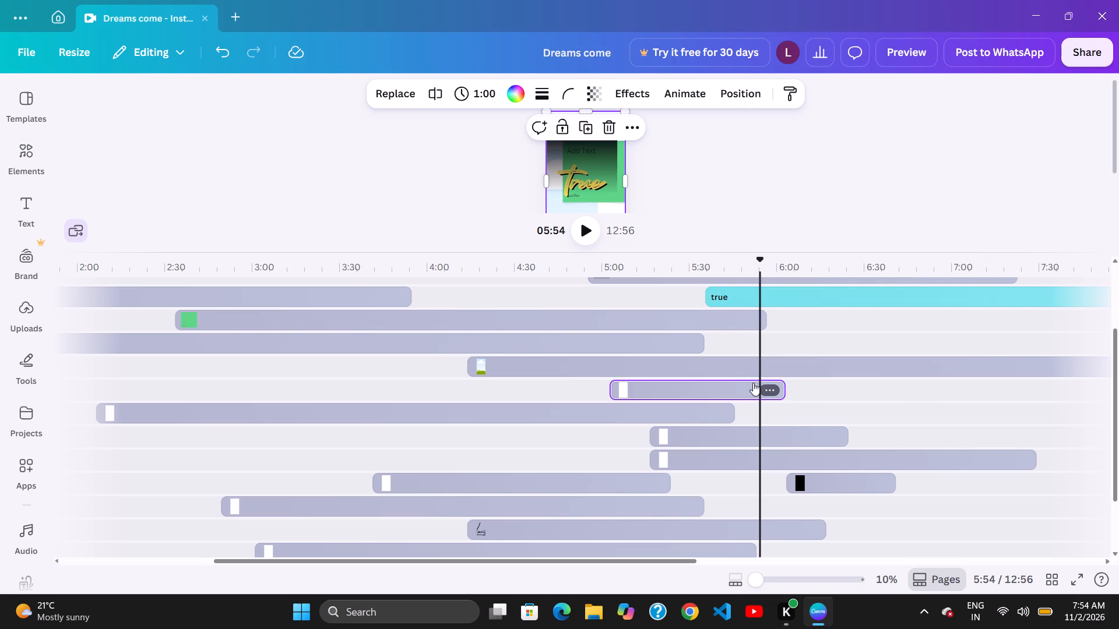
click(787, 387)
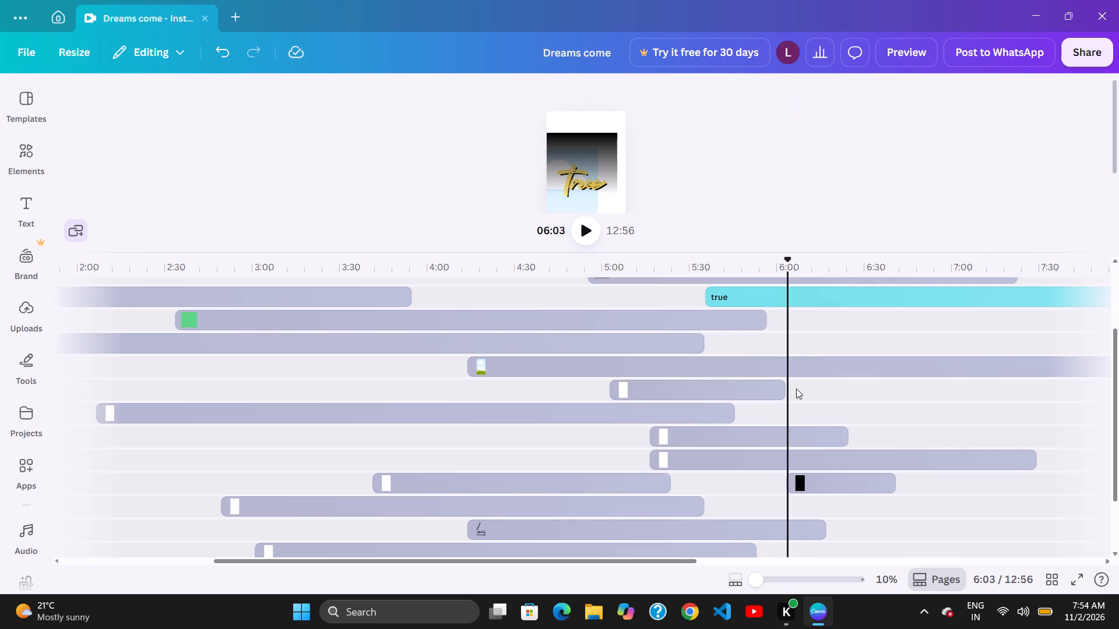
click(798, 390)
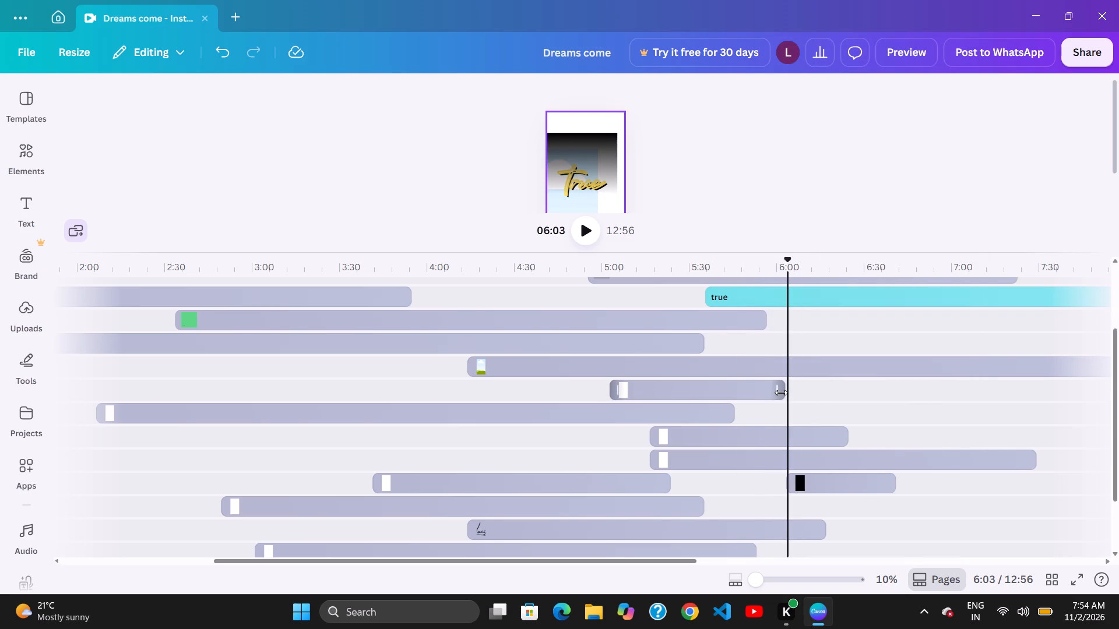
click(781, 393)
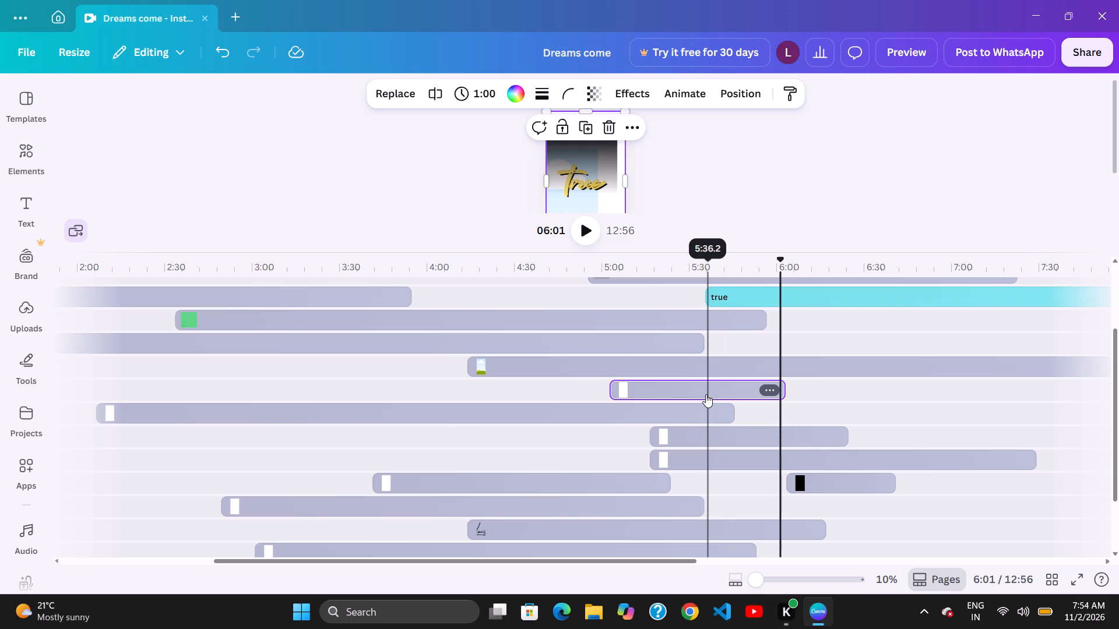
Extend the end of the 3:39 clip to a 3:43 duration, ending at about 5:50.
click(714, 397)
drag(756, 405, 763, 406)
drag(732, 405, 744, 405)
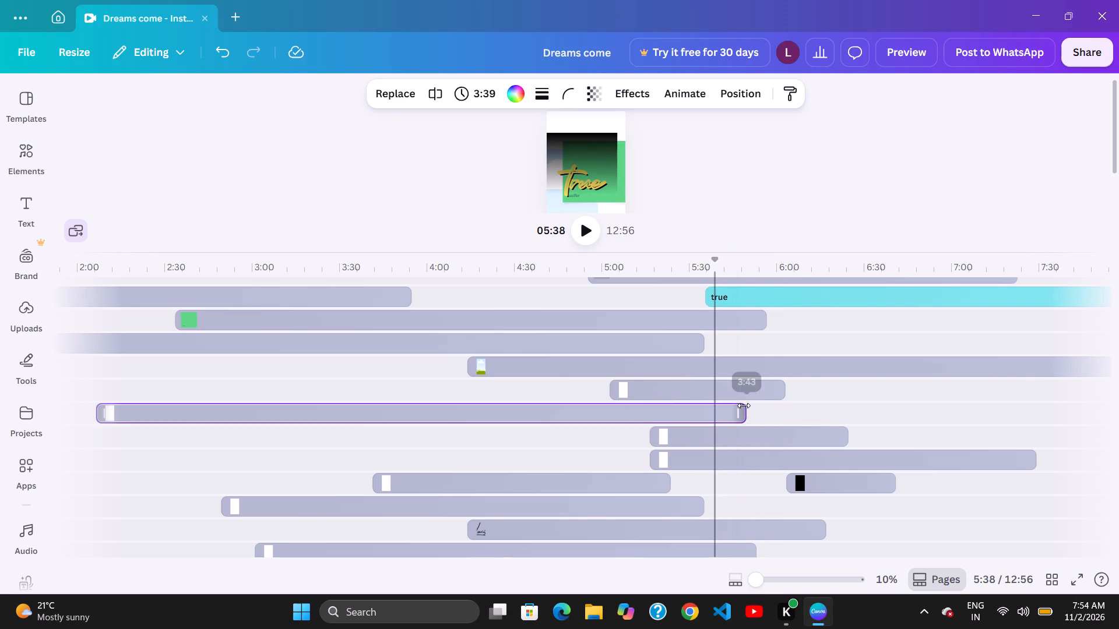
Shift the 1:00 clip later along its track to start at about 5:17, aligned with the 1:08 and 2:13 clips.
click(748, 405)
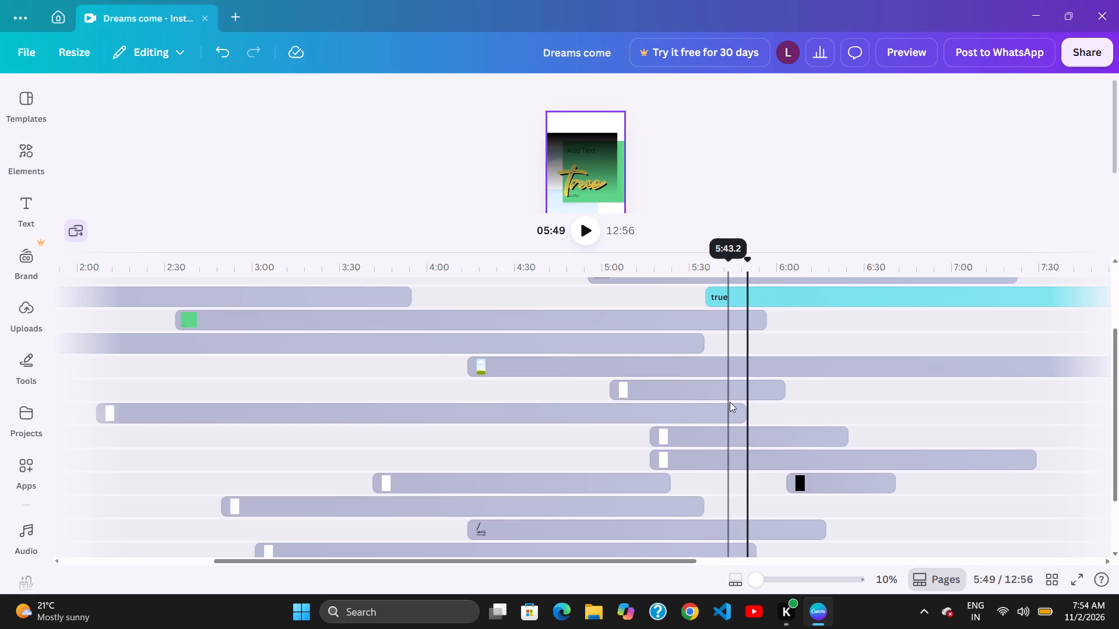
drag(667, 390, 681, 395)
click(708, 397)
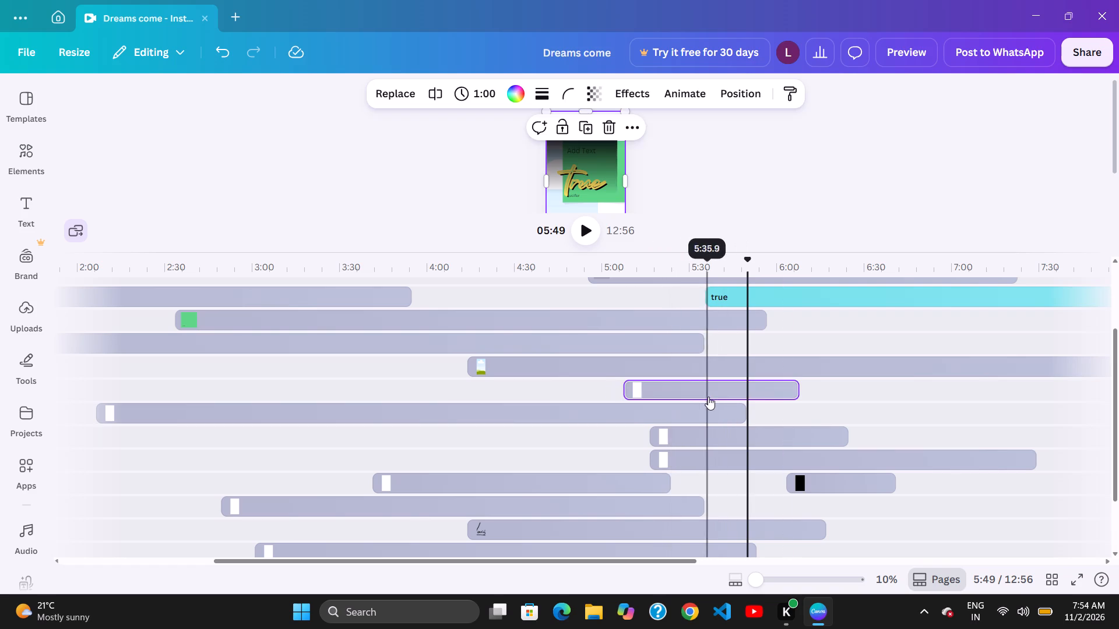
drag(652, 386, 678, 393)
Shift the 3:43 clip slightly later along its track to end at about 5:54.
click(737, 405)
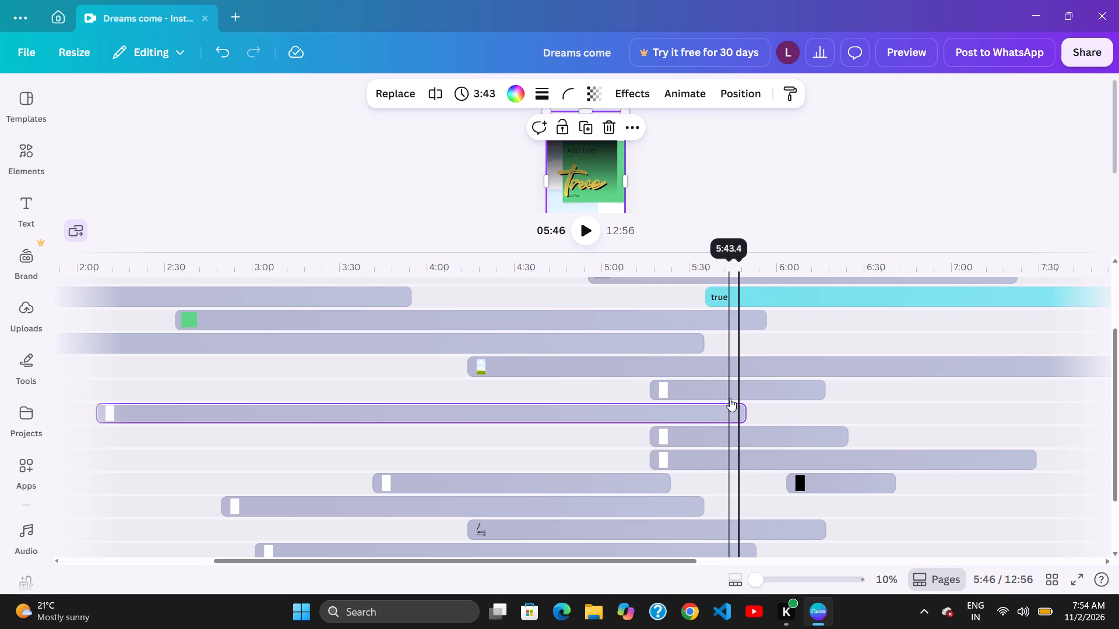
click(676, 401)
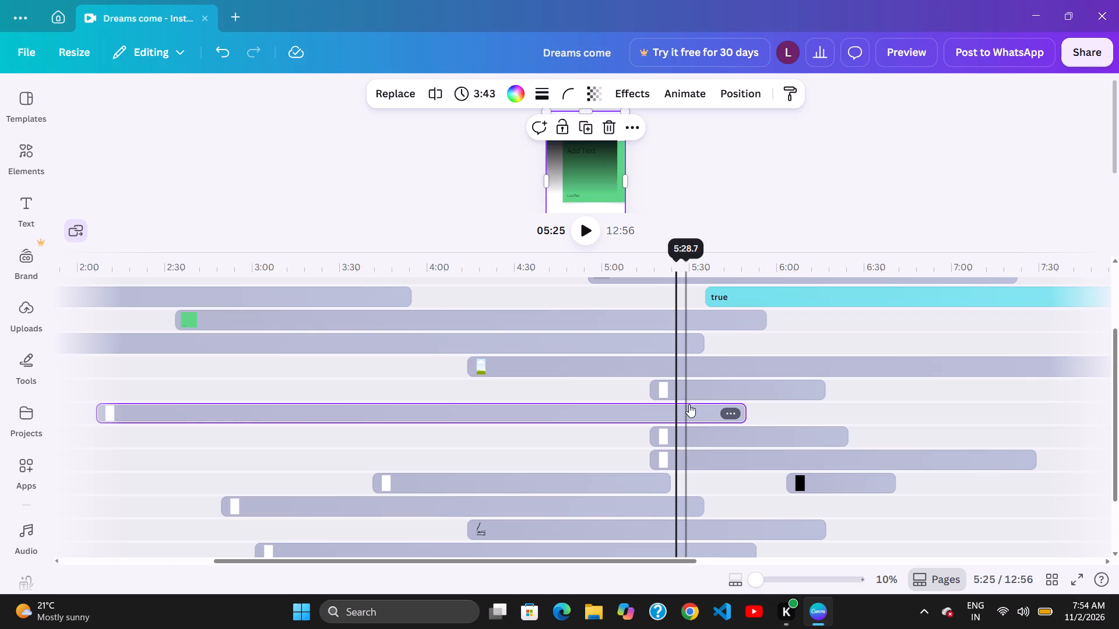
click(694, 407)
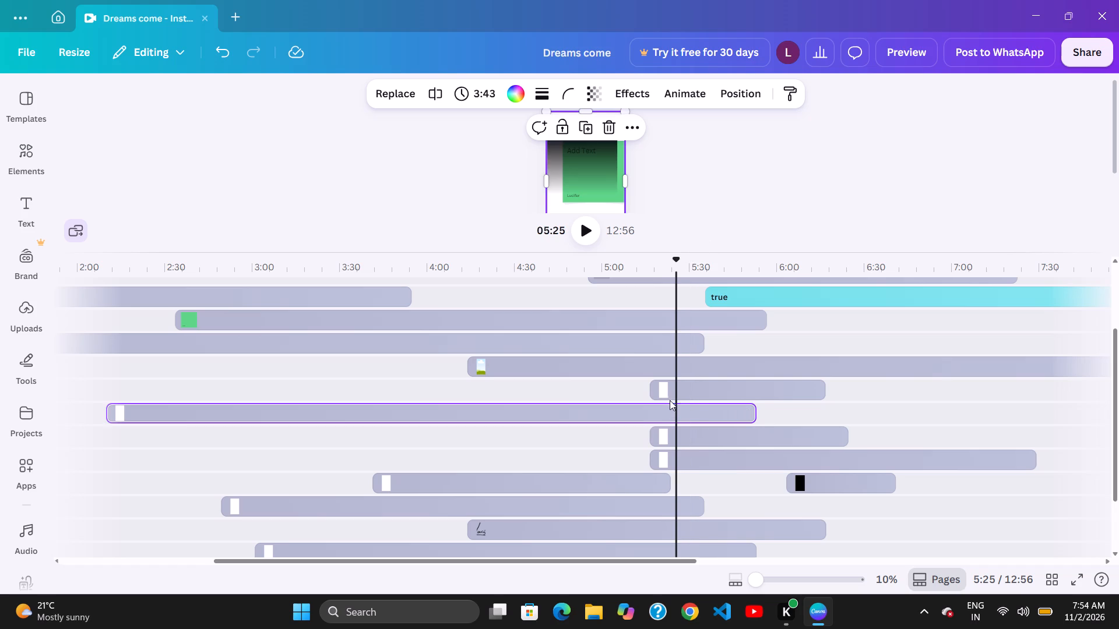
click(670, 400)
click(666, 414)
click(692, 413)
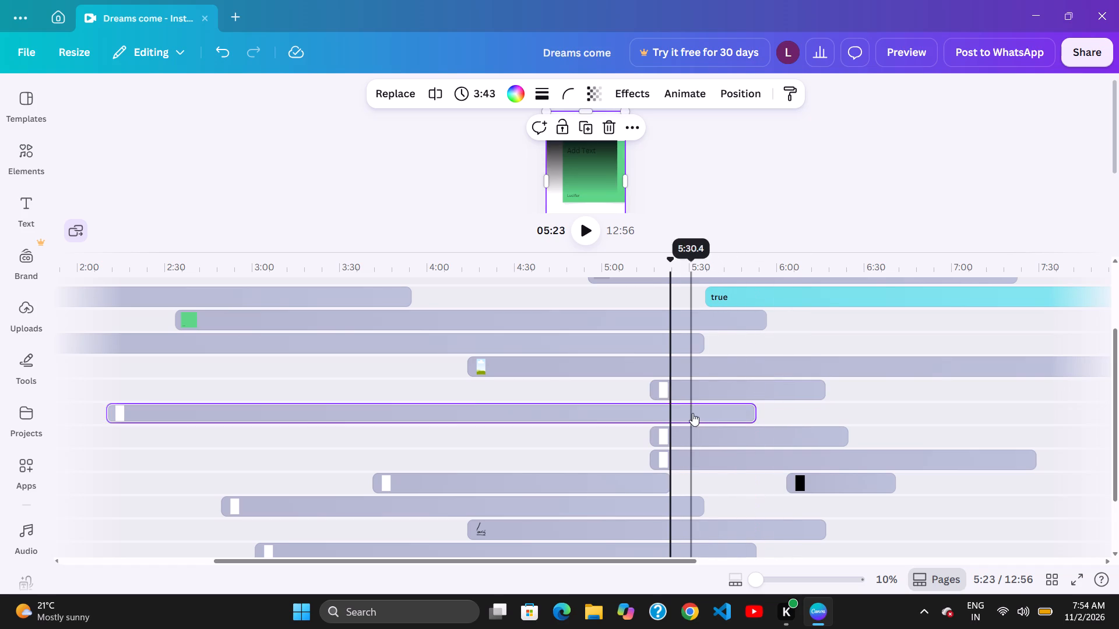
click(684, 413)
click(719, 395)
double_click(715, 398)
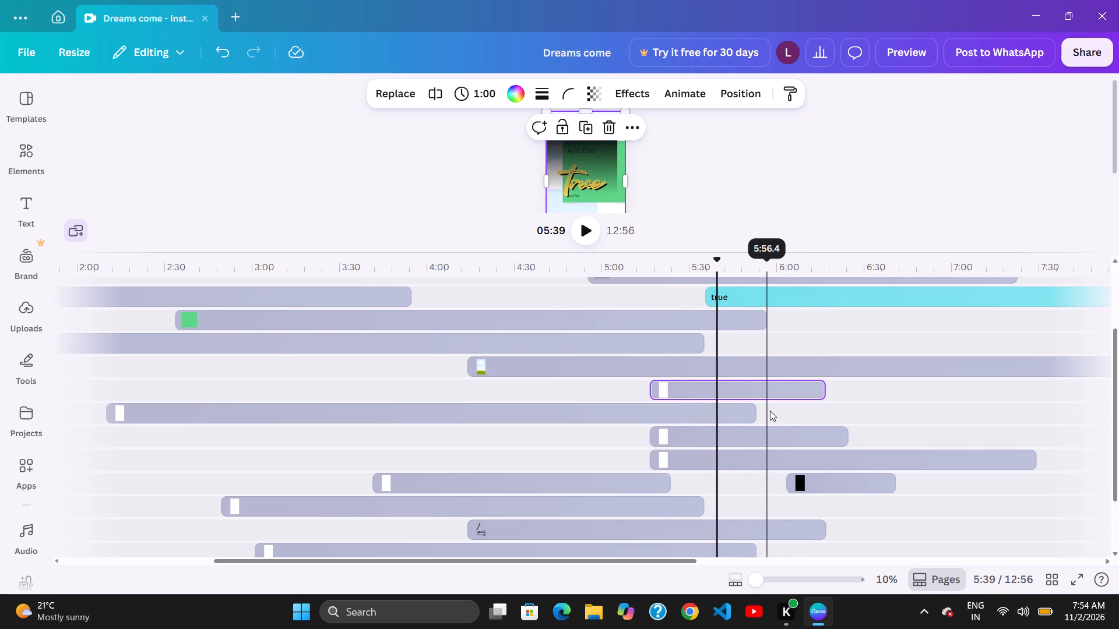
click(645, 417)
click(668, 419)
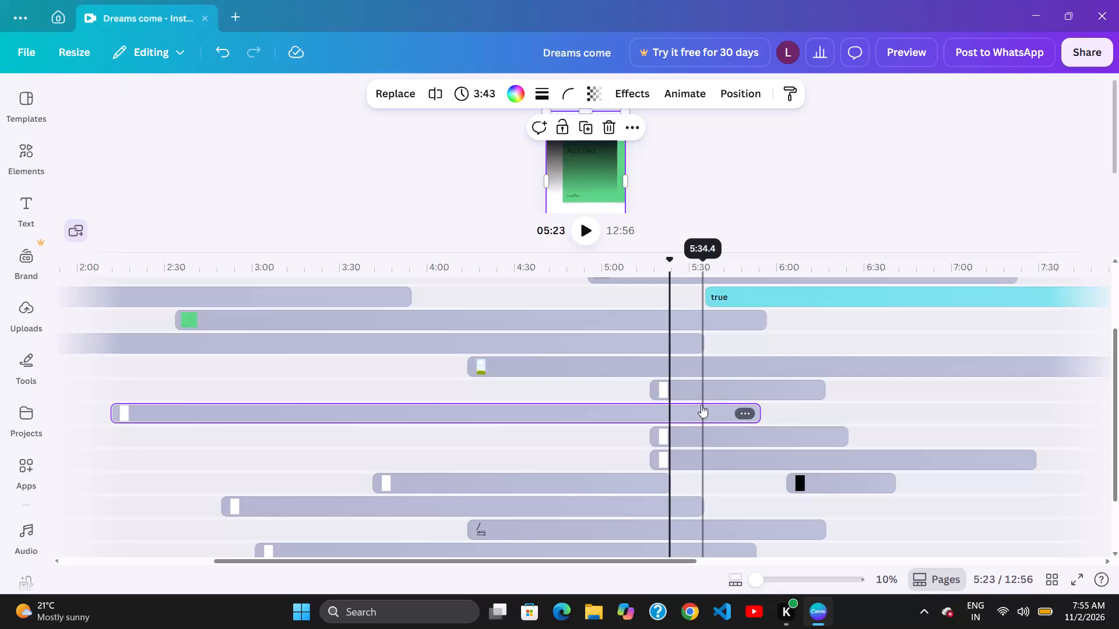
Shift the 1:00 clip slightly earlier along its track to start at about 5:14 and end at about 6:14.
drag(606, 393, 611, 395)
drag(691, 400, 684, 401)
click(653, 398)
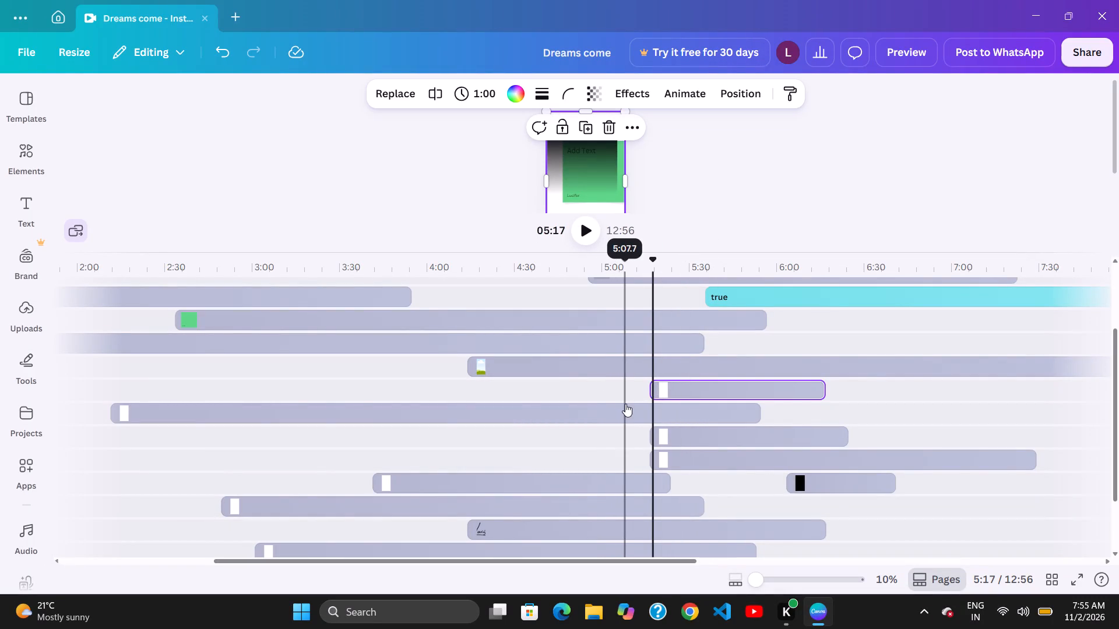
drag(494, 390, 508, 387)
drag(628, 385, 611, 382)
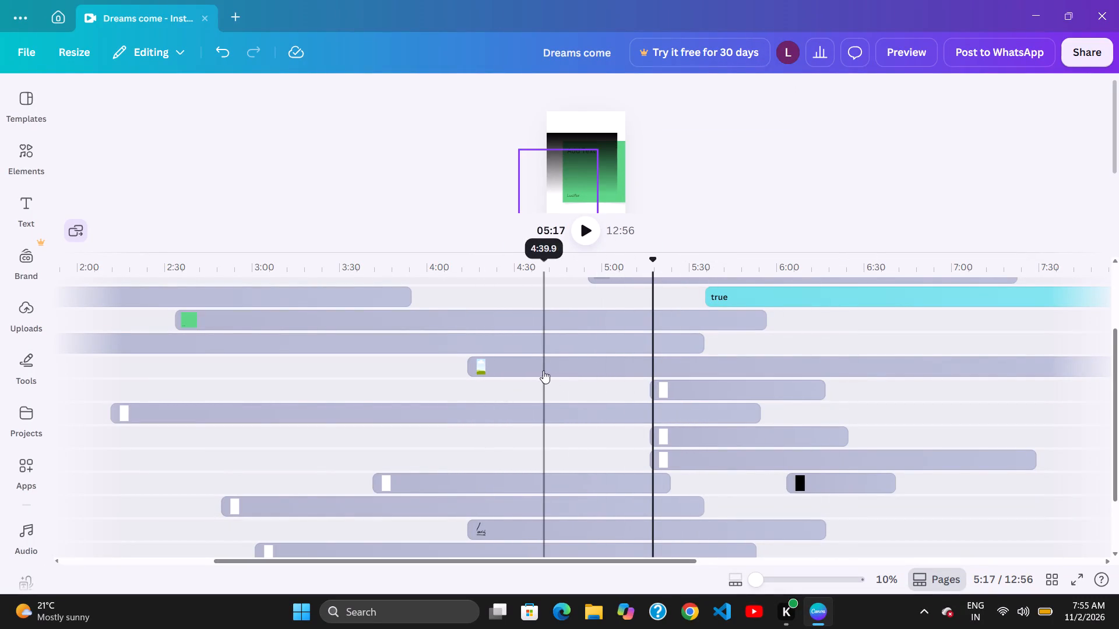
click(543, 370)
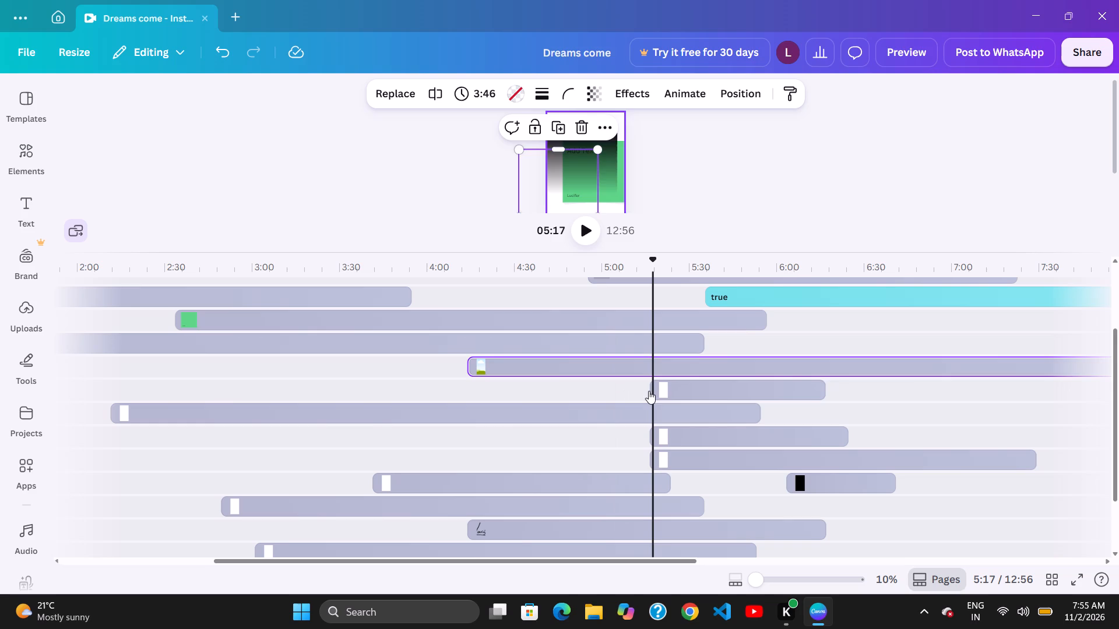
drag(649, 391, 643, 391)
Shift the 3:46 clip later along its track to start at about 4:43.
click(558, 374)
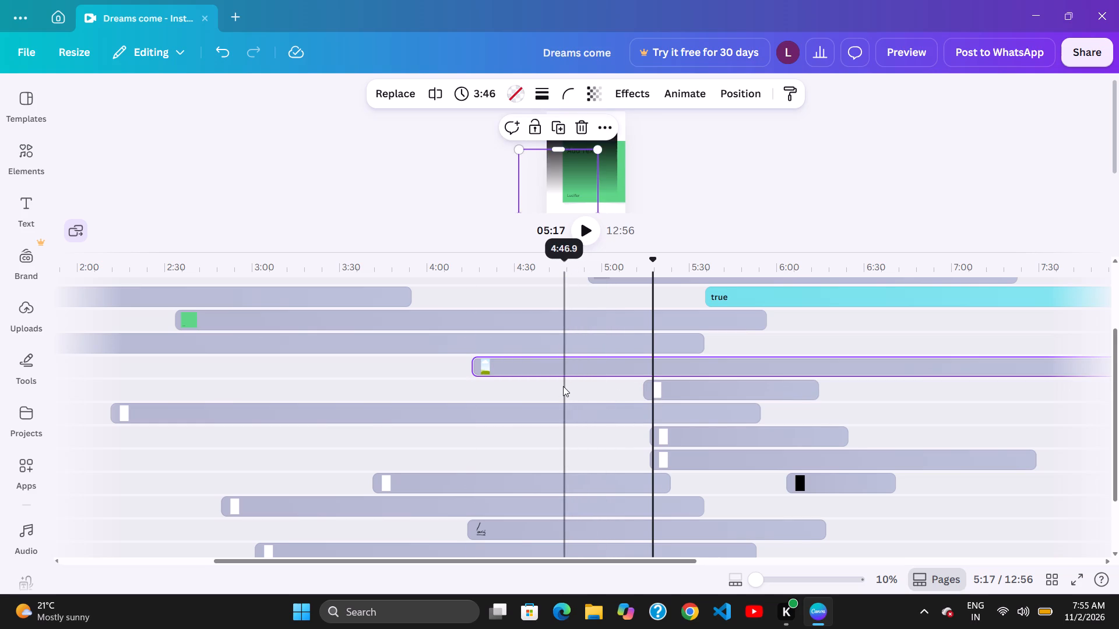
click(550, 358)
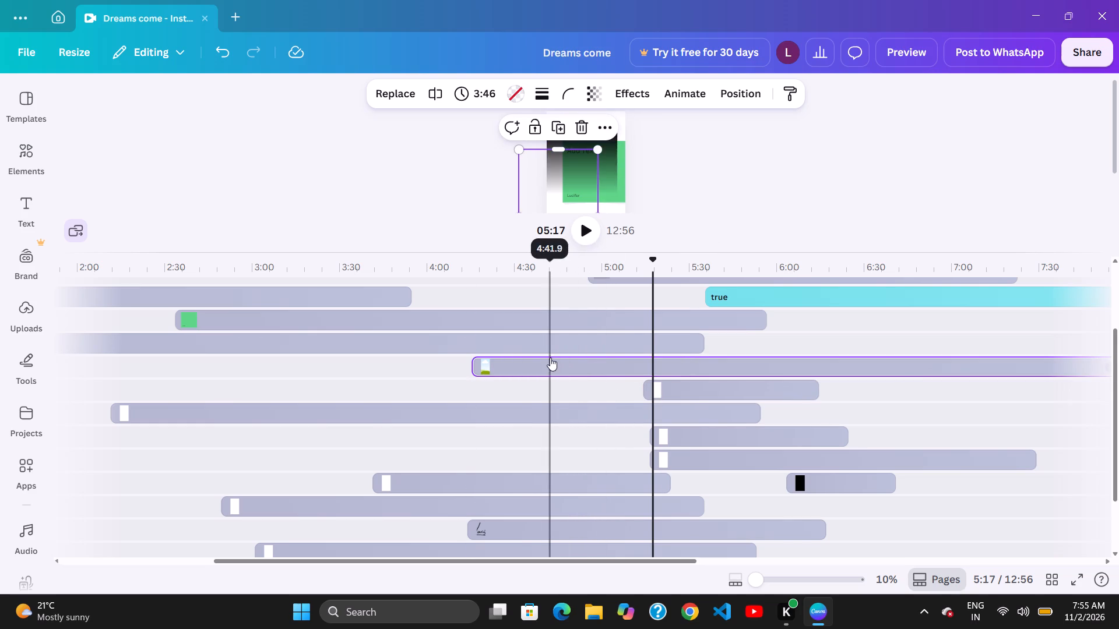
click(653, 359)
click(670, 364)
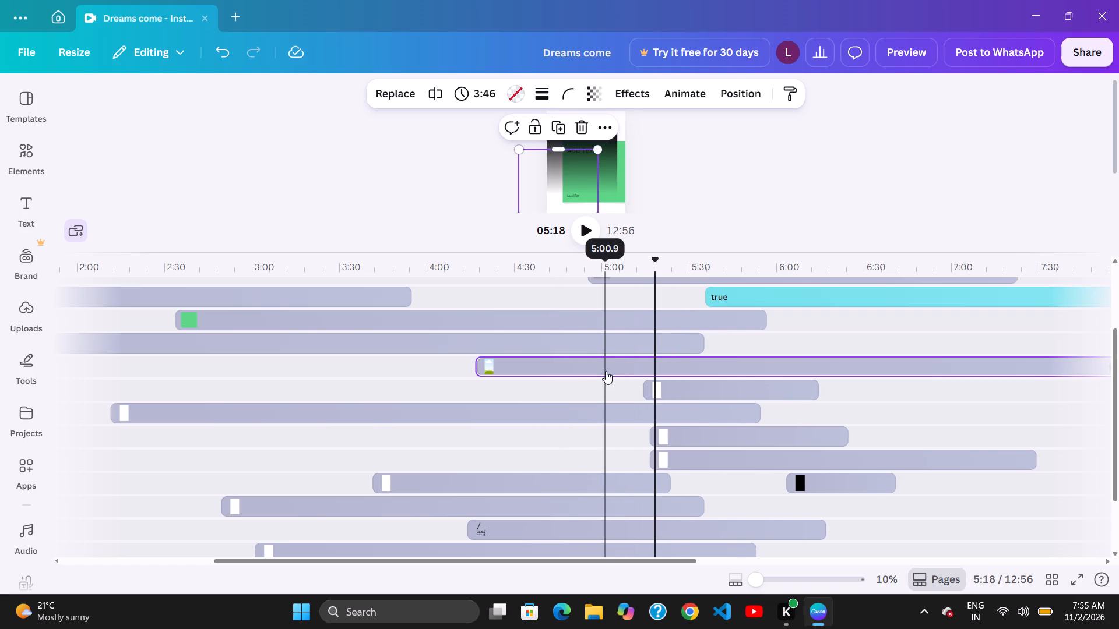
drag(547, 360, 598, 361)
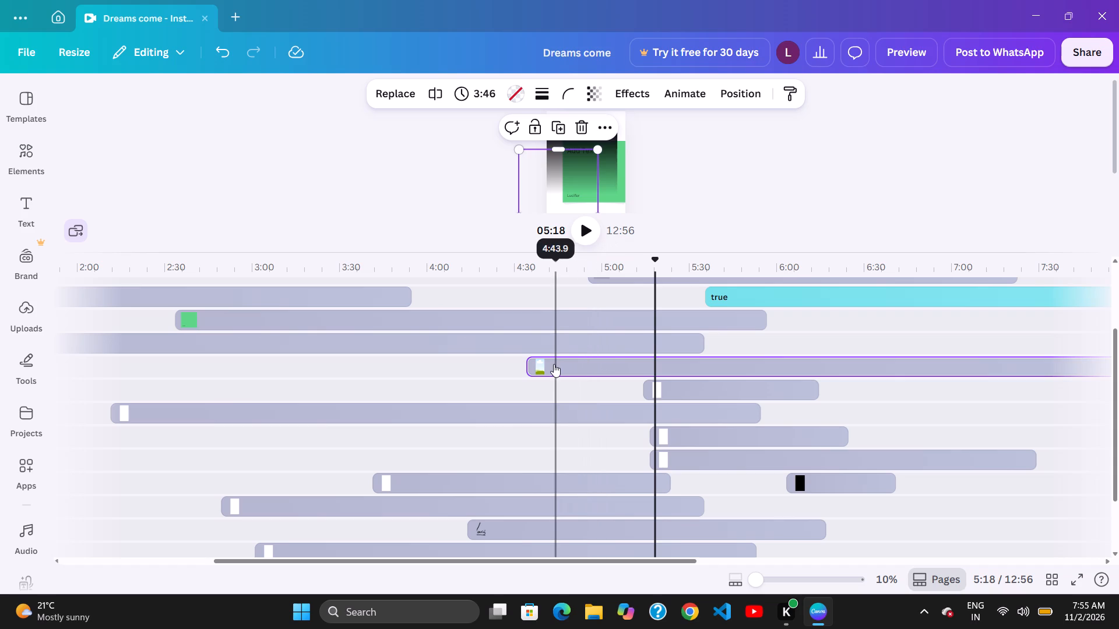
click(624, 366)
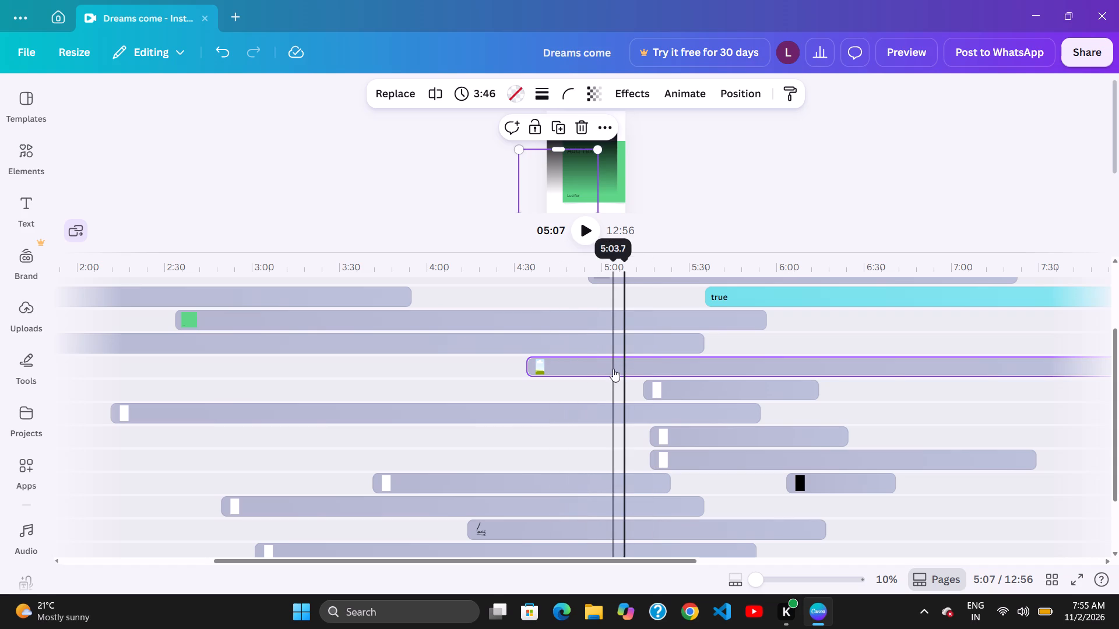
drag(623, 371, 680, 373)
drag(679, 373, 674, 373)
click(663, 373)
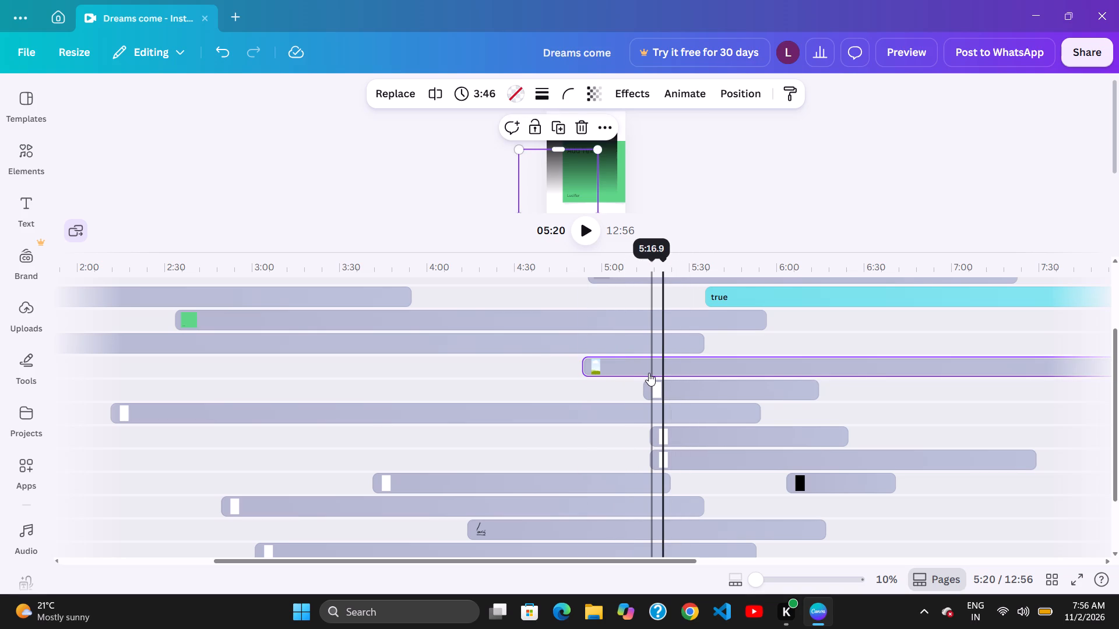
click(670, 375)
drag(687, 374, 719, 374)
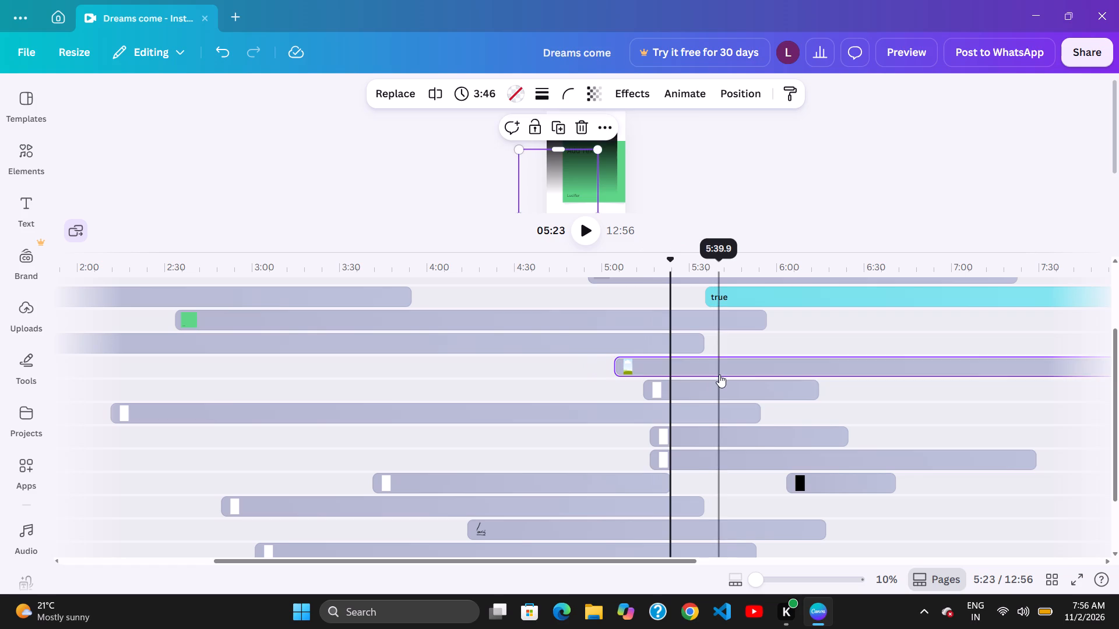
drag(719, 374, 709, 374)
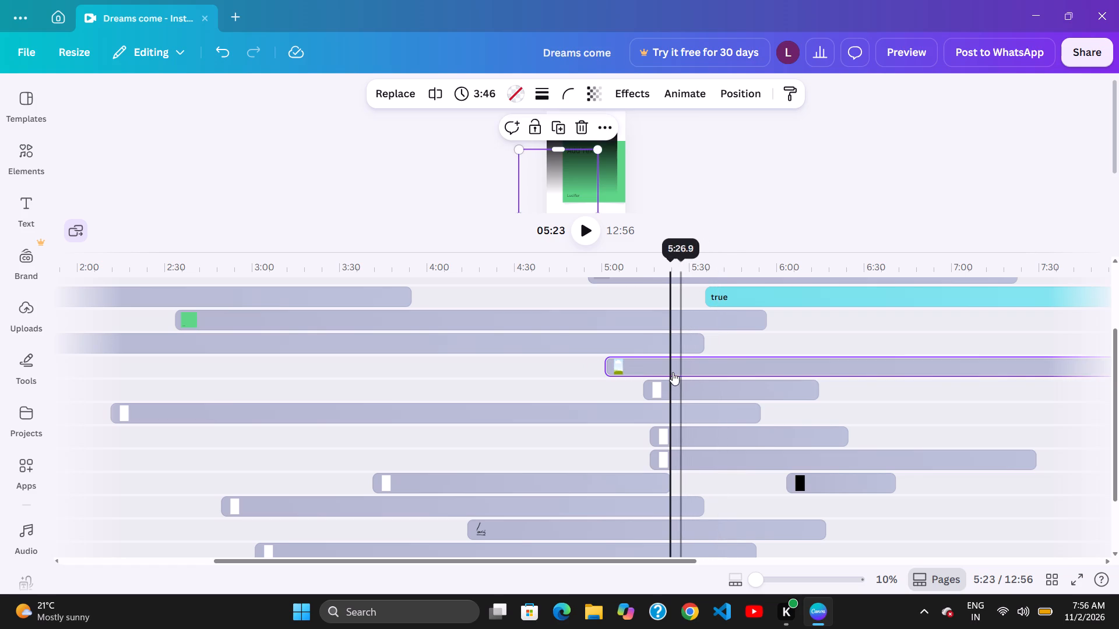
click(631, 362)
click(666, 369)
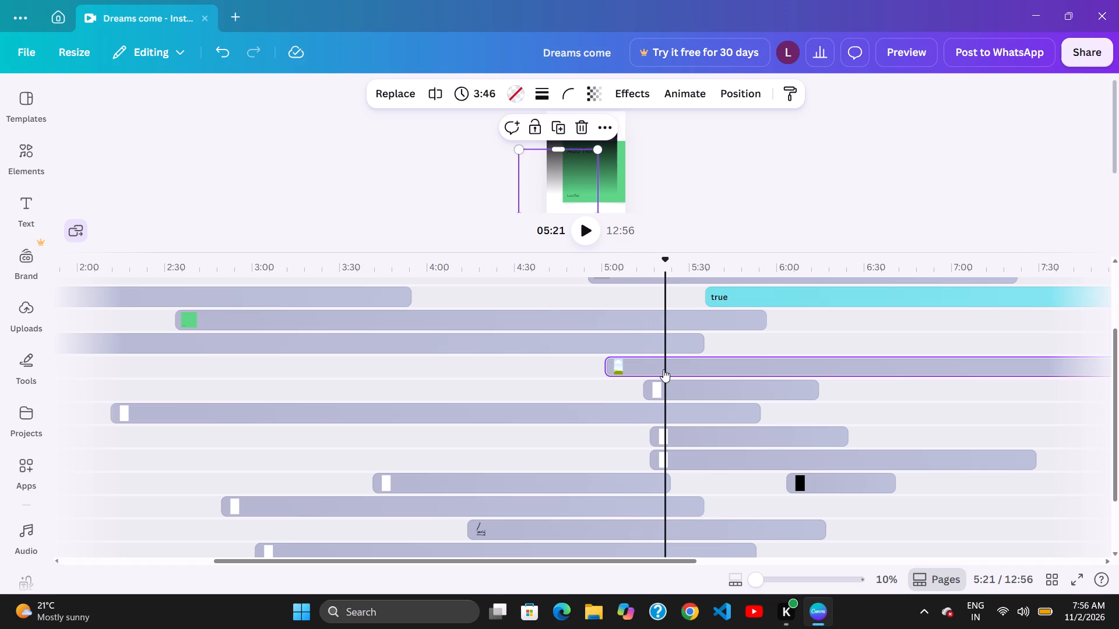
drag(698, 373, 645, 366)
click(624, 362)
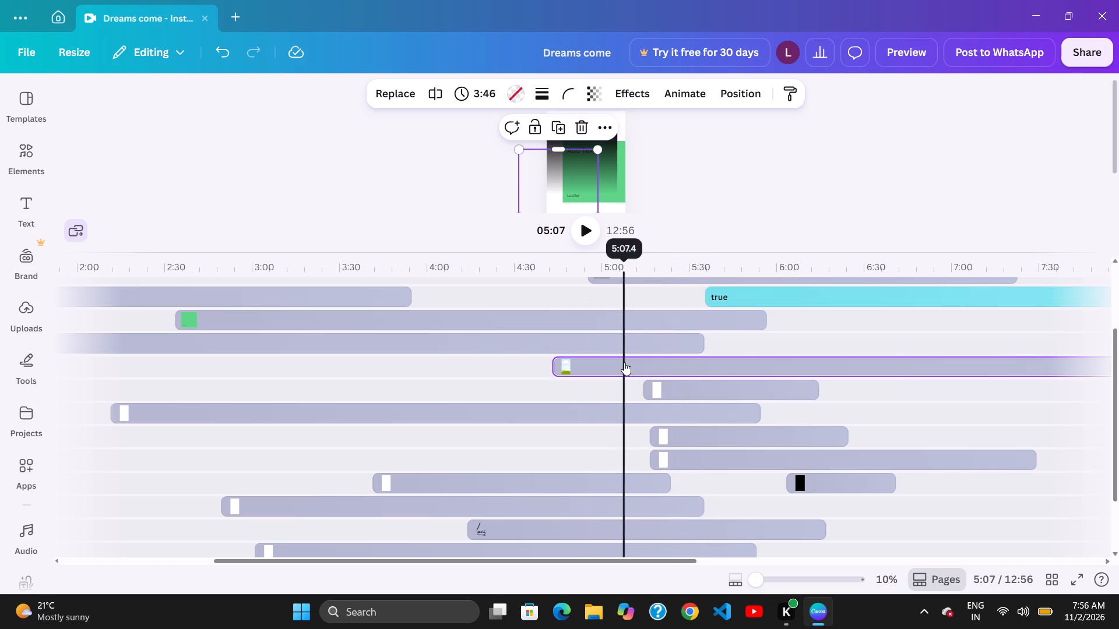
click(638, 363)
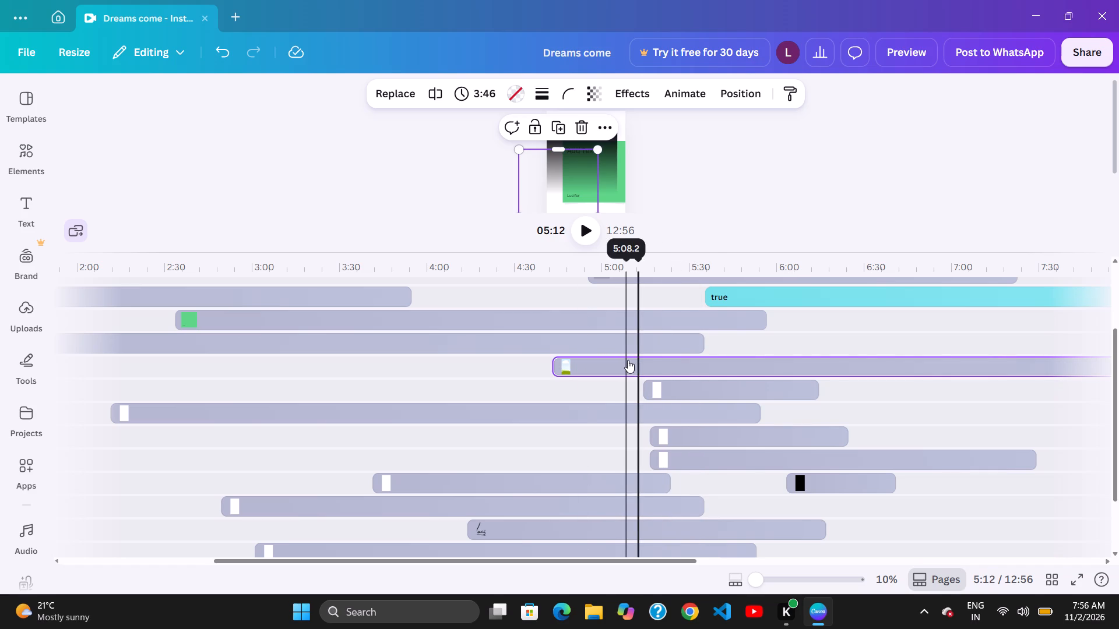
click(628, 360)
Shift the 5:13 clip later along its track to end at about 6:04.
click(652, 354)
click(645, 355)
click(656, 354)
drag(641, 353, 728, 356)
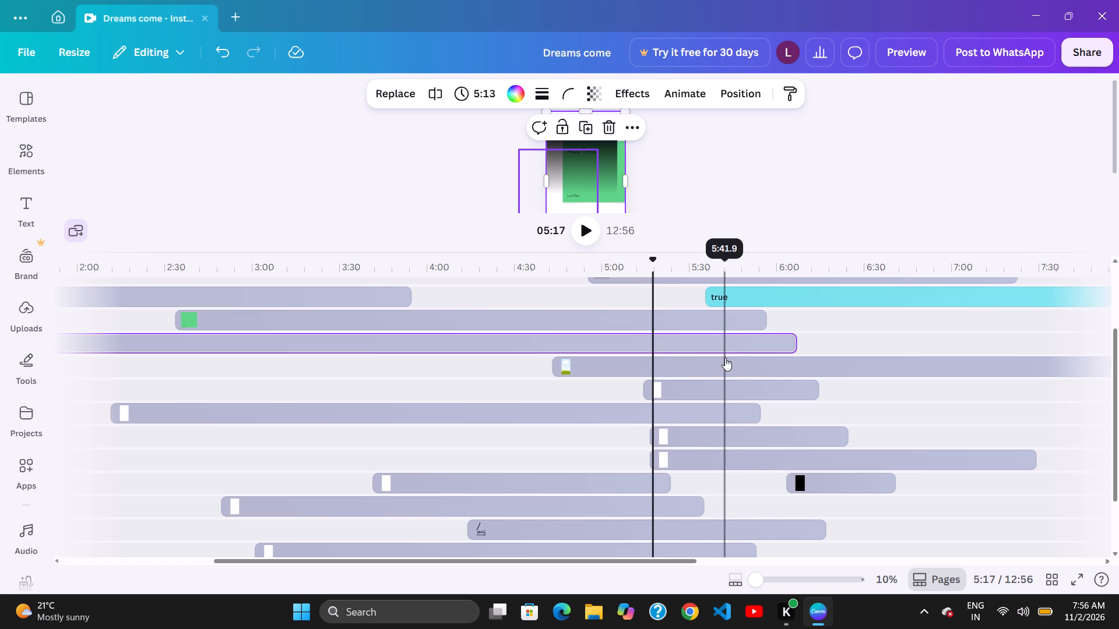
click(725, 358)
drag(685, 350, 680, 351)
drag(703, 355, 746, 357)
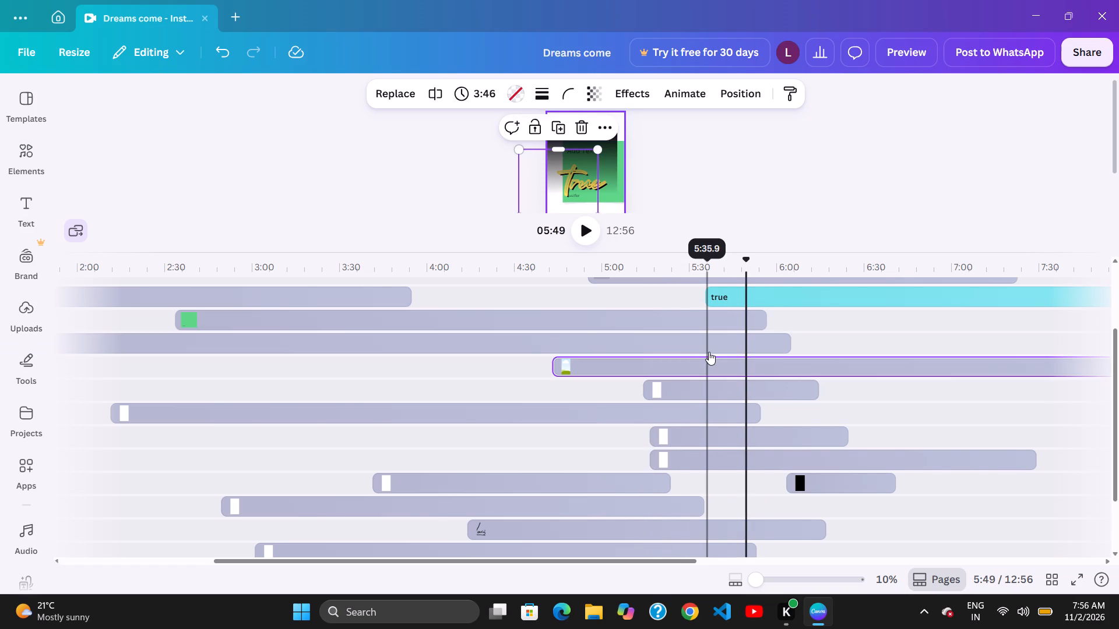
click(727, 352)
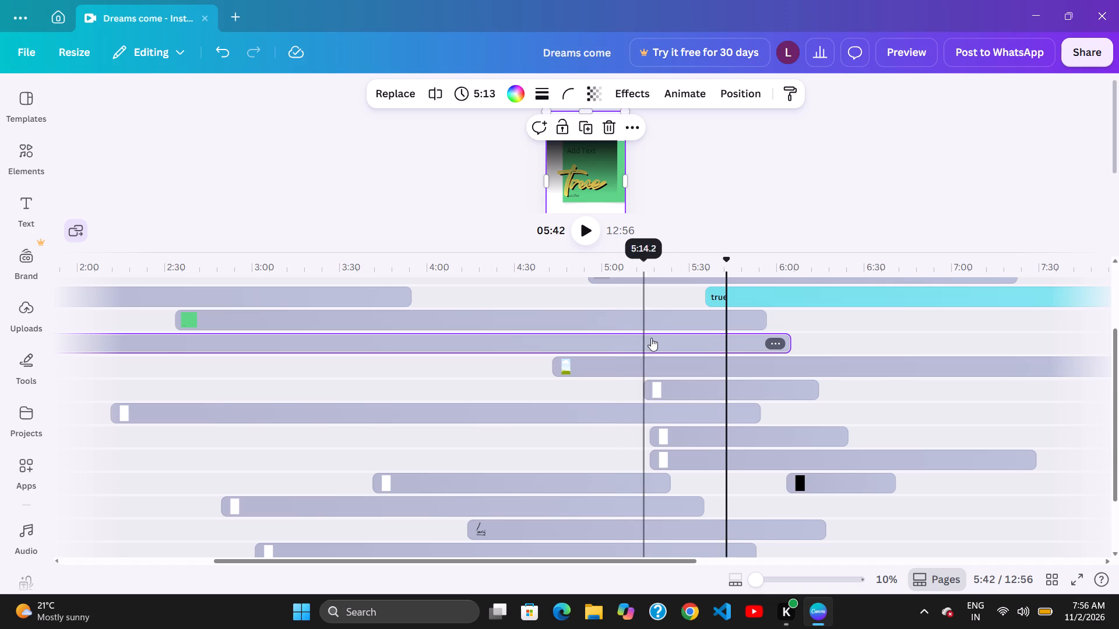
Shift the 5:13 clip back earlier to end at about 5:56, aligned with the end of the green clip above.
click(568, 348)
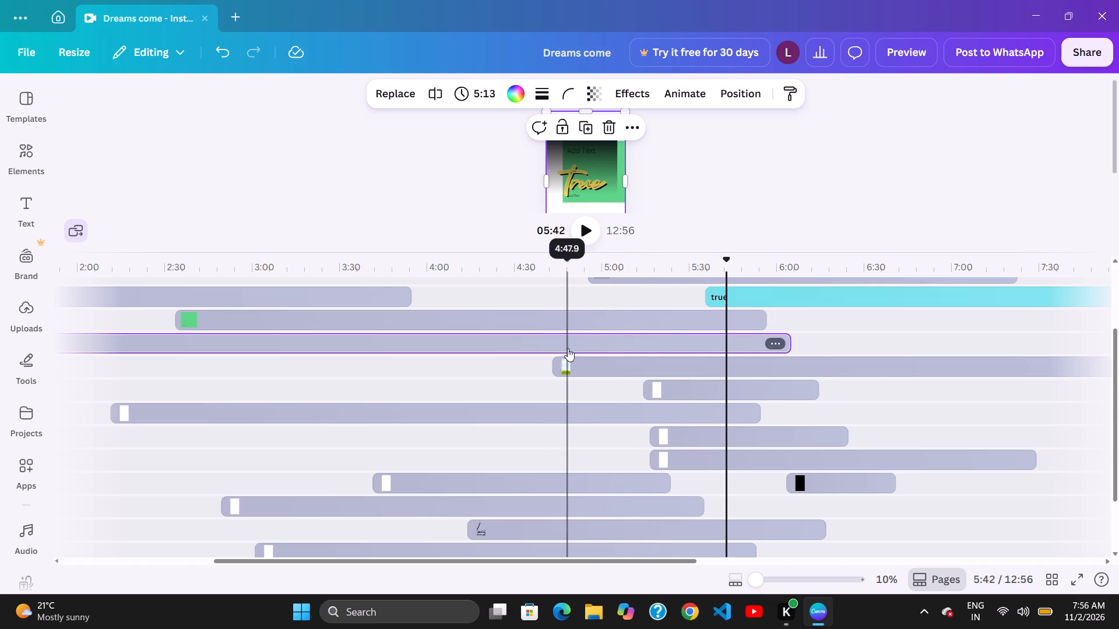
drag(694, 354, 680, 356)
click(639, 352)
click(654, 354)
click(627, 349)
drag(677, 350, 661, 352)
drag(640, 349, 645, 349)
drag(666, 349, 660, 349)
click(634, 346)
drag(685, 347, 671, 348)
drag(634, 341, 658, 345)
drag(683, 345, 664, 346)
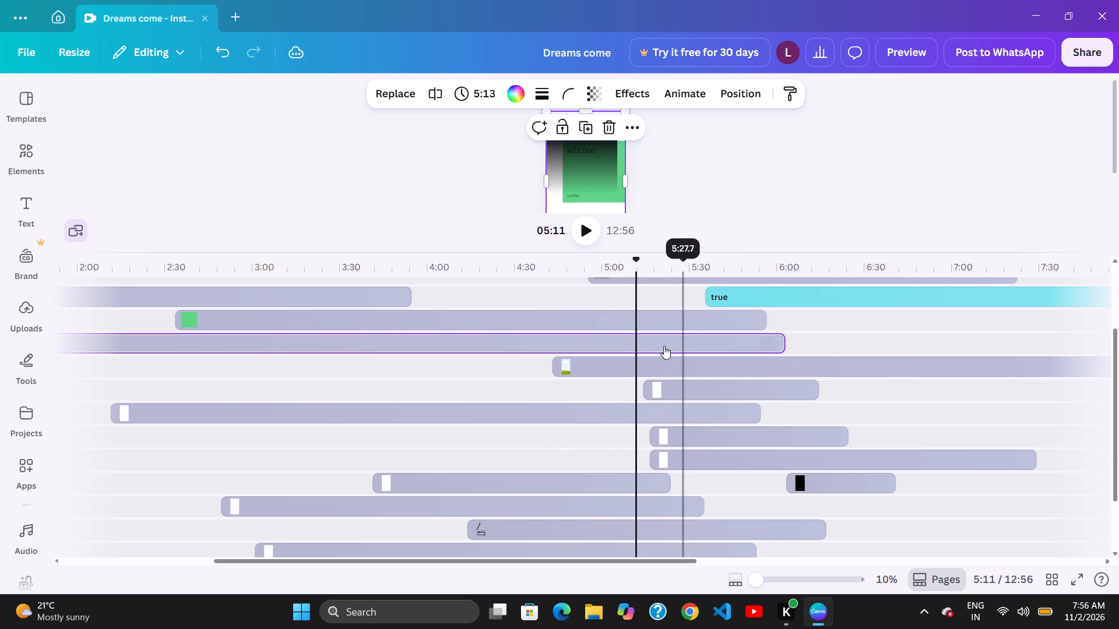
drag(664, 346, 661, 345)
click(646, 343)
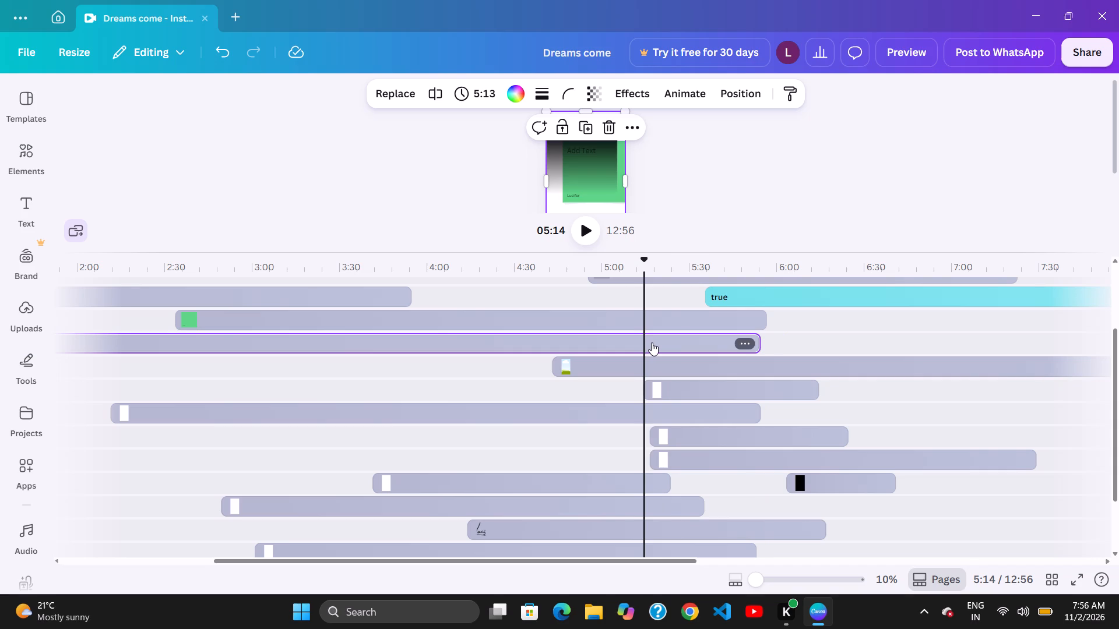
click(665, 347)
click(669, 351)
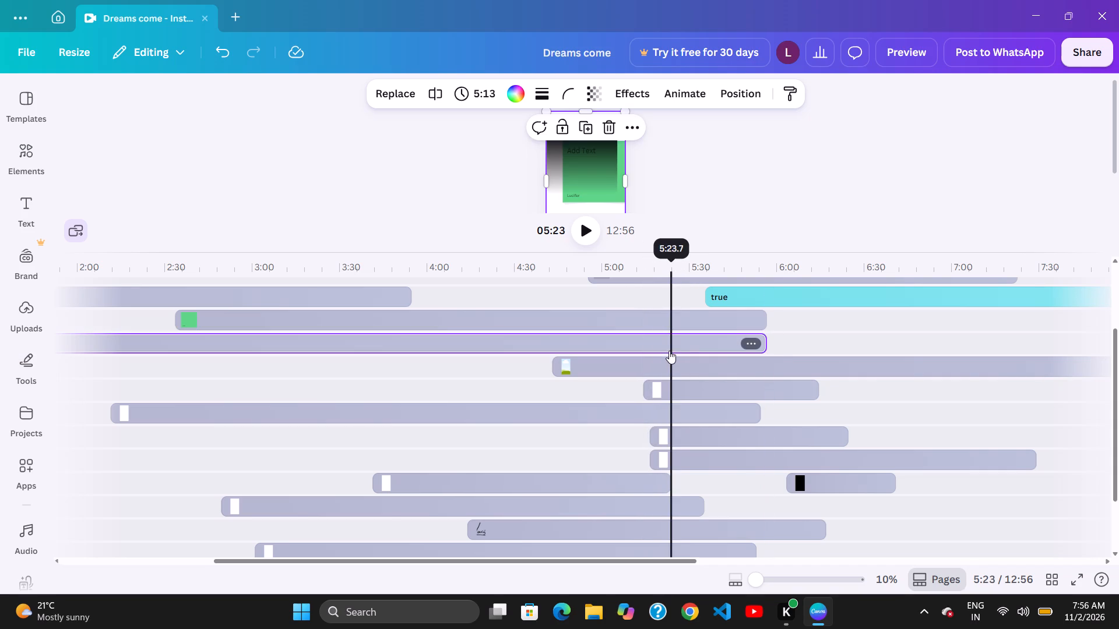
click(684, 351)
Shift the 5:13 clip later along its track to end at about 6:17.
drag(610, 337, 616, 338)
drag(645, 344, 657, 346)
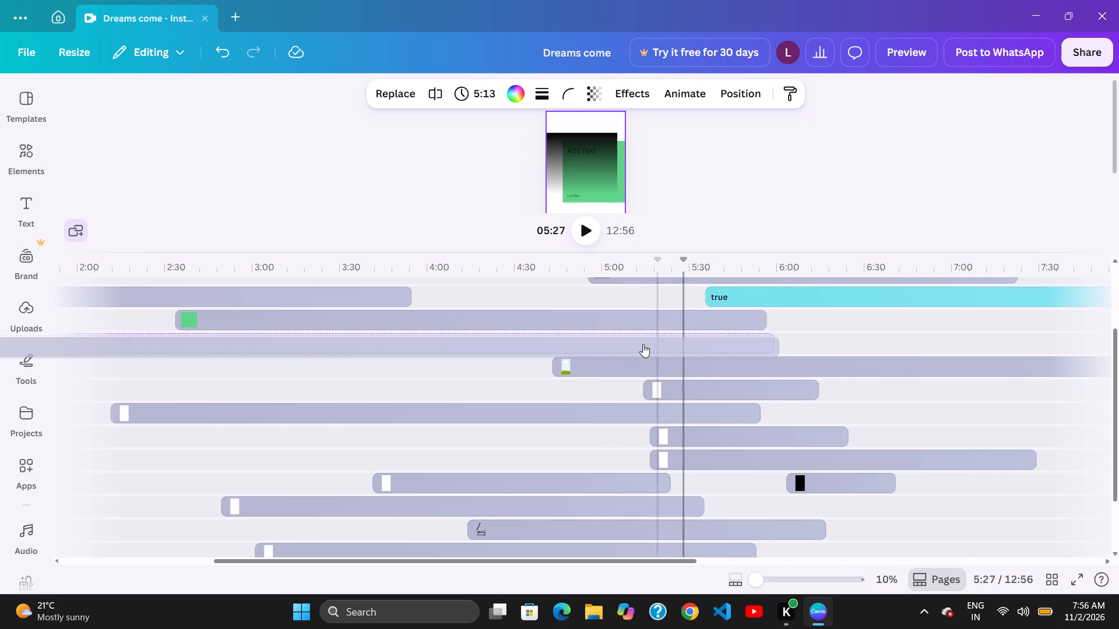
drag(640, 344, 664, 347)
click(688, 347)
click(691, 349)
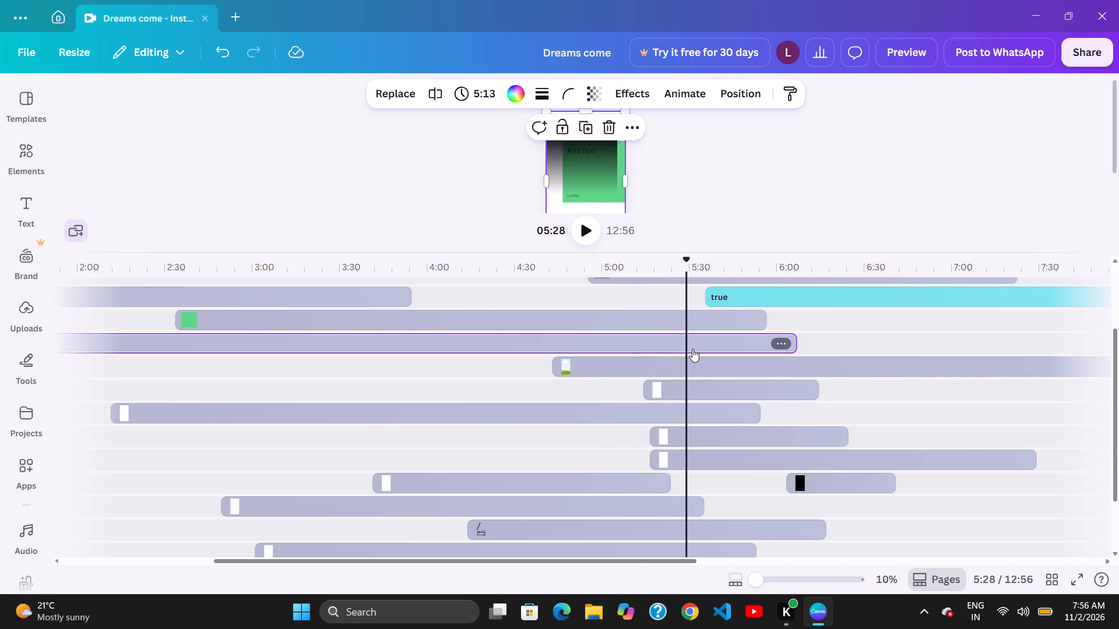
click(699, 350)
click(702, 350)
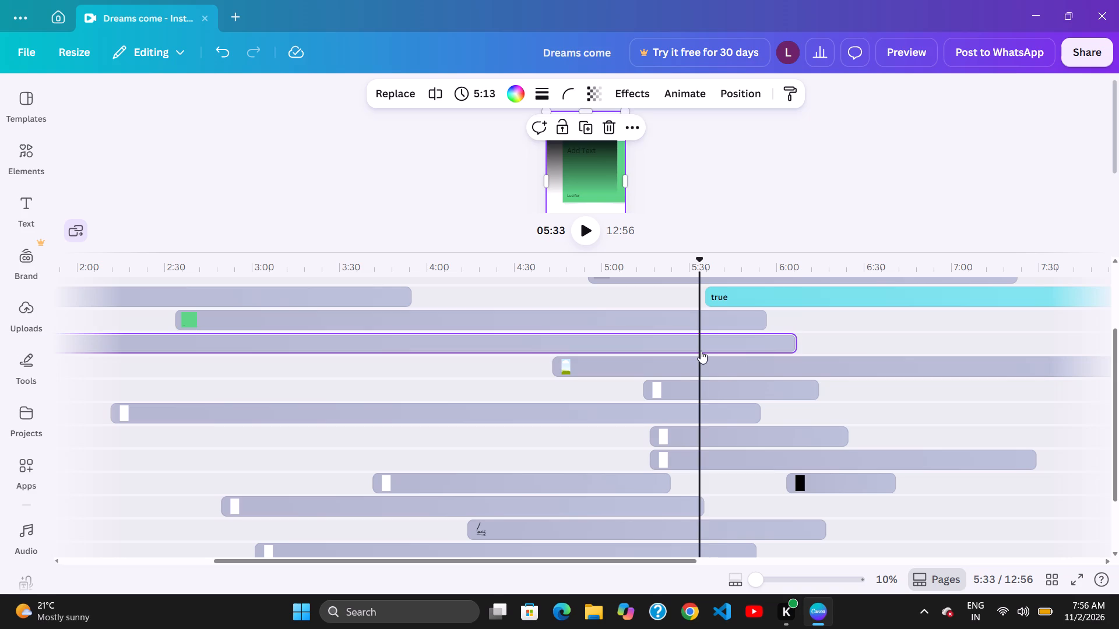
drag(617, 342, 629, 344)
click(647, 346)
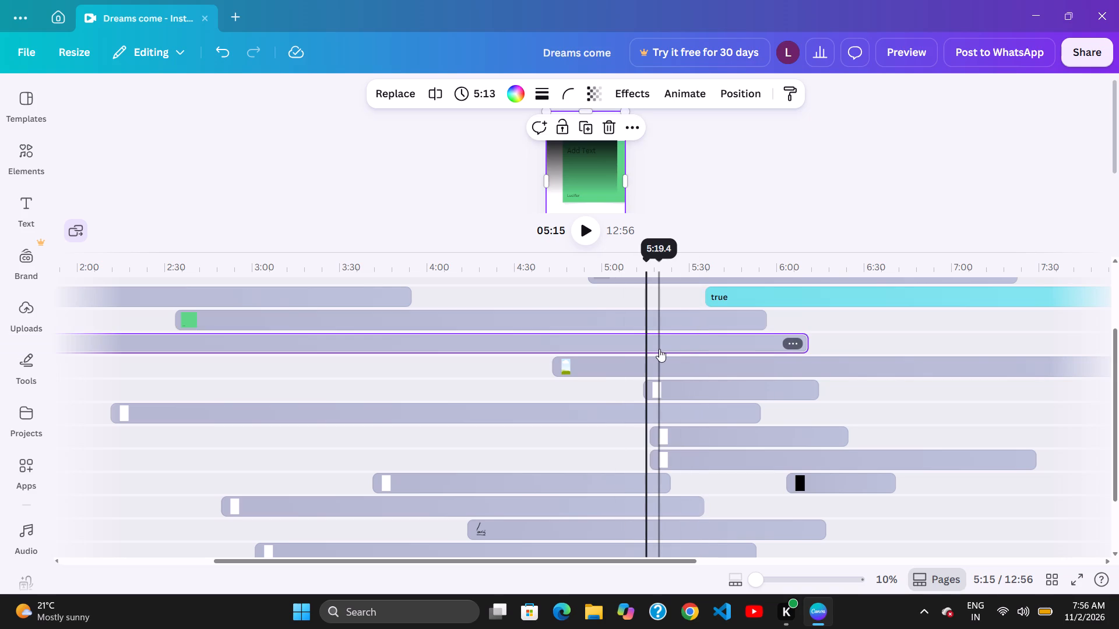
click(668, 349)
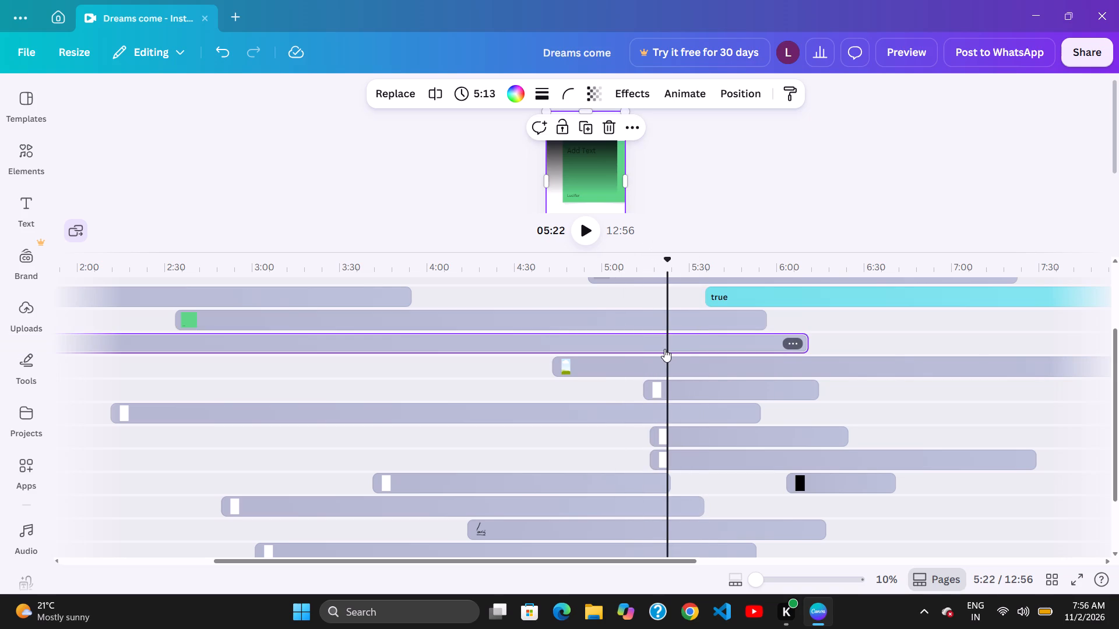
drag(670, 349, 675, 351)
drag(676, 351, 682, 354)
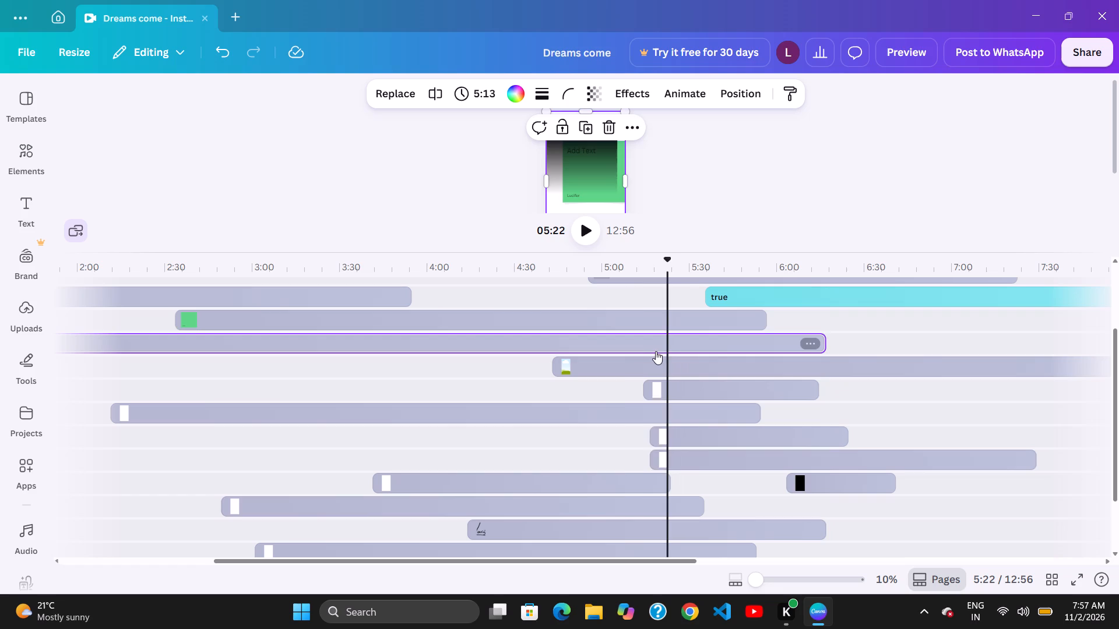
Shift the 5:13 clip later along its track to end at about 6:56.
drag(632, 347, 647, 349)
drag(657, 349, 663, 350)
drag(621, 347, 651, 347)
click(688, 343)
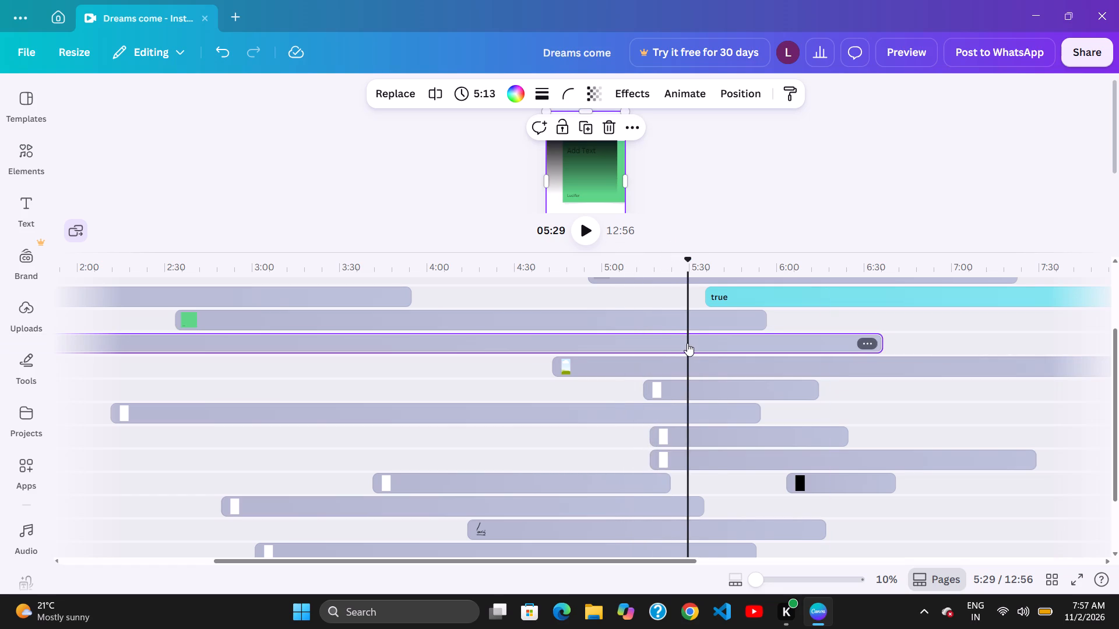
drag(708, 347, 718, 349)
click(717, 349)
click(720, 348)
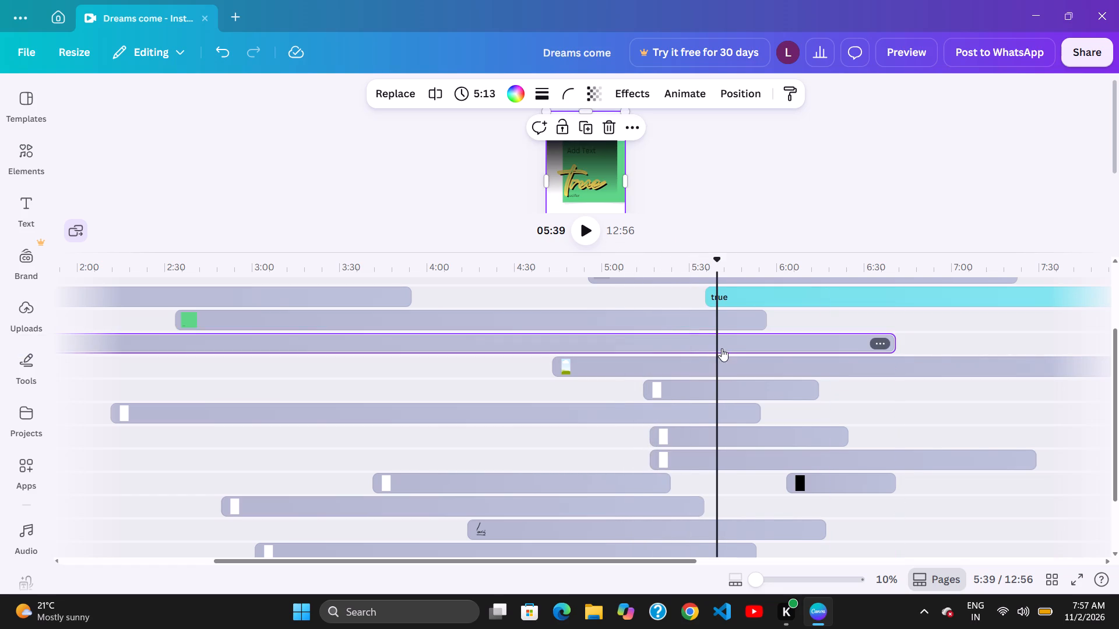
drag(639, 344, 672, 345)
drag(675, 345, 669, 346)
drag(633, 340, 645, 342)
click(691, 343)
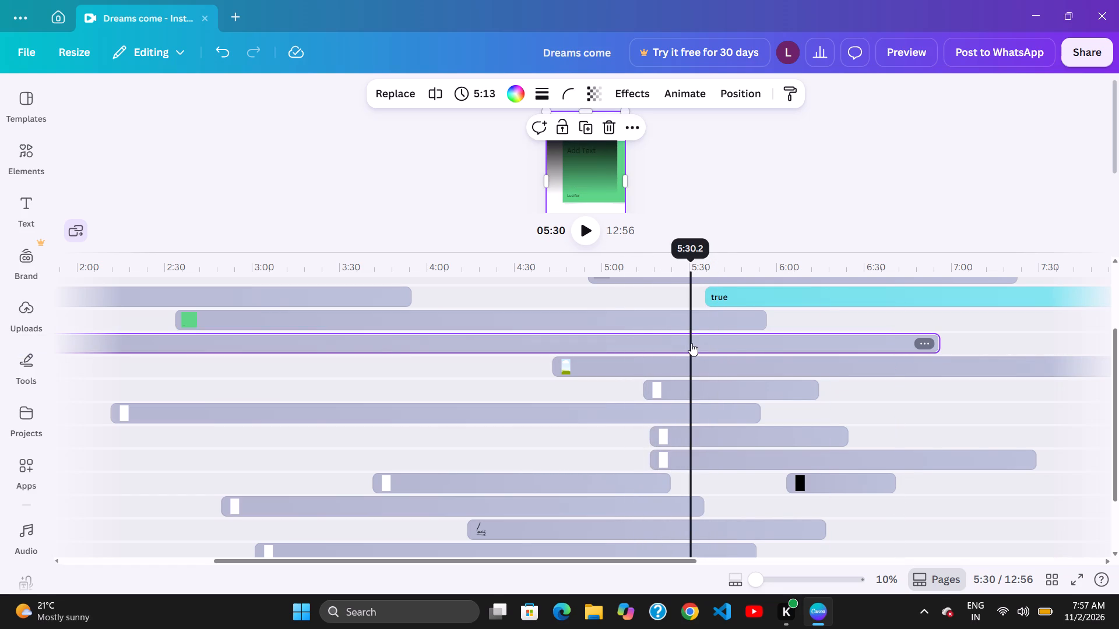
click(718, 343)
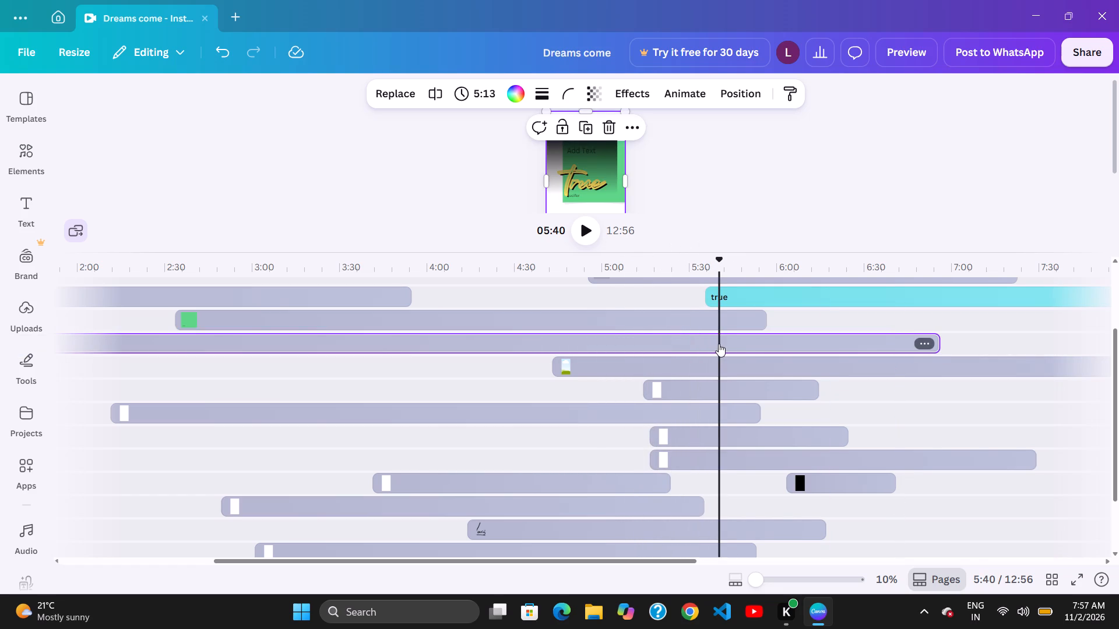
click(735, 344)
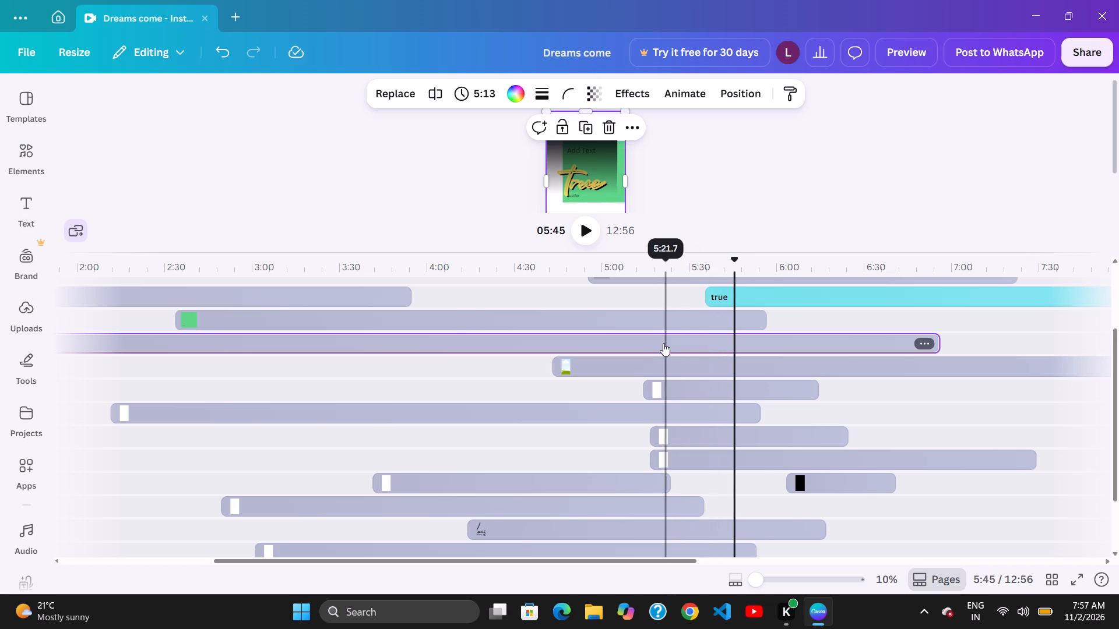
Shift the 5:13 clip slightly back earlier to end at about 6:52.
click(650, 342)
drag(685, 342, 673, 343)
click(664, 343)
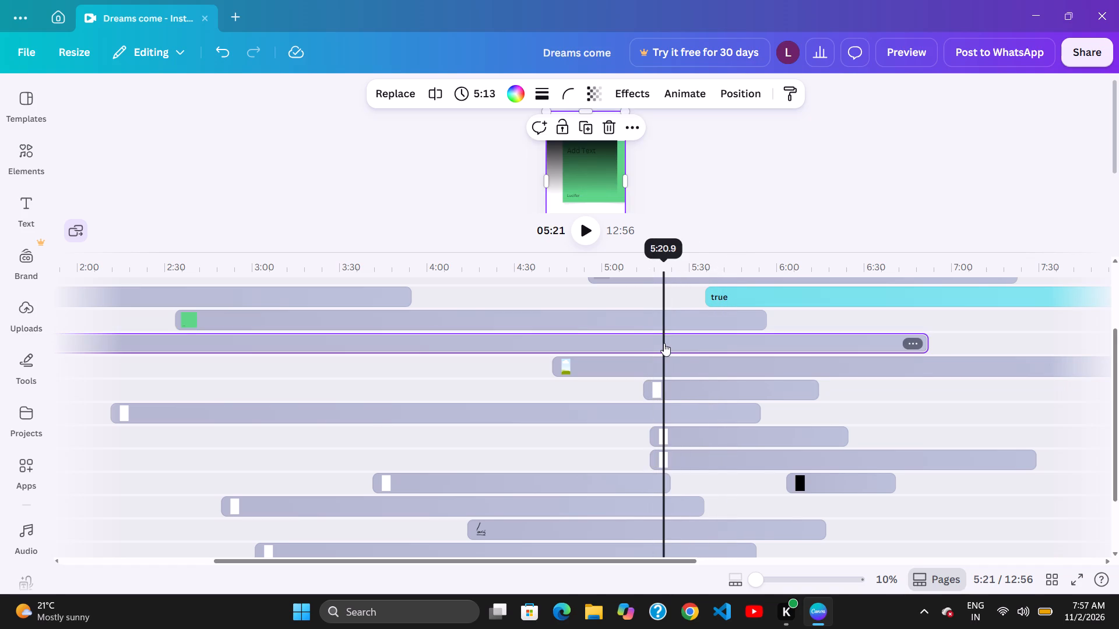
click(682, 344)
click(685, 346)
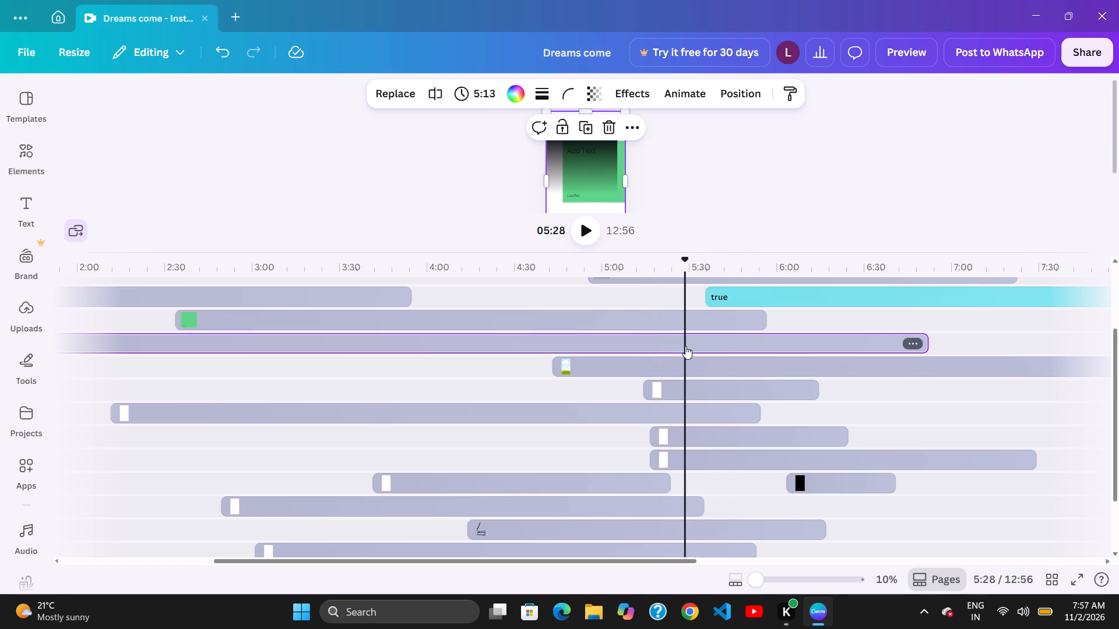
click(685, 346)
Shift the 5:13 clip later to start at about 2:11, aligned with the start of the clip three tracks below.
drag(702, 346, 740, 346)
drag(716, 345, 731, 345)
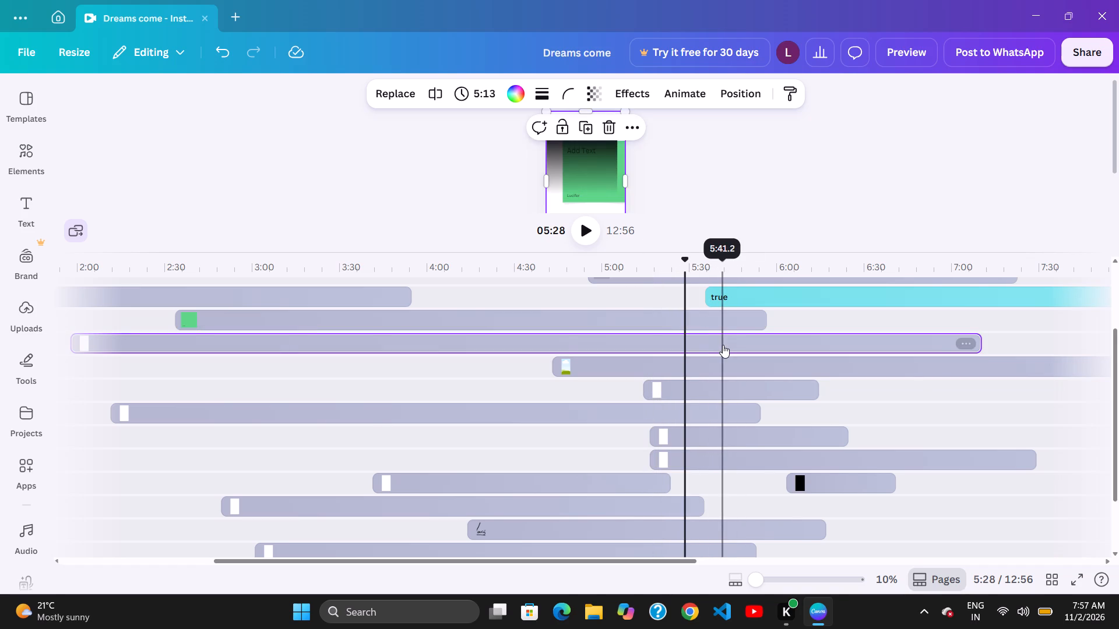
click(645, 337)
drag(648, 335, 651, 336)
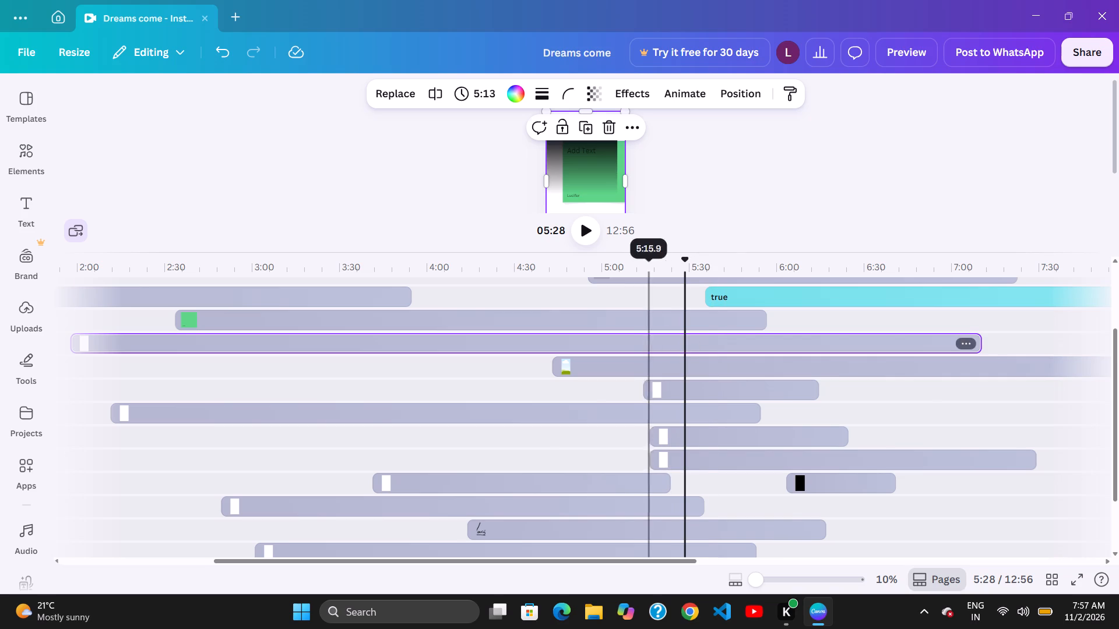
drag(651, 336, 690, 339)
click(713, 339)
click(728, 340)
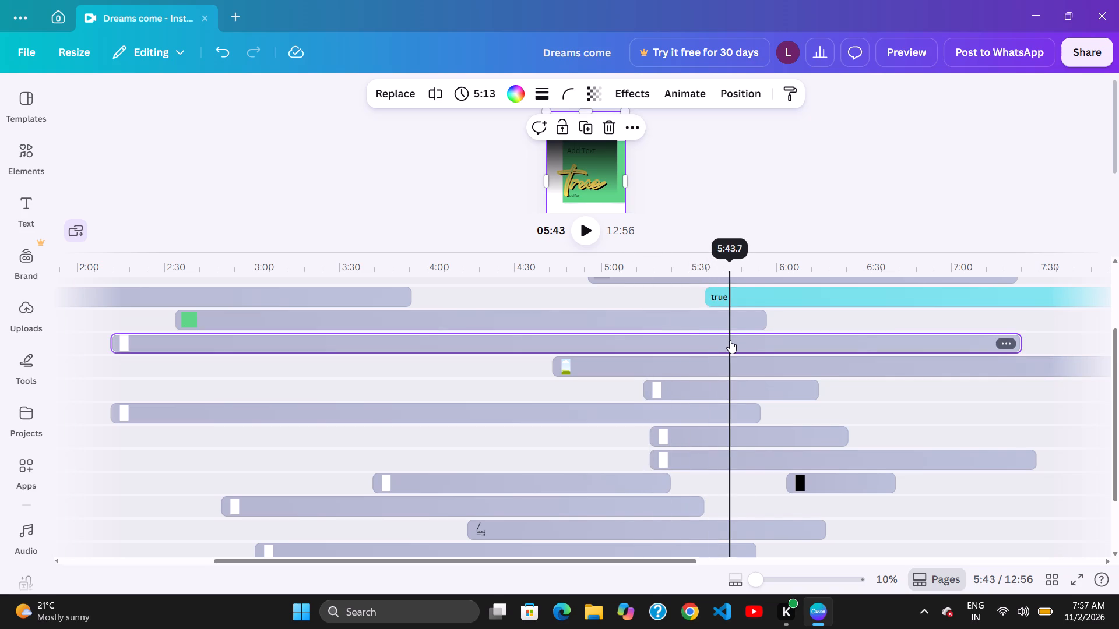
click(614, 341)
click(647, 340)
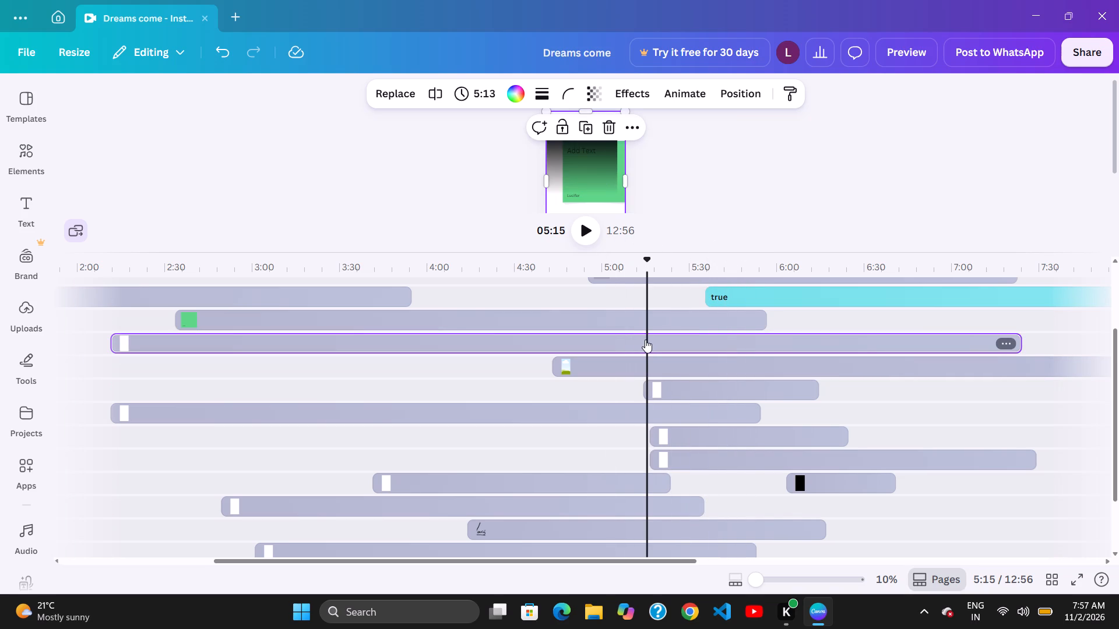
click(693, 340)
click(695, 341)
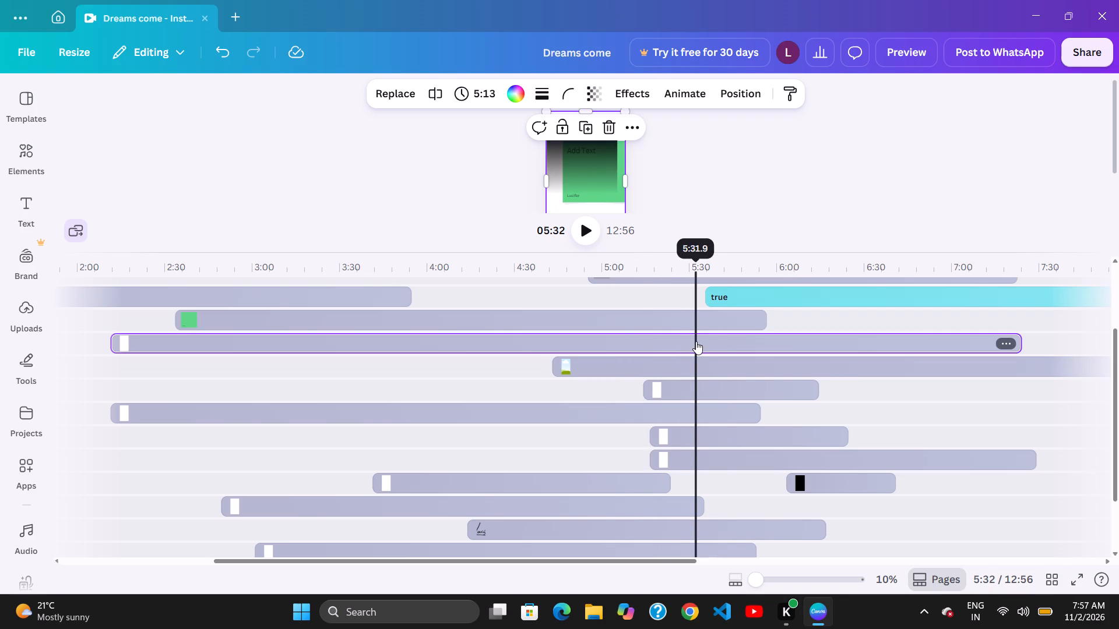
click(699, 342)
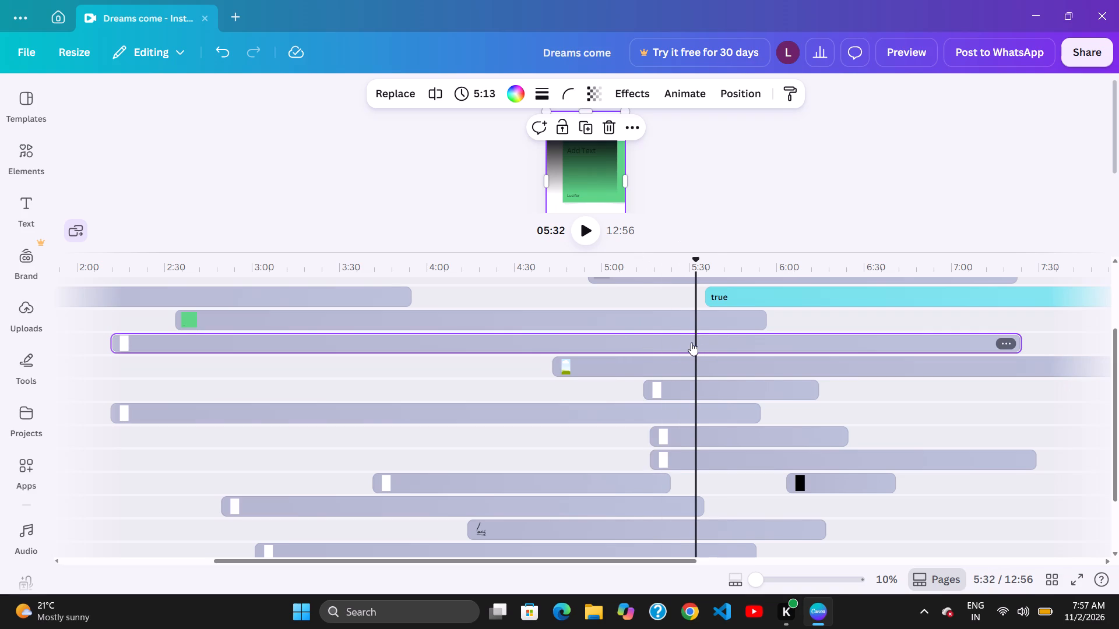
Shift the green 3:23 clip later along its track to start at about 2:40.
click(556, 312)
click(588, 317)
click(571, 316)
drag(603, 323, 608, 323)
click(587, 319)
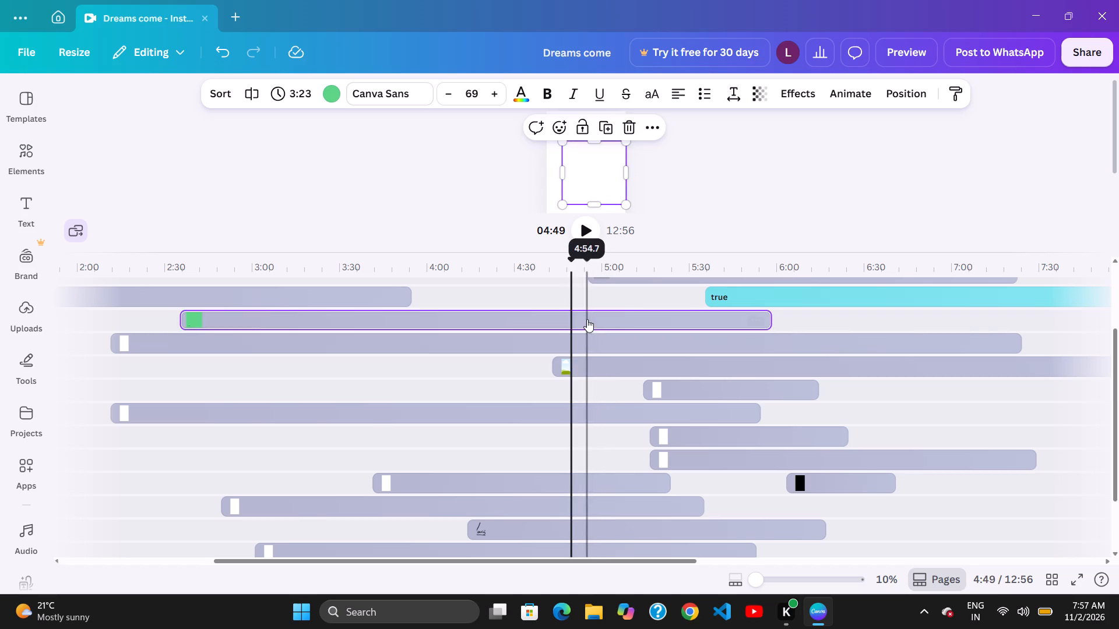
click(617, 323)
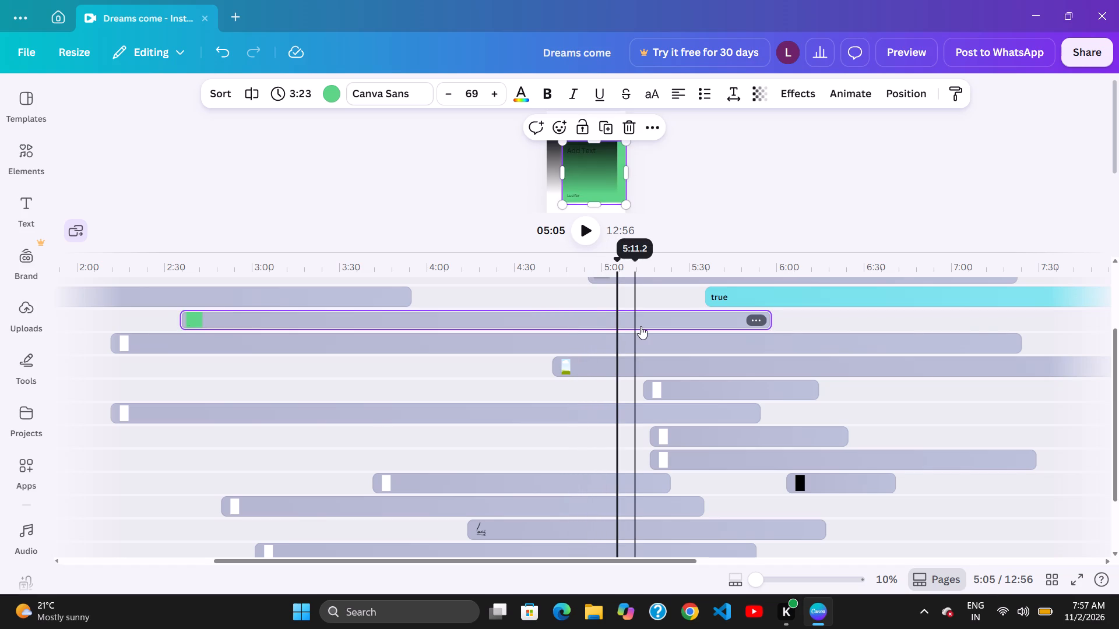
drag(594, 314, 608, 317)
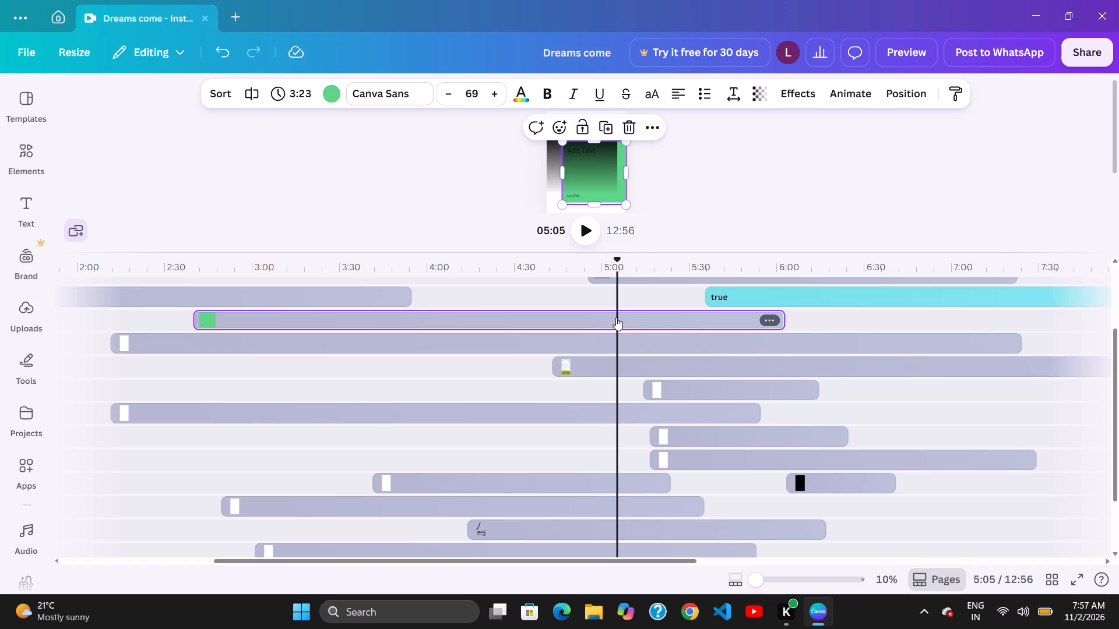
click(676, 321)
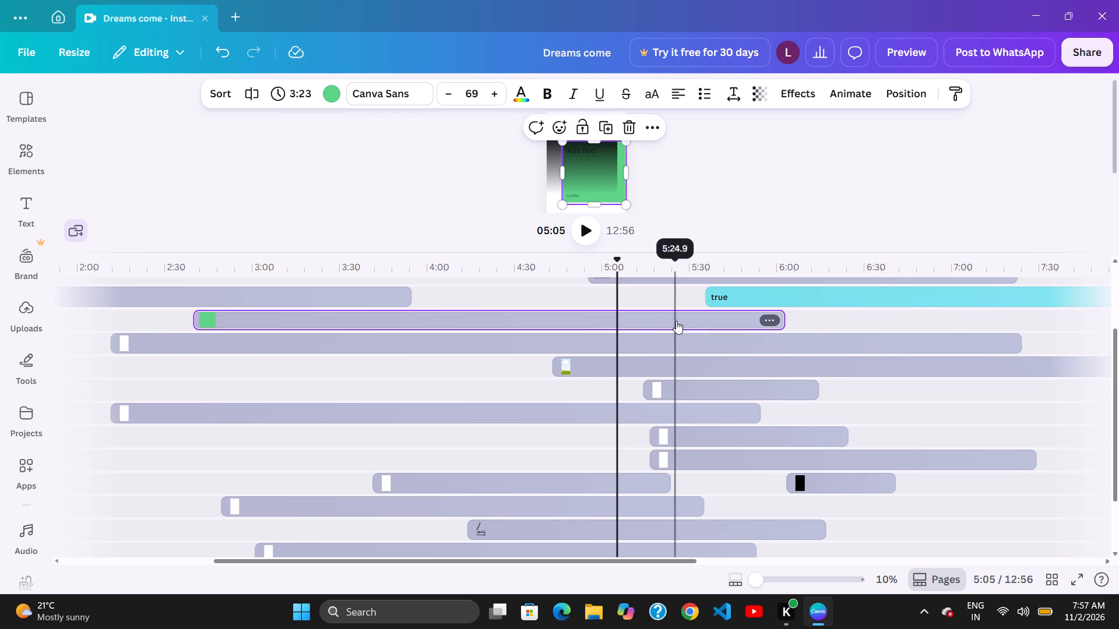
click(676, 324)
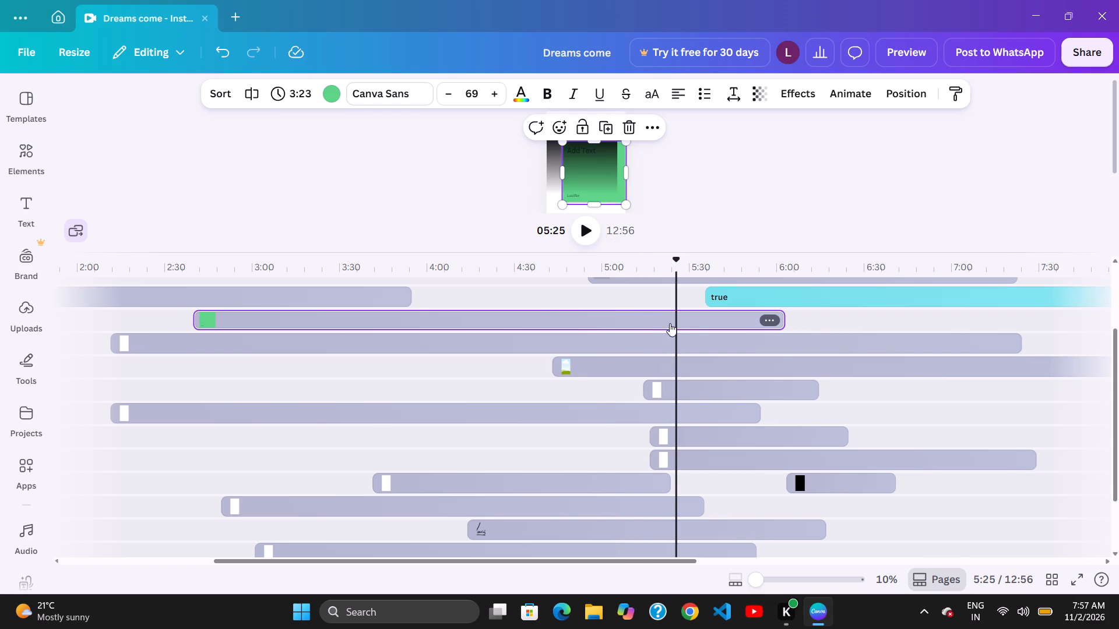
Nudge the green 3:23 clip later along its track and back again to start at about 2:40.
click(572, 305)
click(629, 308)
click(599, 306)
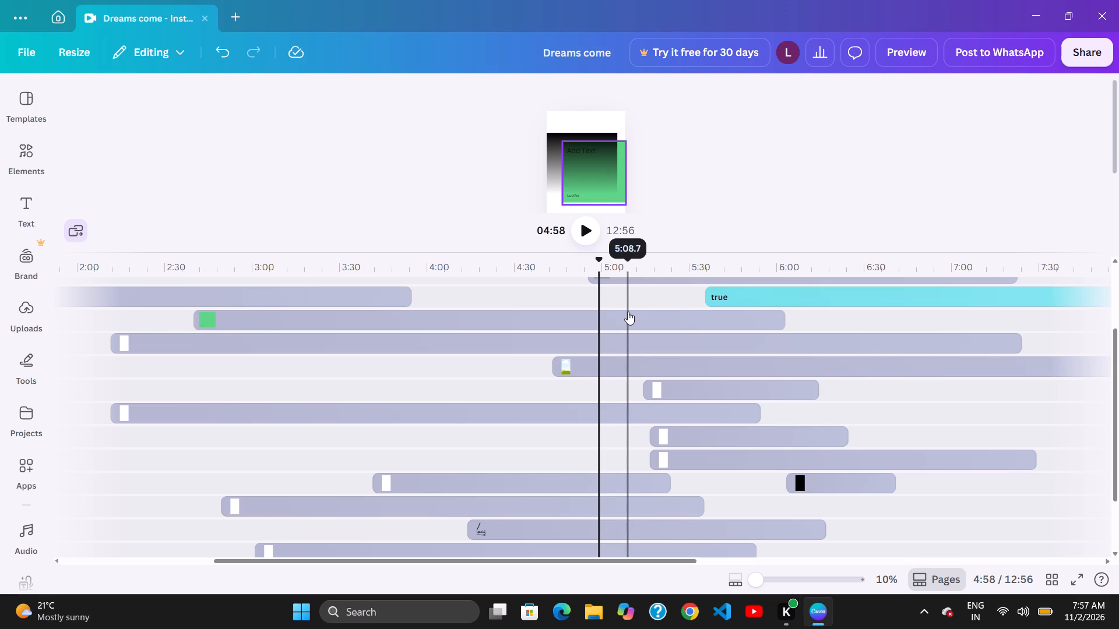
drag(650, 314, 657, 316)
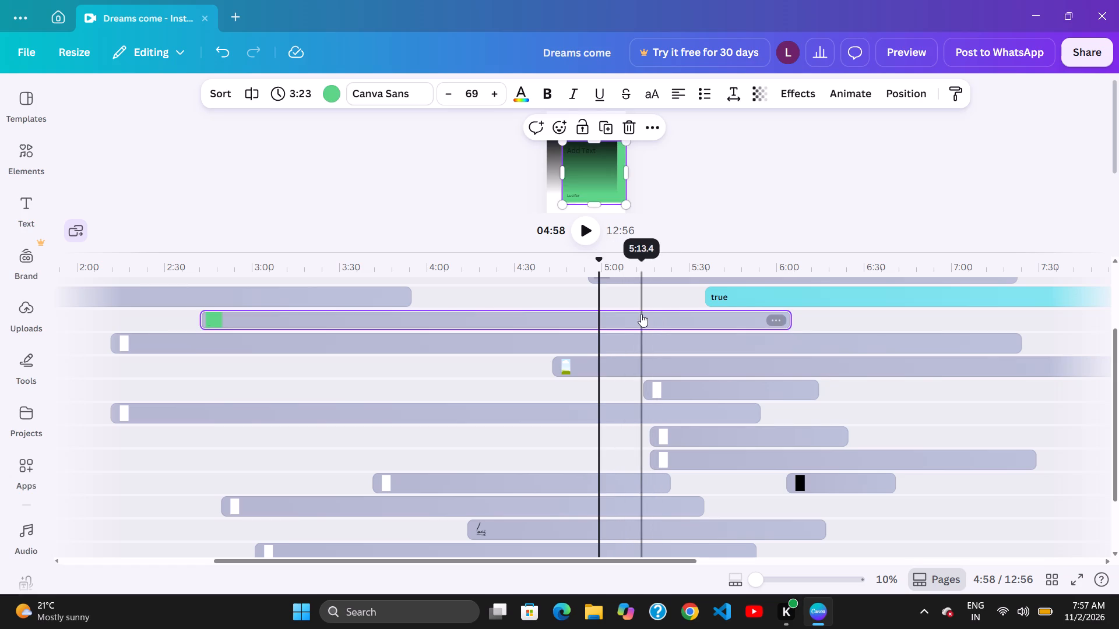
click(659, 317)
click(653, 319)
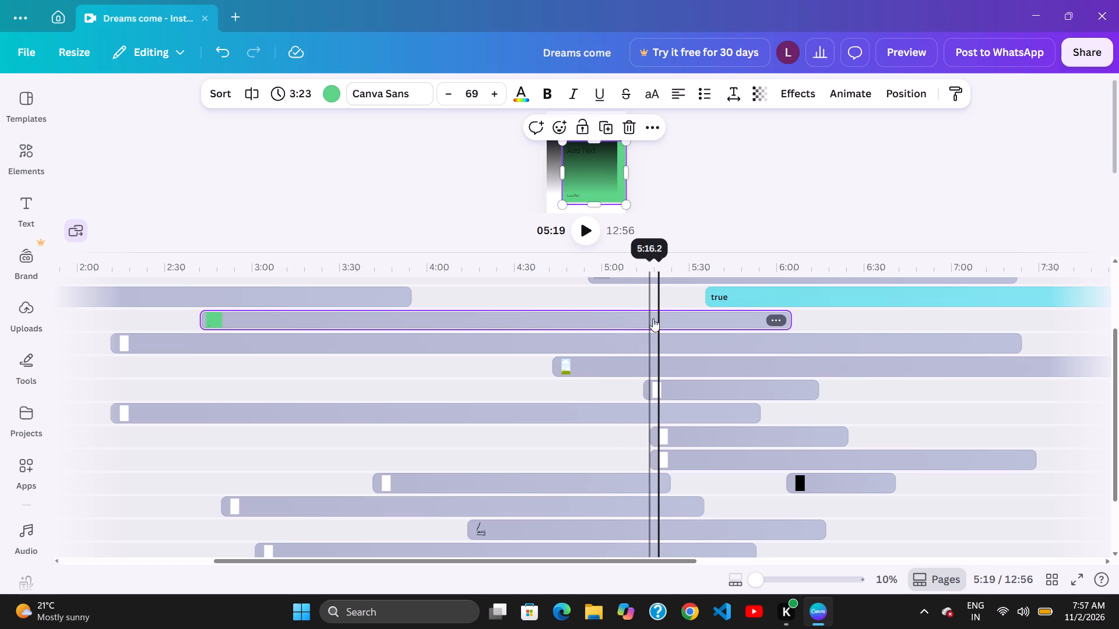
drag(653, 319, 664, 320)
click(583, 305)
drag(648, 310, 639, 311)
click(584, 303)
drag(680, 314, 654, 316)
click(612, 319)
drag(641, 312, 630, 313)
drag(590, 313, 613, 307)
Shift the "true" text clip earlier along its track to start at about 5:21.
drag(691, 292, 663, 292)
drag(605, 289, 645, 292)
drag(676, 289, 663, 290)
drag(591, 292, 632, 295)
drag(699, 295, 679, 296)
drag(594, 296, 632, 301)
drag(697, 300, 650, 302)
drag(621, 302, 631, 302)
drag(663, 302, 646, 303)
drag(626, 302, 634, 302)
drag(706, 302, 666, 305)
click(589, 293)
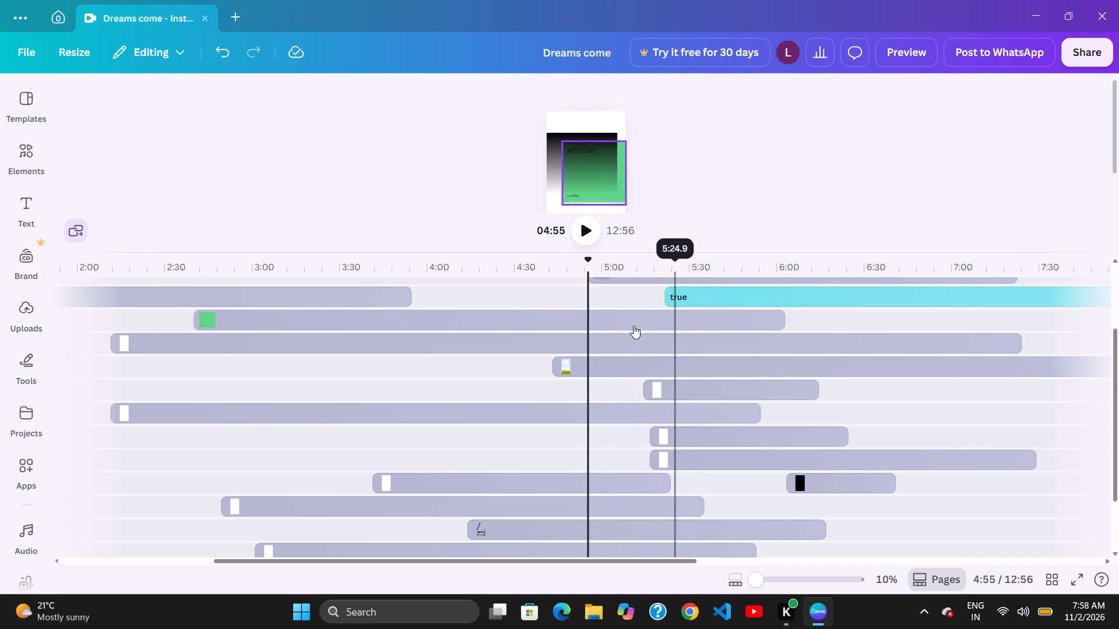
Shift the 3:43 clip earlier along its track to start at about 3:51.
click(495, 355)
drag(630, 349, 615, 351)
click(550, 362)
drag(655, 361, 643, 362)
drag(541, 370, 551, 370)
drag(653, 370, 615, 375)
drag(498, 375, 517, 376)
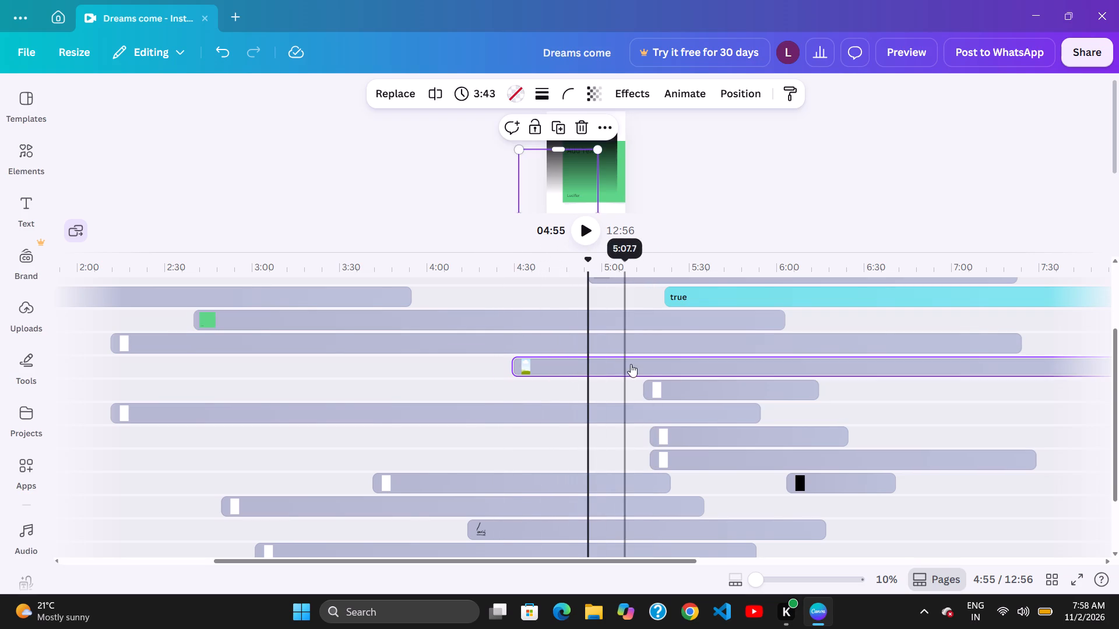
drag(631, 364, 539, 371)
drag(512, 371, 518, 372)
drag(441, 370, 470, 372)
drag(556, 372, 504, 384)
click(487, 384)
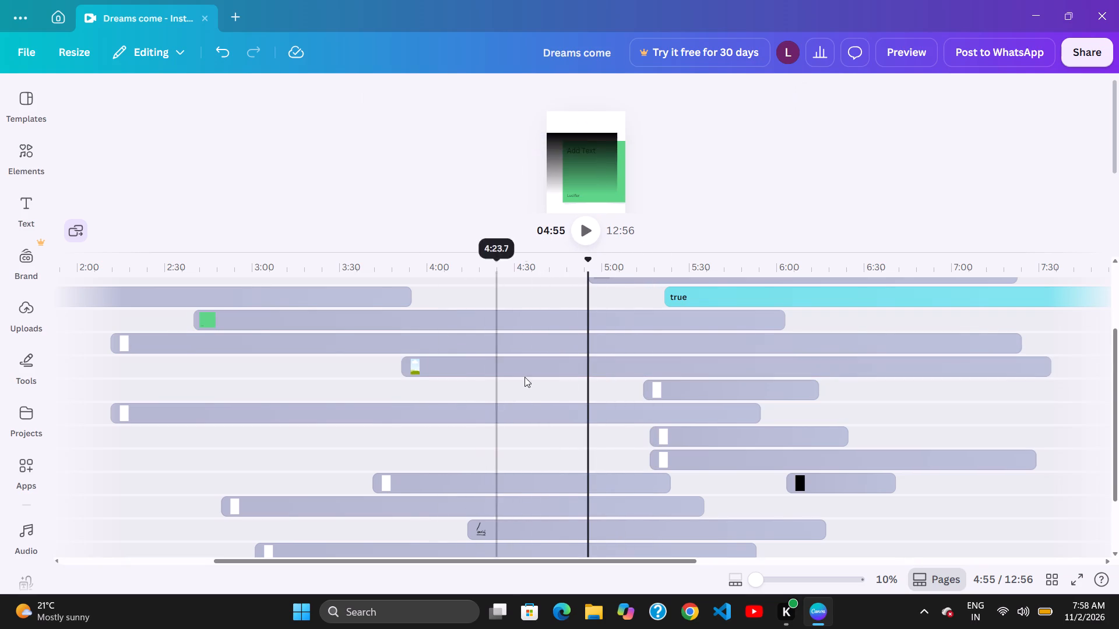
Shift the 3:43 clip later along its track to start at about 4:04.
drag(527, 377, 515, 377)
click(474, 377)
click(448, 377)
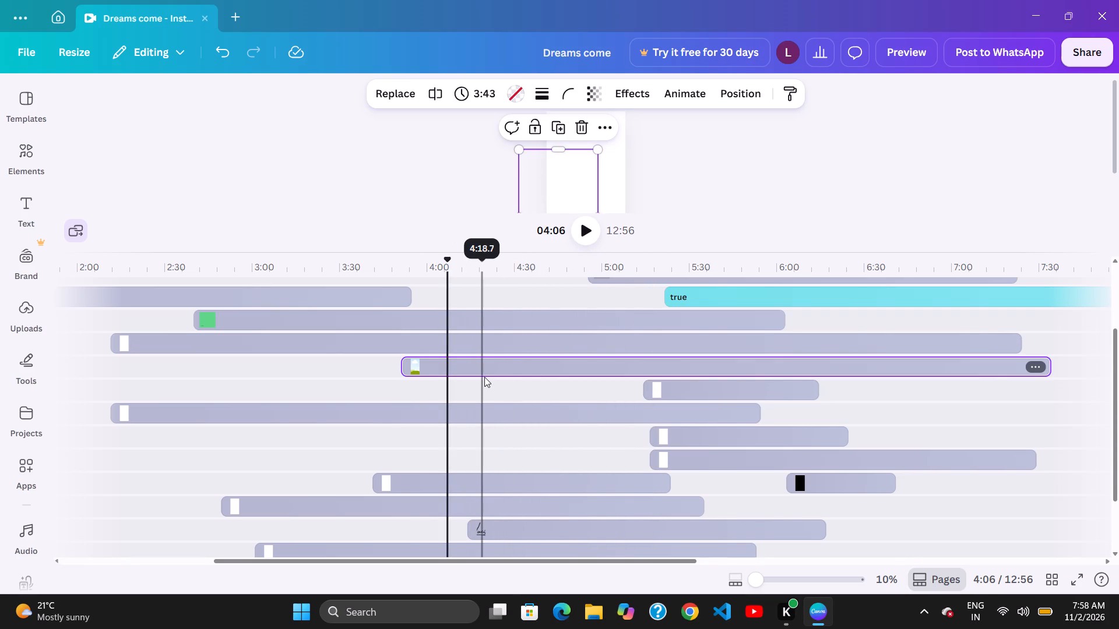
drag(441, 376, 460, 380)
click(492, 380)
drag(470, 380, 476, 380)
click(513, 374)
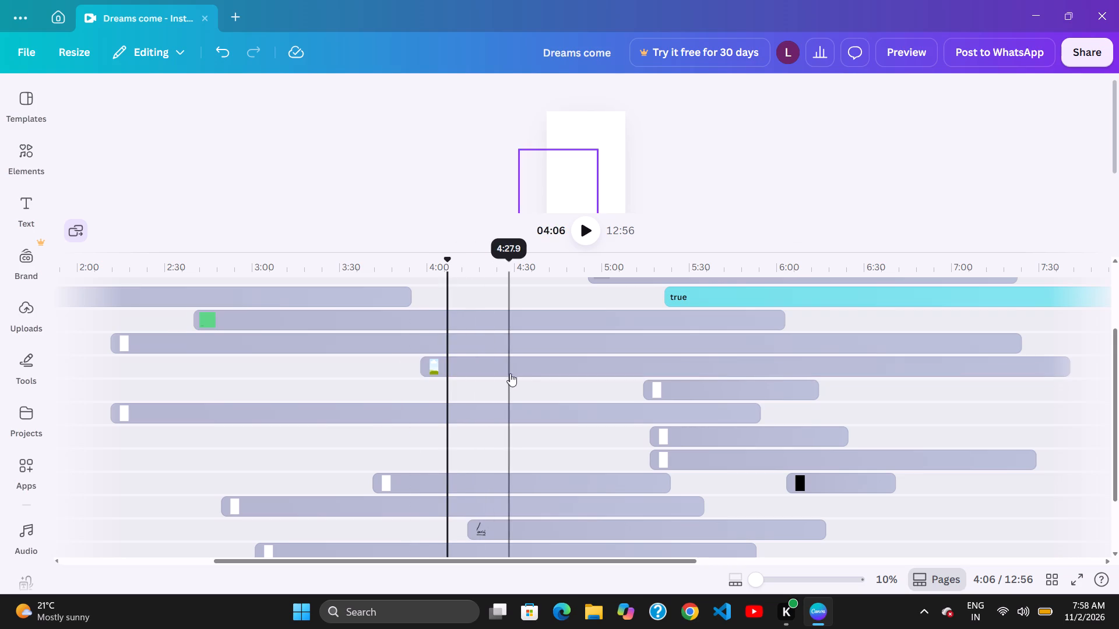
click(471, 370)
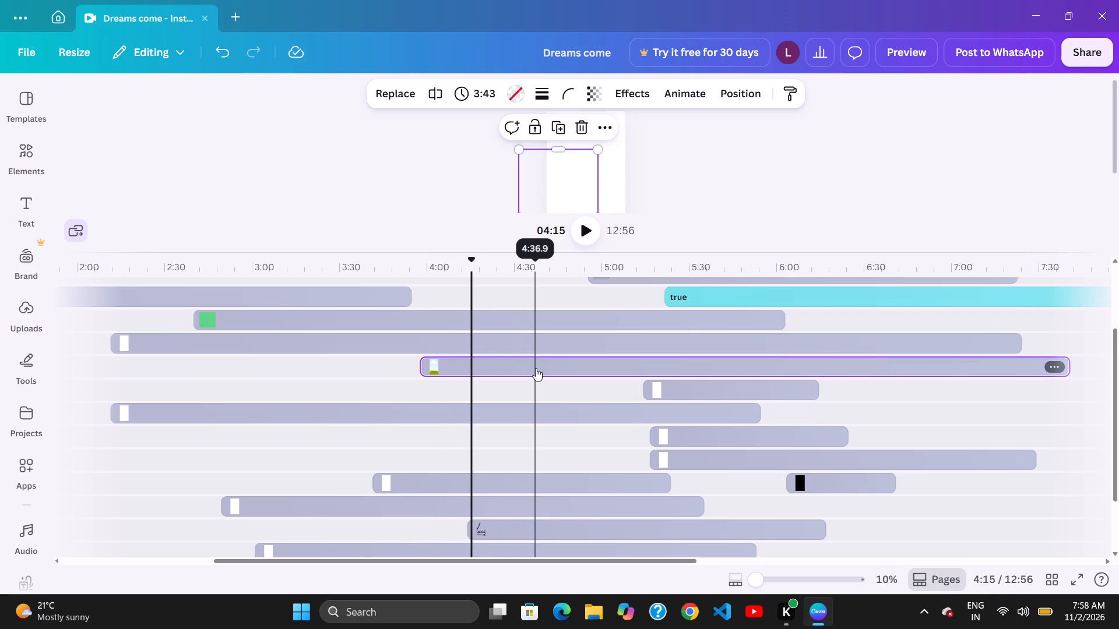
drag(540, 371, 547, 372)
drag(496, 368, 505, 370)
click(527, 369)
click(480, 365)
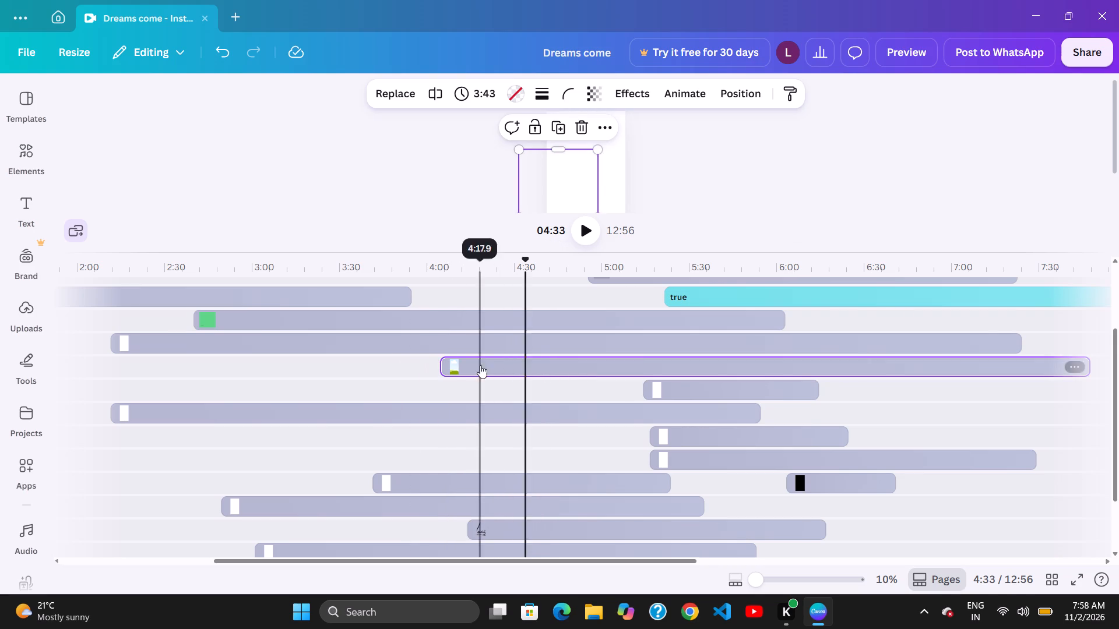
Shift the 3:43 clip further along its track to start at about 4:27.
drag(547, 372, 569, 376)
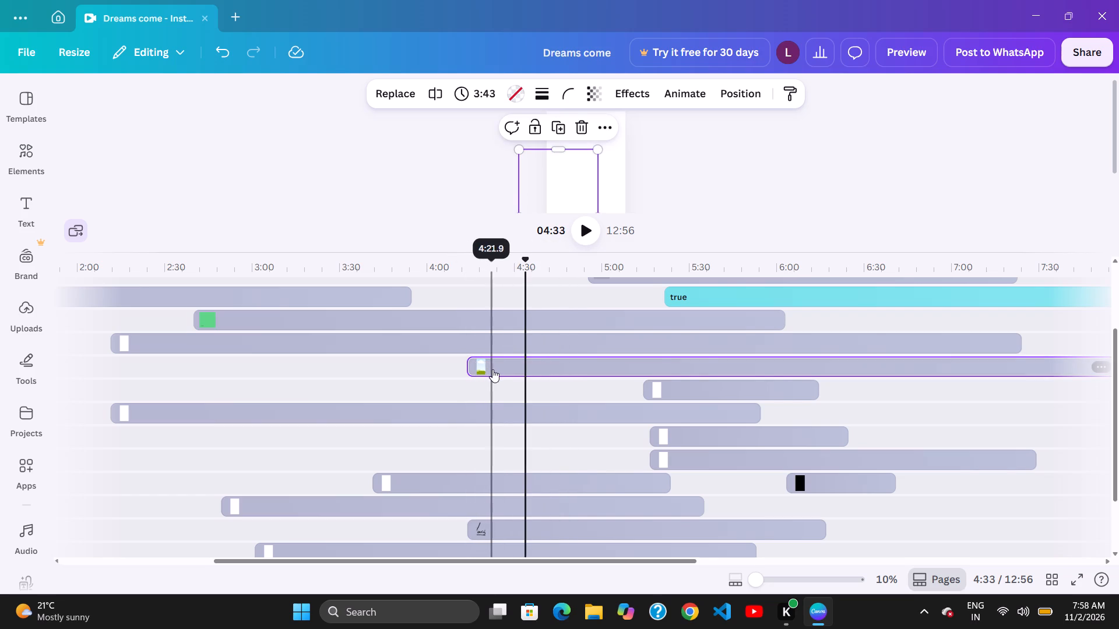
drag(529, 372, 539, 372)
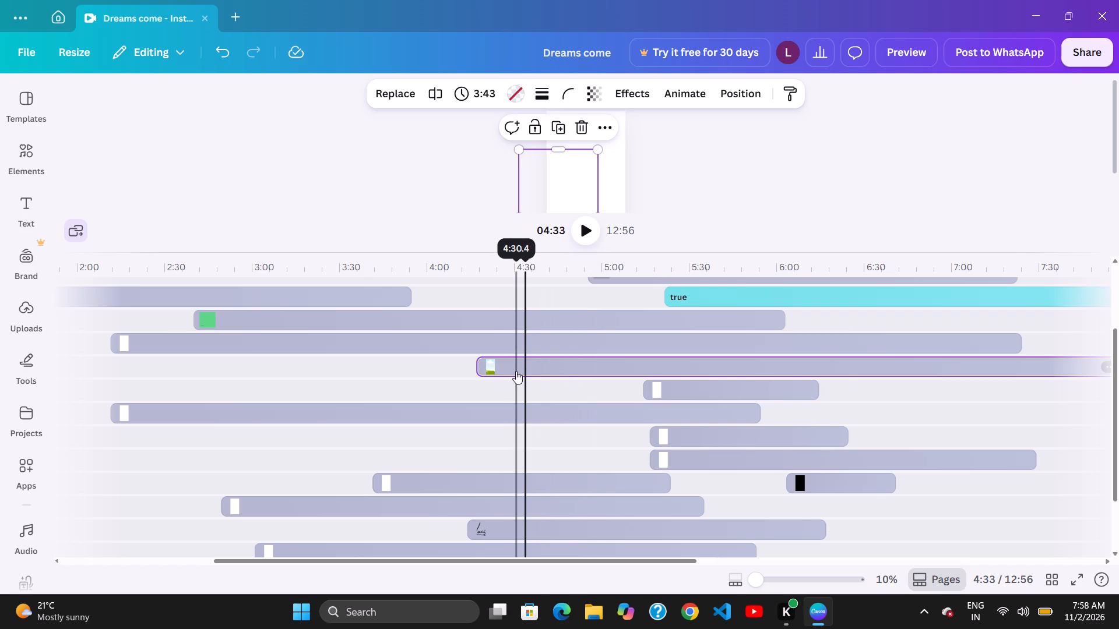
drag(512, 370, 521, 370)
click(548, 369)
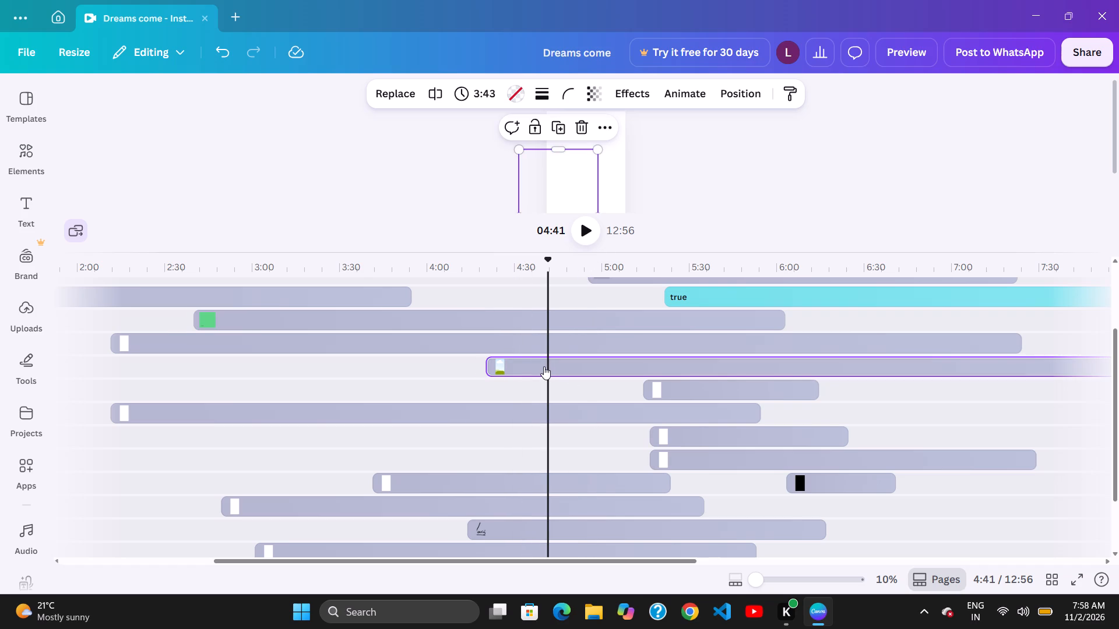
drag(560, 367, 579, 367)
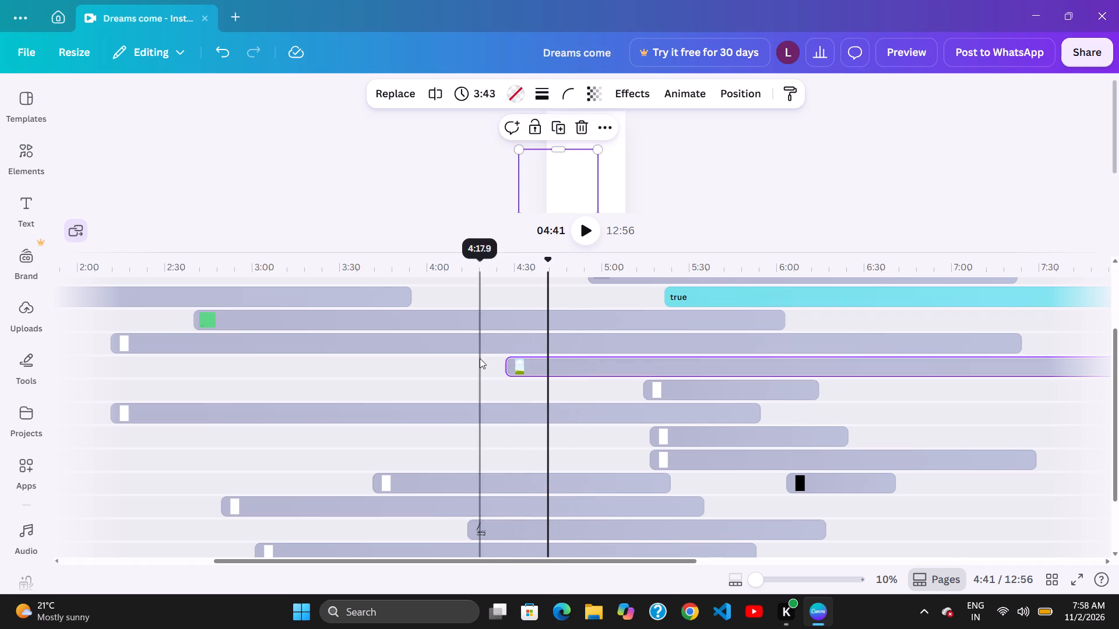
Shift the 3:43 clip back earlier to start at about 4:14, aligned with the start of the line clip below.
click(480, 358)
drag(533, 359, 523, 359)
click(509, 359)
click(549, 361)
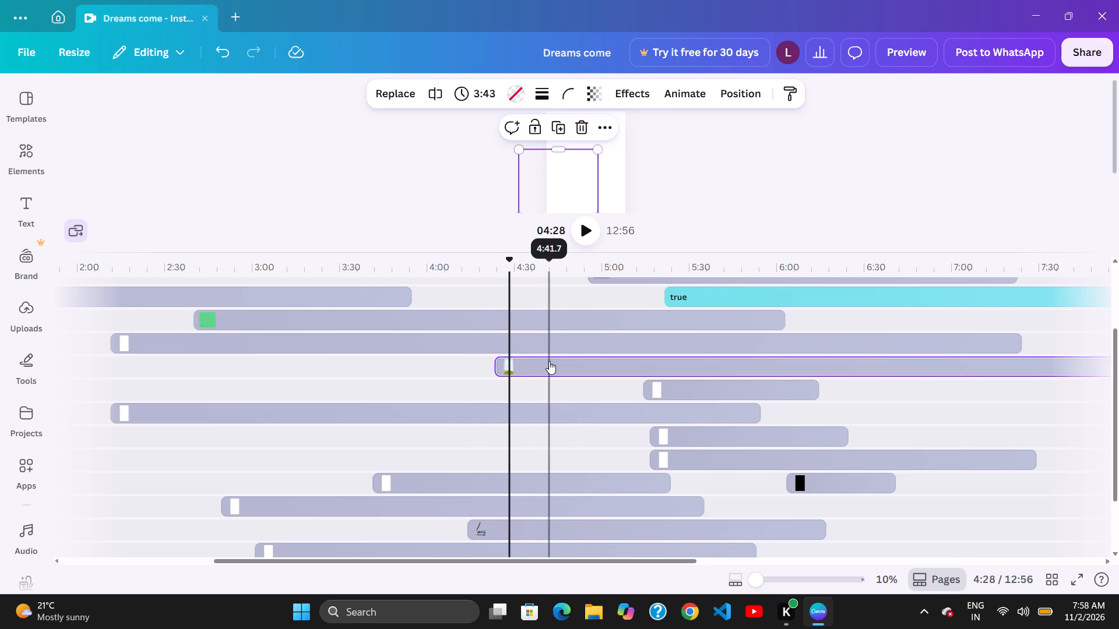
drag(587, 357, 579, 358)
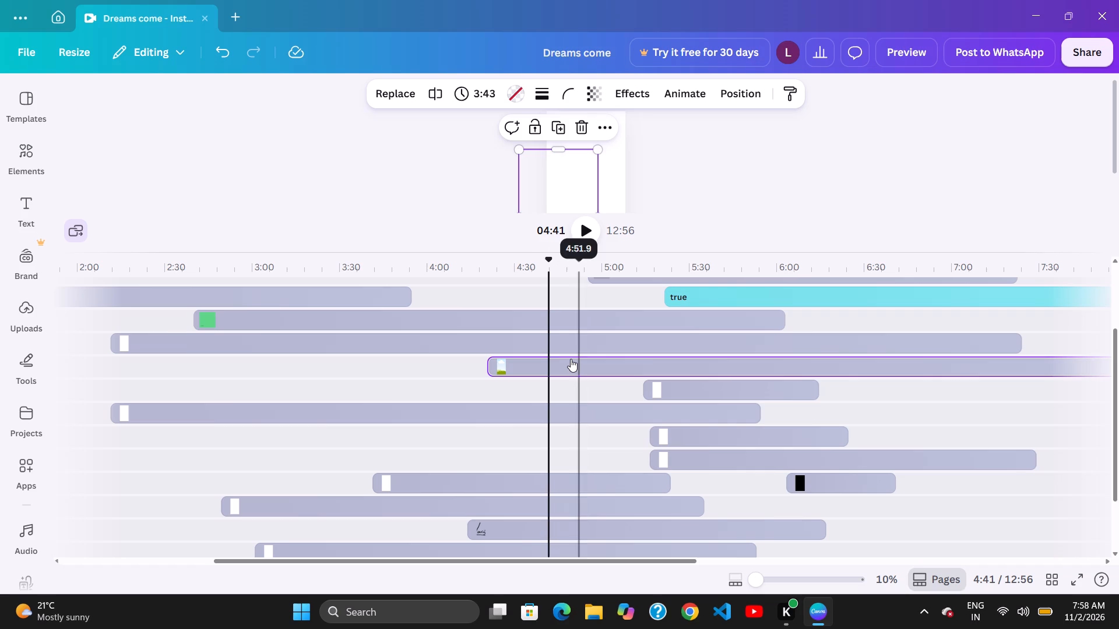
drag(572, 359, 548, 361)
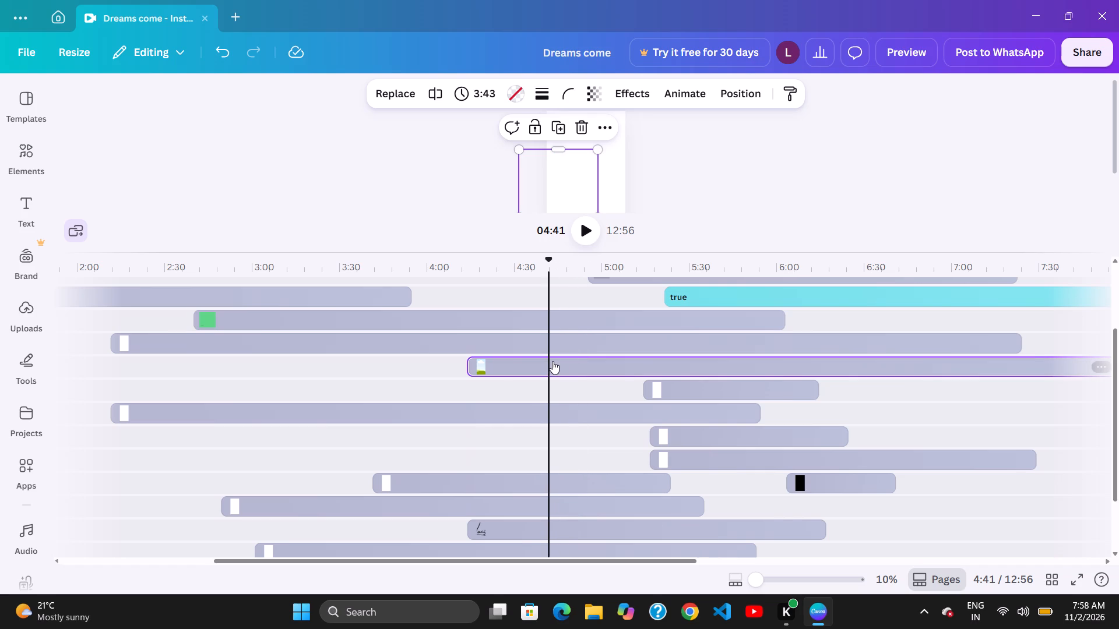
Shift the 3:43 clip later along its track to start at about 4:28.
click(562, 361)
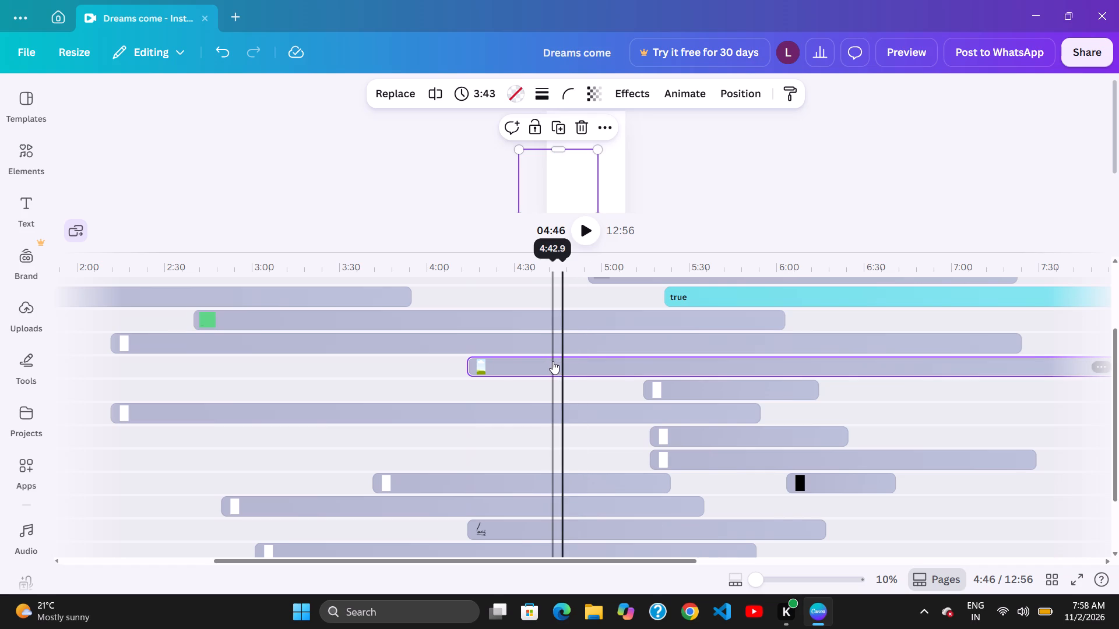
click(557, 361)
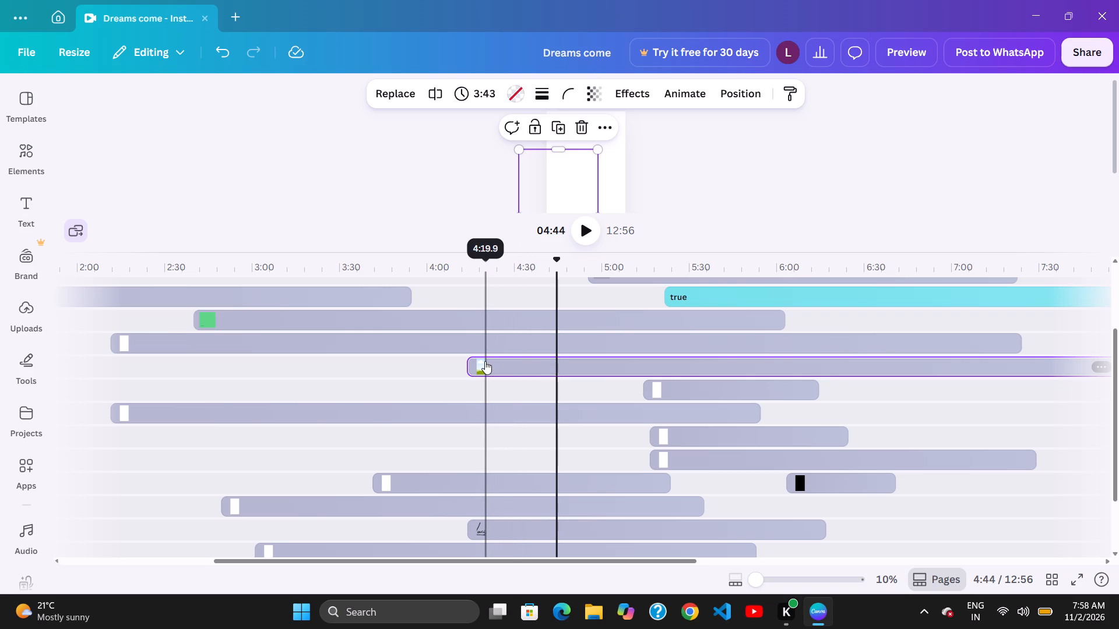
click(506, 366)
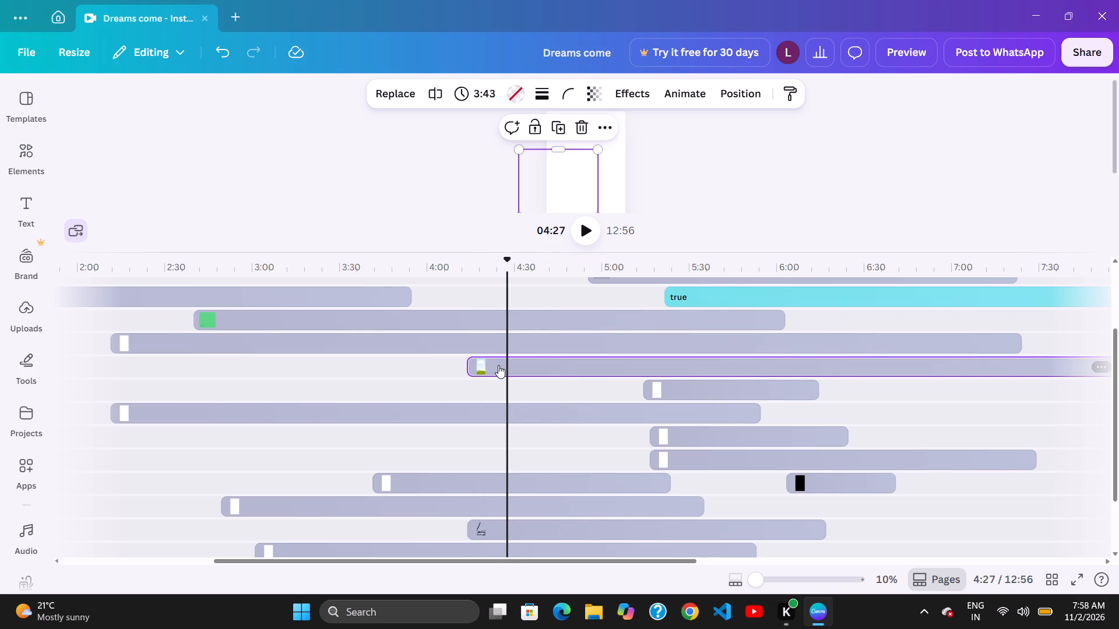
click(539, 366)
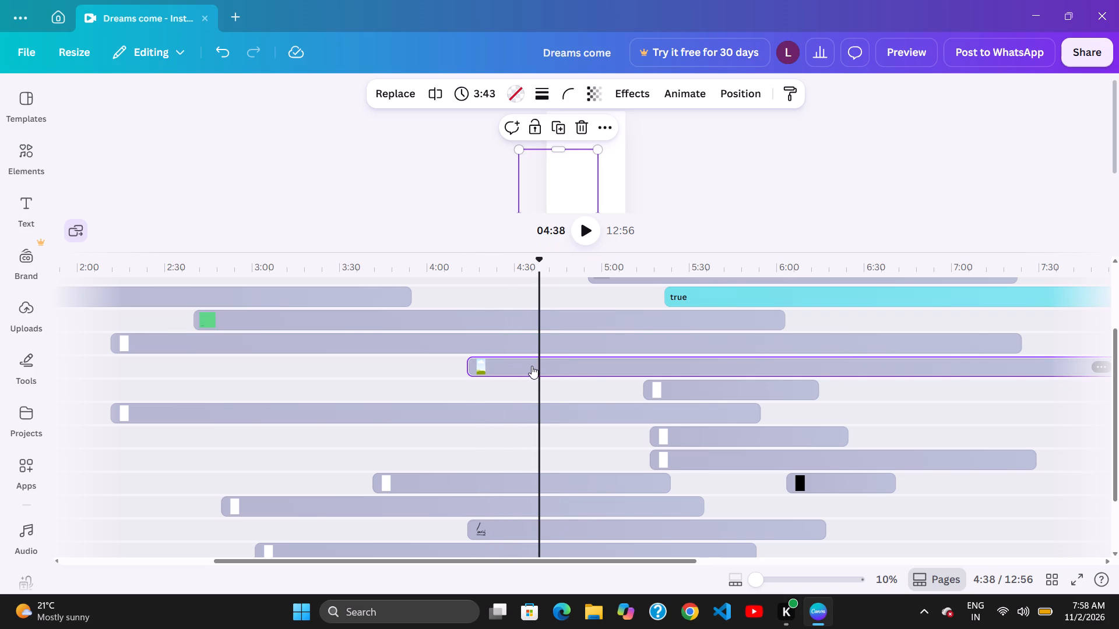
drag(504, 369, 508, 370)
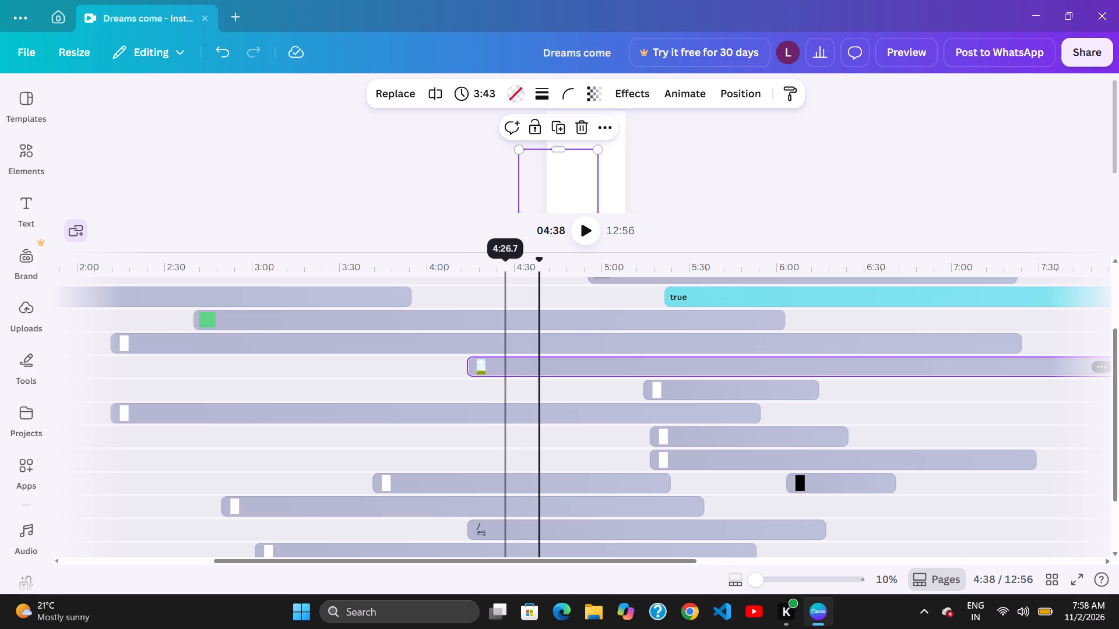
drag(508, 370, 519, 372)
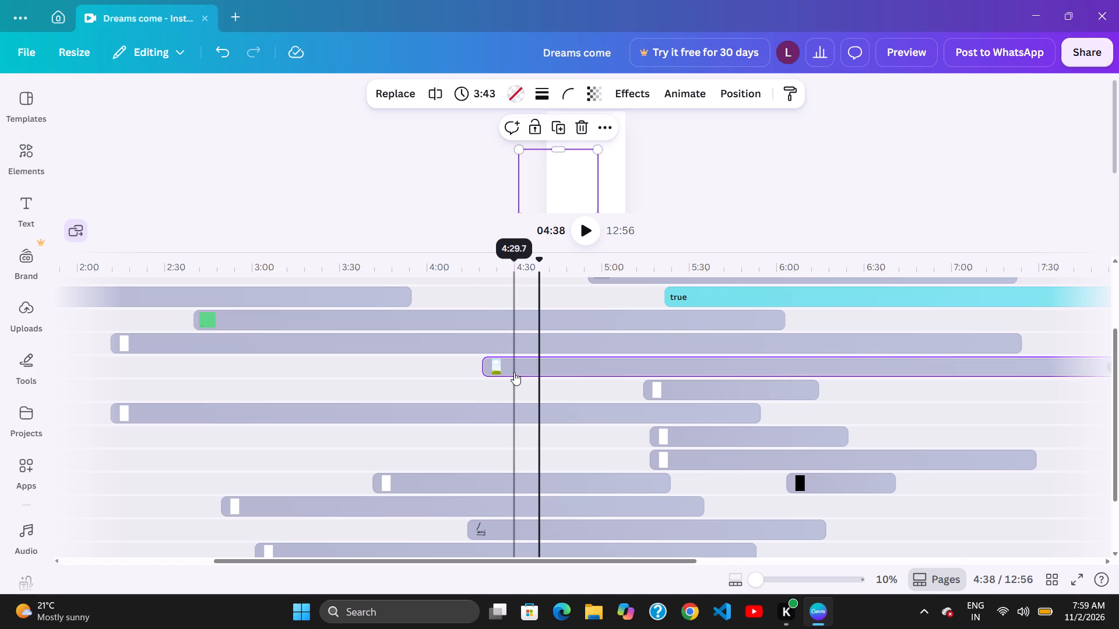
drag(529, 372, 534, 372)
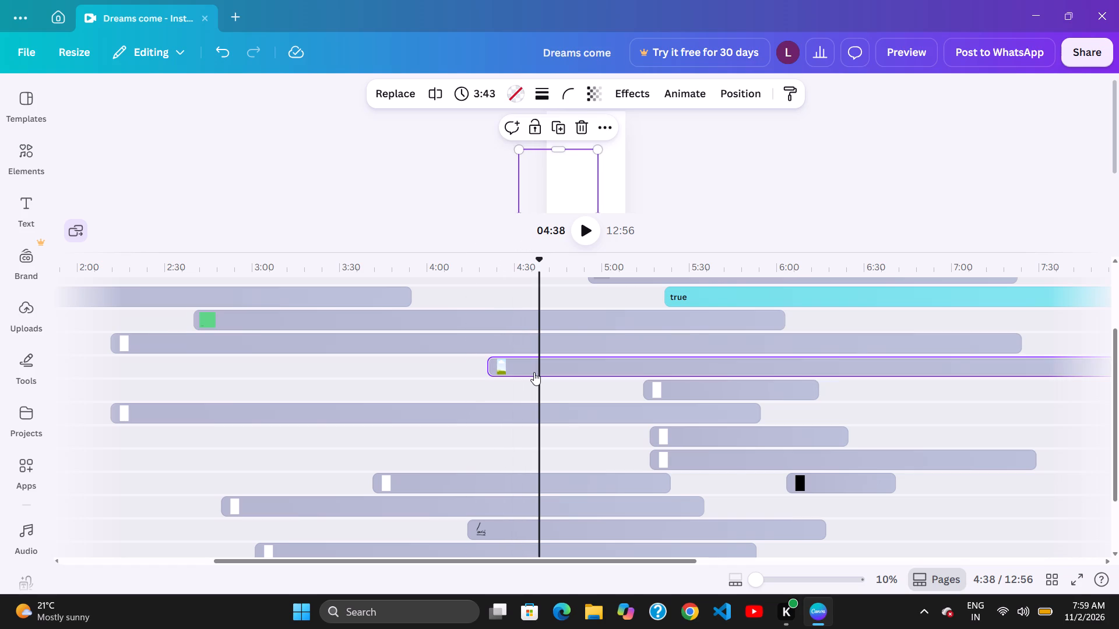
drag(535, 372, 556, 376)
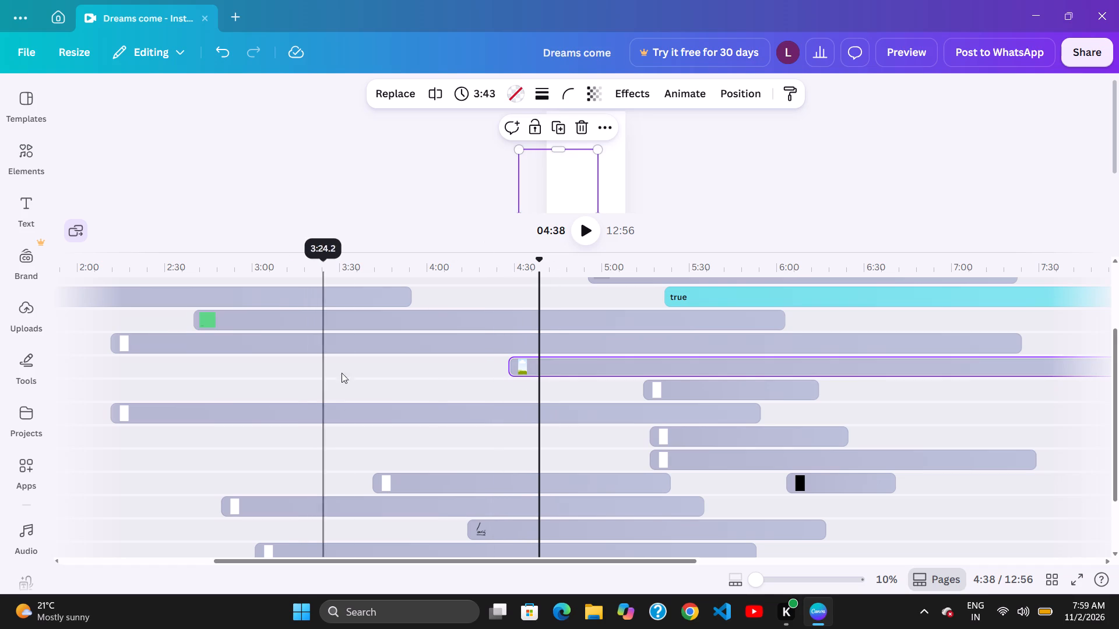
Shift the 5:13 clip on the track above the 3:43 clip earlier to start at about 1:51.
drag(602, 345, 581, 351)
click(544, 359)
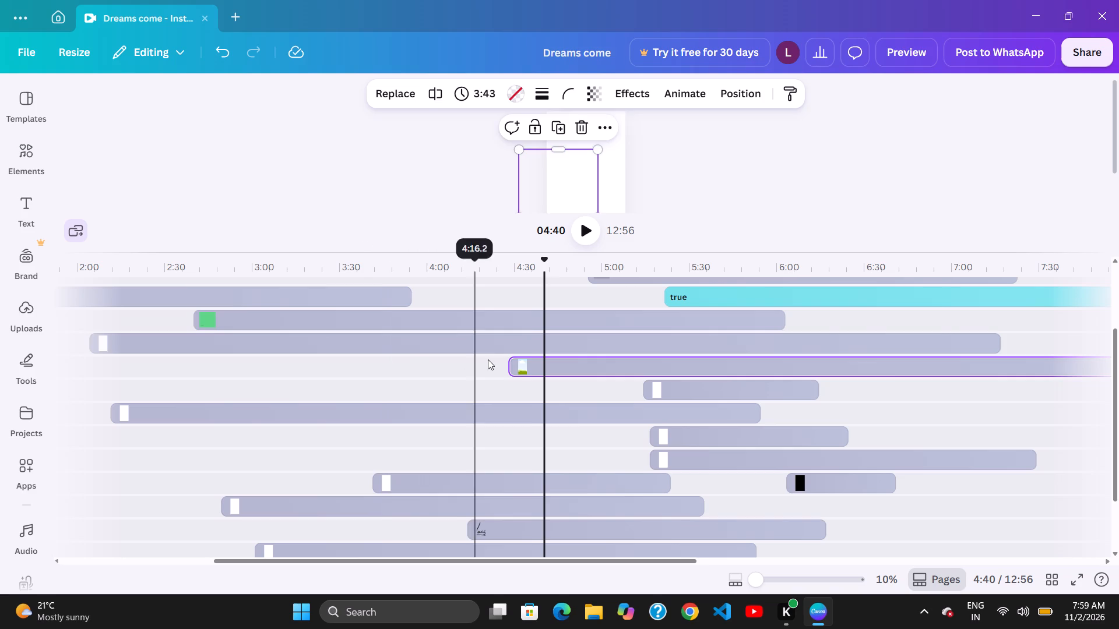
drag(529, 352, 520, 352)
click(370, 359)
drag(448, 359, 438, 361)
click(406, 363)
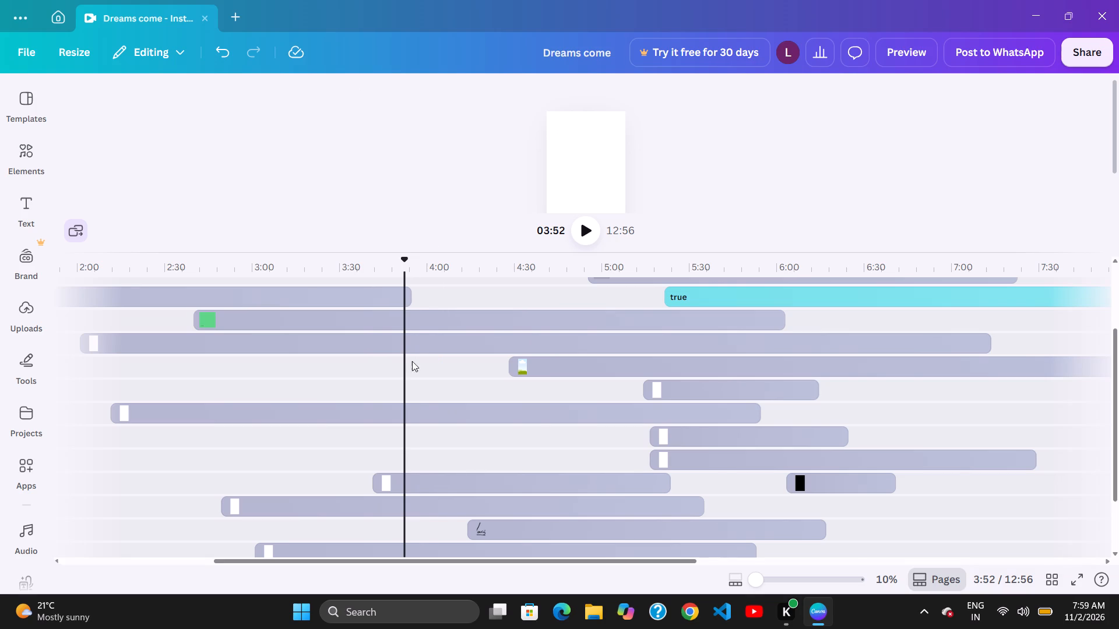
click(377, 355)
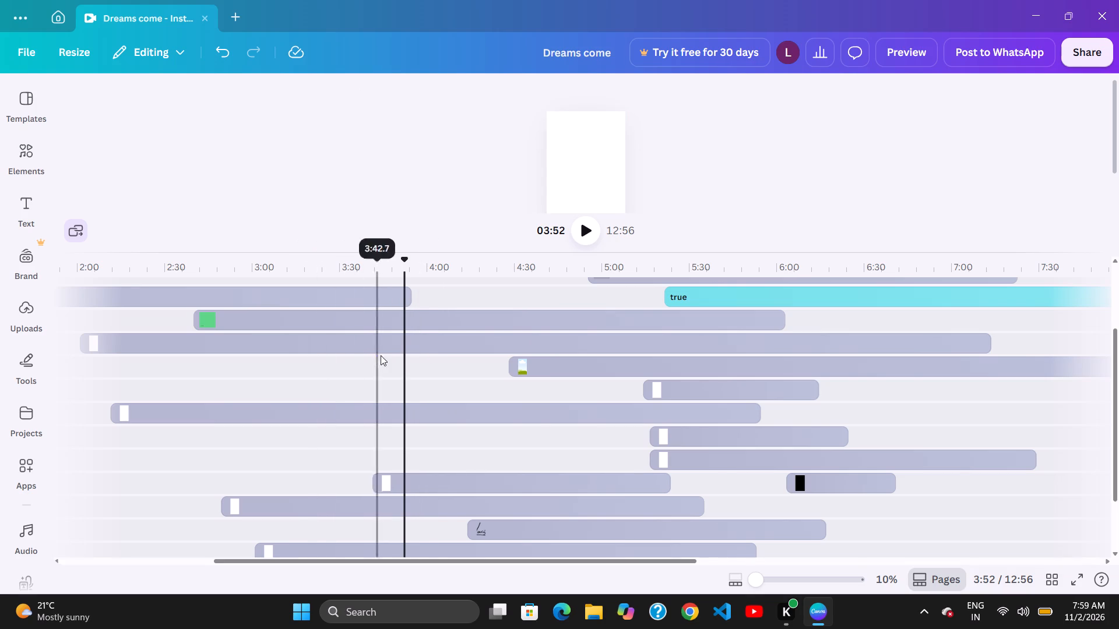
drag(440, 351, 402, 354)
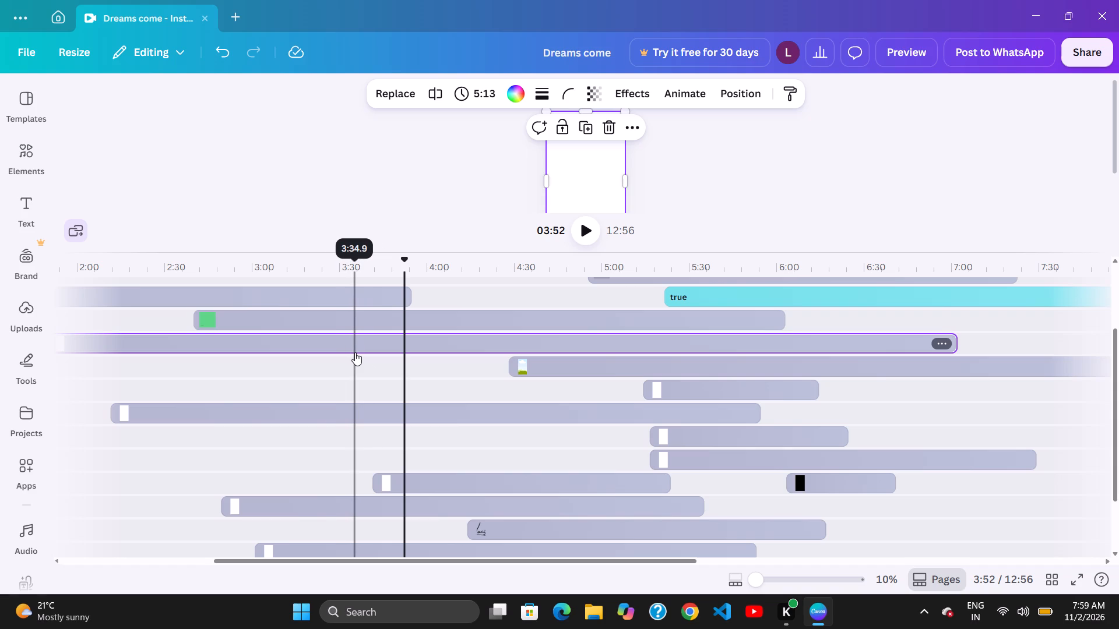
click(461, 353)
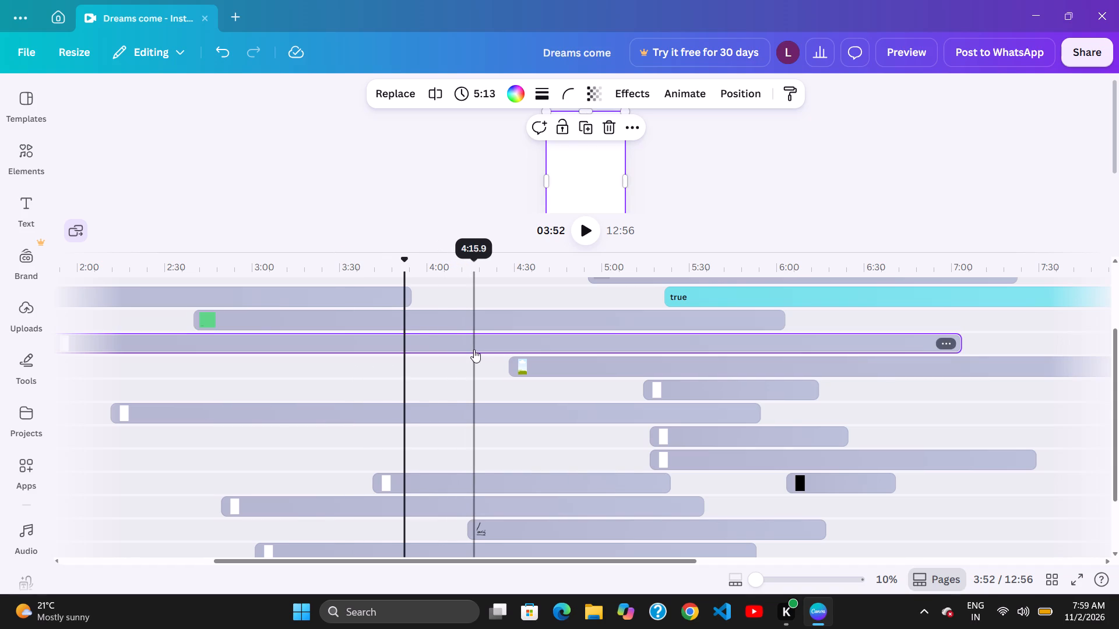
Shift the 5:13 clip later along its track to start at about 2:06.
drag(381, 342, 399, 342)
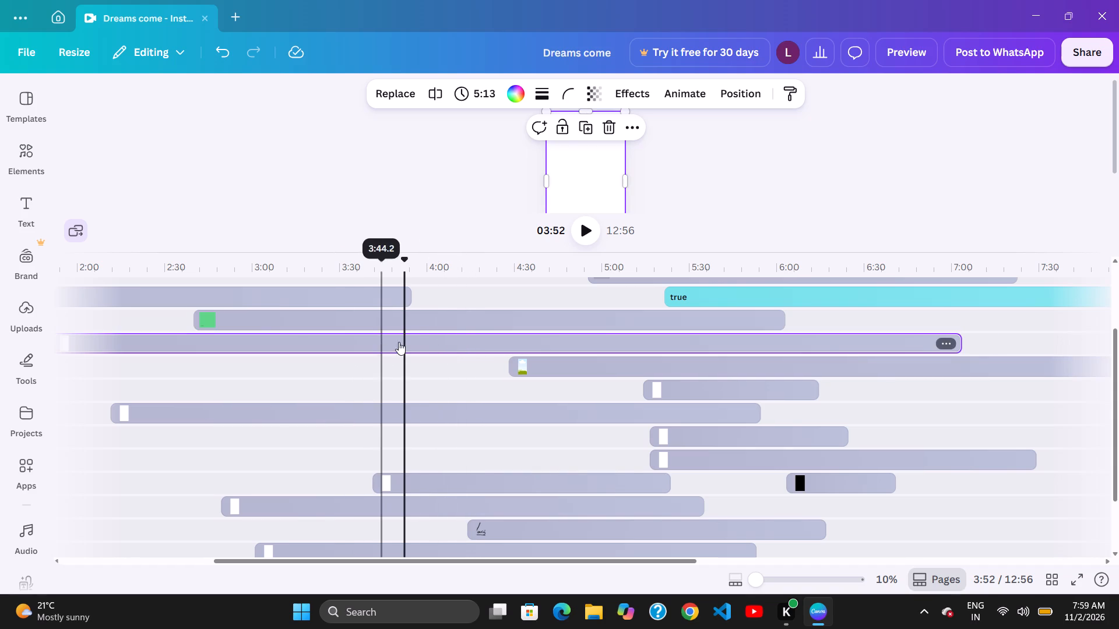
drag(399, 342, 414, 342)
click(425, 342)
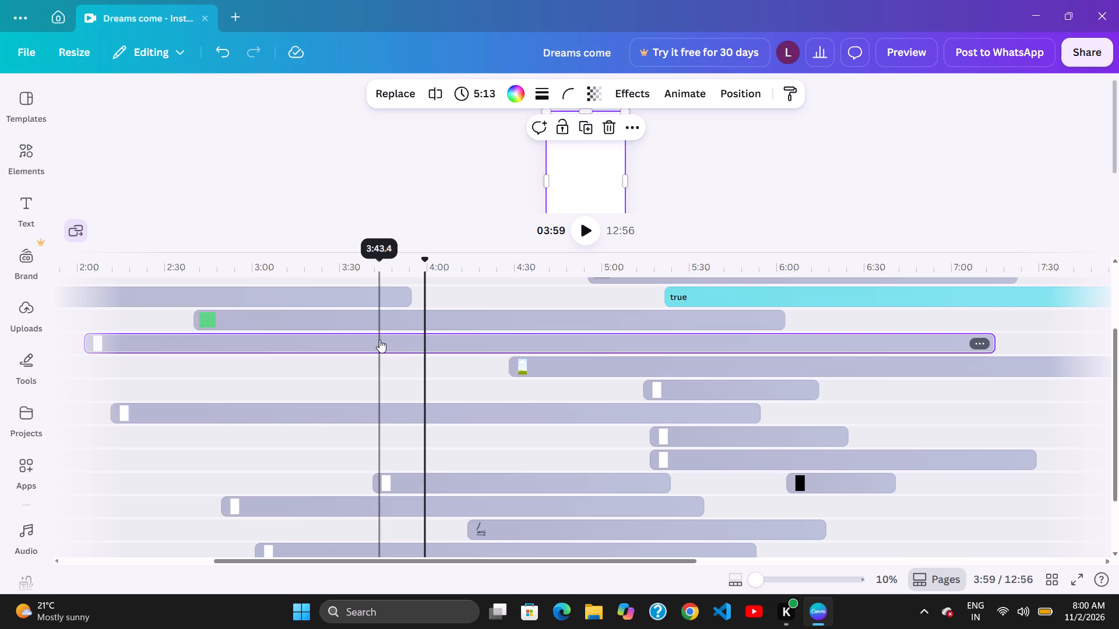
drag(423, 342, 434, 344)
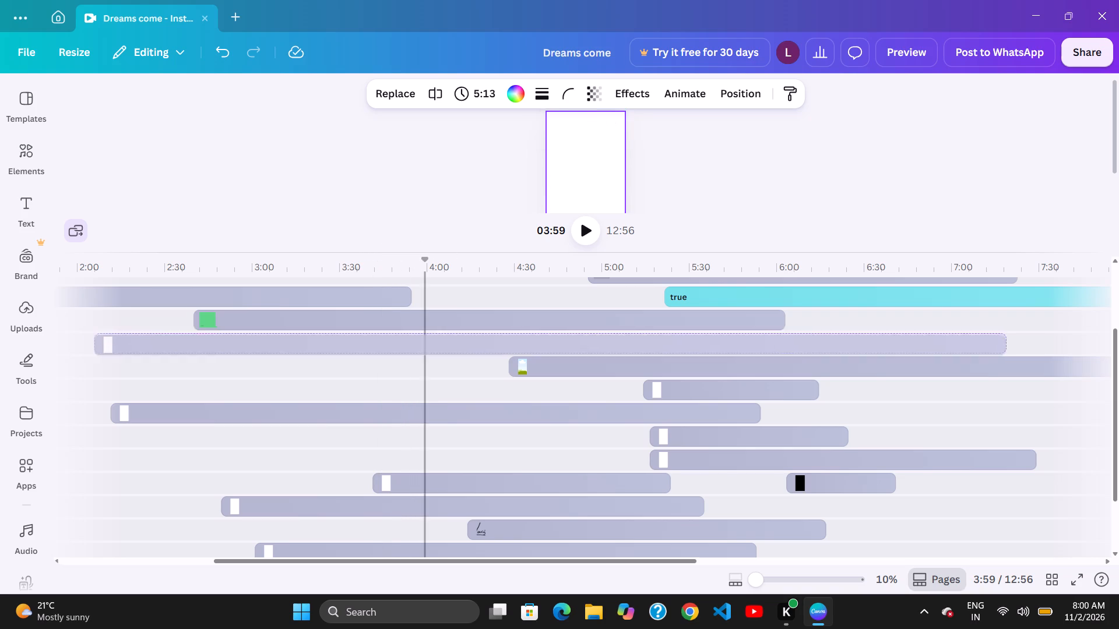
drag(434, 344, 435, 344)
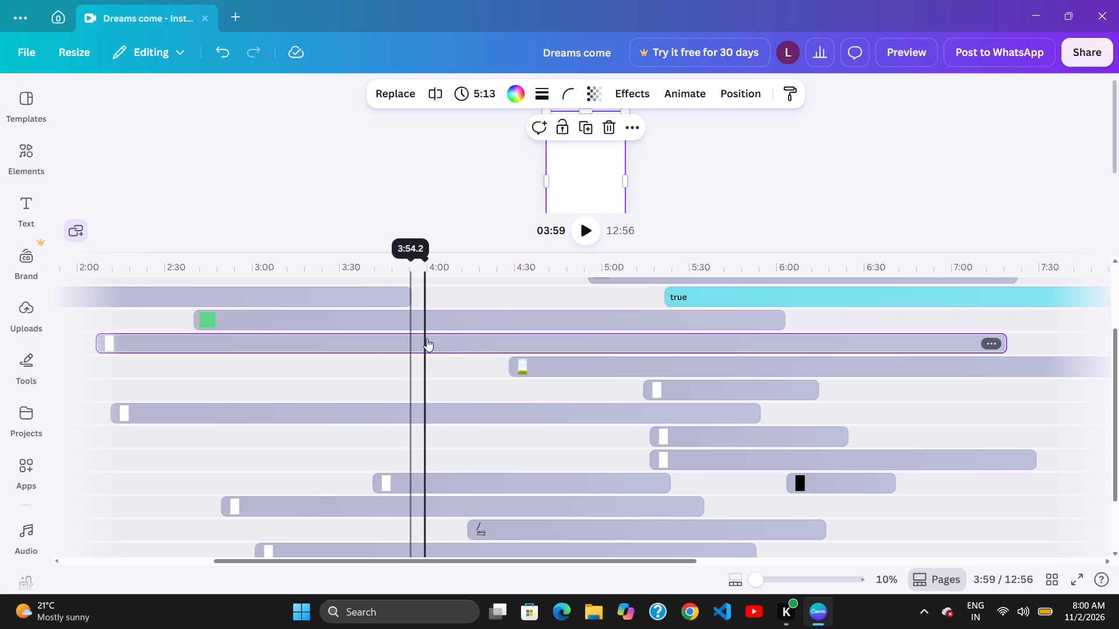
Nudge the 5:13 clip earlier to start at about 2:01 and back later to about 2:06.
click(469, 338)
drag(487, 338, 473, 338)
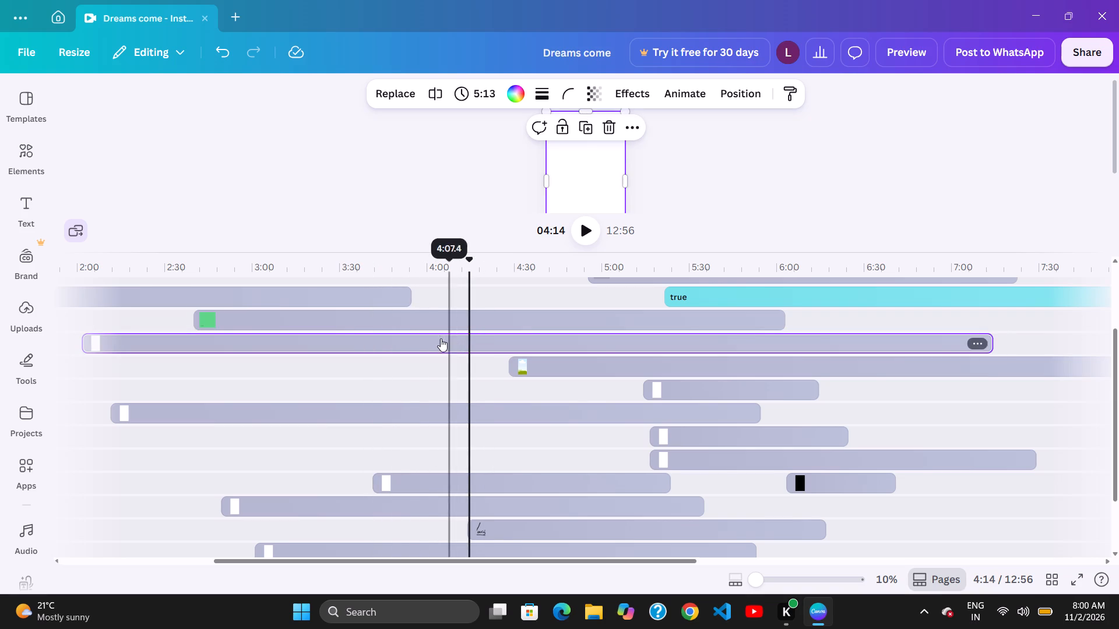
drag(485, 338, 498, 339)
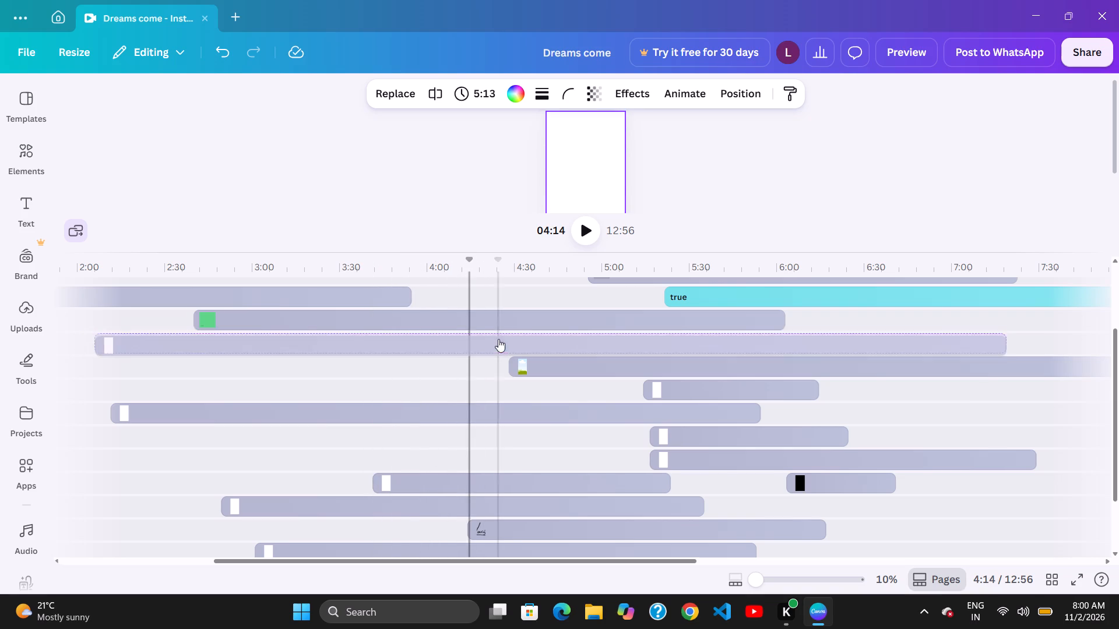
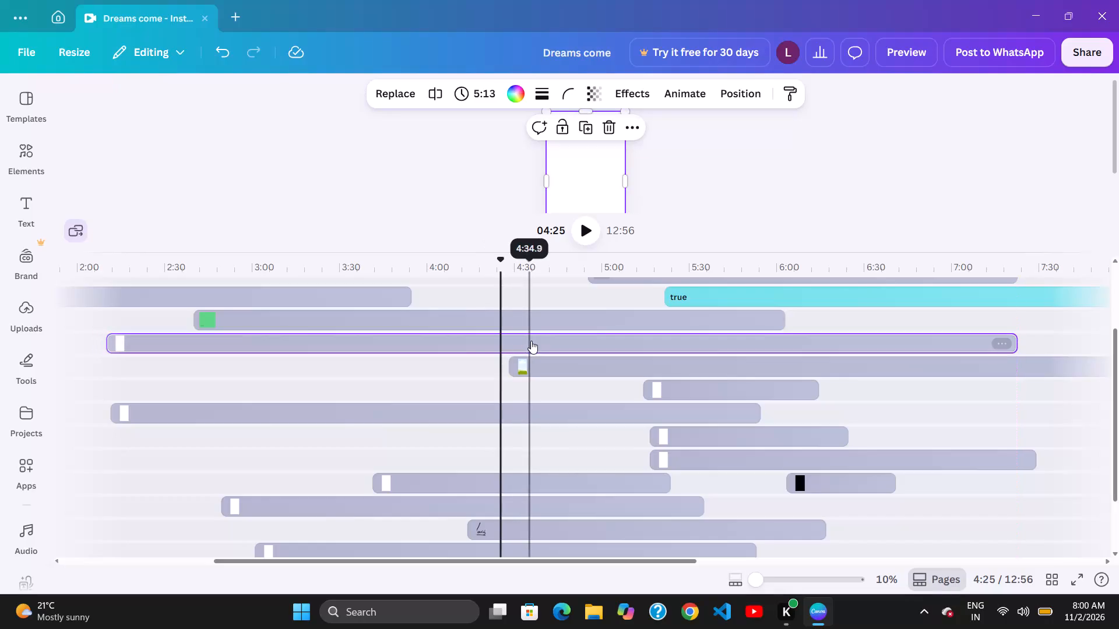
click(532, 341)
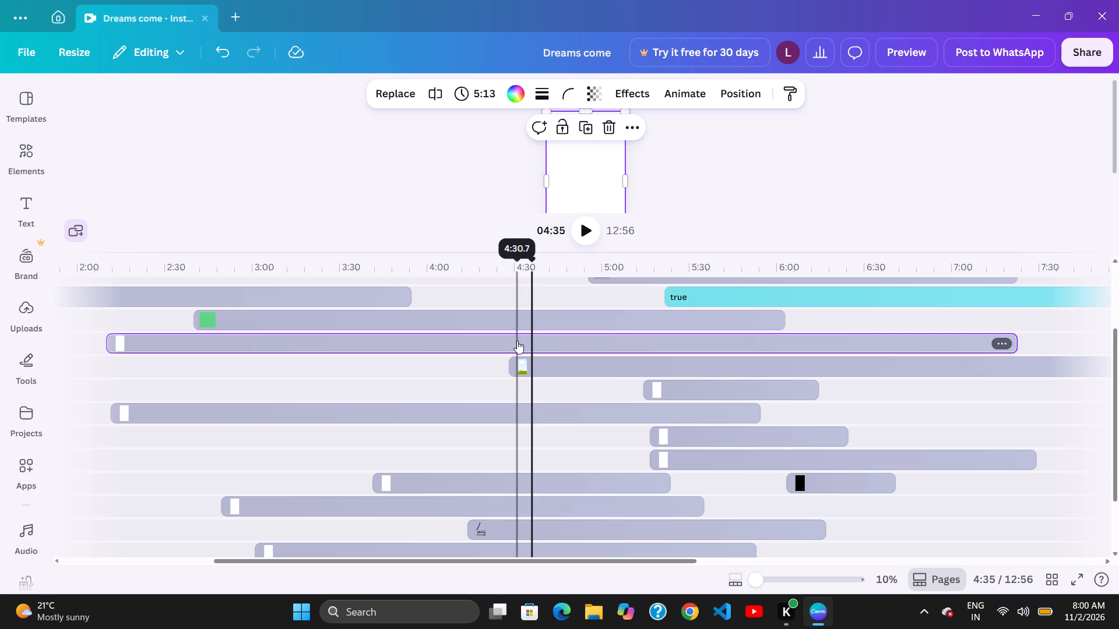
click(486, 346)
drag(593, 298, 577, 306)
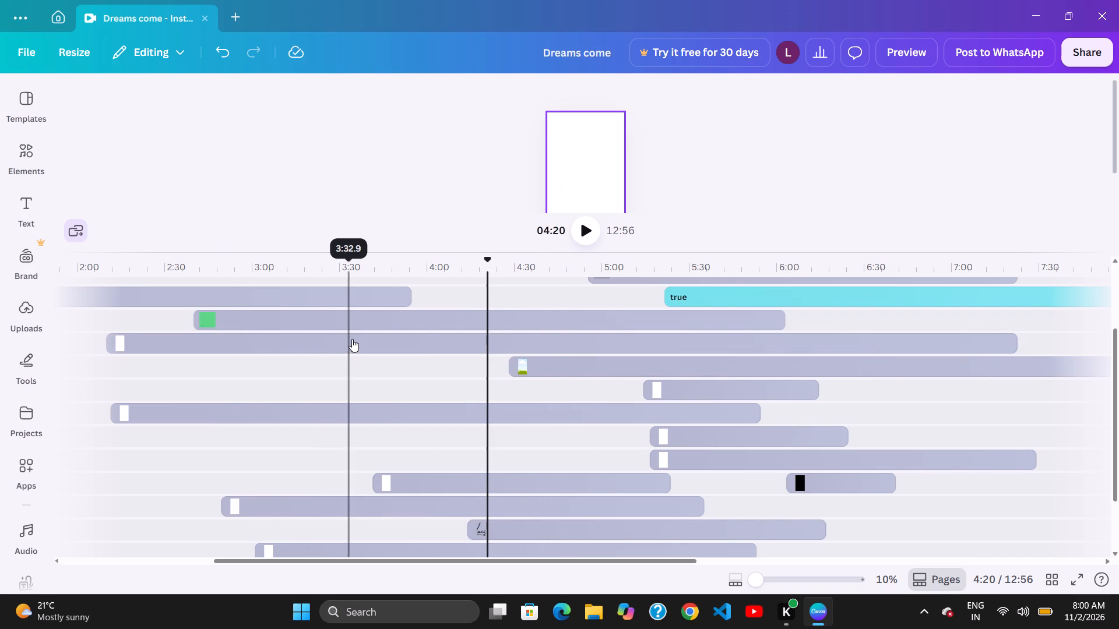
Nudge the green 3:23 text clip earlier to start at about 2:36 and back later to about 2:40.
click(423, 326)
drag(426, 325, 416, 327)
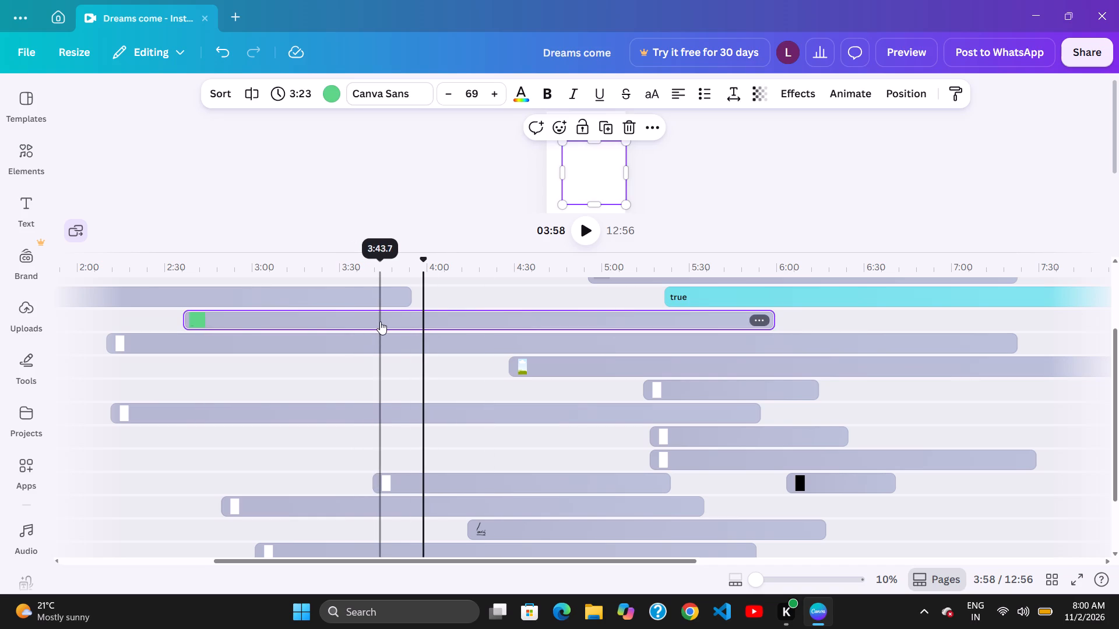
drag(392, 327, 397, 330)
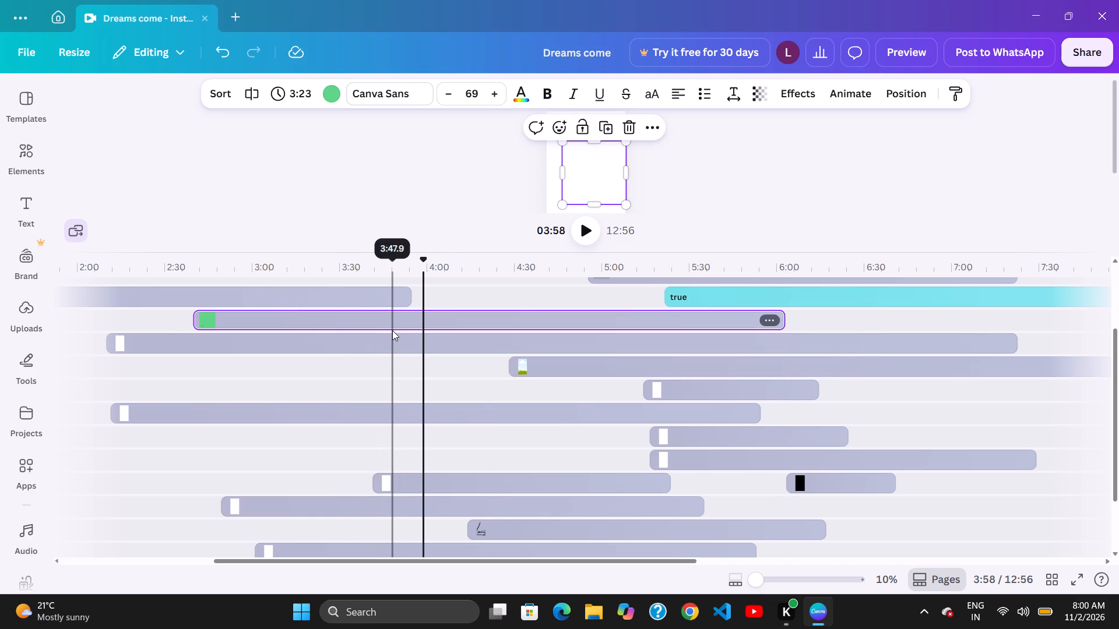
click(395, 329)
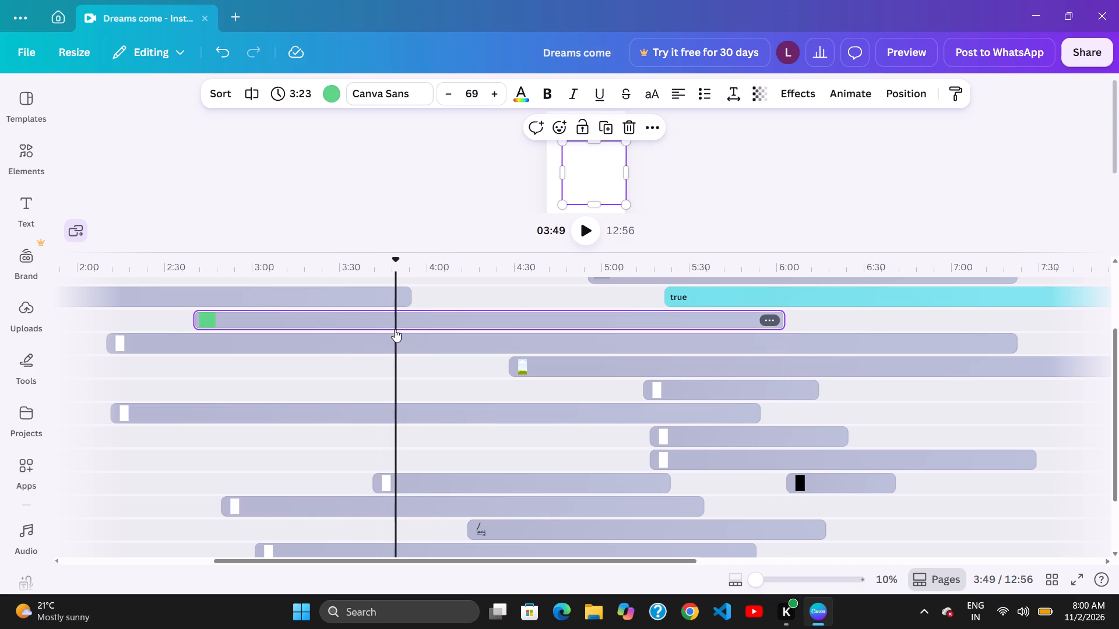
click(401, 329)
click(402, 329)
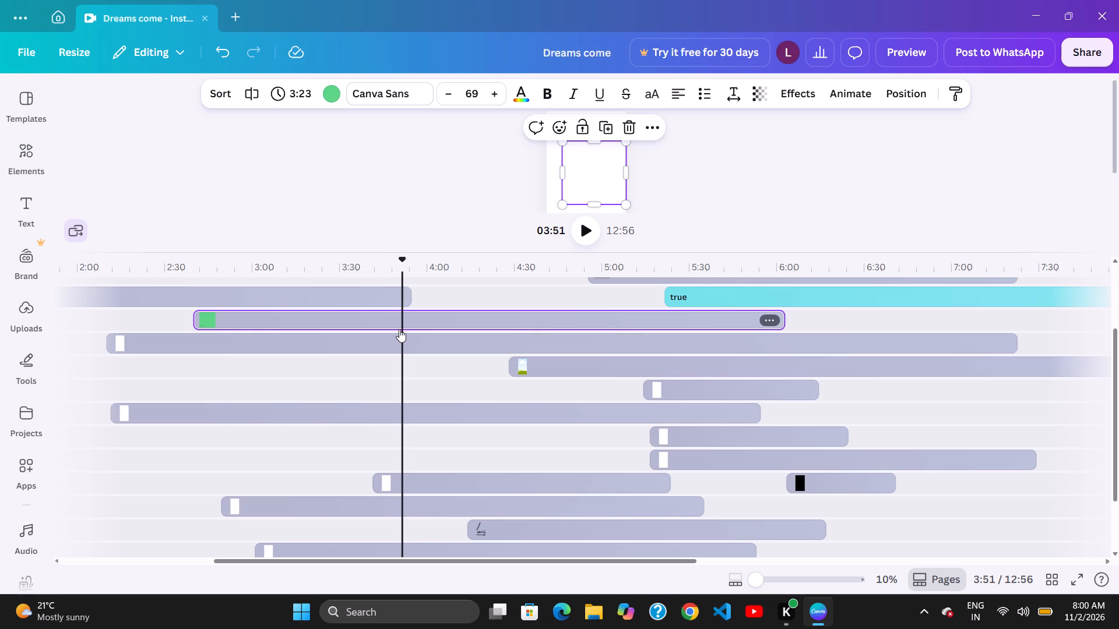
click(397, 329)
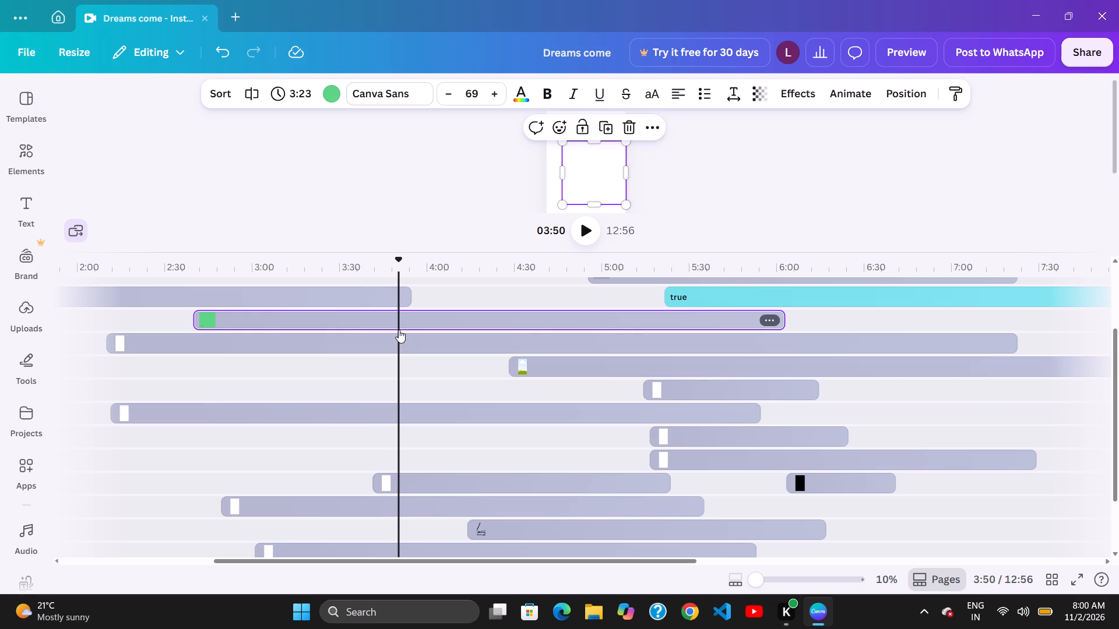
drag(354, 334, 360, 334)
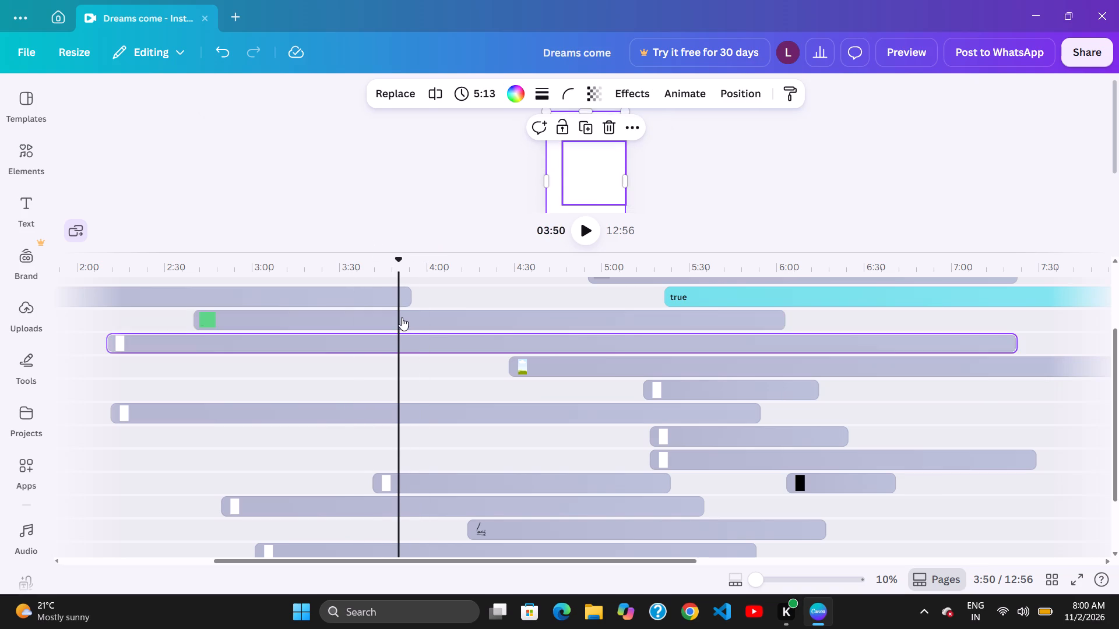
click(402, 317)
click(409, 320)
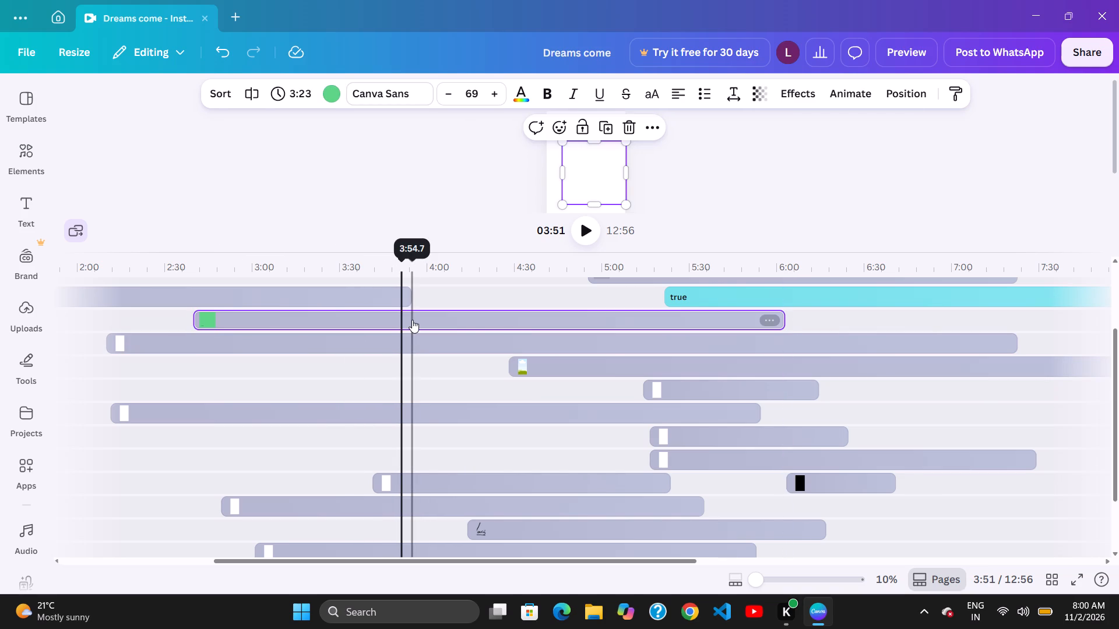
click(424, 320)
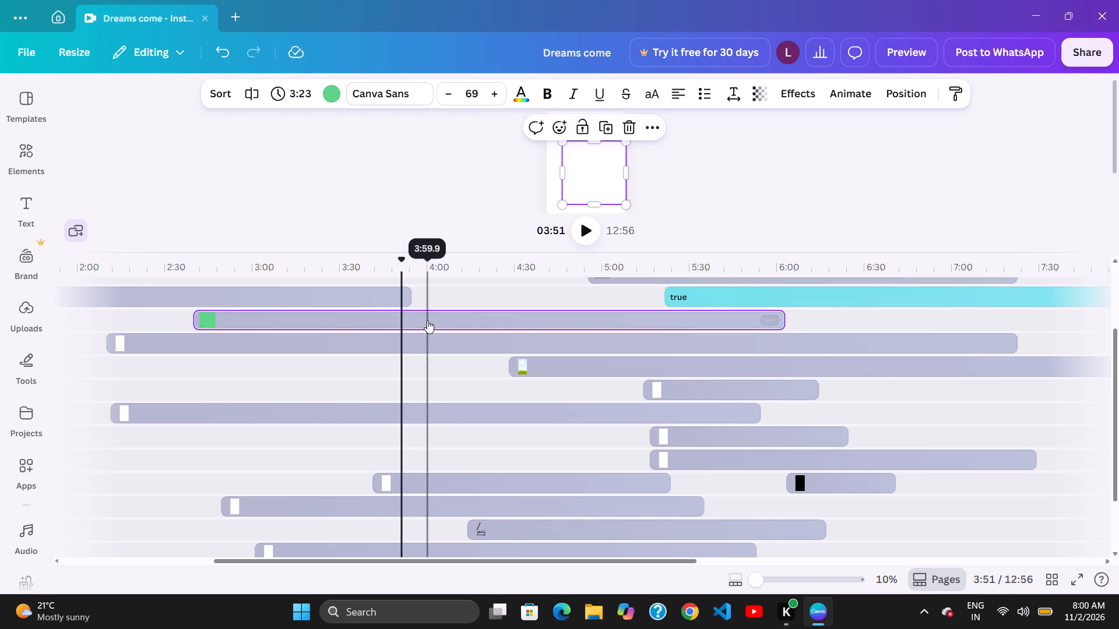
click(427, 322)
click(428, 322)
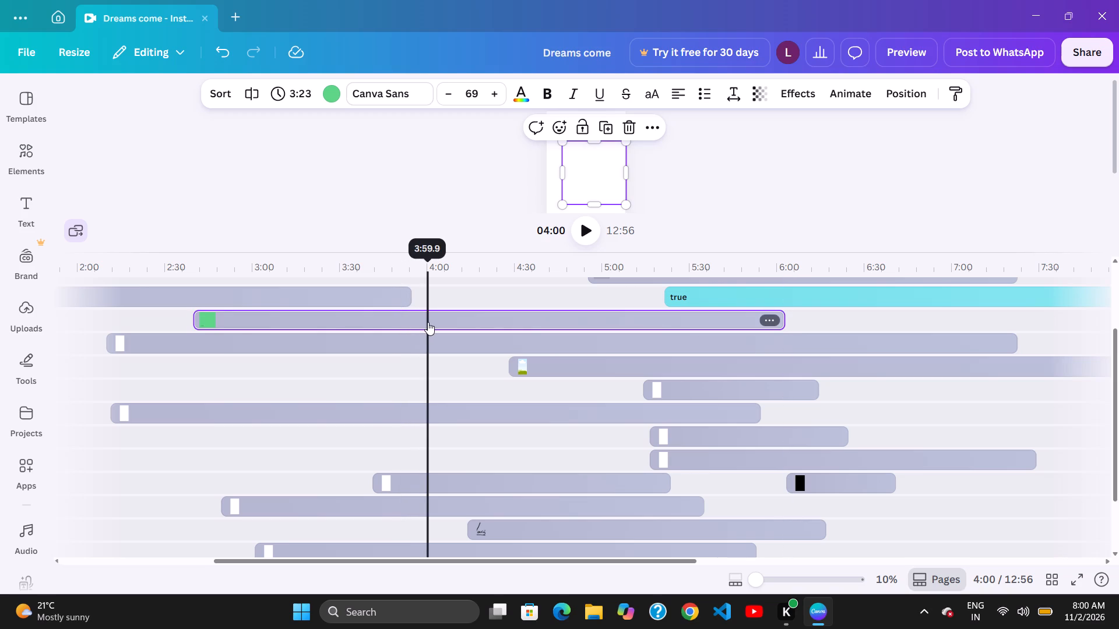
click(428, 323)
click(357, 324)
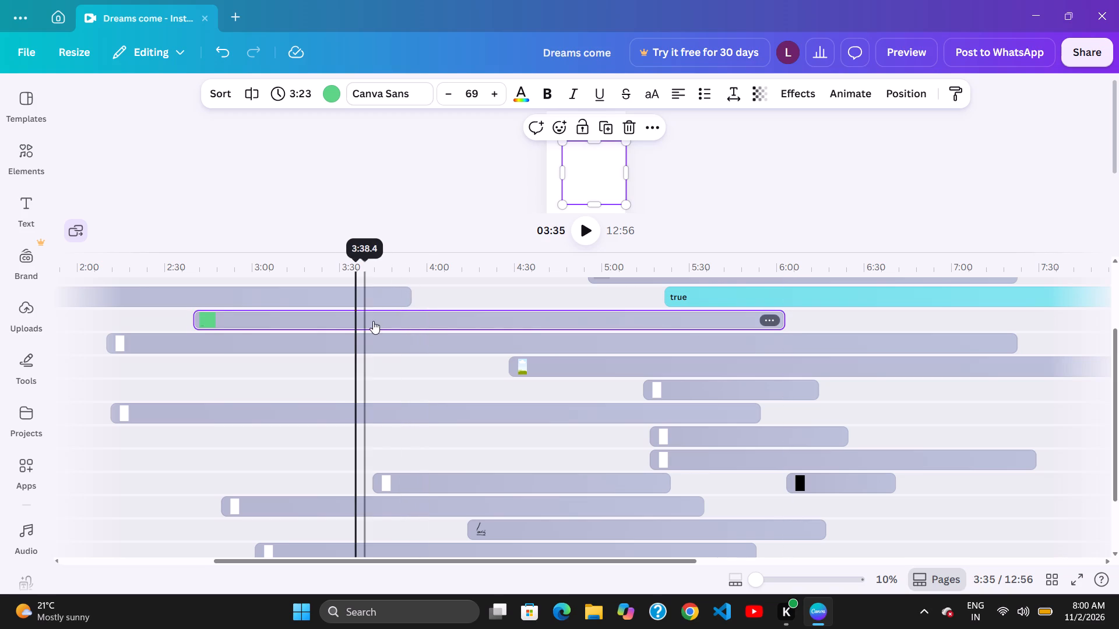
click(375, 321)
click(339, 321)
Shift the green 3:23 text clip later along its track to start at about 2:45.
drag(386, 313, 381, 313)
drag(338, 315, 343, 315)
click(400, 306)
drag(366, 310, 385, 308)
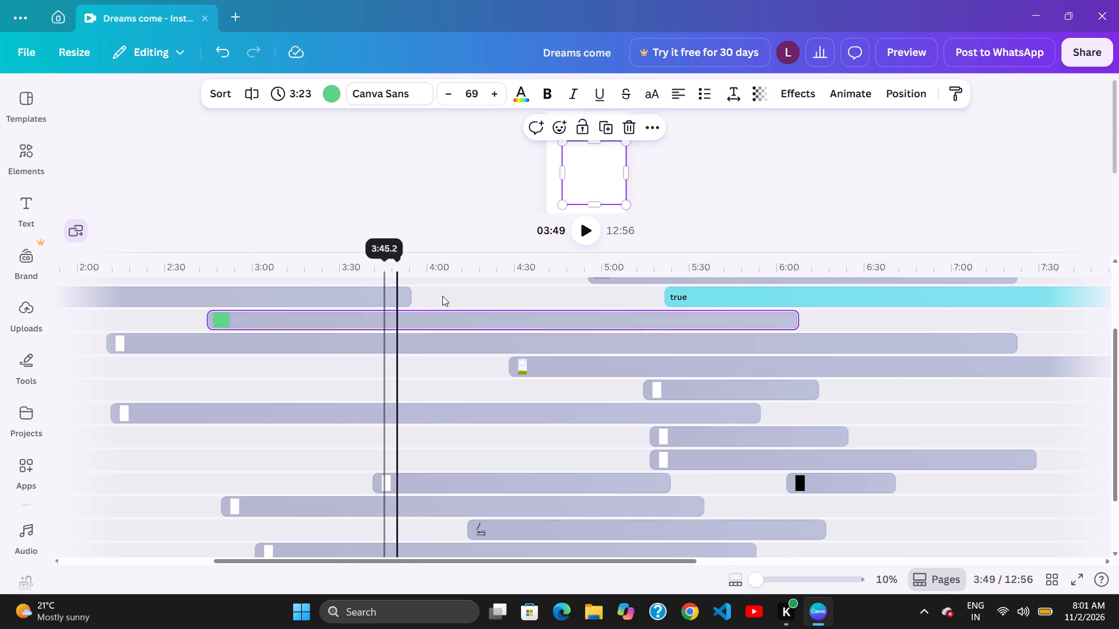
drag(444, 296, 430, 298)
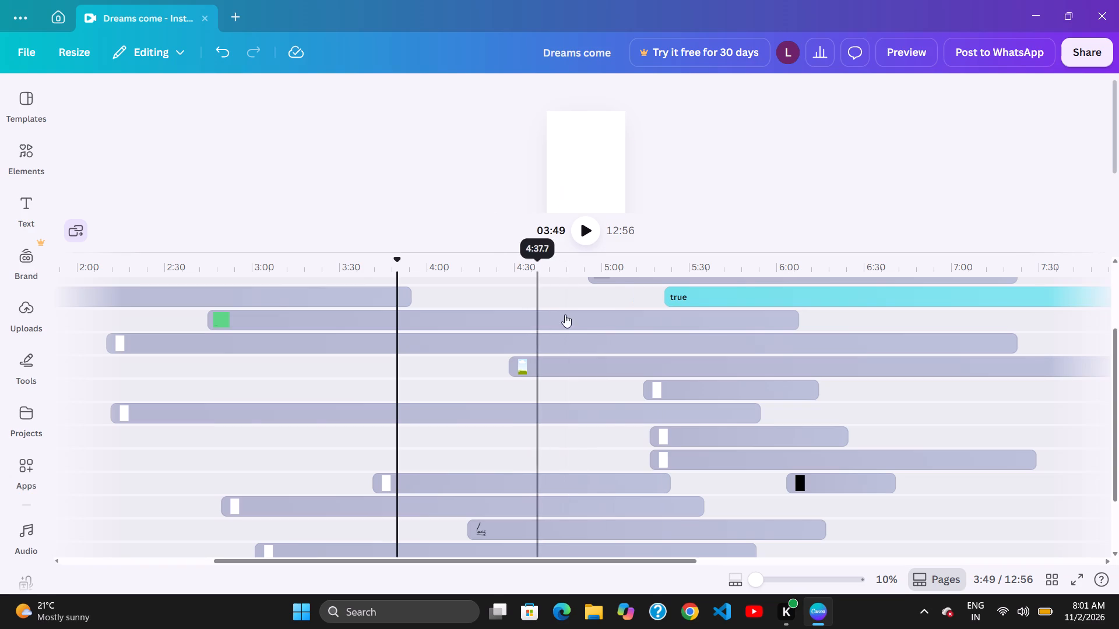
Shift the 5:13 clip below the green text clip earlier along its track to start at about 1:49.
click(594, 359)
drag(553, 336, 561, 340)
drag(715, 341, 685, 347)
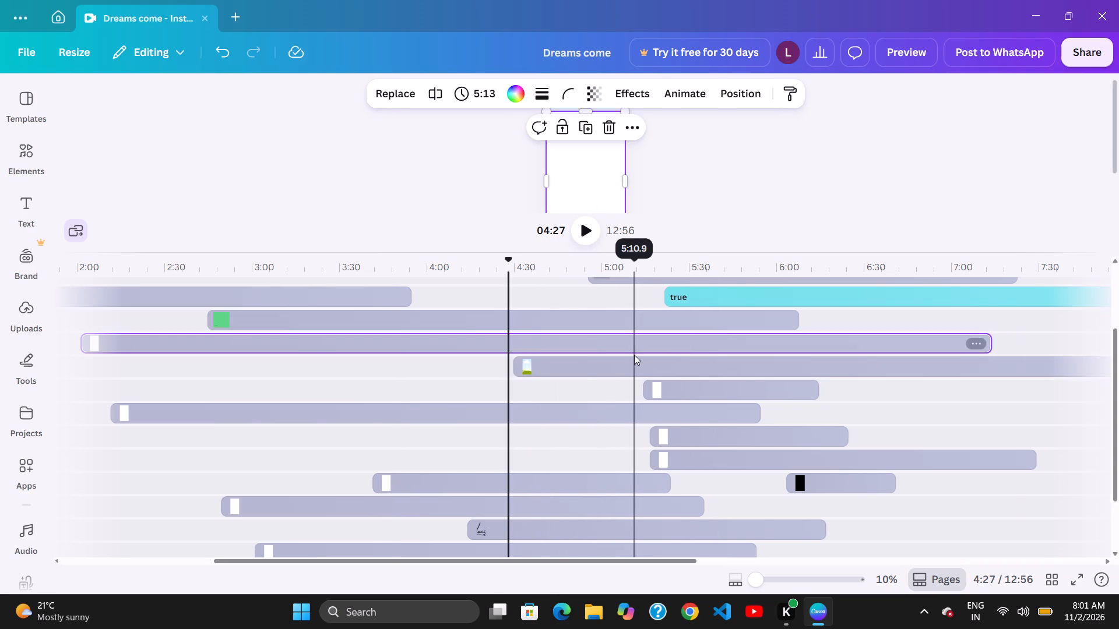
drag(575, 355, 610, 358)
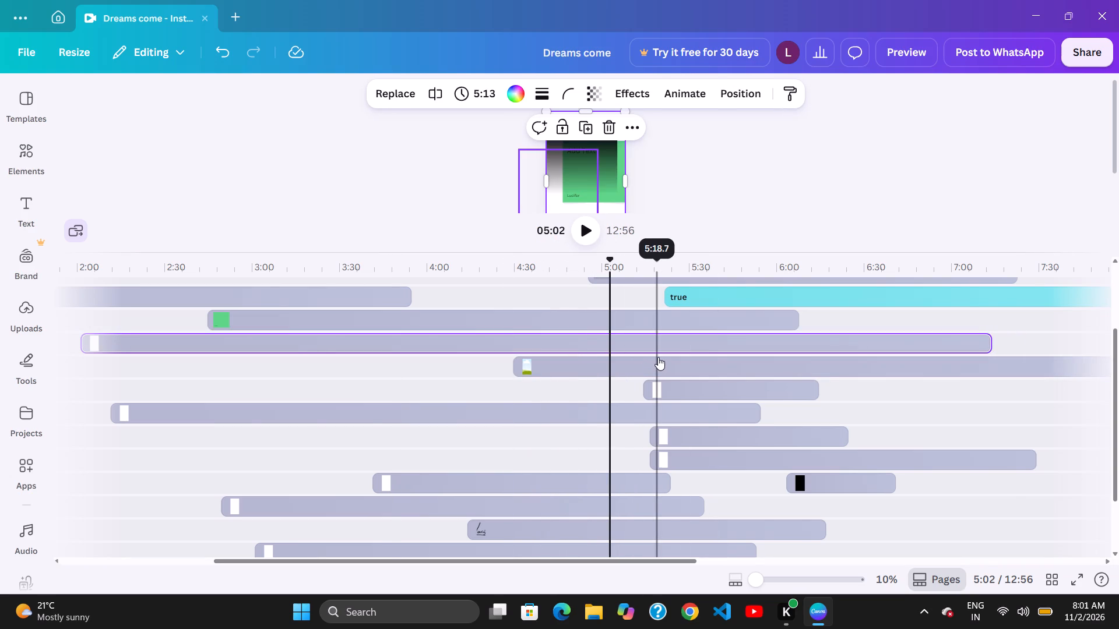
click(661, 363)
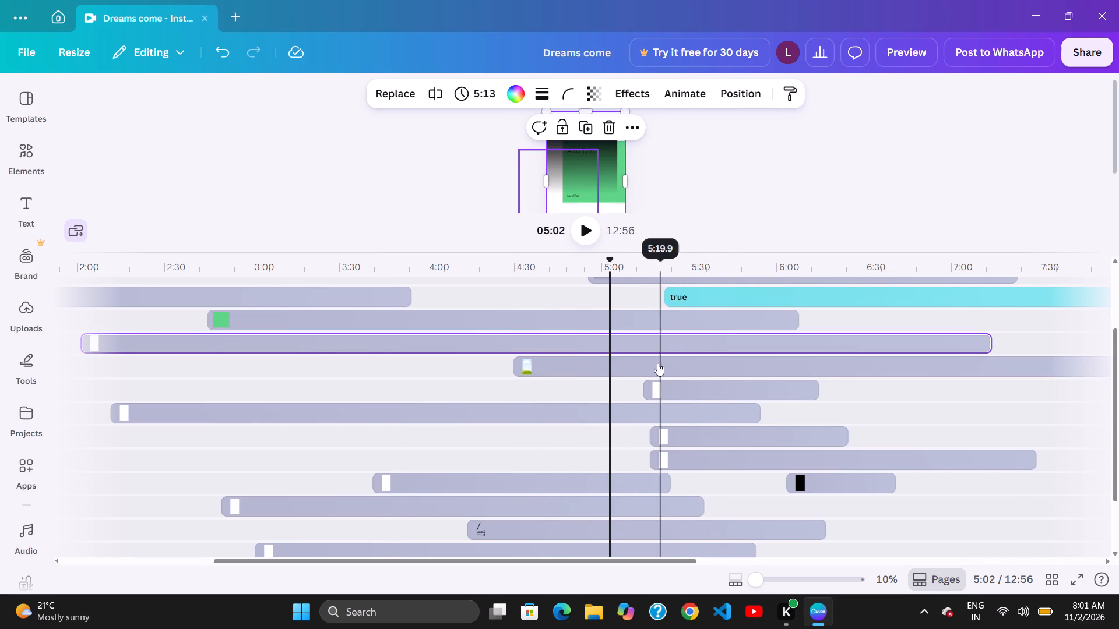
drag(717, 349, 687, 354)
Shift the 3:43 clip directly below the 5:13 clip later along its track to start at about 4:32.
drag(625, 370, 632, 370)
click(674, 362)
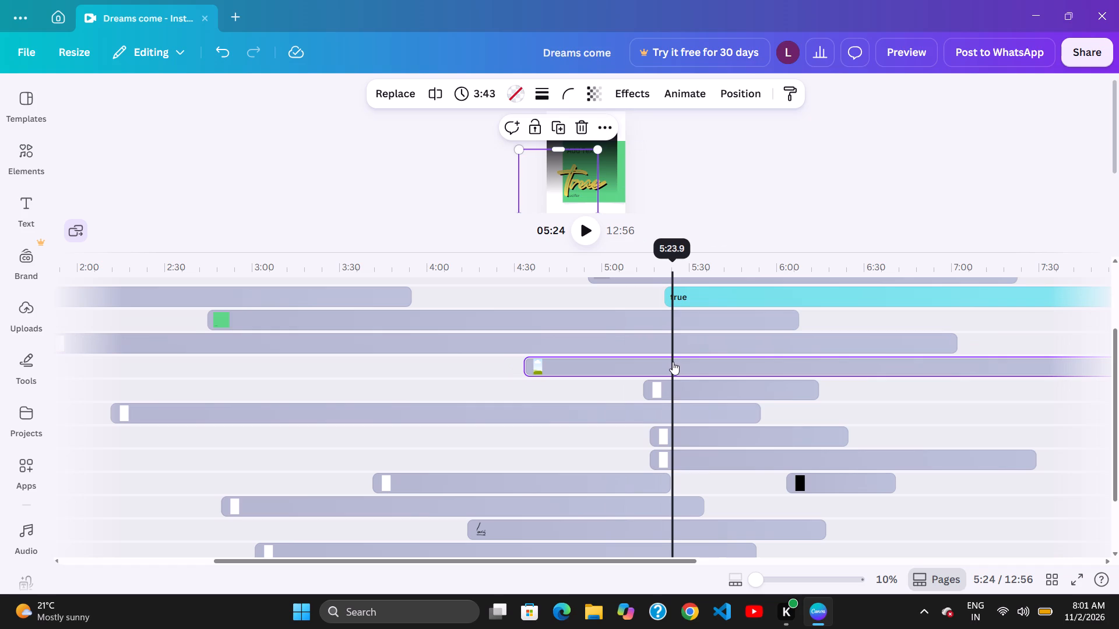
click(689, 361)
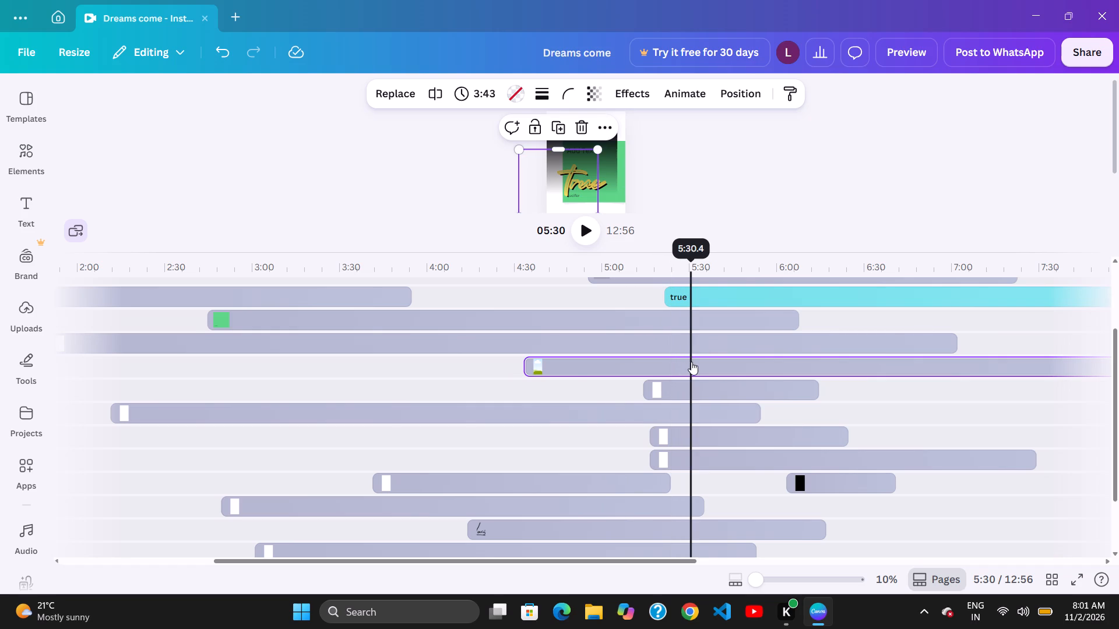
click(696, 363)
click(706, 373)
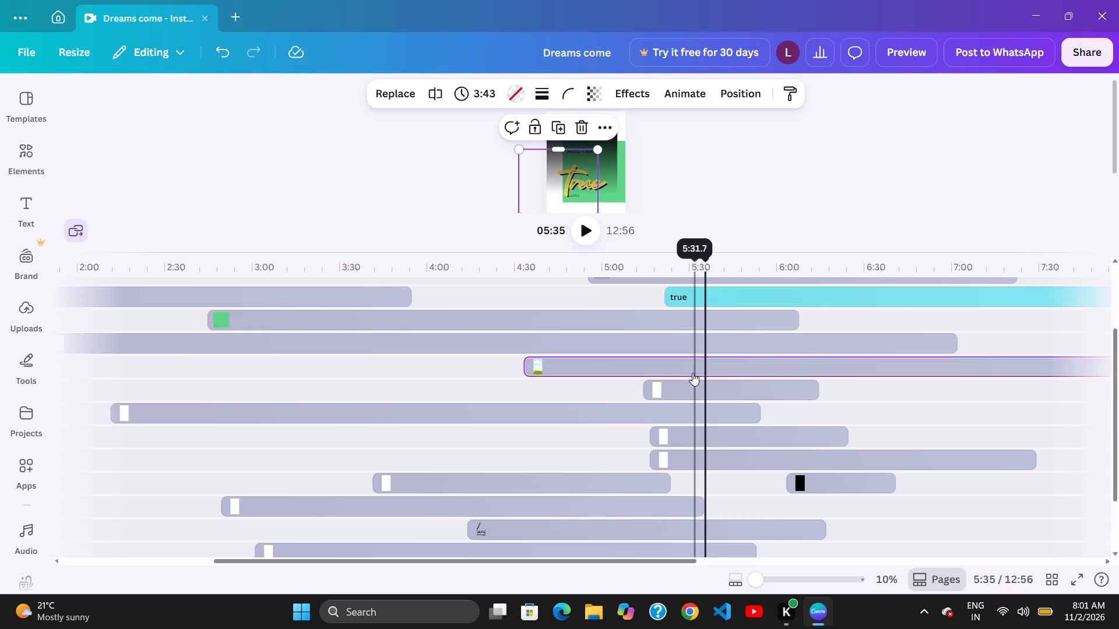
click(654, 374)
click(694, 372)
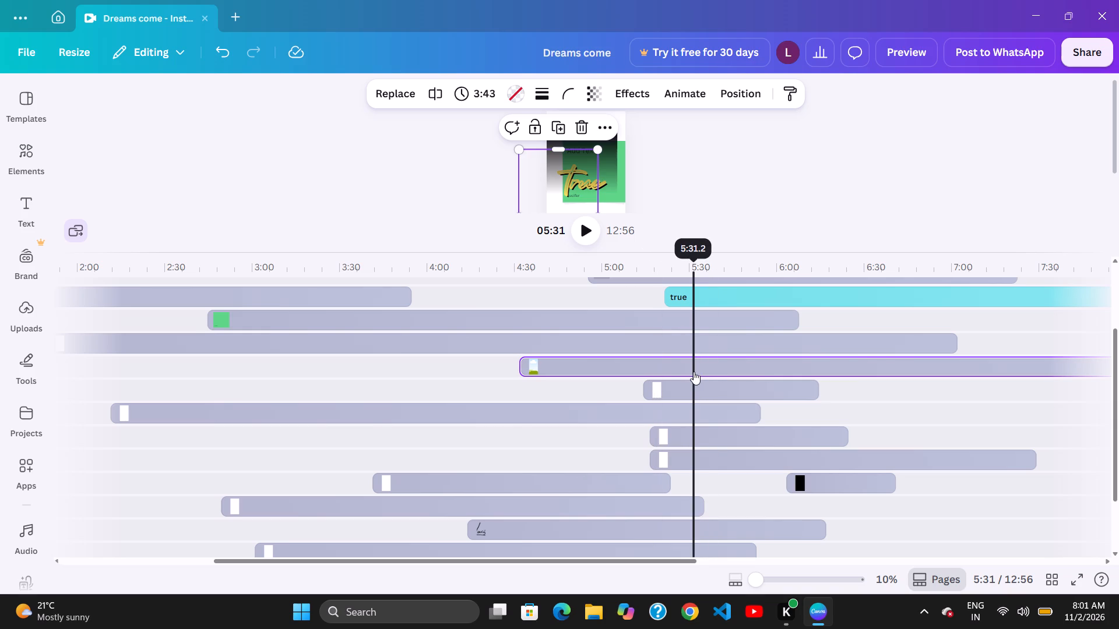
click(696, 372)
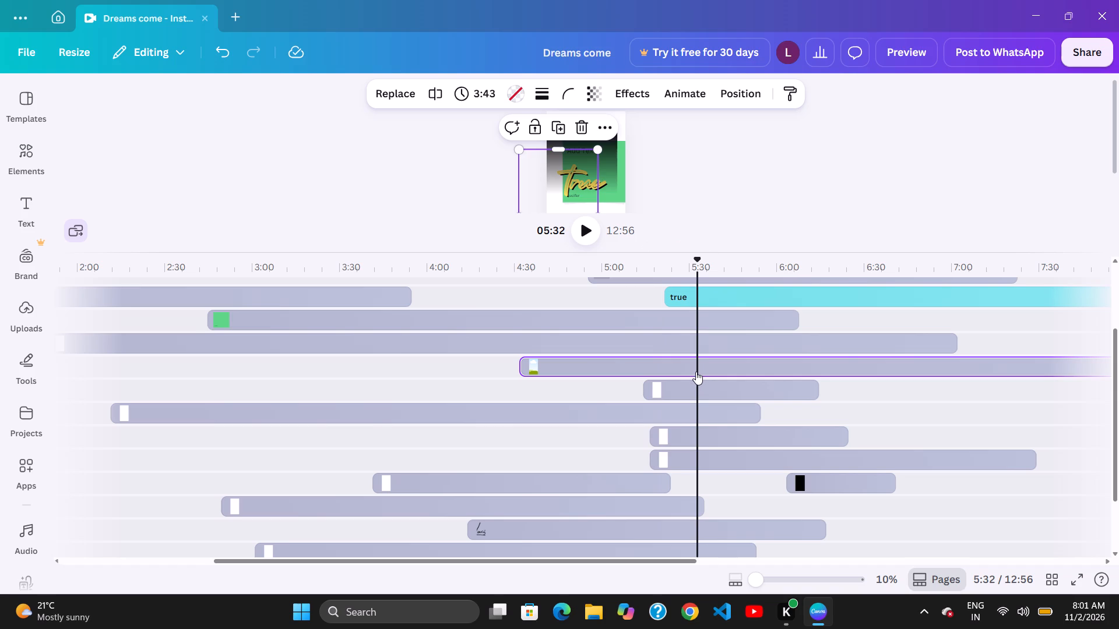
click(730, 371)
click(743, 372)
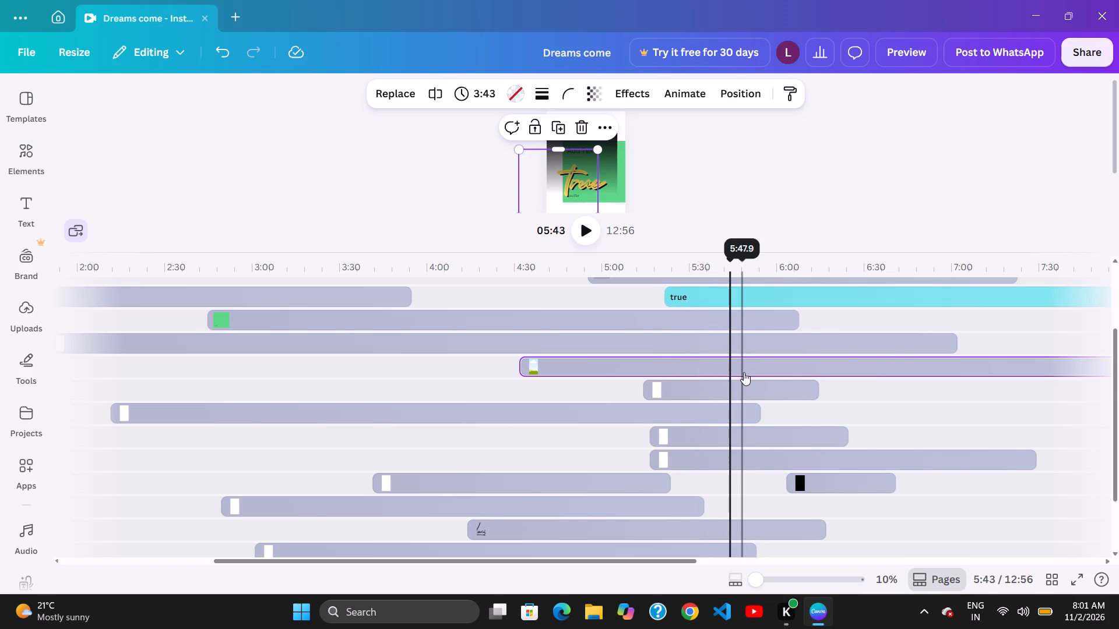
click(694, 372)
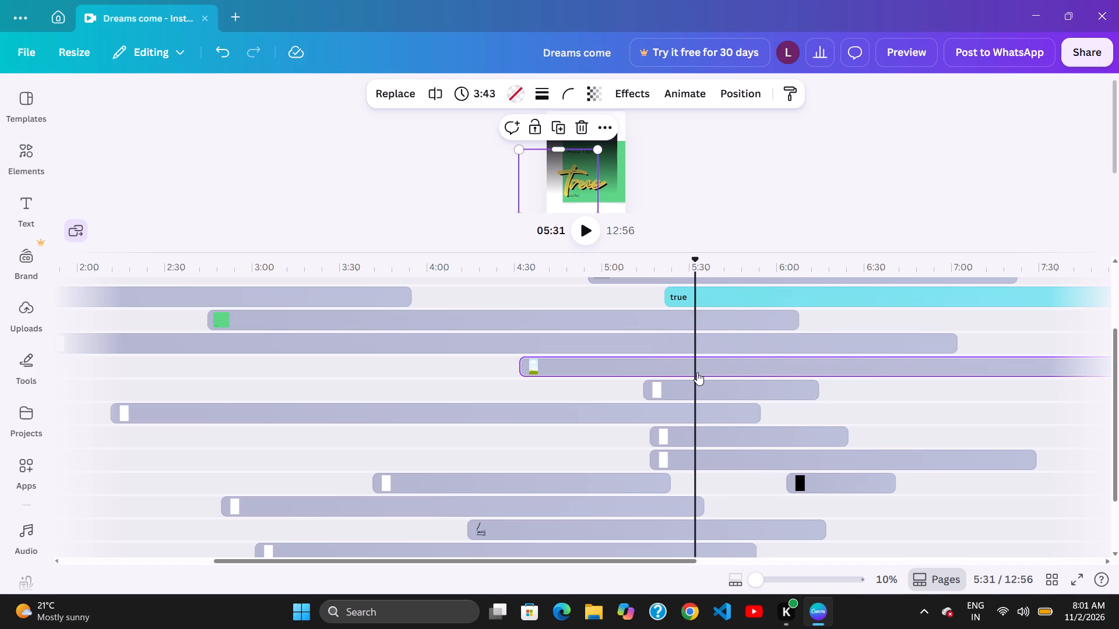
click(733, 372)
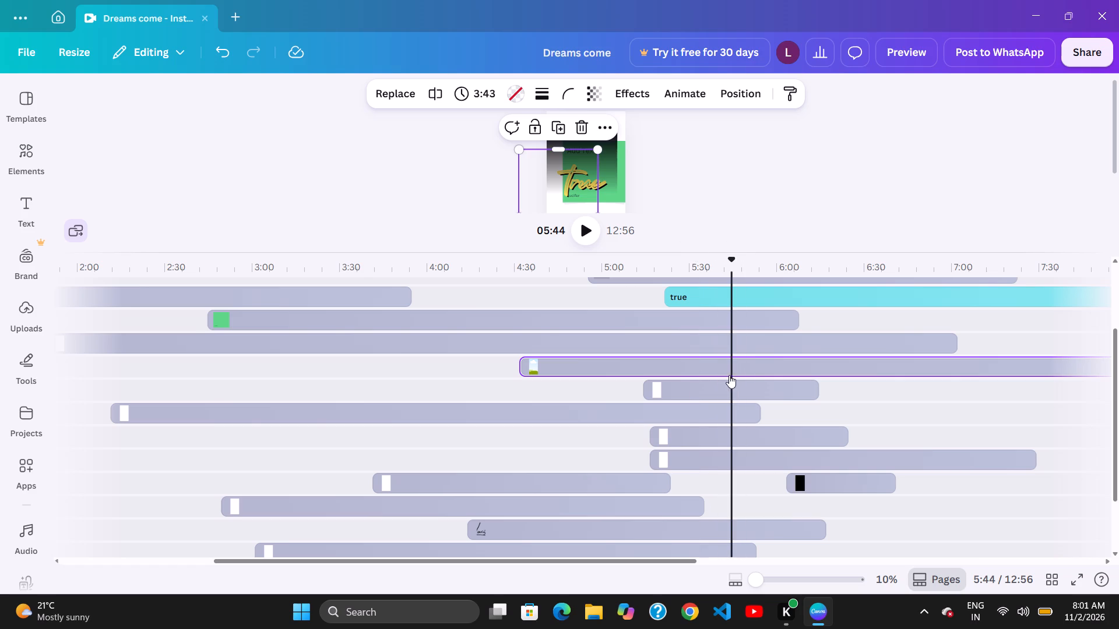
Shift the 3:43 clip directly below the 5:13 clip later along its track to start at about 4:48.
drag(643, 375, 655, 377)
click(710, 377)
drag(613, 380, 584, 379)
click(671, 380)
click(621, 378)
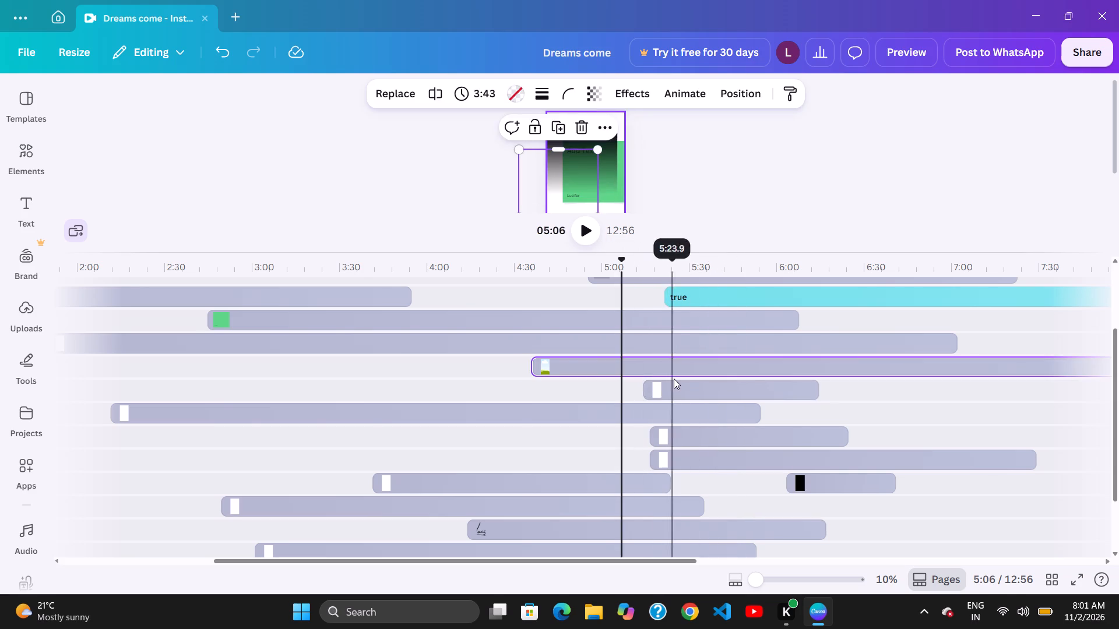
drag(636, 379, 647, 379)
drag(705, 379, 698, 379)
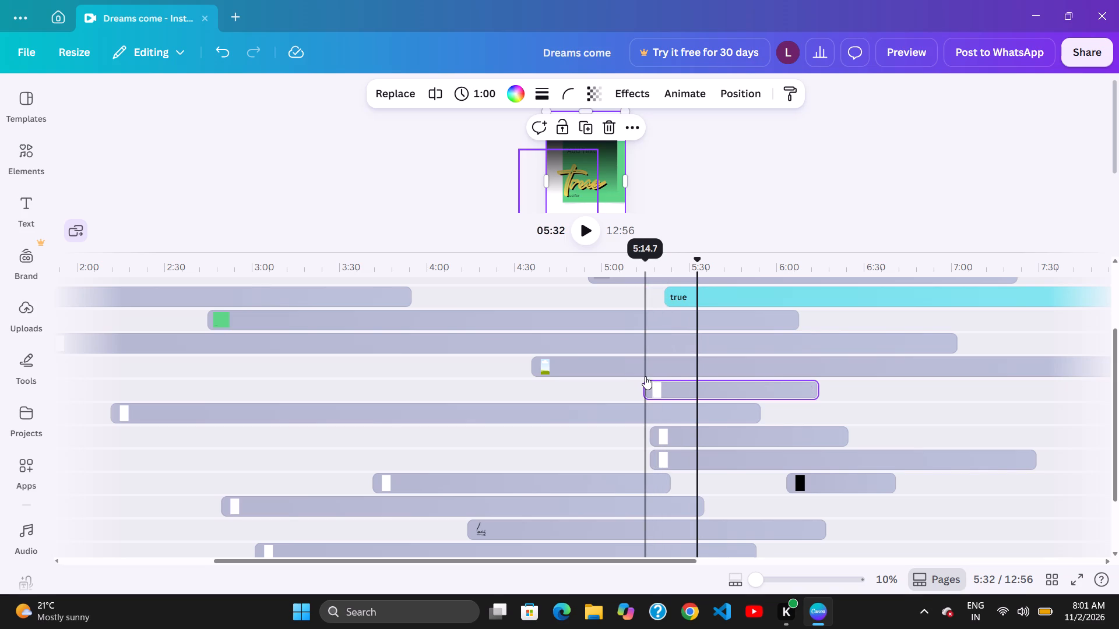
drag(645, 376, 680, 378)
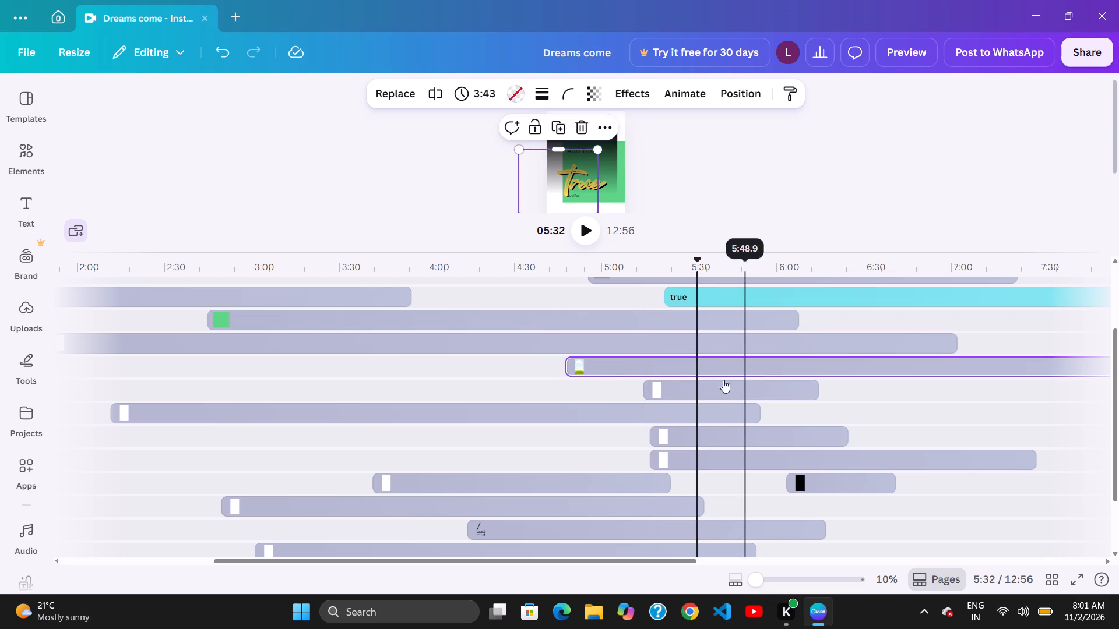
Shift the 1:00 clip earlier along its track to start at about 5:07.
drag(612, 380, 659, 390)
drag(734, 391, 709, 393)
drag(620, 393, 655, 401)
Shift the 3:43 clip on the track directly below the 1:00 clip earlier to start at about 2:01.
drag(732, 404, 705, 405)
click(653, 404)
drag(686, 402, 688, 402)
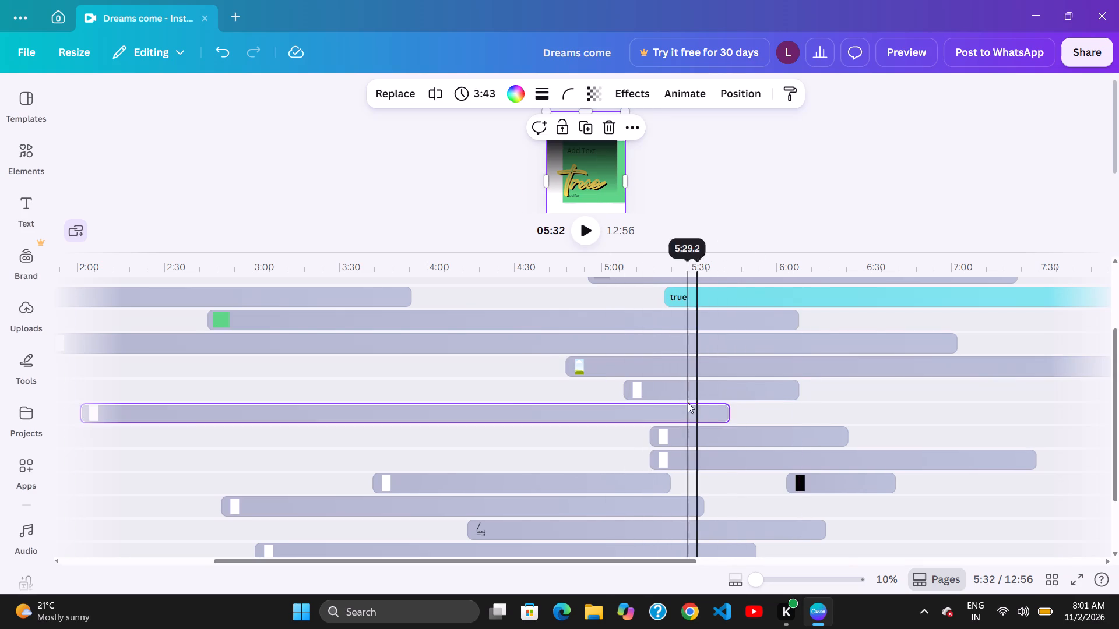
drag(688, 402, 678, 402)
drag(670, 401, 661, 399)
Shift the 1:00 clip later along its track to start at about 5:26.
click(649, 397)
click(654, 398)
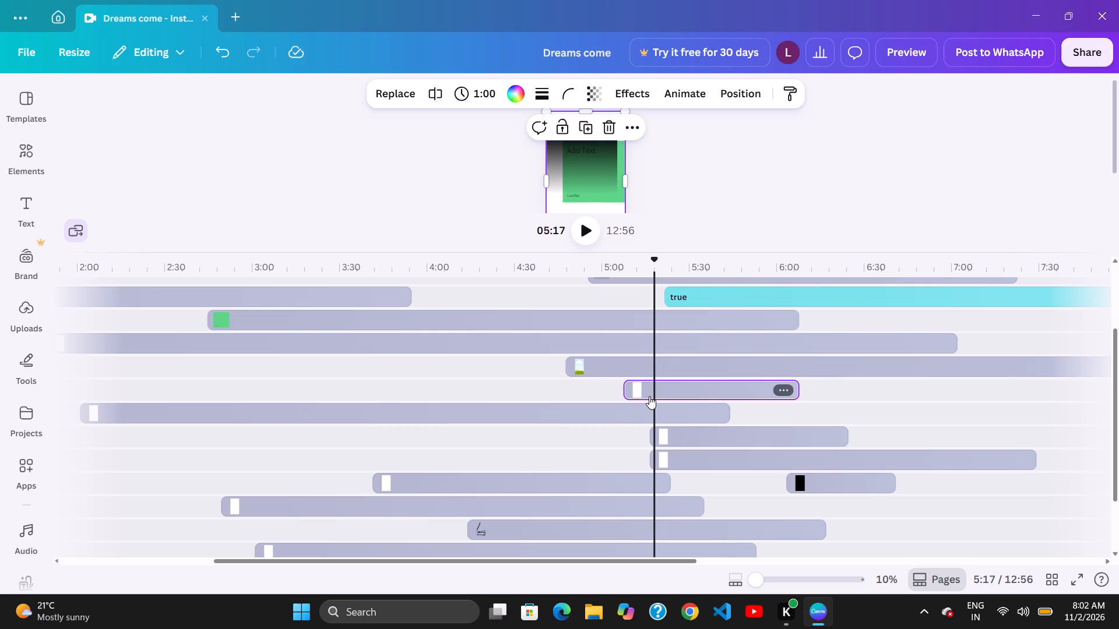
drag(600, 384, 606, 386)
drag(705, 398, 698, 399)
drag(675, 395, 684, 395)
drag(709, 396, 702, 397)
drag(679, 394, 708, 396)
click(734, 397)
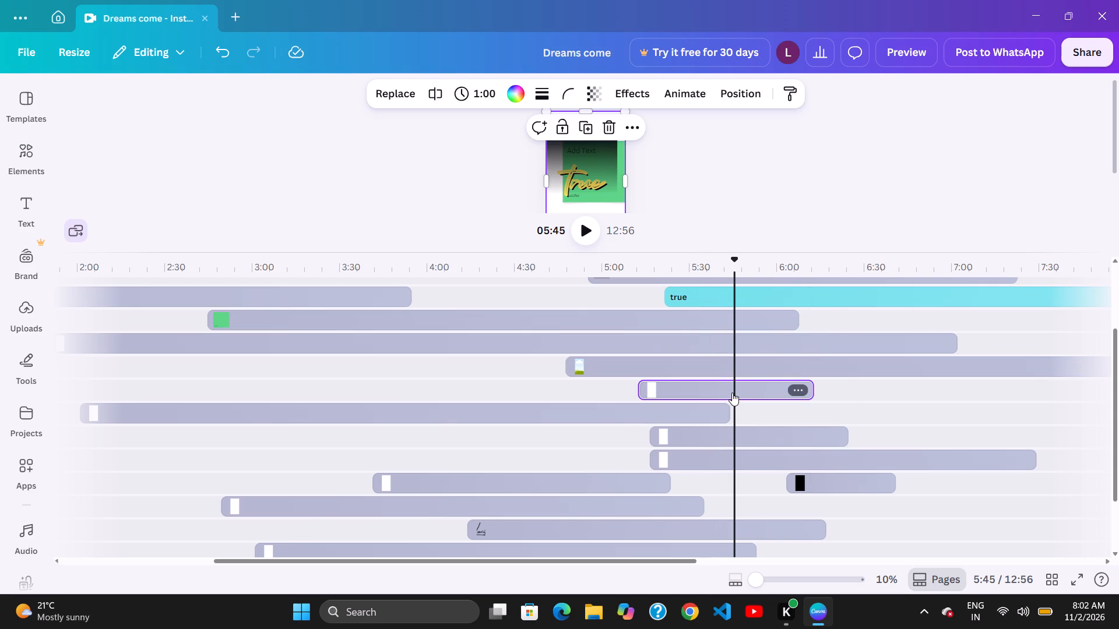
click(751, 393)
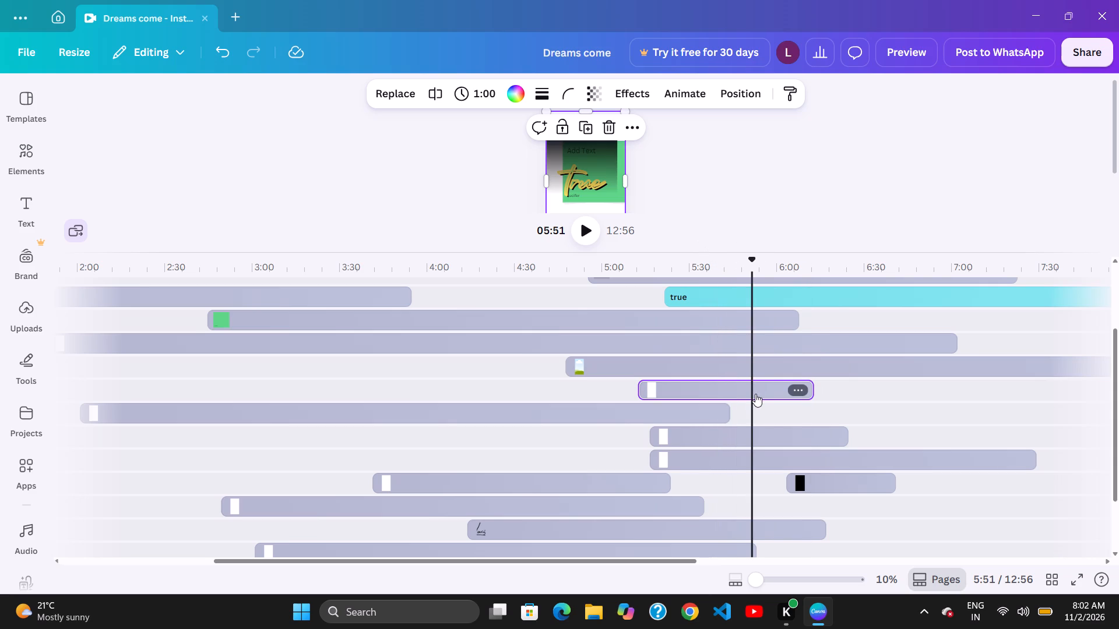
drag(677, 383, 710, 388)
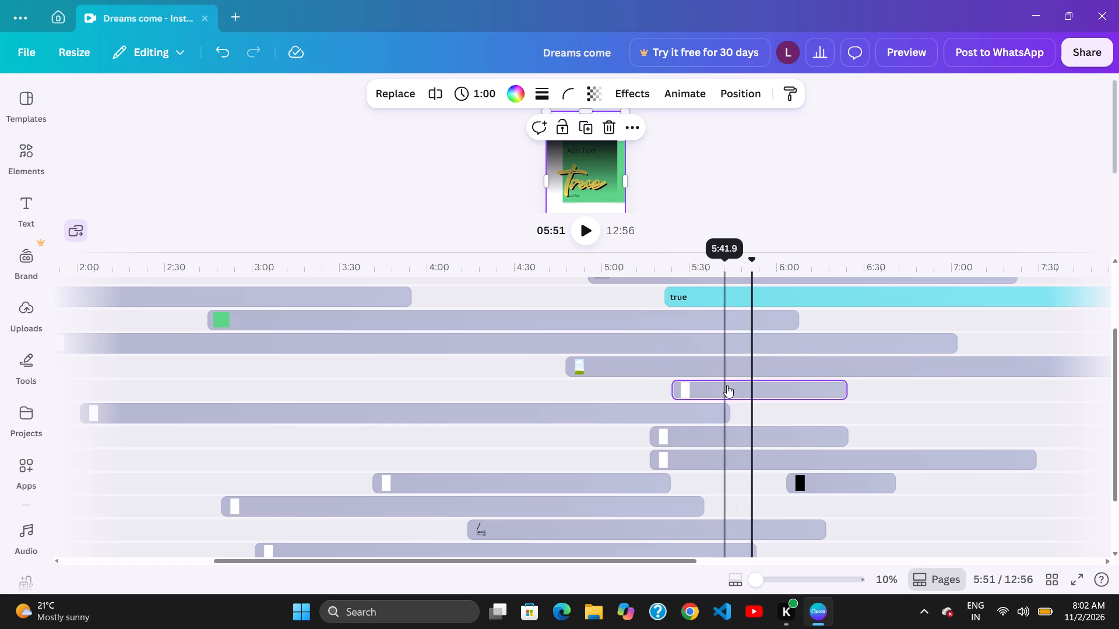
drag(712, 383, 701, 381)
drag(766, 390, 776, 390)
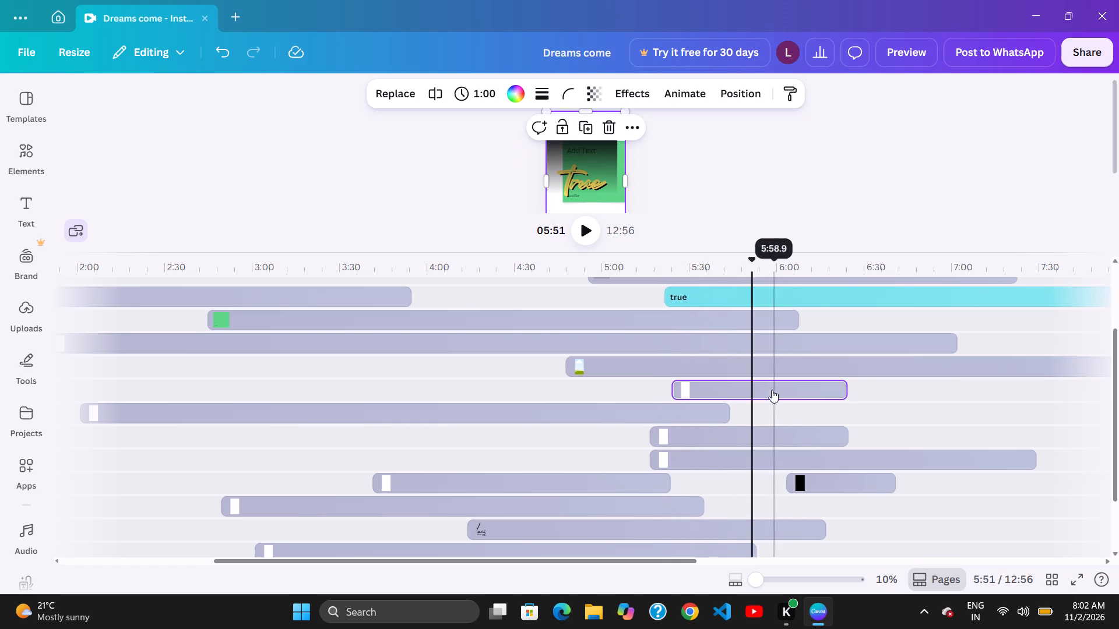
drag(747, 390, 752, 391)
click(688, 375)
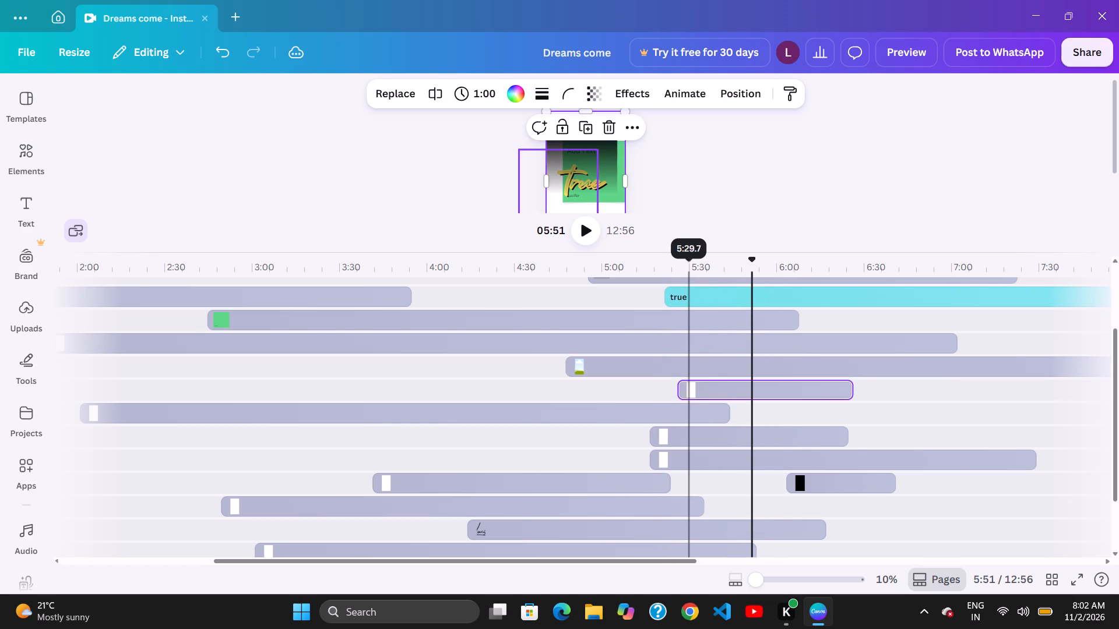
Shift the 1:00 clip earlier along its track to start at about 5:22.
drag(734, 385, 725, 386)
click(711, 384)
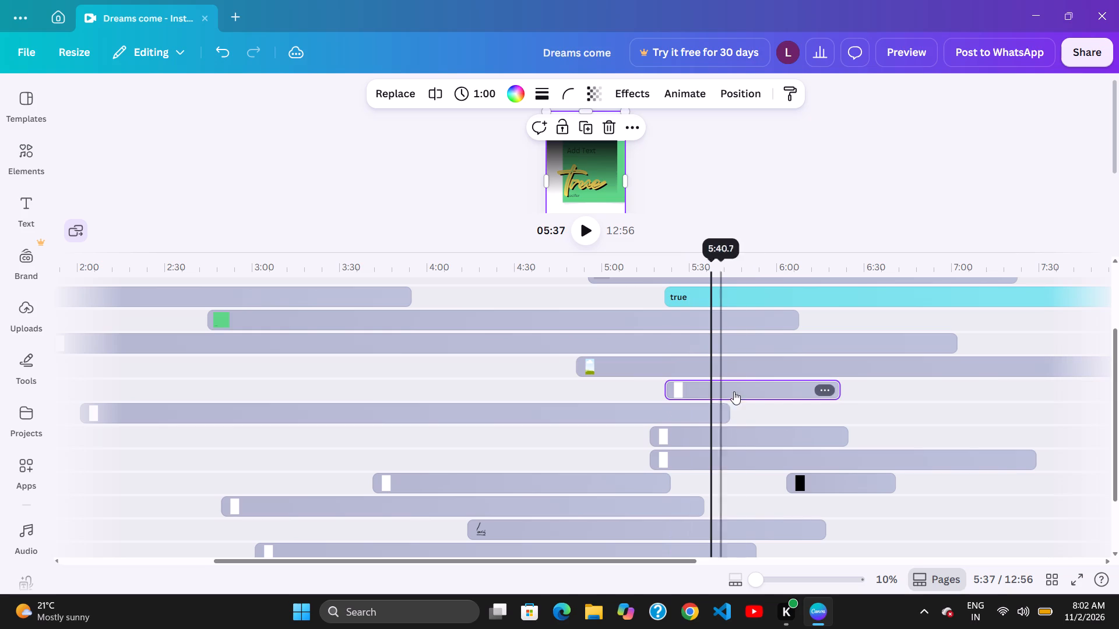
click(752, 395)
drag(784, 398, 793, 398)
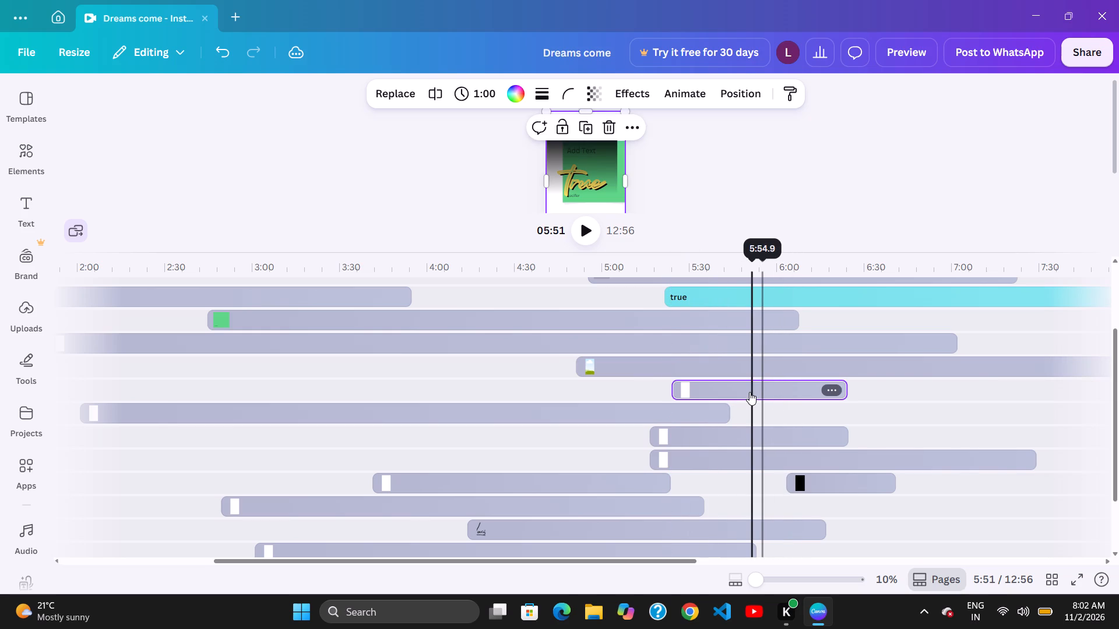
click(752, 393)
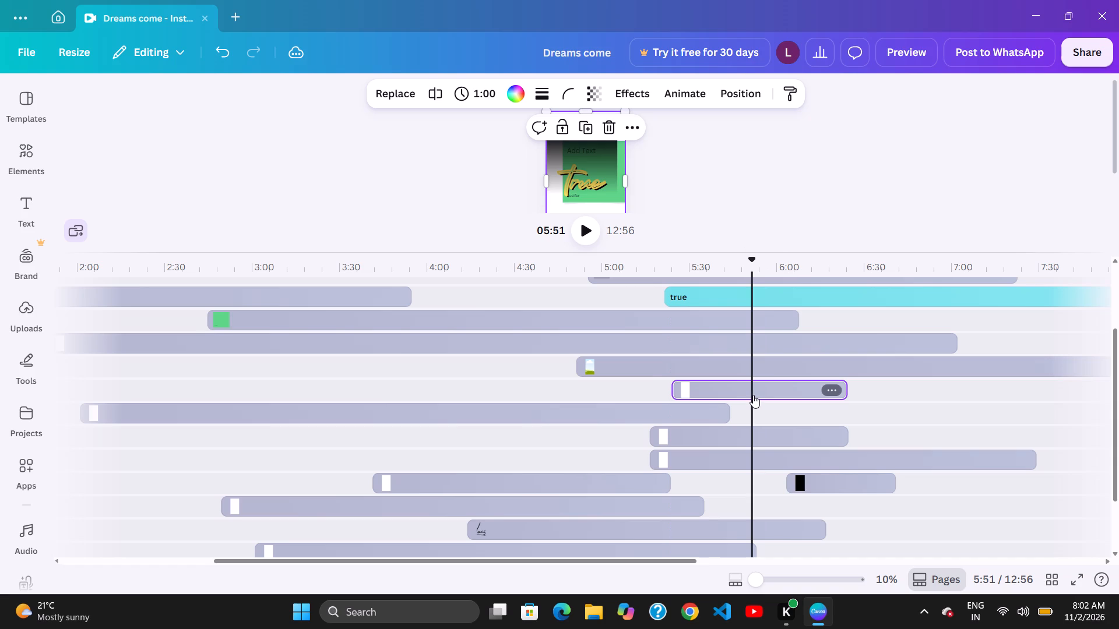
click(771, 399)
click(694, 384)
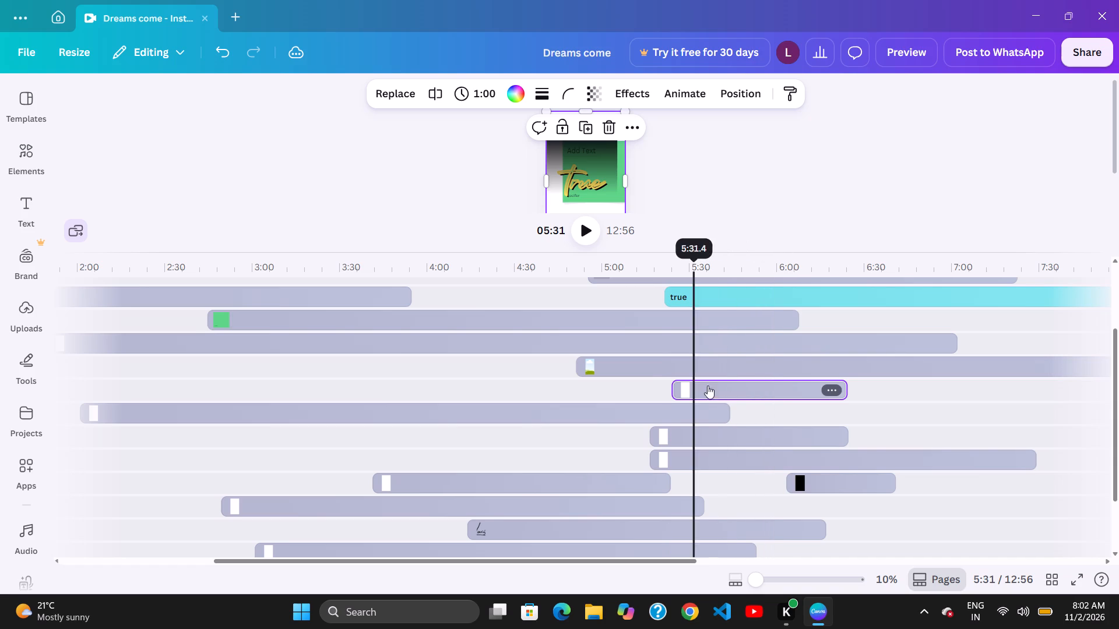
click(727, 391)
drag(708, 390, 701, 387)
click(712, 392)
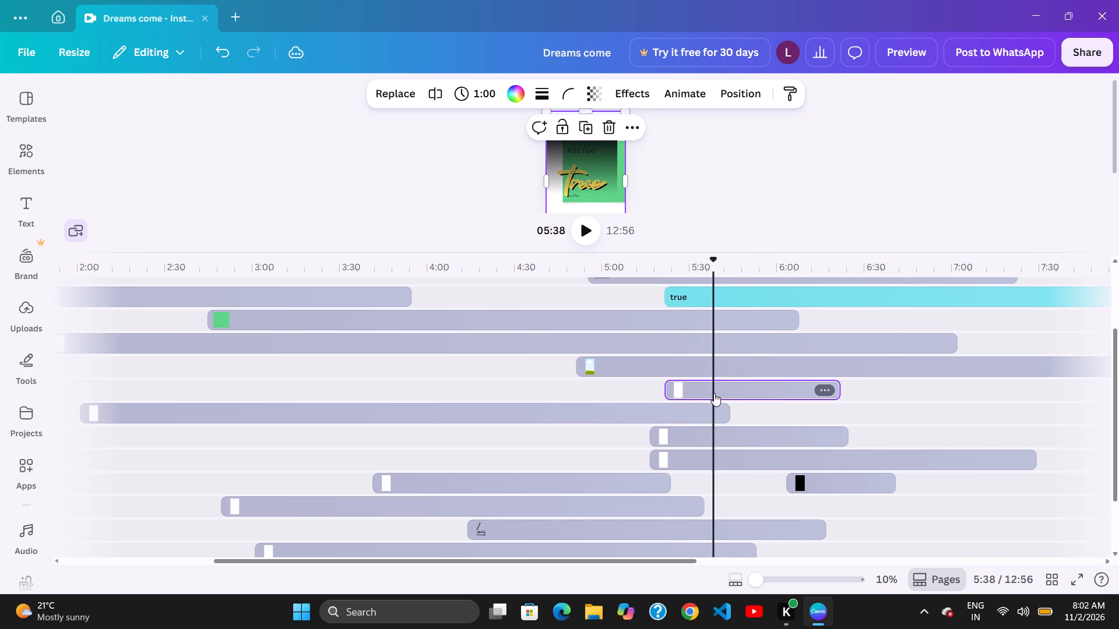
Trim the start of the 1:00 clip to shorten its duration to 59.9 s.
click(673, 381)
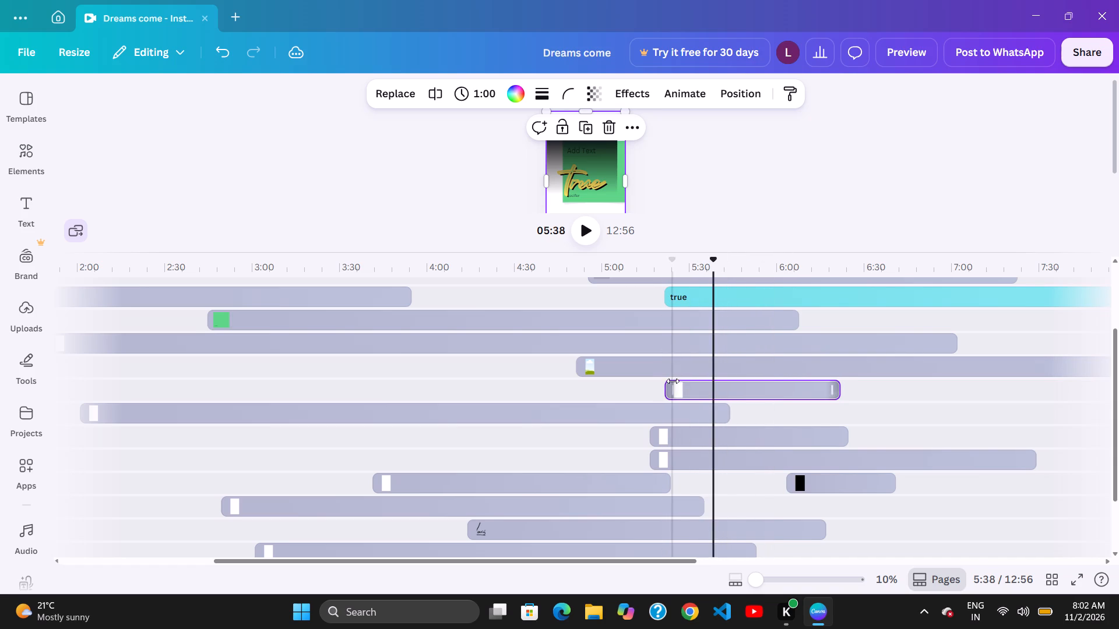
click(667, 381)
click(698, 392)
click(652, 386)
double_click(661, 384)
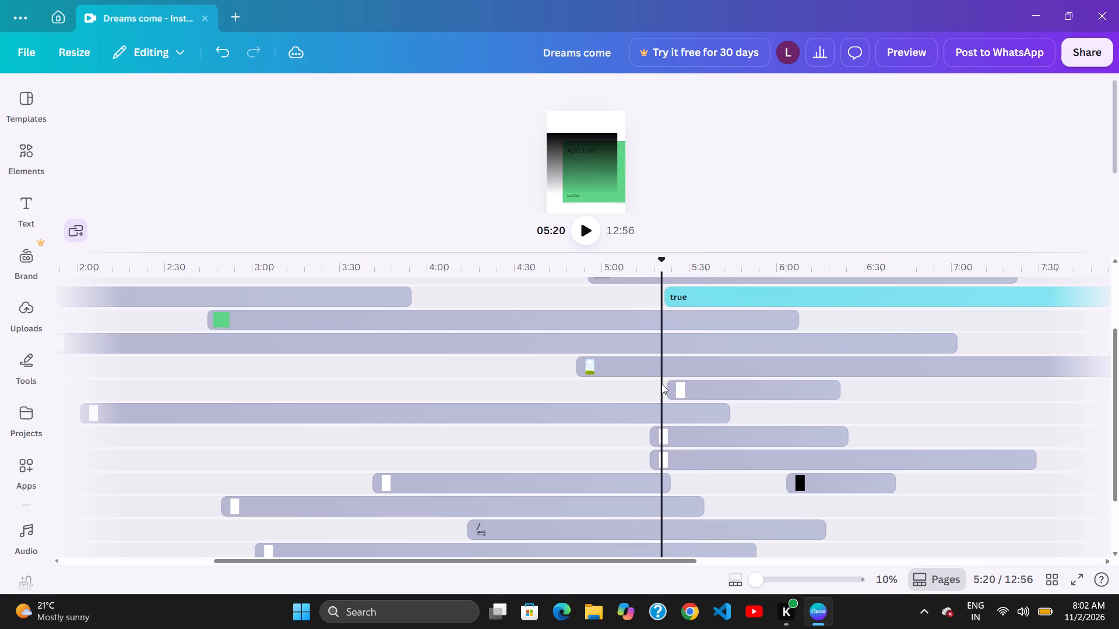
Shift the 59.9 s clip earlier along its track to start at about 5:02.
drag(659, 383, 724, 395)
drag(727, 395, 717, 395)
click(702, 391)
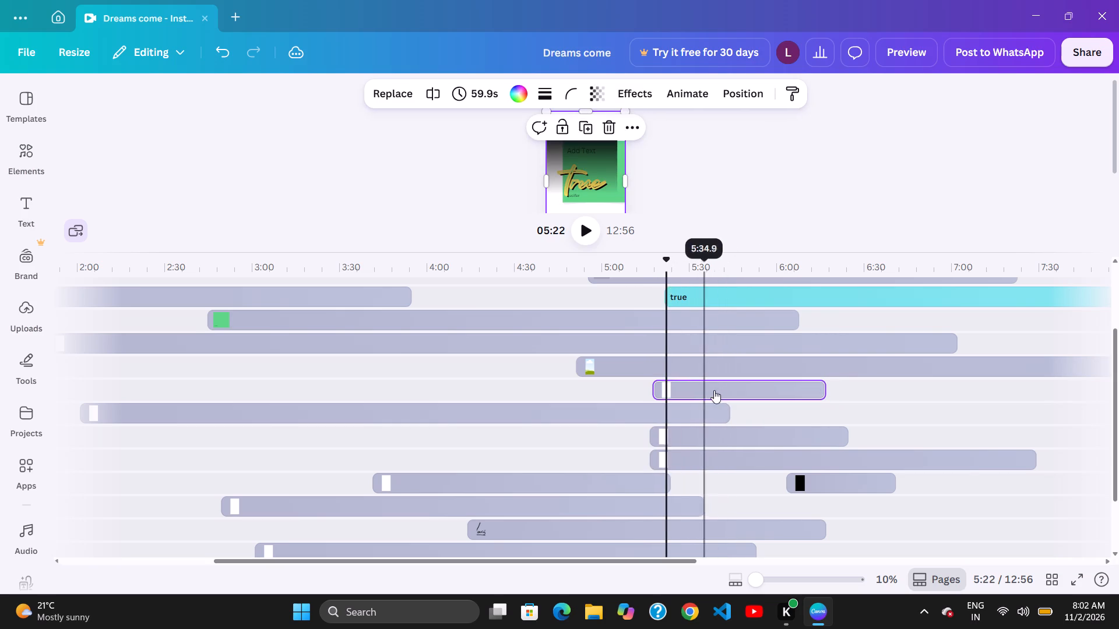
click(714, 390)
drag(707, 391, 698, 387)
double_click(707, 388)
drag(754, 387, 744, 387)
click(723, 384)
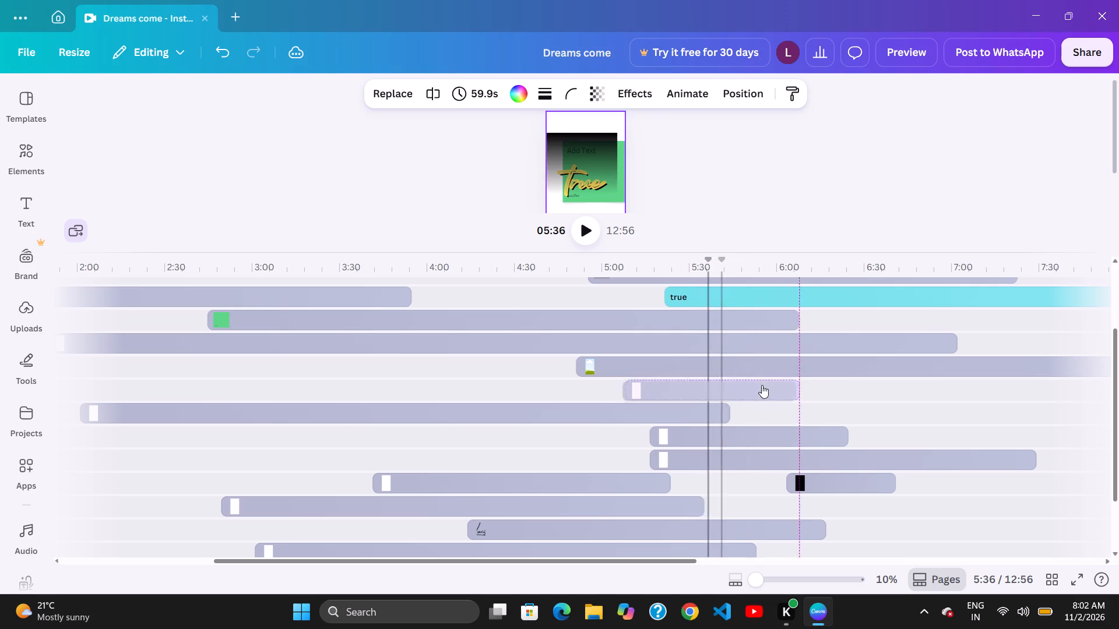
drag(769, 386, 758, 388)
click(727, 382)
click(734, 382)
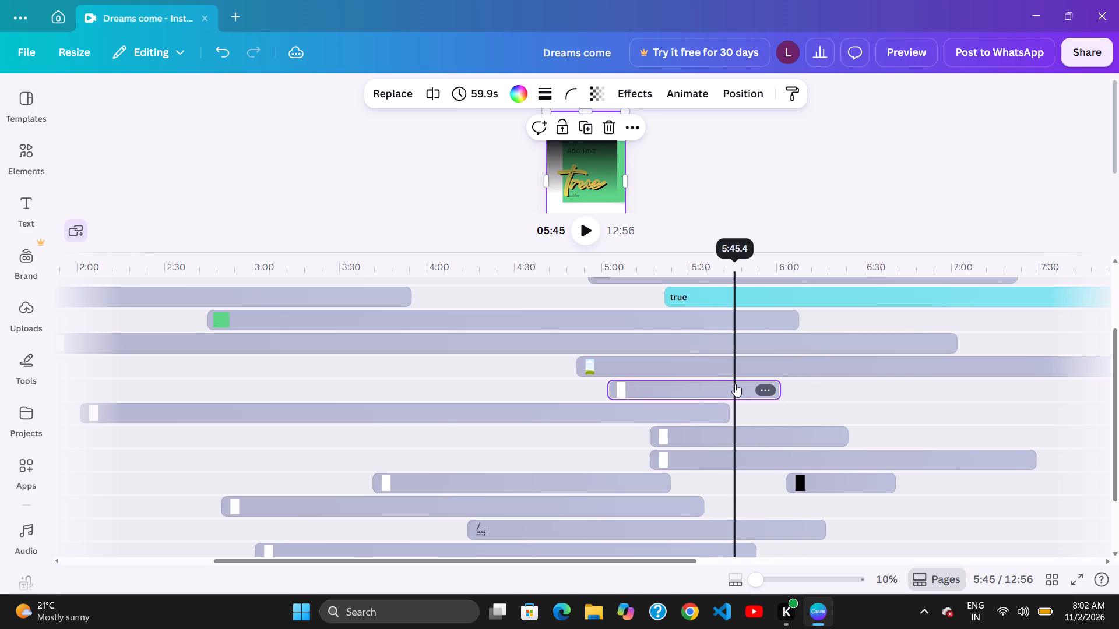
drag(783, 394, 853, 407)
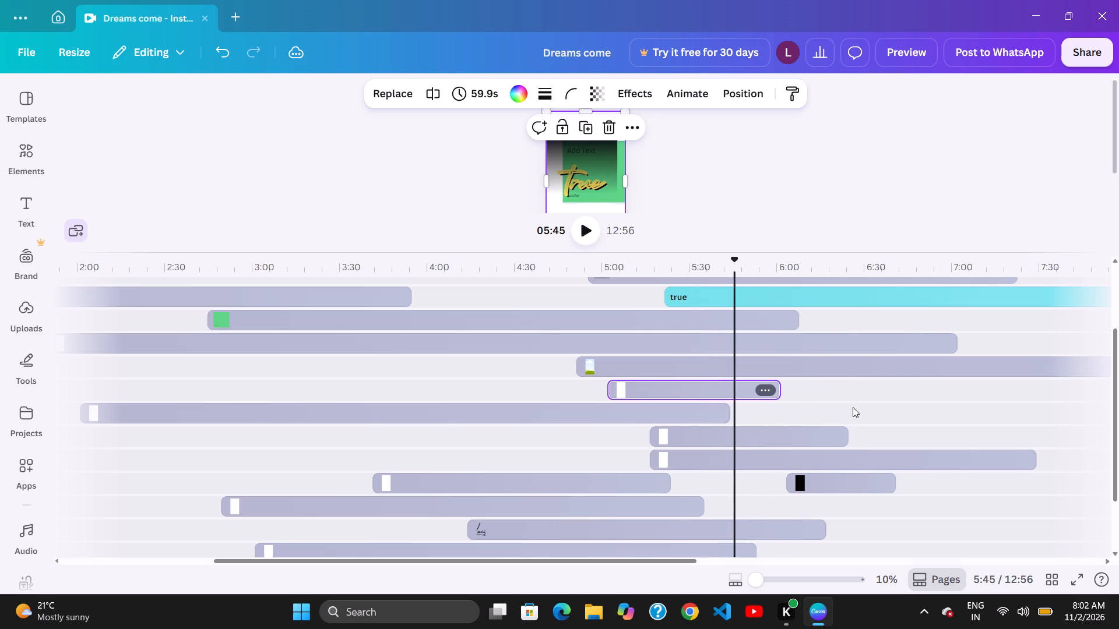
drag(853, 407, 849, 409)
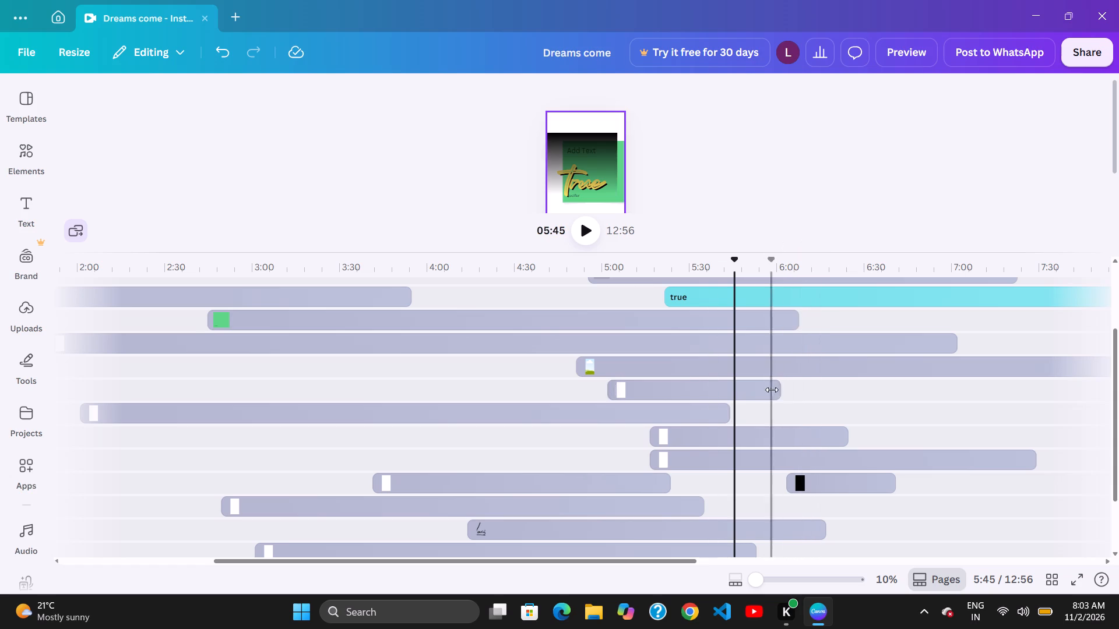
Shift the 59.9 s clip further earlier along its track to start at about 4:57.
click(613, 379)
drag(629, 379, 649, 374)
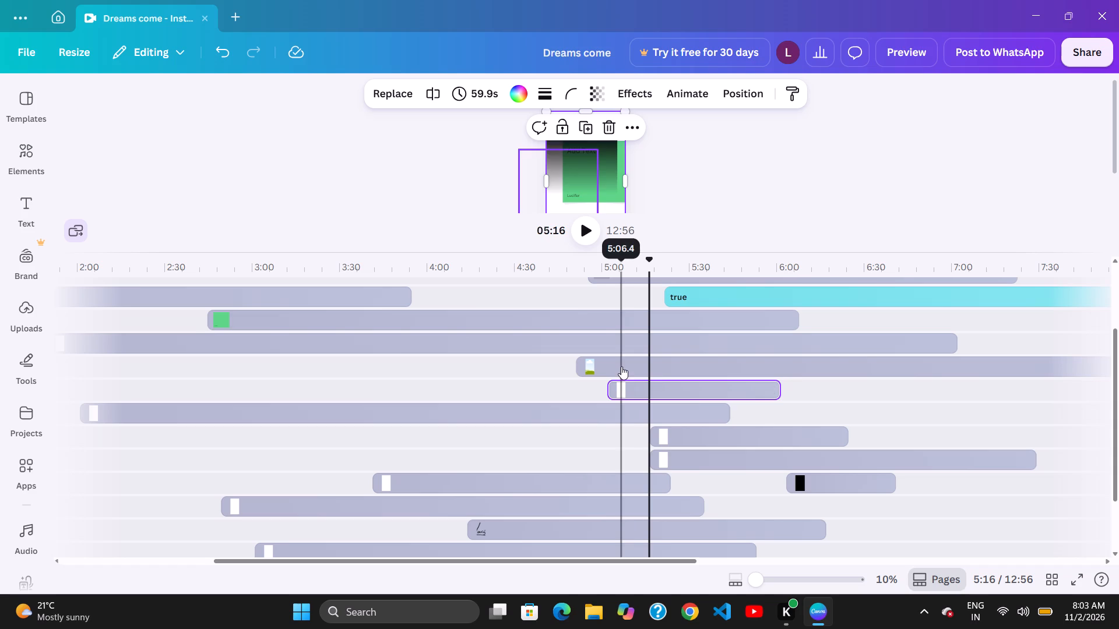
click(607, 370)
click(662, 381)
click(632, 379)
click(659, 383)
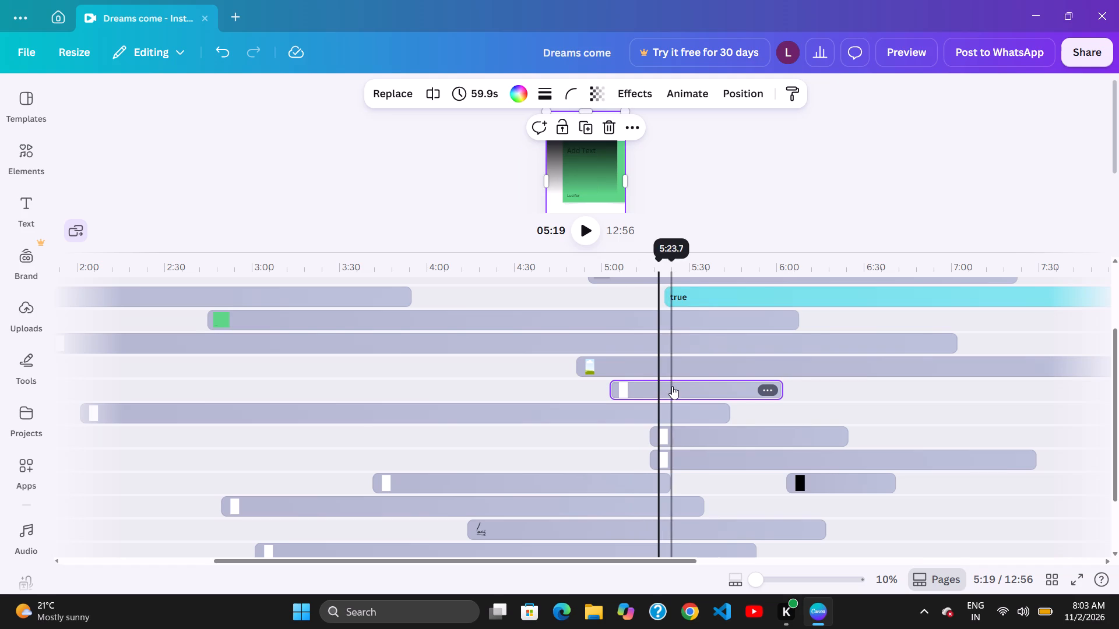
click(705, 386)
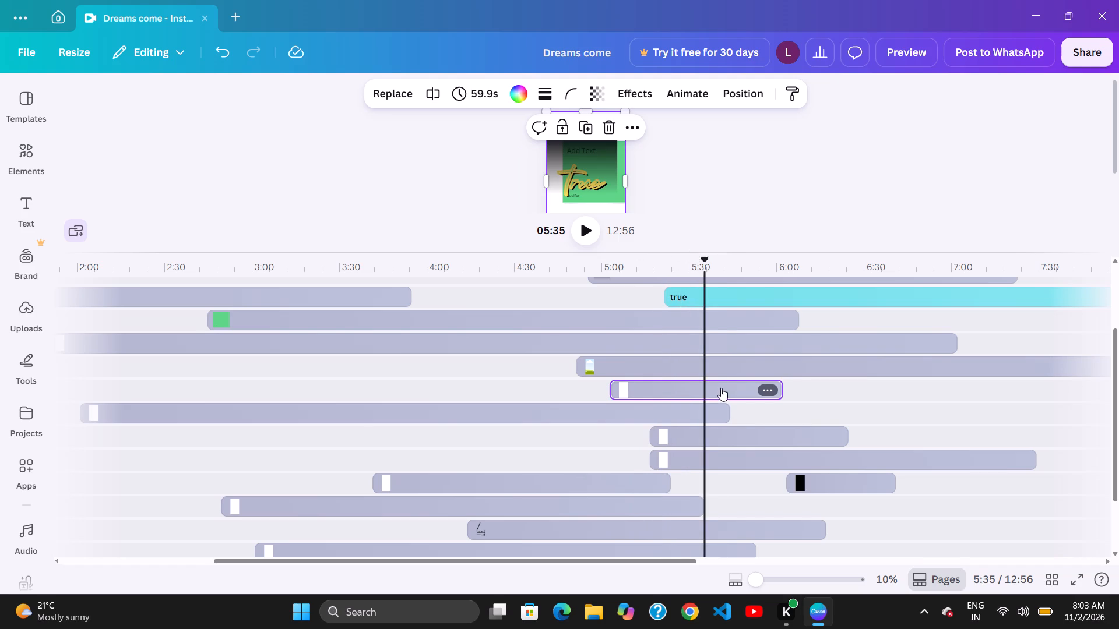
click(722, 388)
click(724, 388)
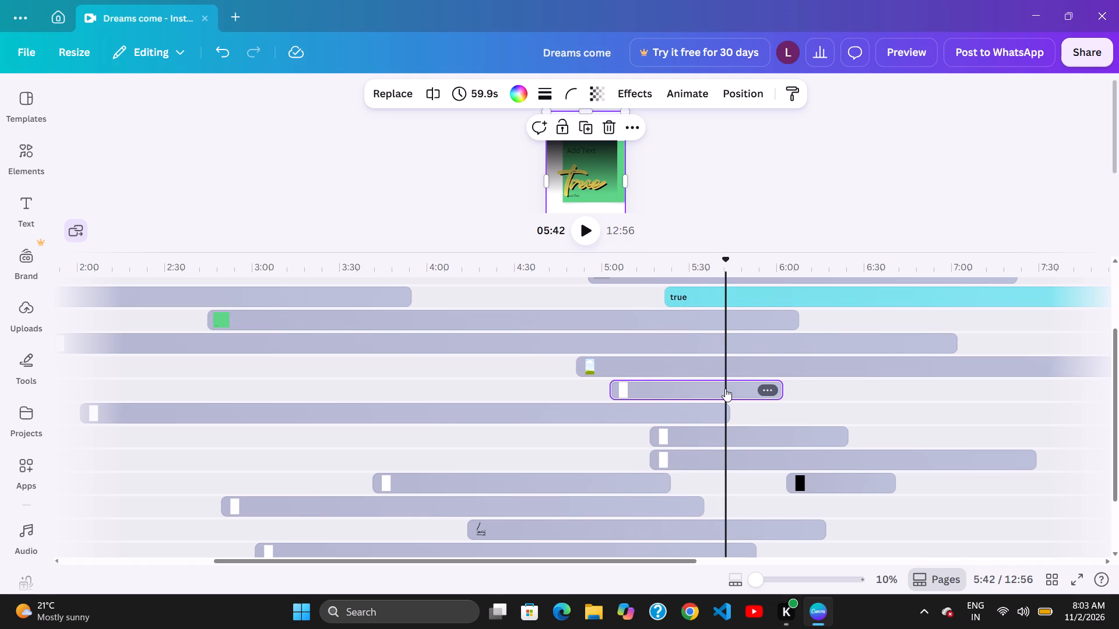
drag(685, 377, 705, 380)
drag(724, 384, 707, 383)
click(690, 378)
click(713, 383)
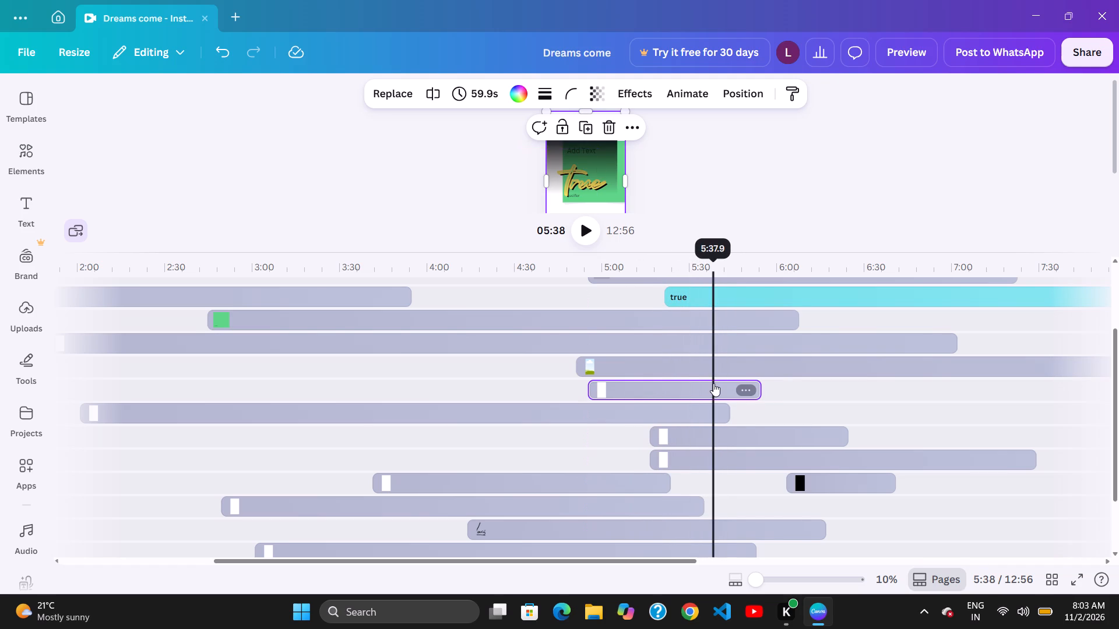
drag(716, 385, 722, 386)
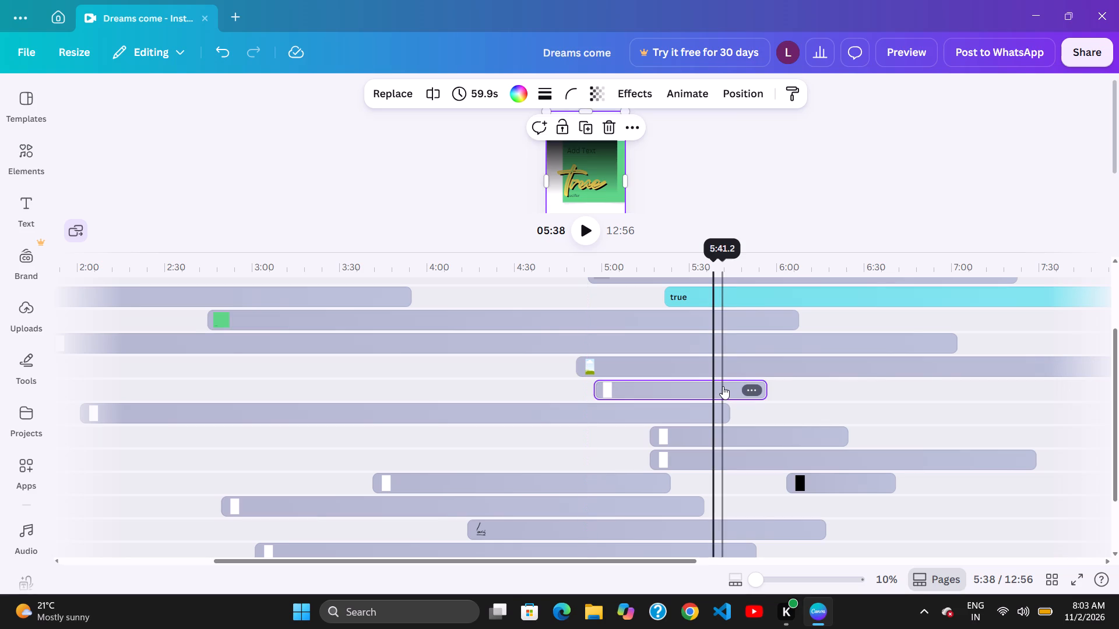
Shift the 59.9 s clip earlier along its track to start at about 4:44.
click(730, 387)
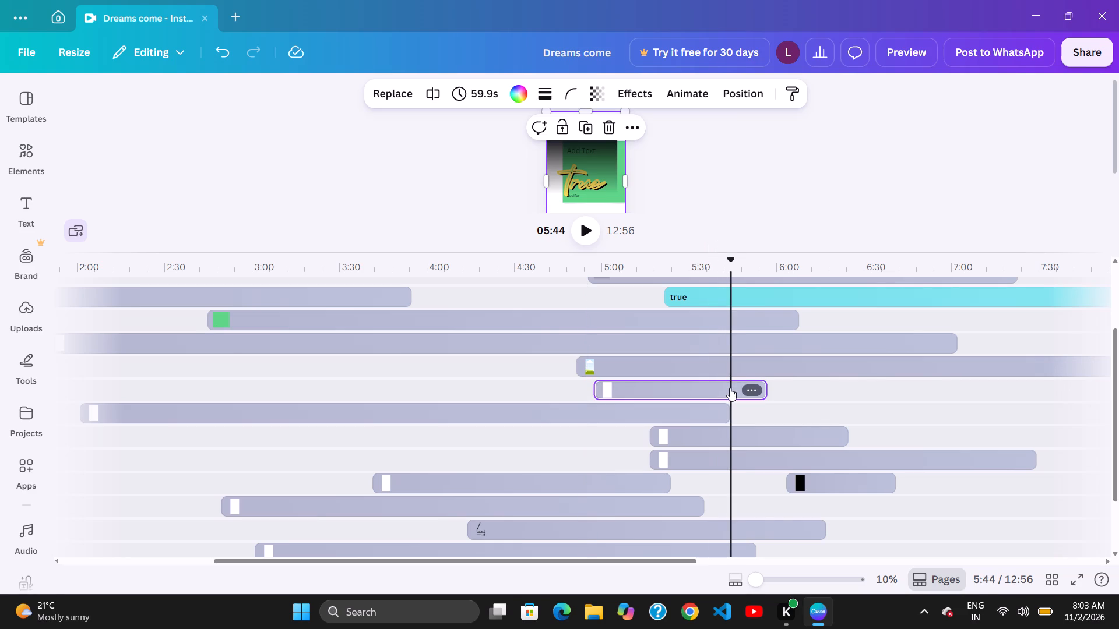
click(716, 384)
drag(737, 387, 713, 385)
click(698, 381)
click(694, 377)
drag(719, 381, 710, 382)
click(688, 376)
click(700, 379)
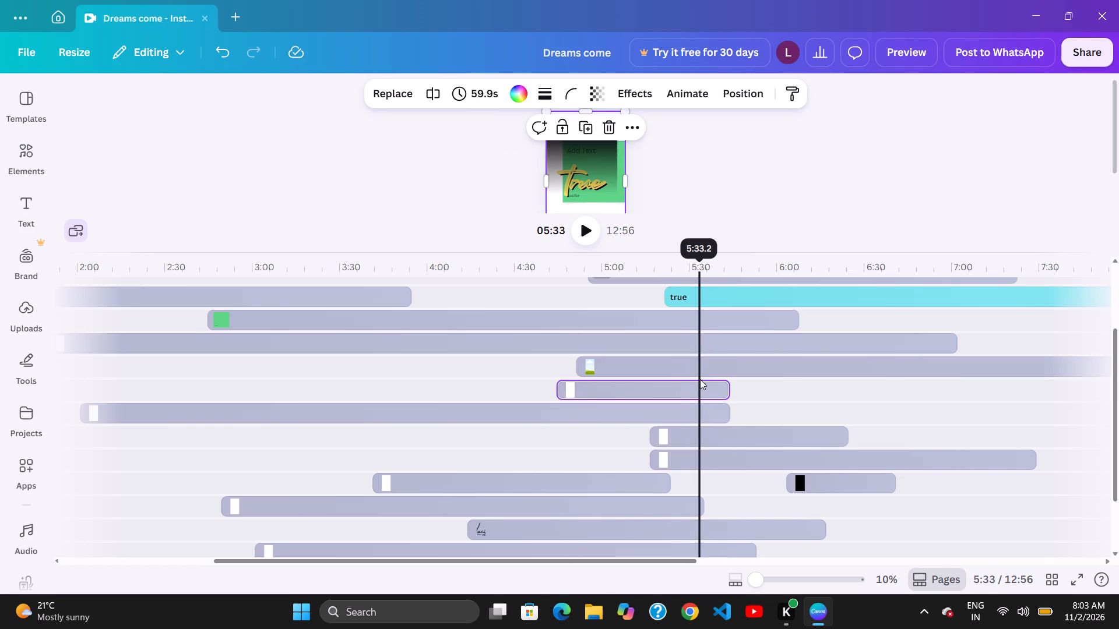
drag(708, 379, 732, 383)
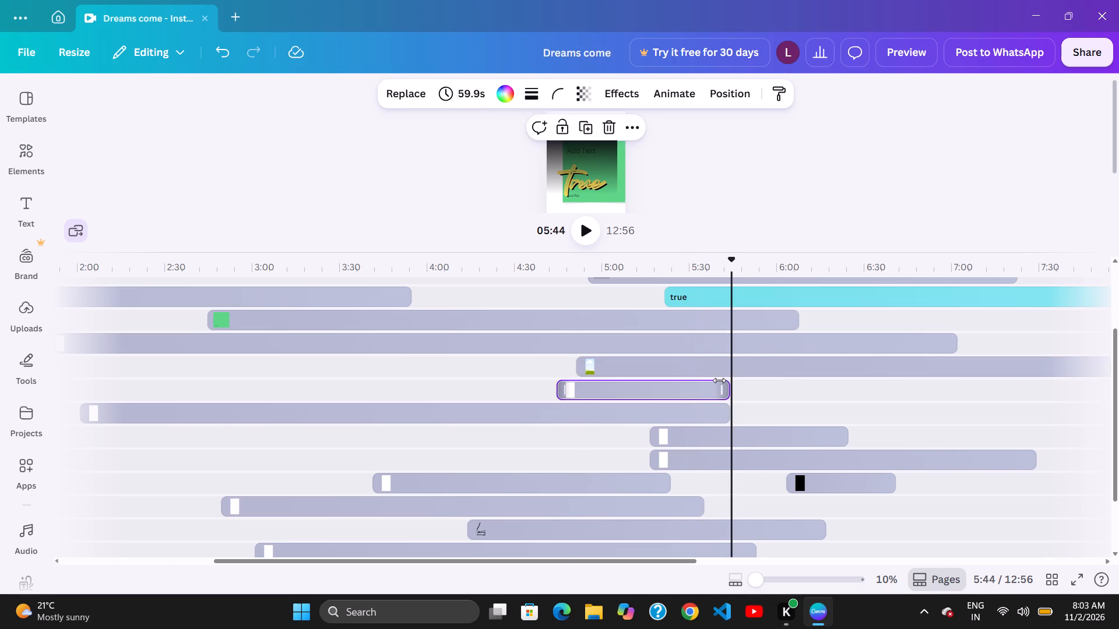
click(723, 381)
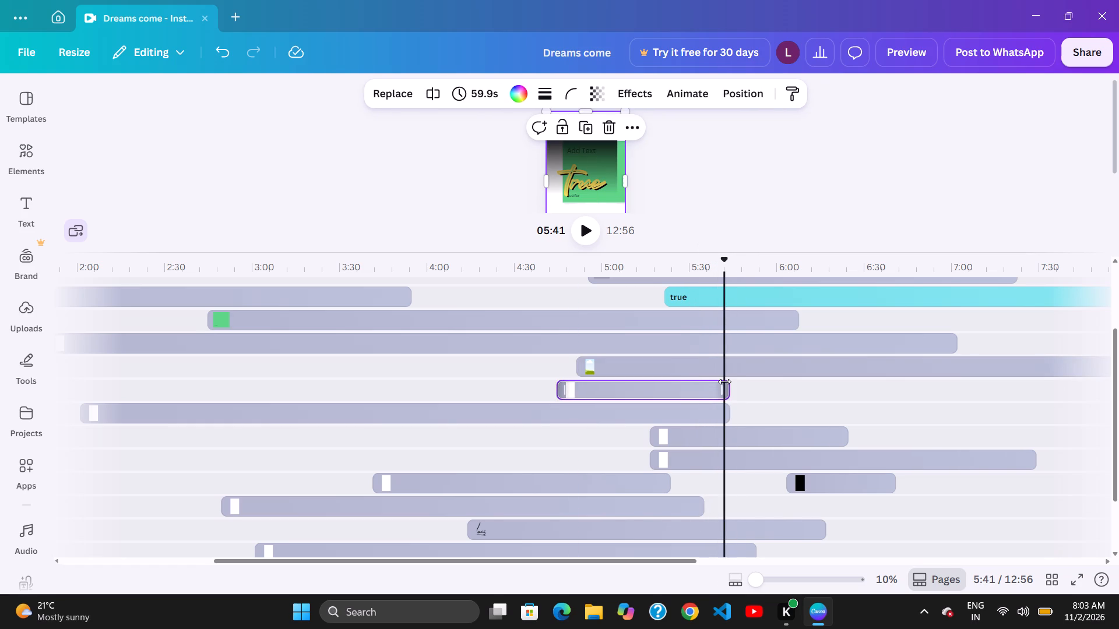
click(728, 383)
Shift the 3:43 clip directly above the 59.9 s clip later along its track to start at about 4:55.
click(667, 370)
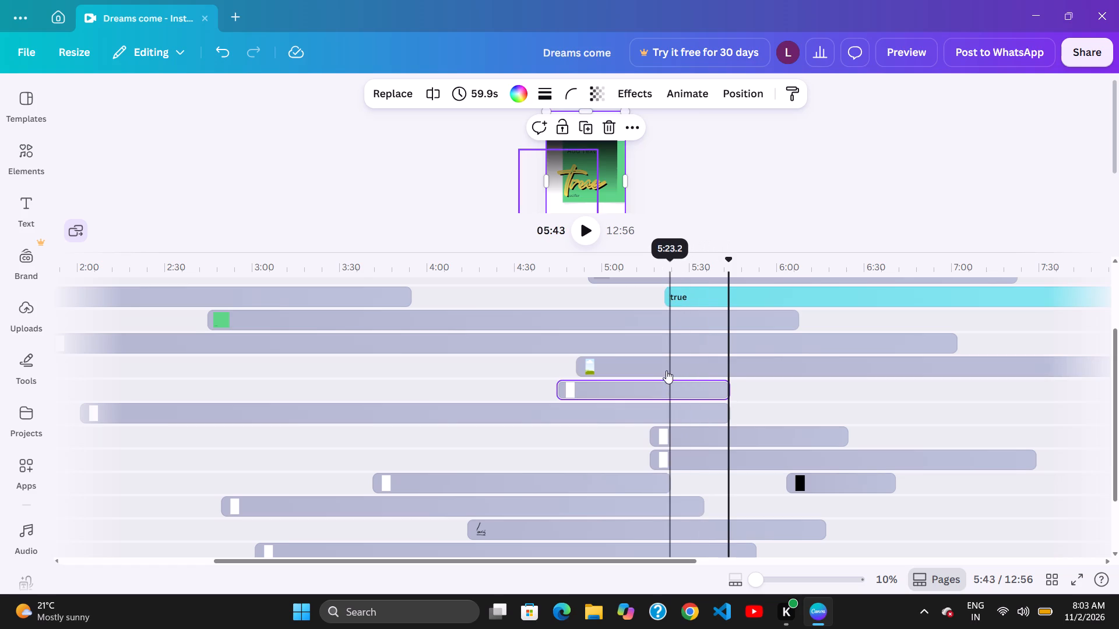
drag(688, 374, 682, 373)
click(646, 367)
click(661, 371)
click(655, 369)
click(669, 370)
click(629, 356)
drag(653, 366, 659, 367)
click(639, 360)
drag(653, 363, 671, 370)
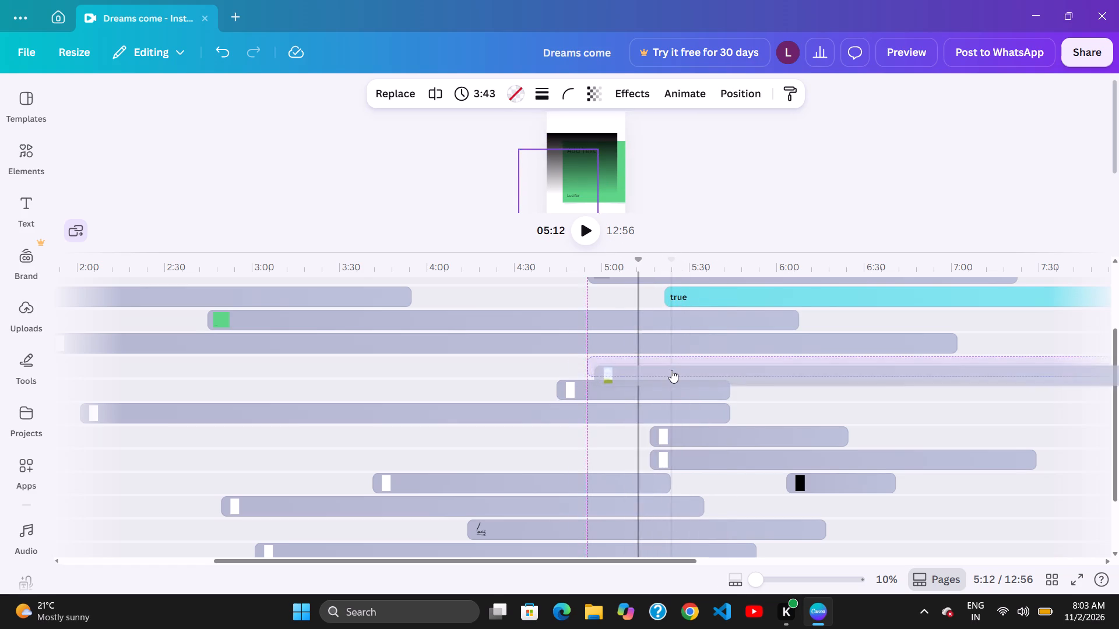
Shift the 59.9 s clip later along its track to start at about 4:51.
drag(703, 381, 724, 386)
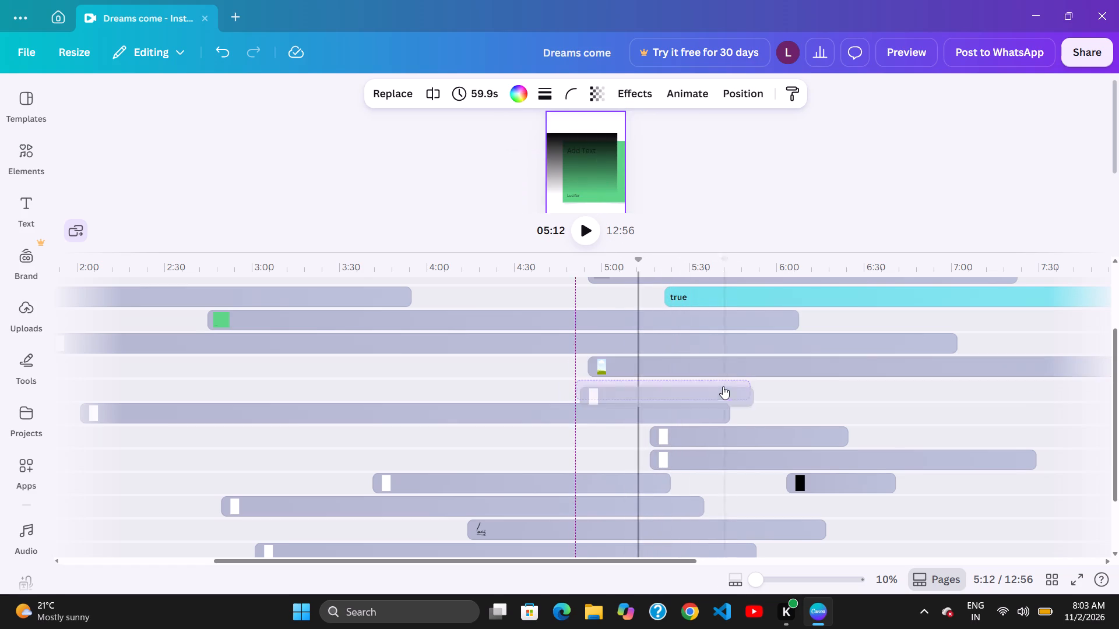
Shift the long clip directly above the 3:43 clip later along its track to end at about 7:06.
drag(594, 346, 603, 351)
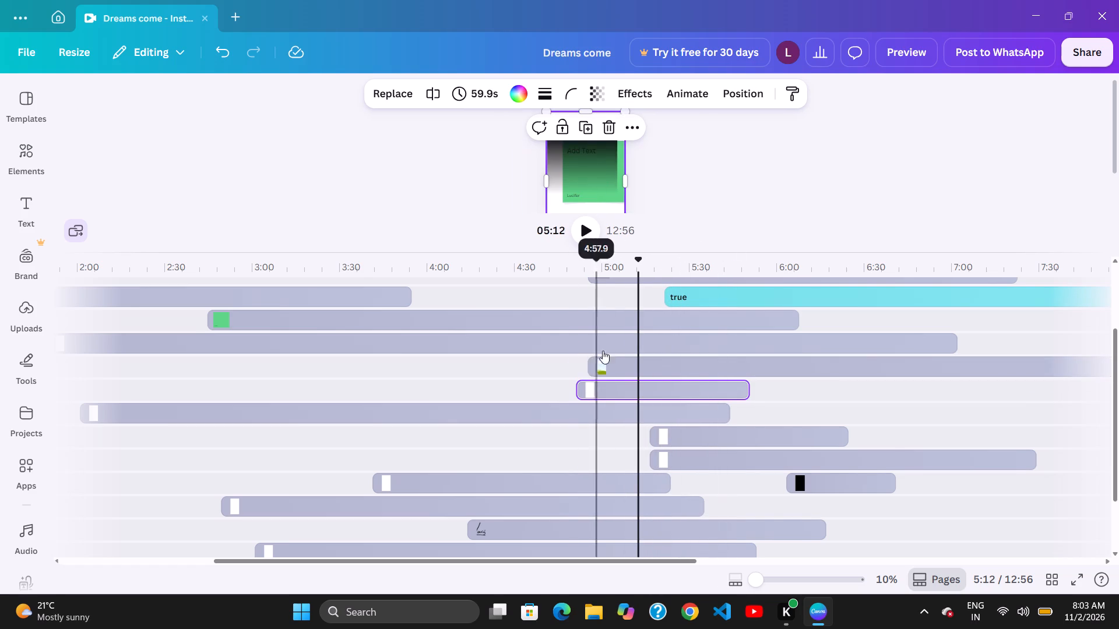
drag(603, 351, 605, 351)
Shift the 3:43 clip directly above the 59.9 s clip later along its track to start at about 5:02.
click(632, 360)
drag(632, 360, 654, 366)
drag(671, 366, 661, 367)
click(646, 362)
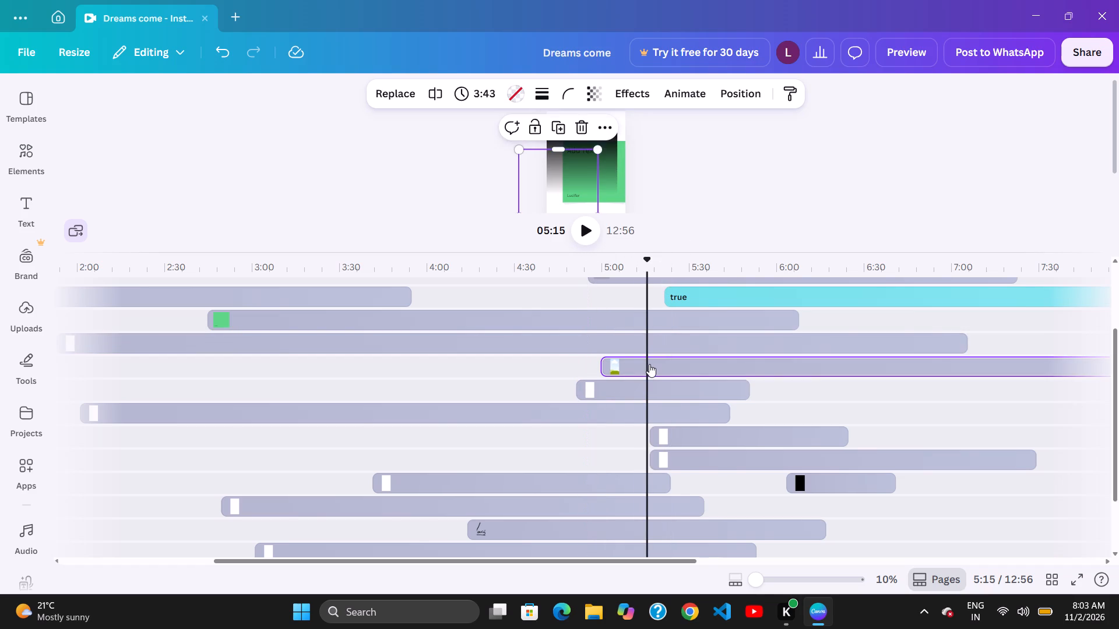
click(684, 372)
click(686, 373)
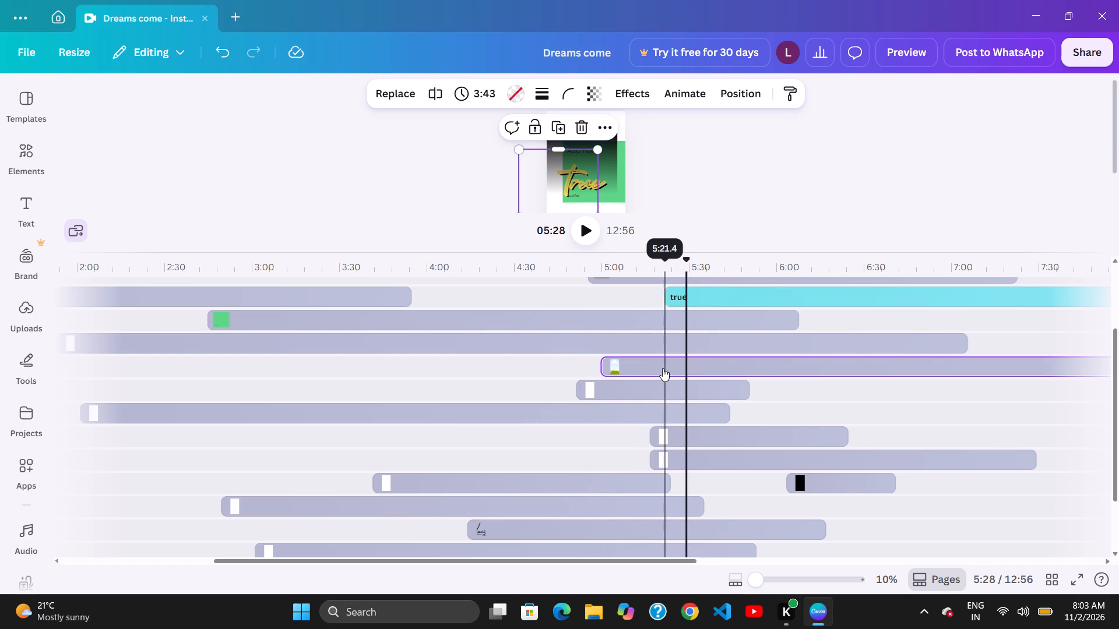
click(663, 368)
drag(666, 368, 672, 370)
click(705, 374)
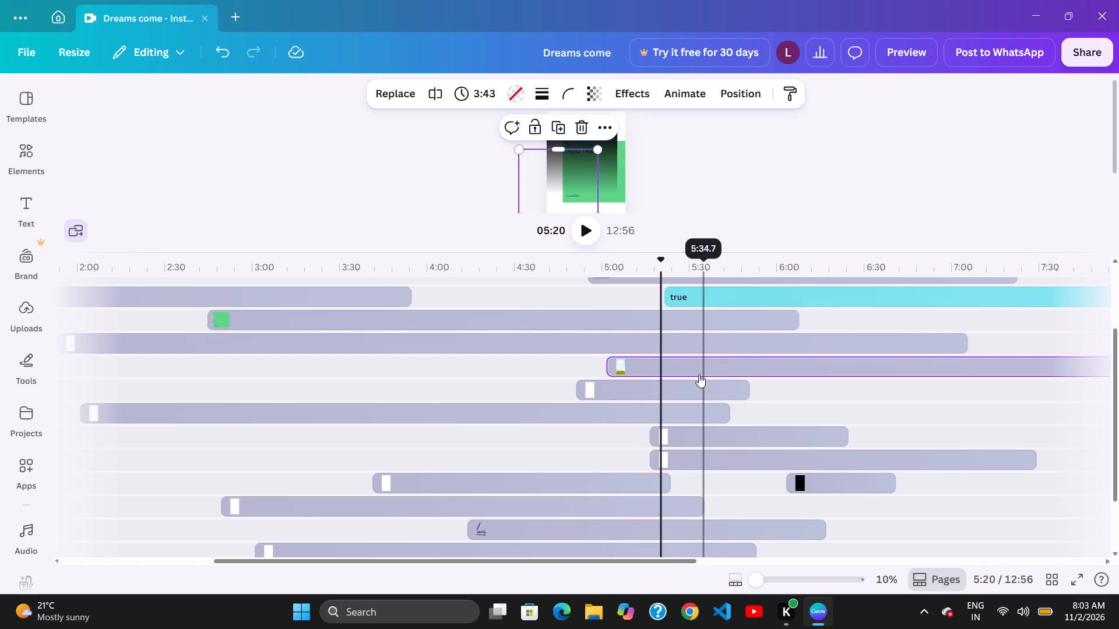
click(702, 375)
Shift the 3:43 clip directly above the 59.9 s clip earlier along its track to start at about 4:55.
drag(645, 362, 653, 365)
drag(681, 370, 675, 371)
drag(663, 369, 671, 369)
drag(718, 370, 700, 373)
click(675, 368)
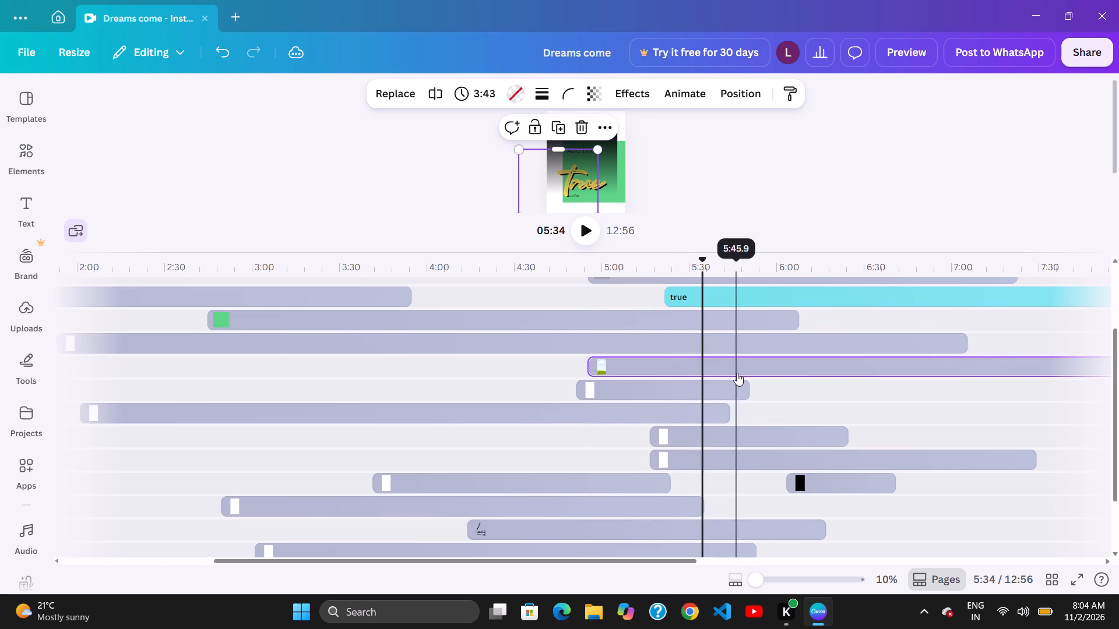
Shift the 3:43 clip directly above the 59.9 s clip later along its track to start at about 5:24.
click(737, 373)
click(730, 374)
drag(736, 375, 756, 377)
drag(688, 366, 755, 370)
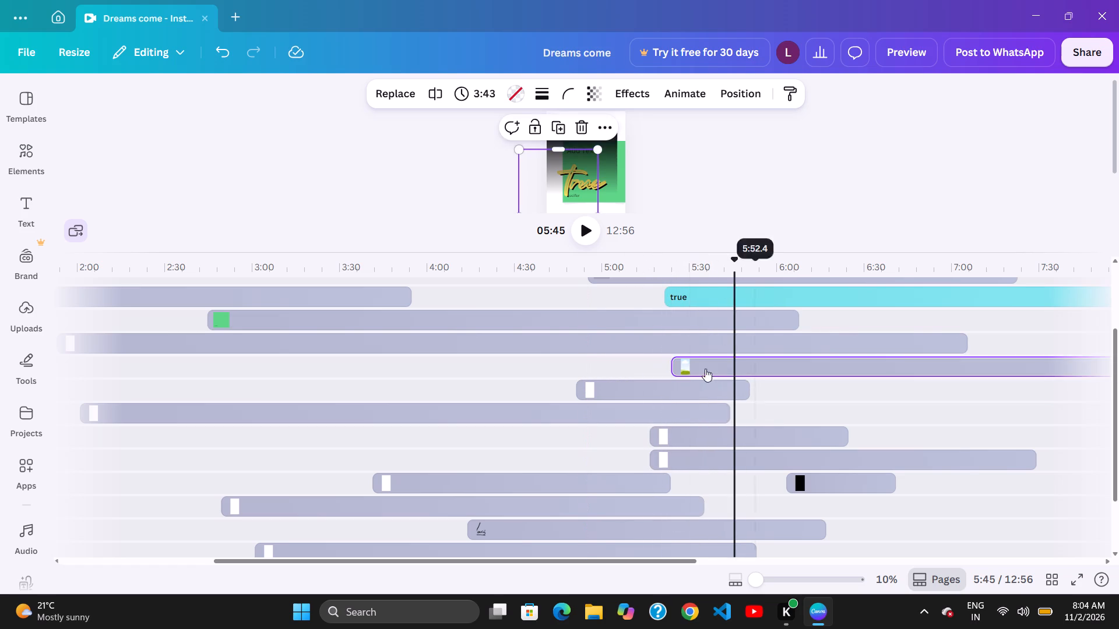
drag(652, 356, 660, 359)
drag(751, 378, 717, 373)
click(700, 370)
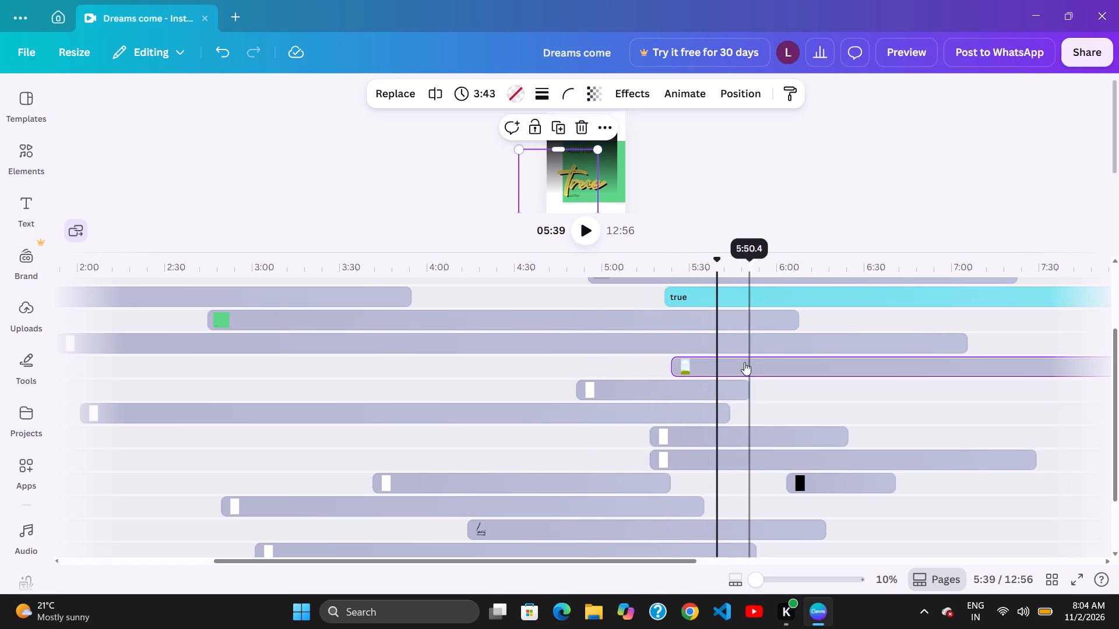
Shift the long clip directly above the 3:43 clip later along its track to end at about 7:10.
drag(543, 352, 553, 355)
click(591, 362)
click(576, 359)
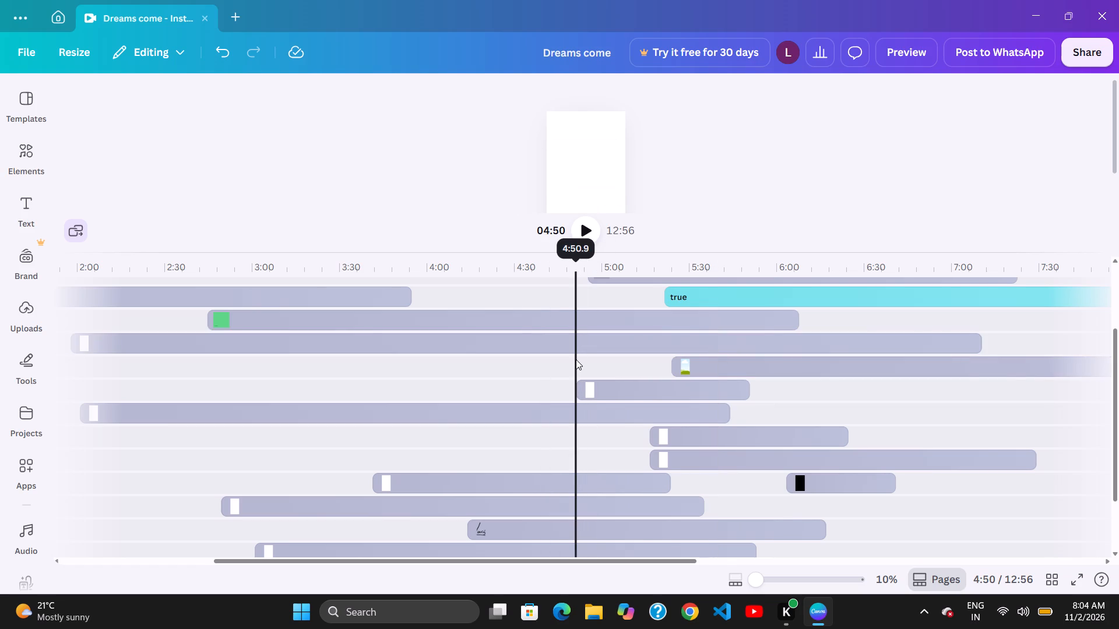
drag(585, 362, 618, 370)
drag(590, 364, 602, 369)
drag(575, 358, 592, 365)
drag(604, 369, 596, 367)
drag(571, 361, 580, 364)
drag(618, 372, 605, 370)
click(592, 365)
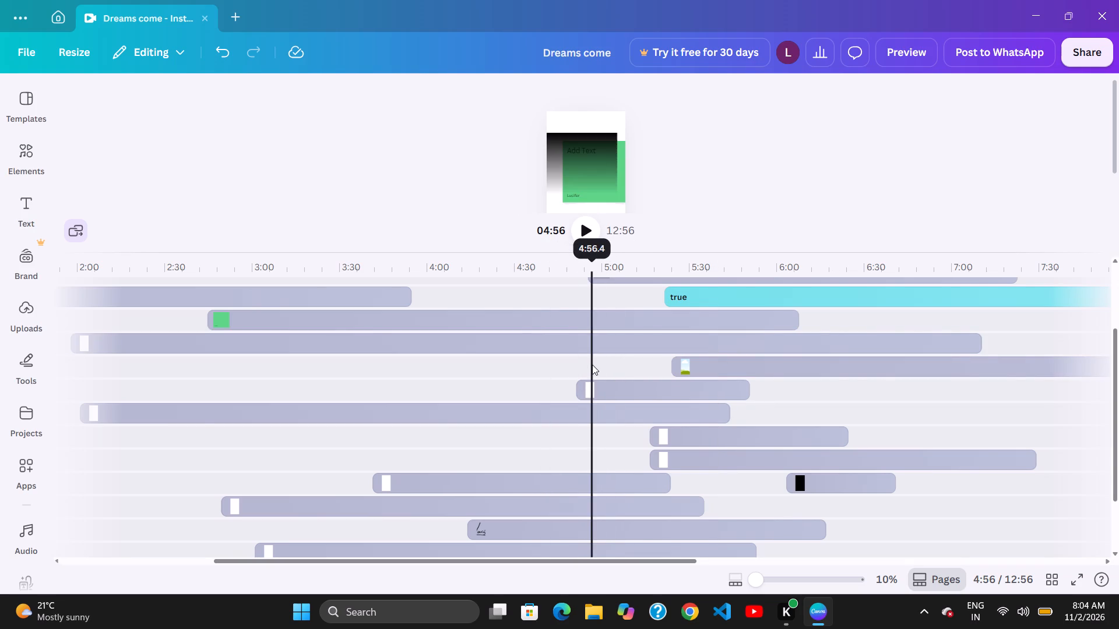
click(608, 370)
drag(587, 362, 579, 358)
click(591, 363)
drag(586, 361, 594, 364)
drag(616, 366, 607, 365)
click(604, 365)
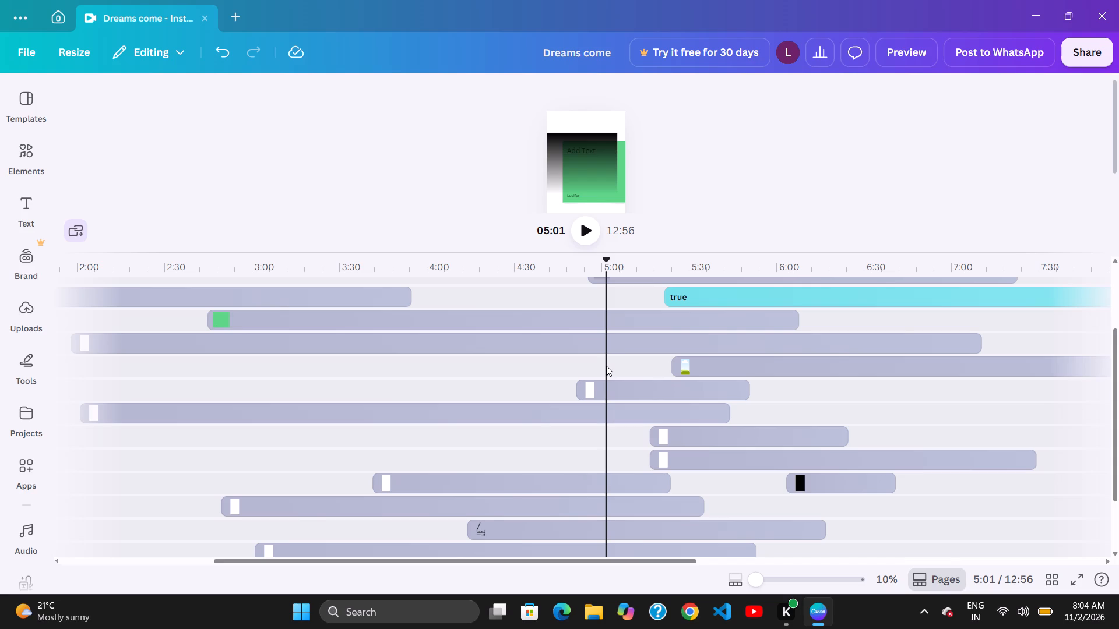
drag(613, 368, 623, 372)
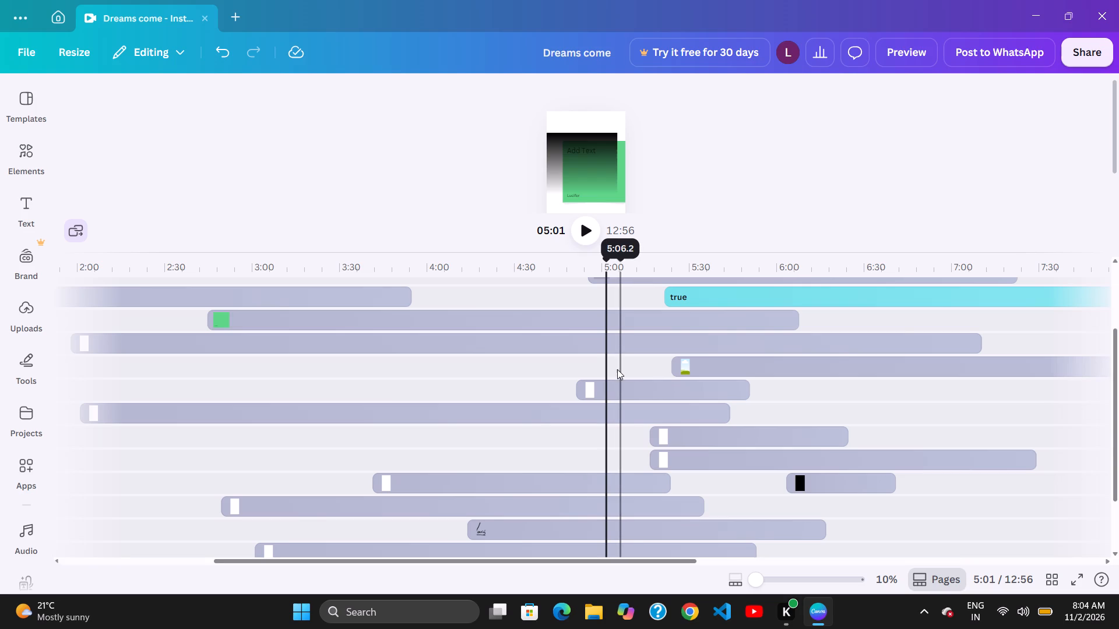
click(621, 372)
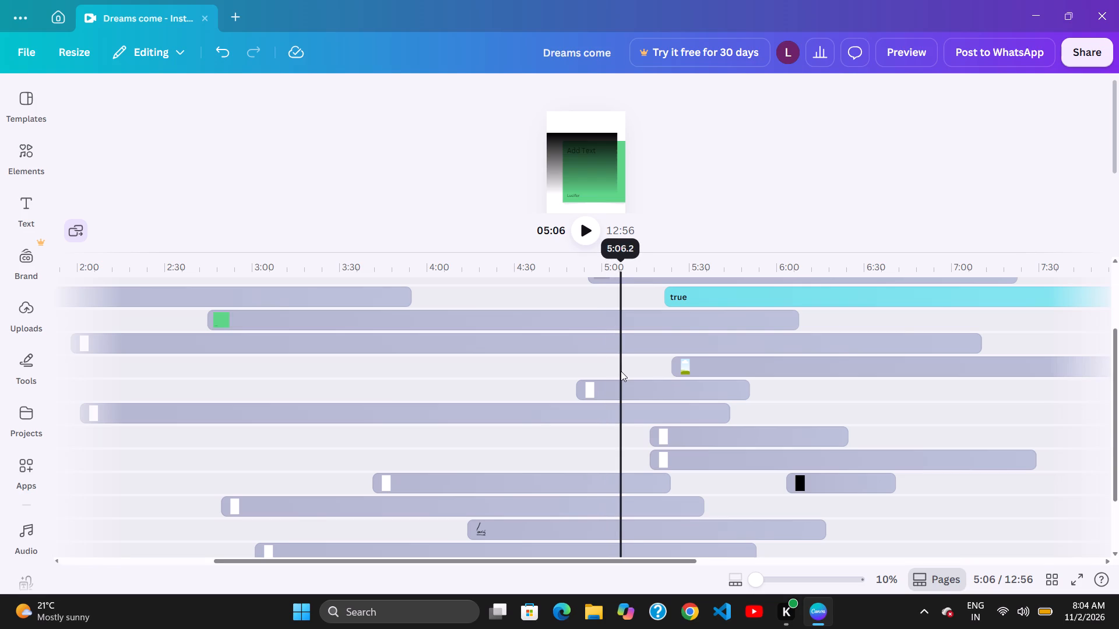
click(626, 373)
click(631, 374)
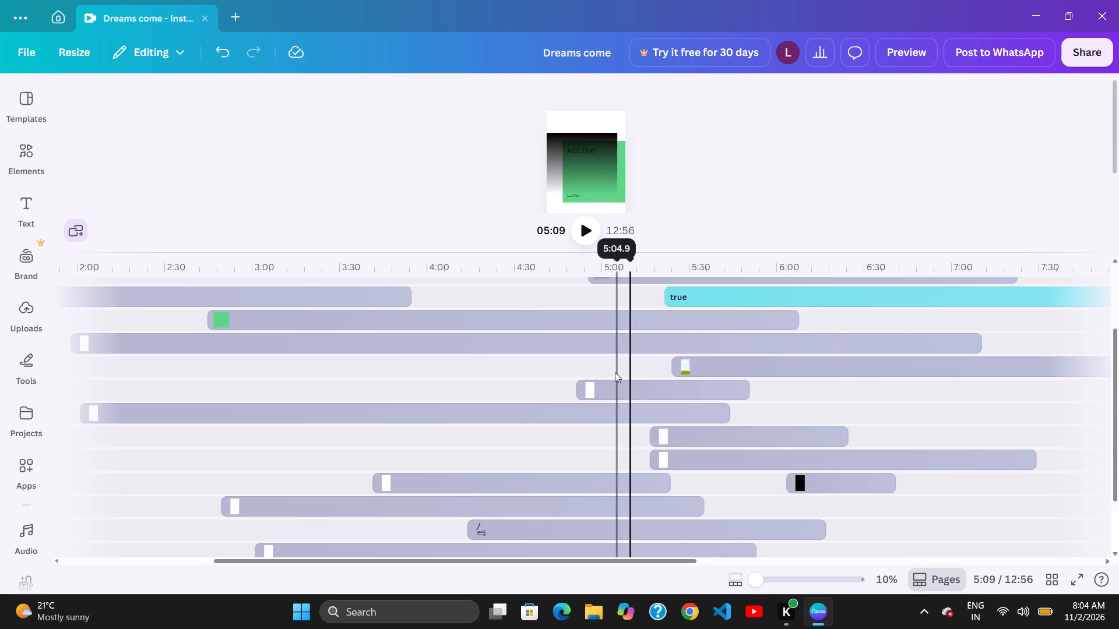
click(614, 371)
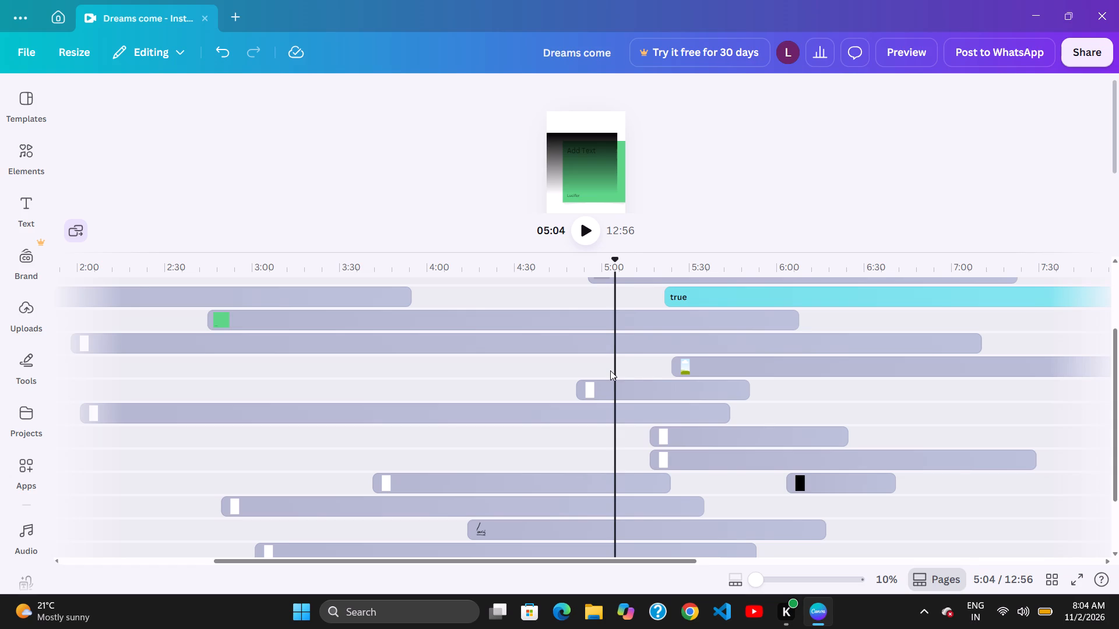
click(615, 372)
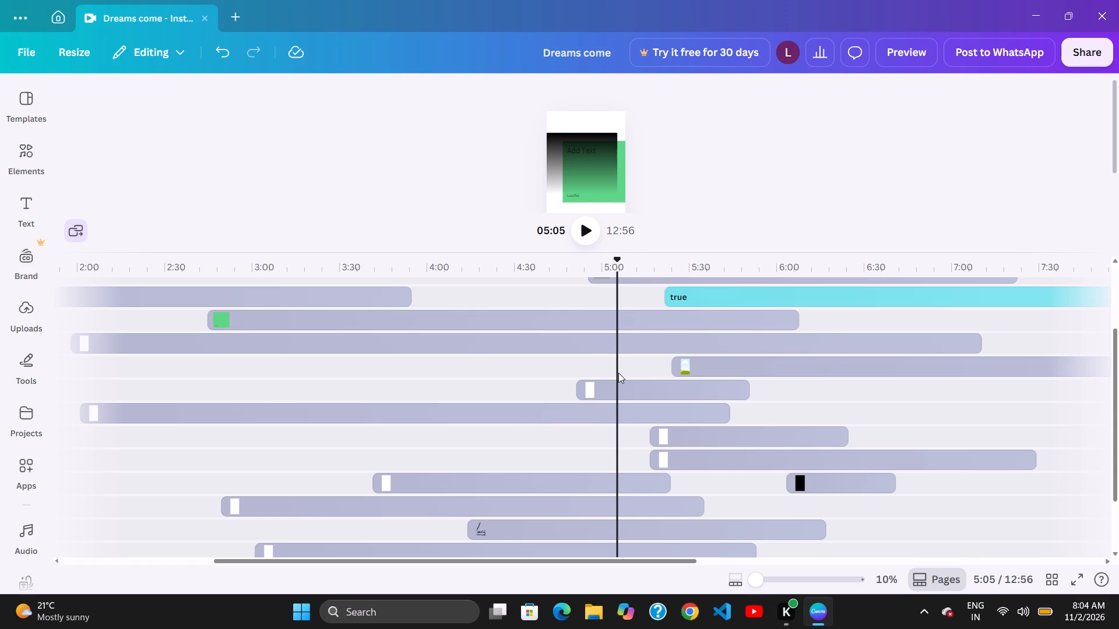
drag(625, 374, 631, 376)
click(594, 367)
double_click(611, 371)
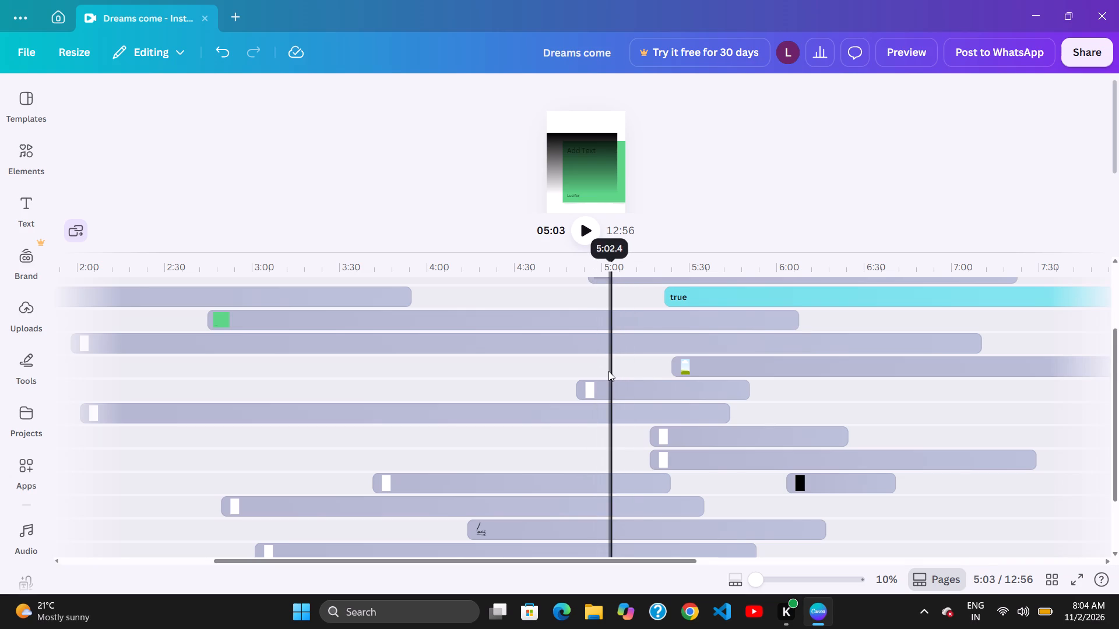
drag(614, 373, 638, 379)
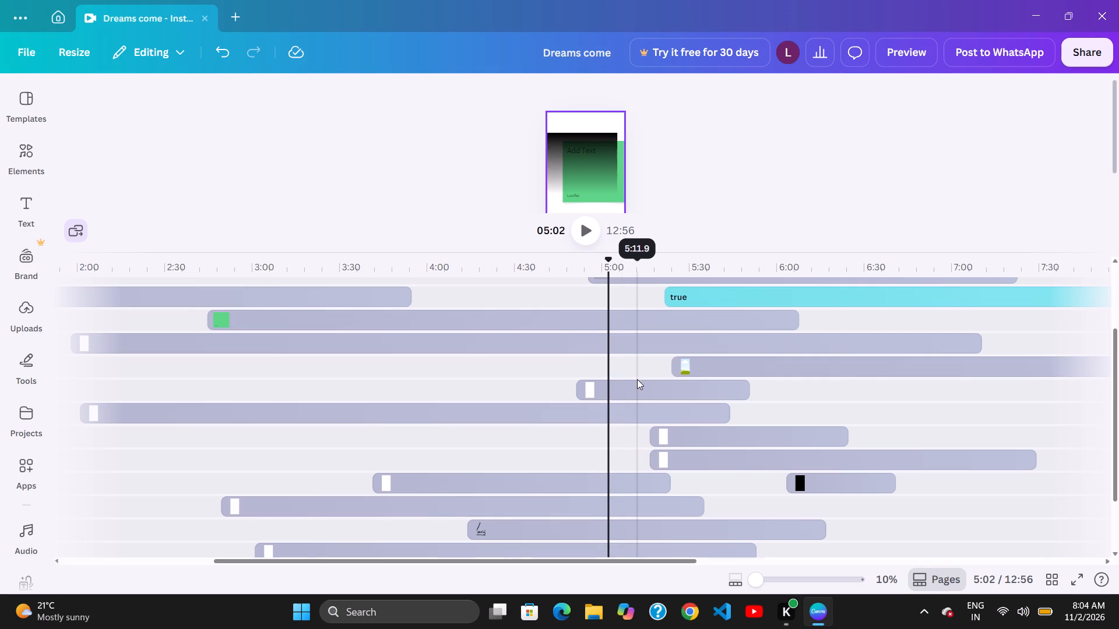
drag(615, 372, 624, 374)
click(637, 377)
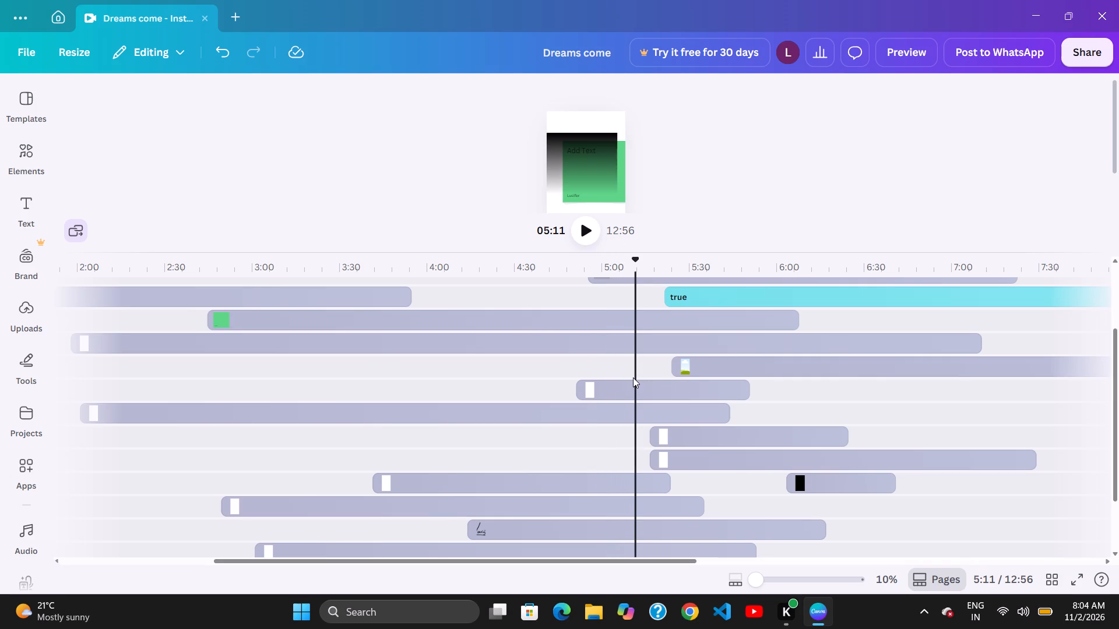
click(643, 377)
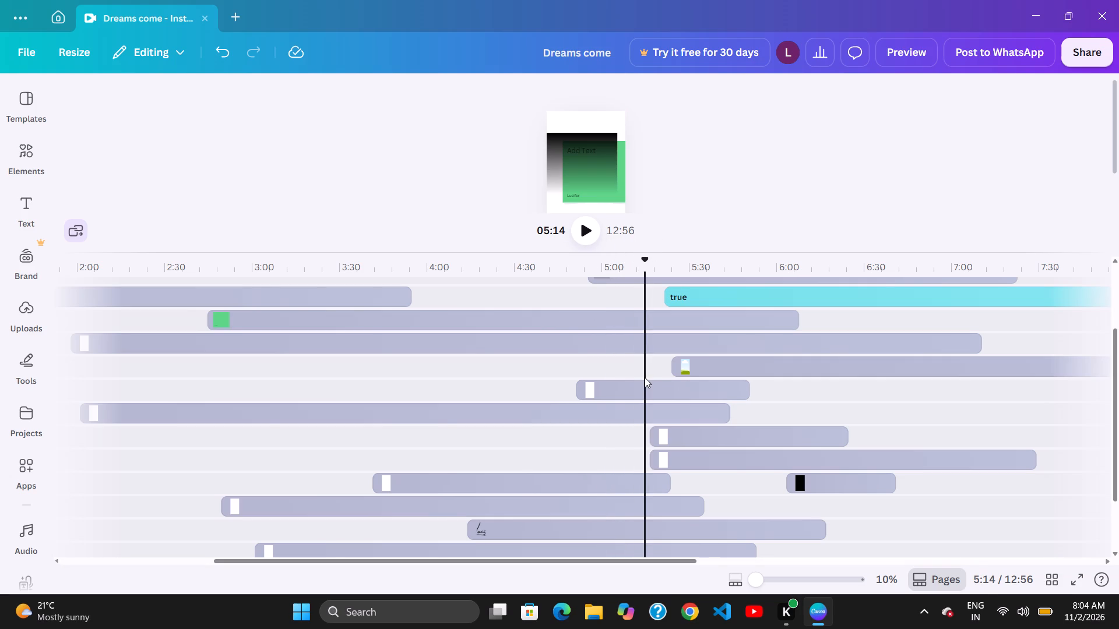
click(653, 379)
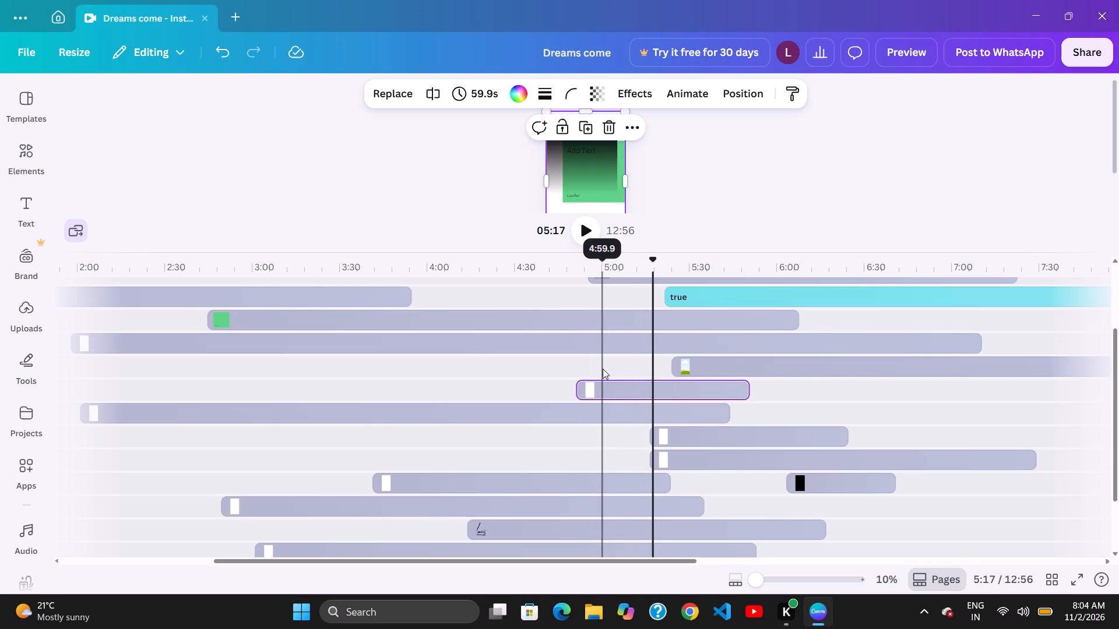
Trim the start of the 3:43 clip above the 59.9 s clip to about 5:28, shortening it to 3:38.
drag(716, 377, 685, 377)
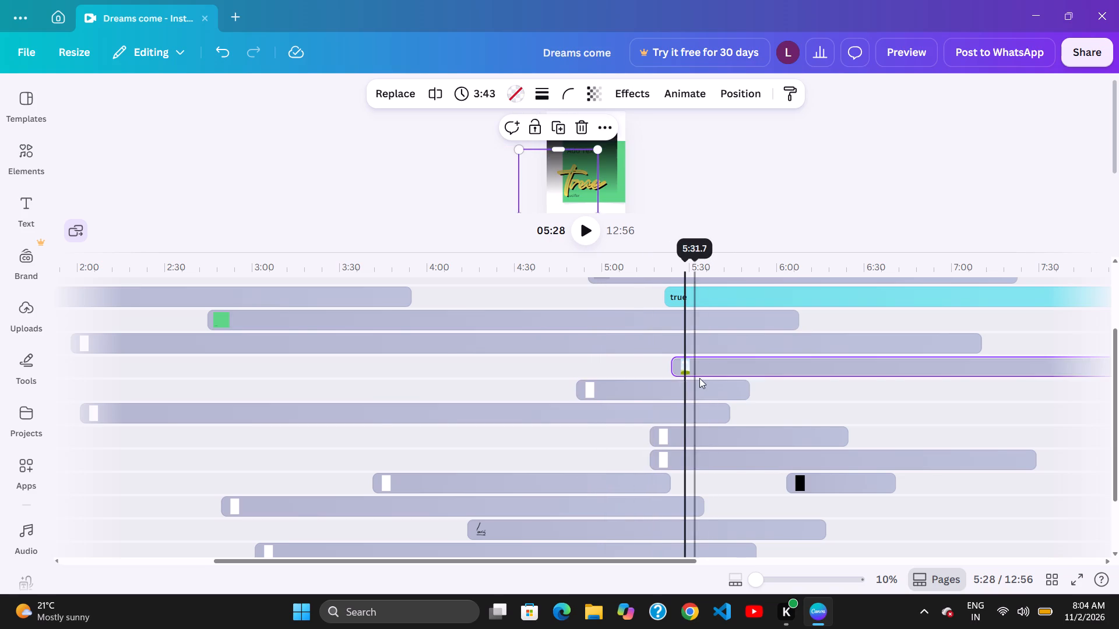
drag(679, 376, 687, 376)
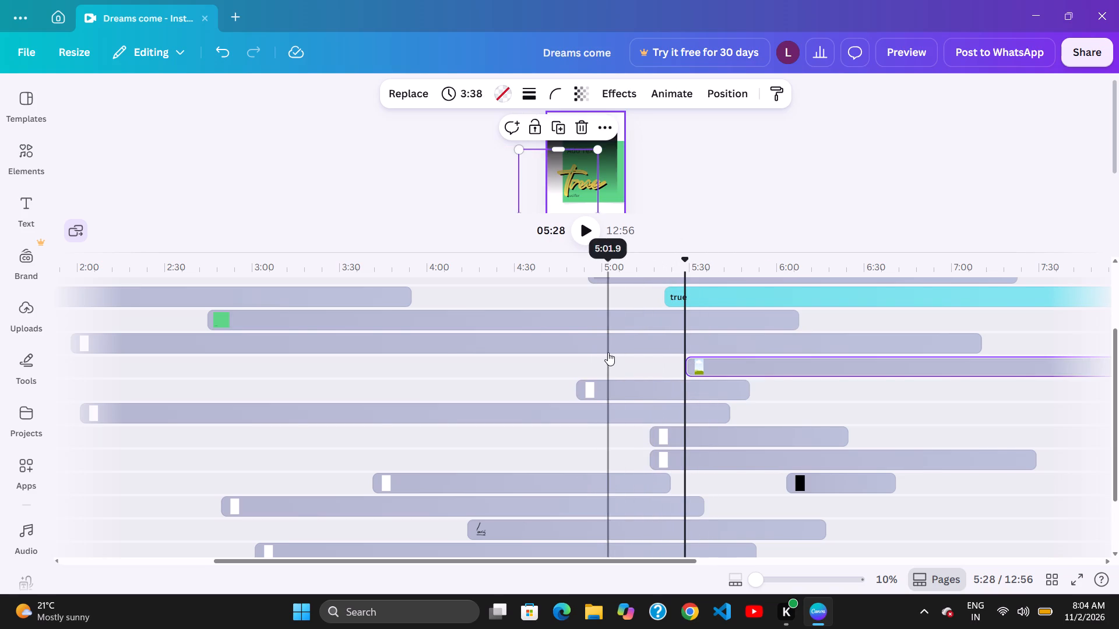
Shift the long clip directly above the 3:38 clip later along its track to end at about 7:13.
drag(608, 352, 614, 354)
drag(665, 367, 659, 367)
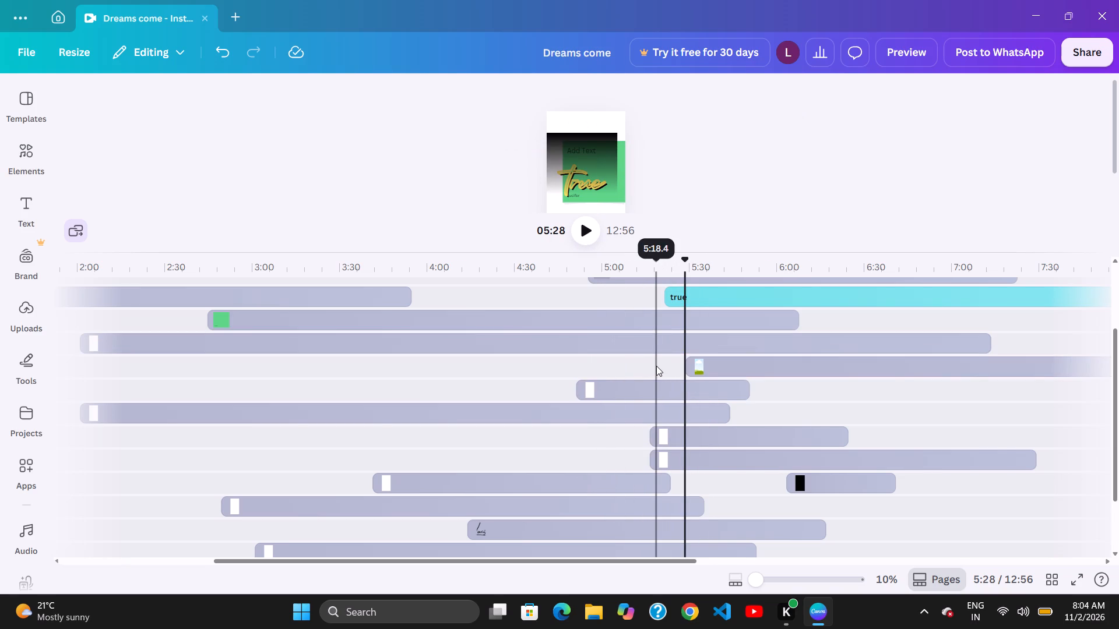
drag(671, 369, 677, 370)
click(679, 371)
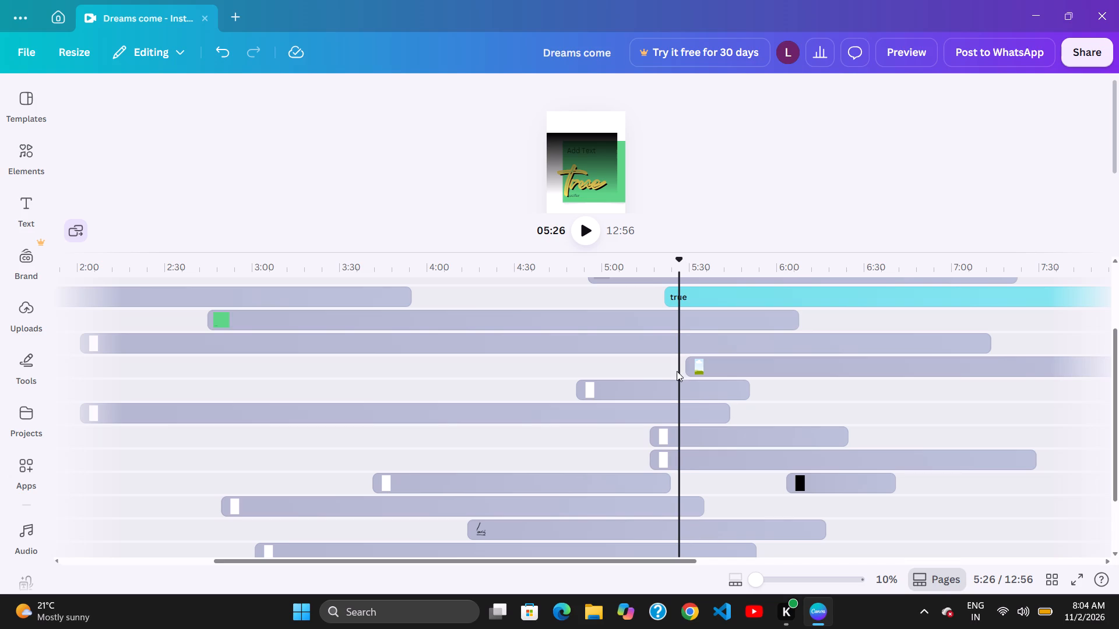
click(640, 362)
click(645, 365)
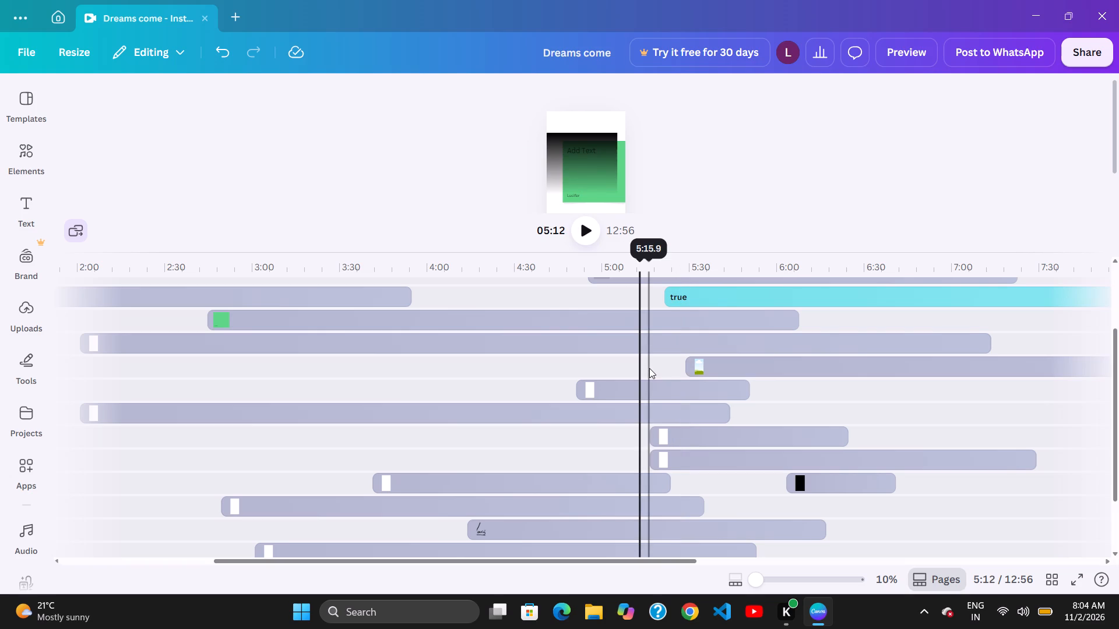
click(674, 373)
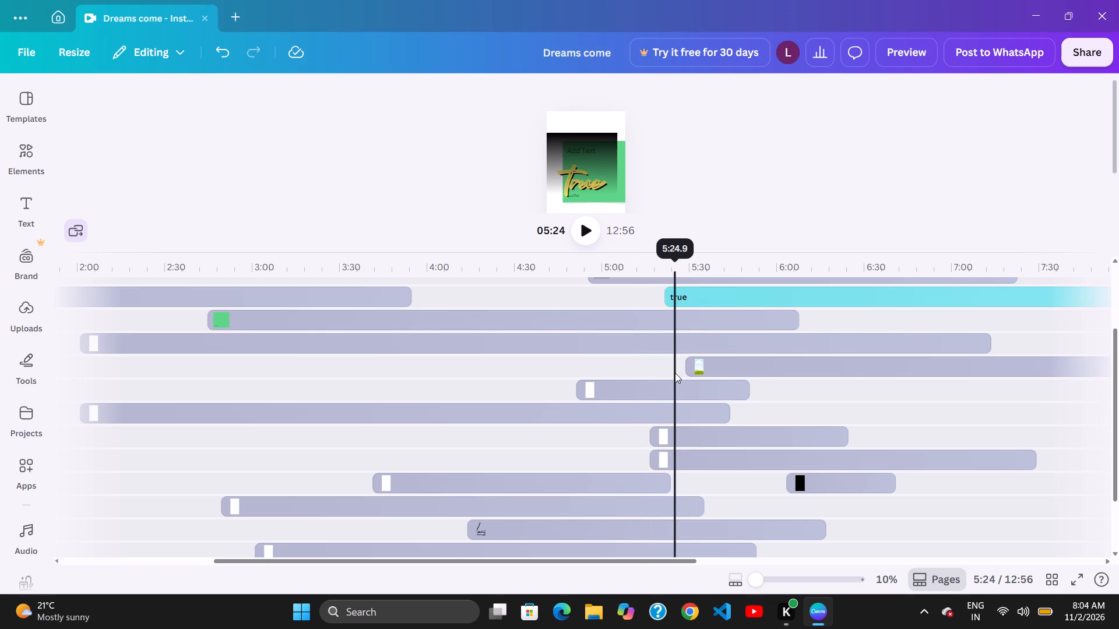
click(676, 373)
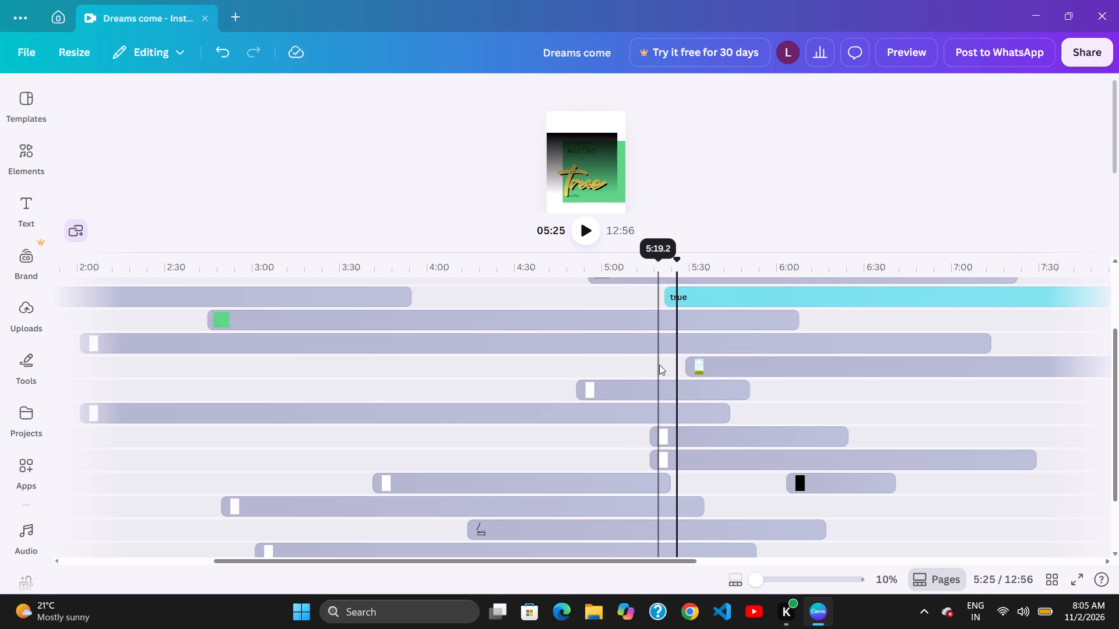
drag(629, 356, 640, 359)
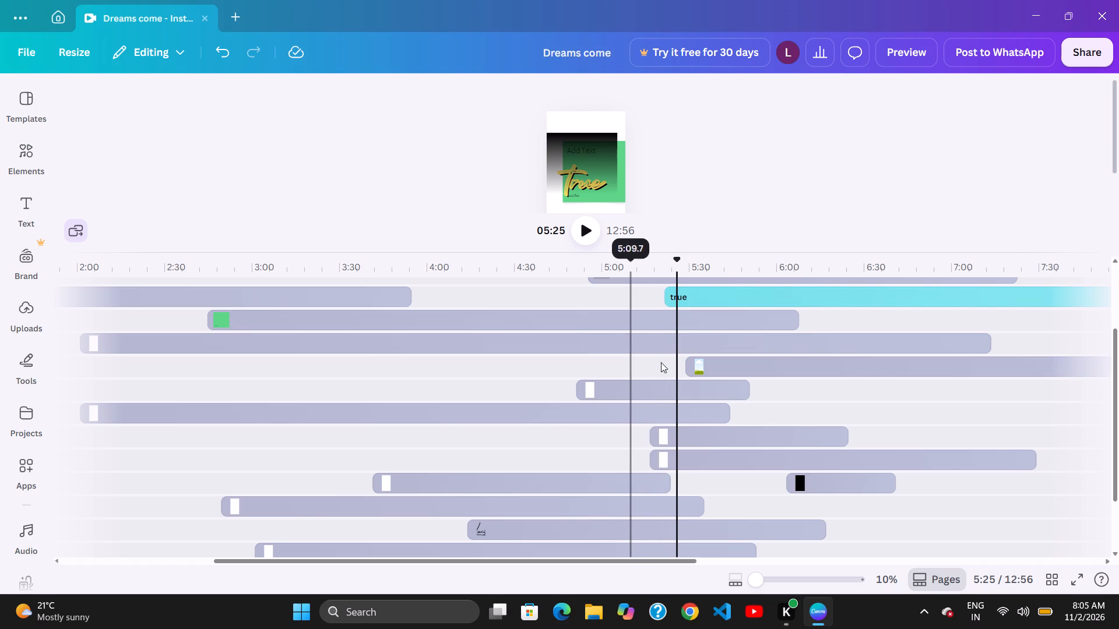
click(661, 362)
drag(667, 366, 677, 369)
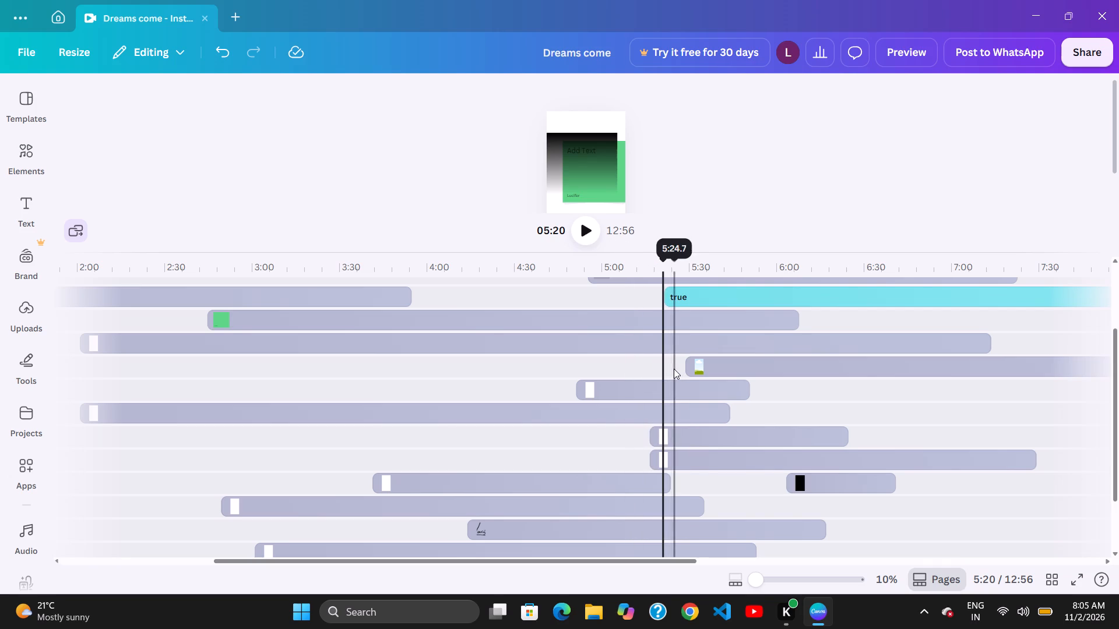
Shift the long clip directly above the 3:38 clip later along its track to end at about 7:18.
drag(597, 337, 611, 344)
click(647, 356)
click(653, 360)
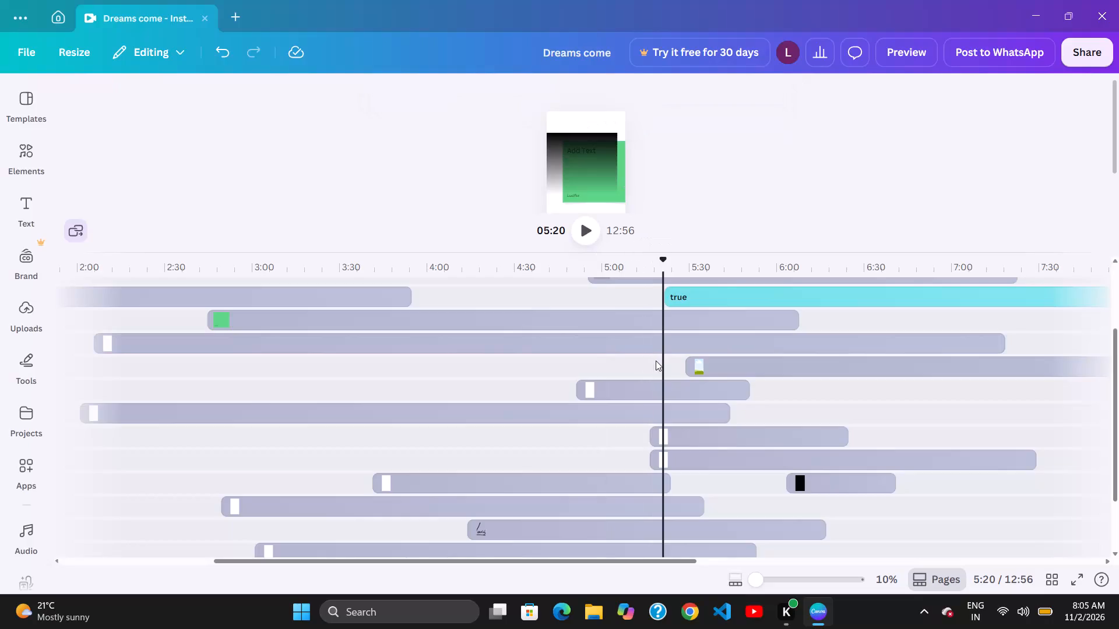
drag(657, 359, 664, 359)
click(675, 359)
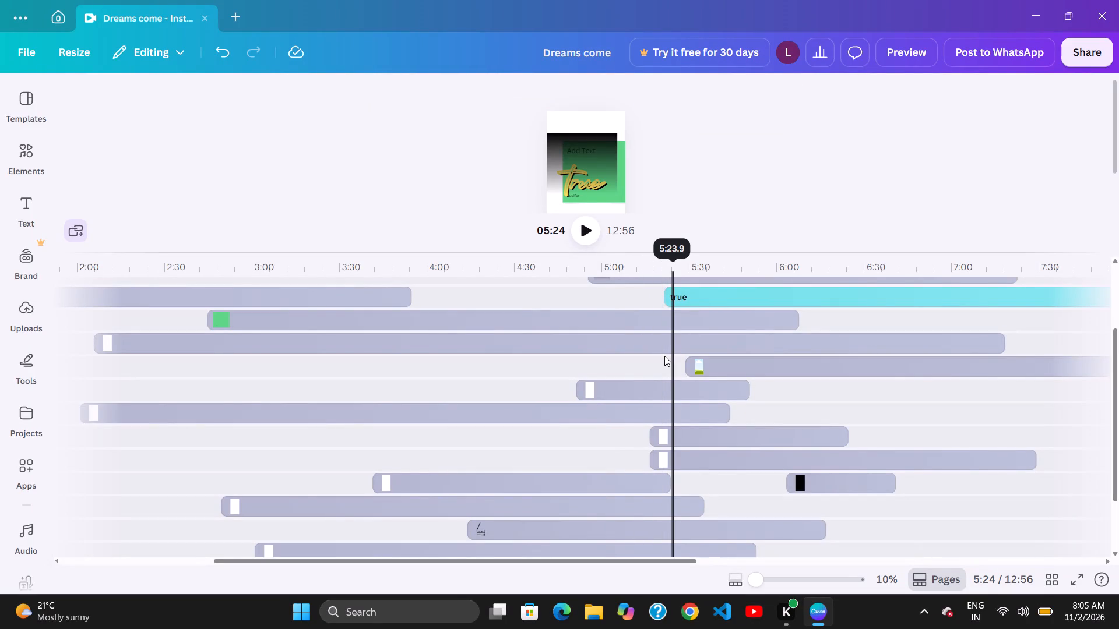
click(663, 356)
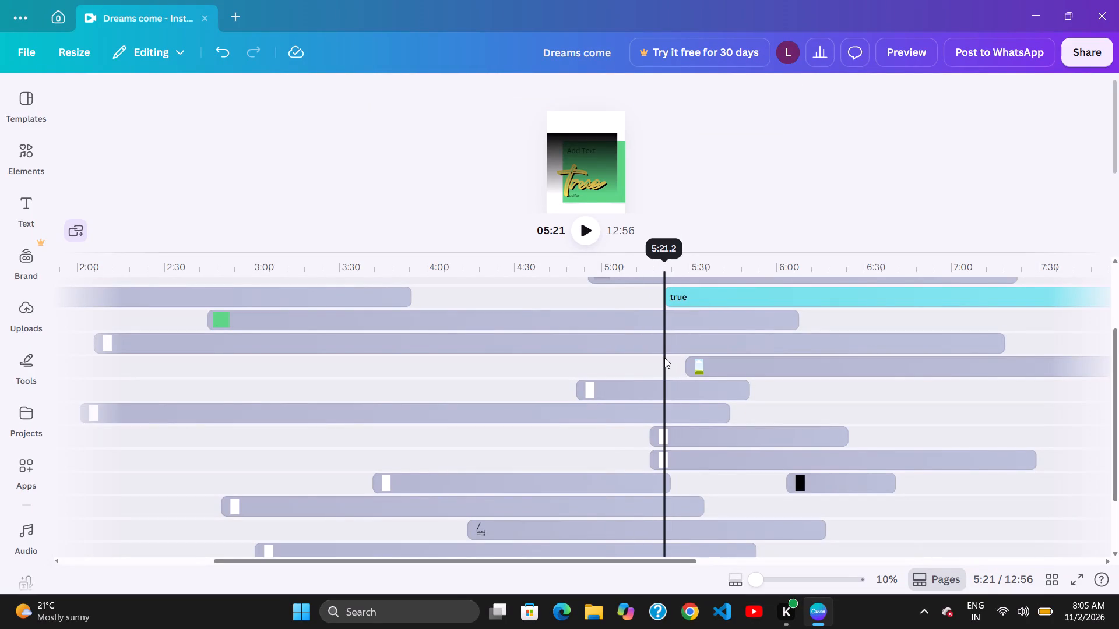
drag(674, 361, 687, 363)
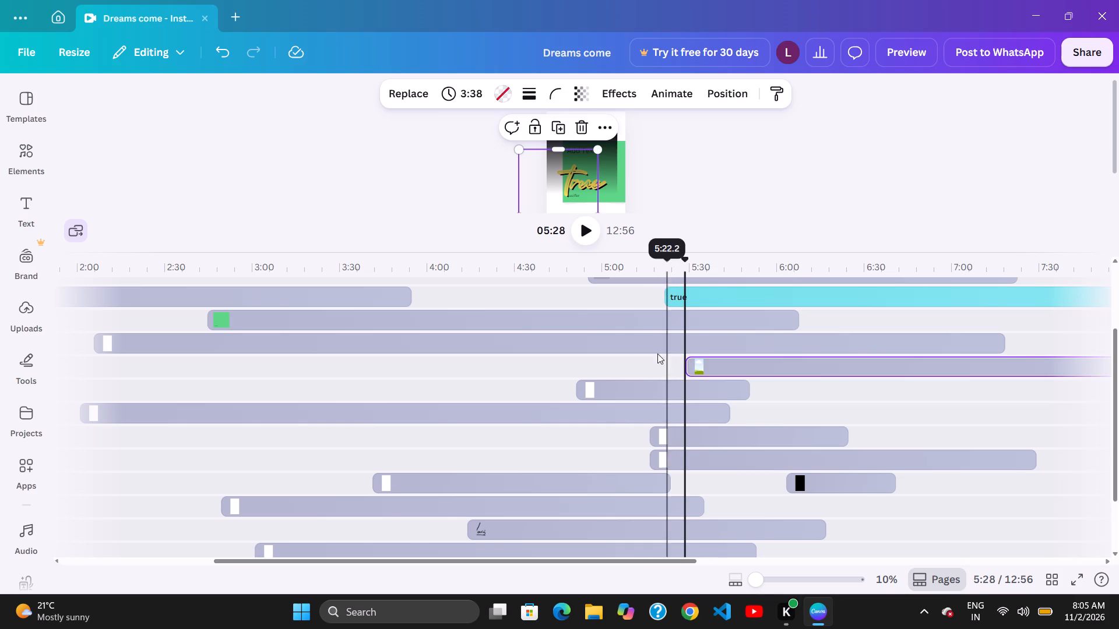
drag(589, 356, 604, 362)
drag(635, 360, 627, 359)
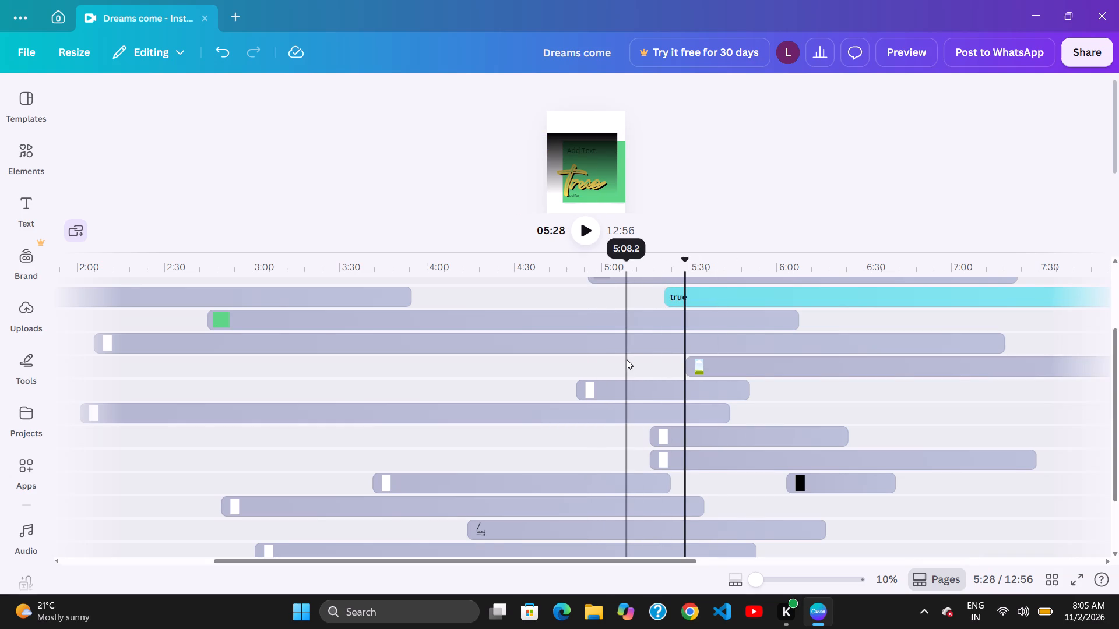
Shift the 3:38 clip above the 59.9 s clip earlier along its track to start at about 5:16.
click(711, 373)
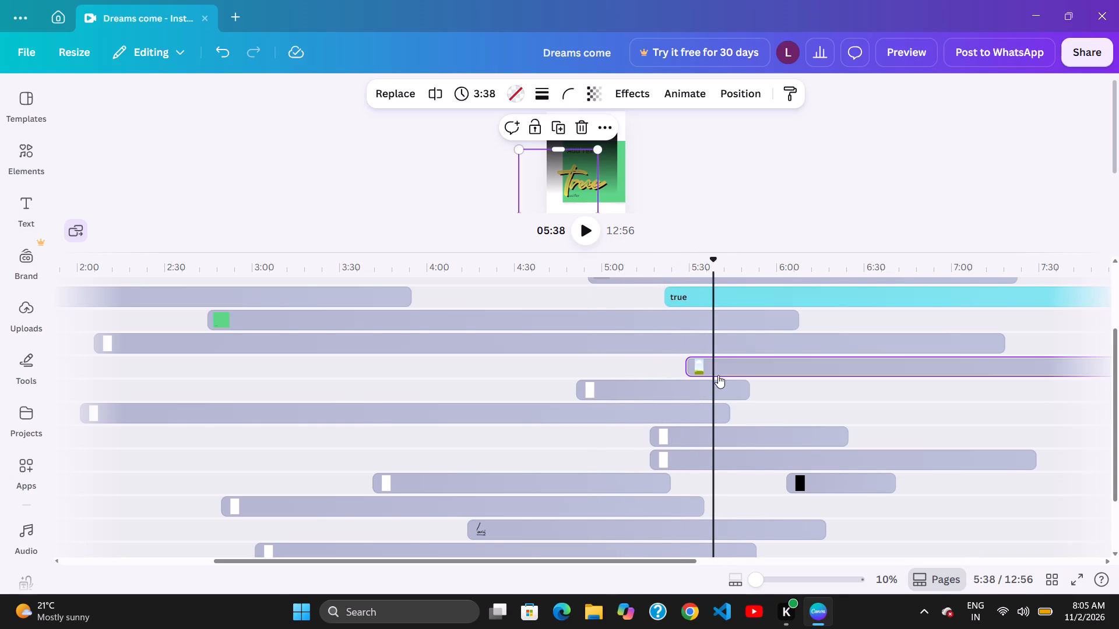
click(726, 376)
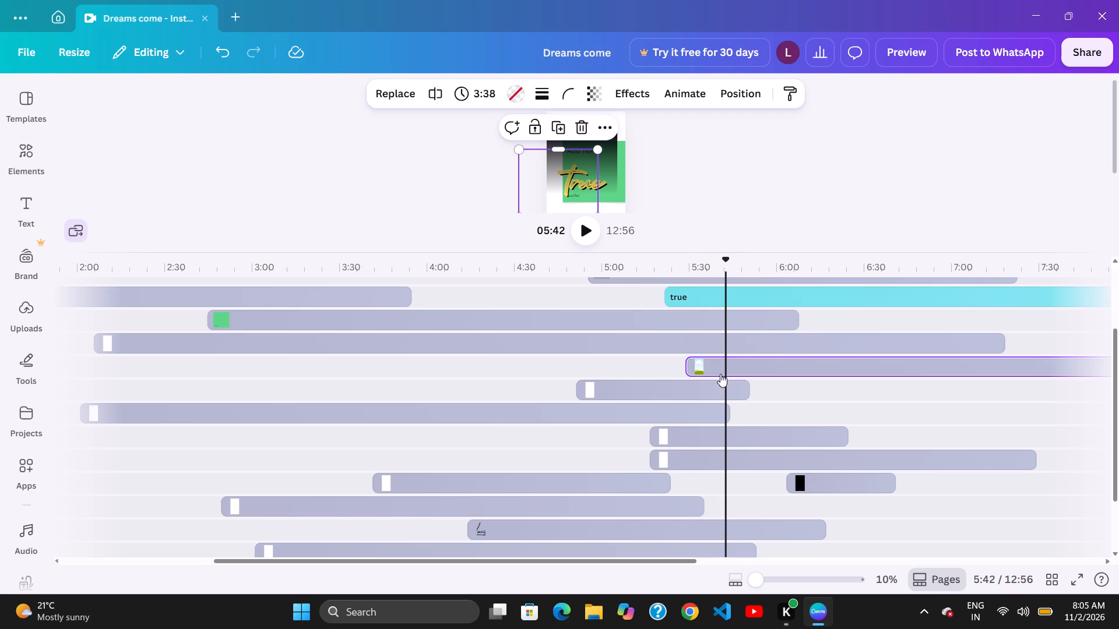
drag(717, 373, 675, 356)
click(704, 365)
click(692, 363)
click(745, 370)
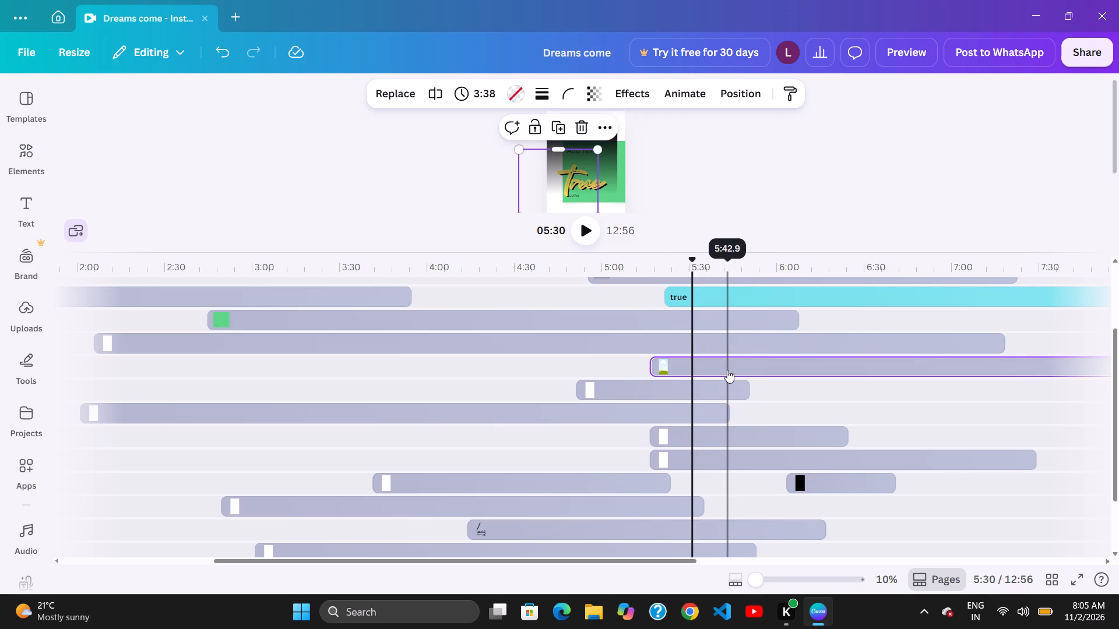
click(731, 370)
Shift the long 5:13 clip later to end at about 7:22 and the 3:38 clip beneath it earlier to start at about 5:08.
drag(664, 349, 702, 356)
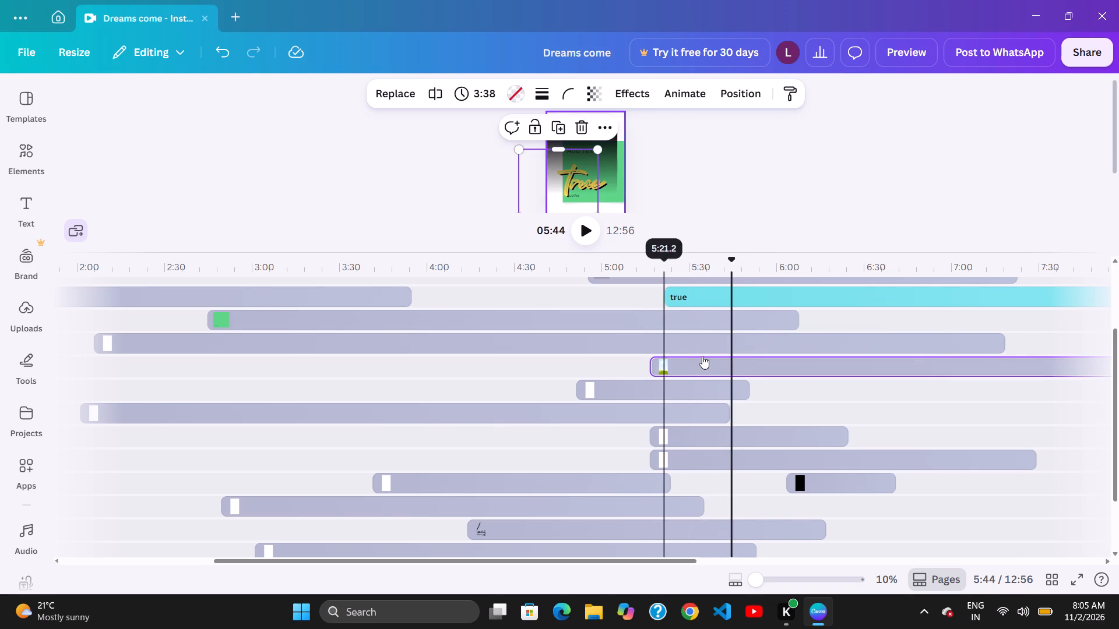
drag(702, 356, 677, 350)
drag(729, 361, 720, 361)
drag(703, 357, 711, 359)
drag(745, 366, 735, 366)
click(702, 358)
click(726, 358)
click(711, 356)
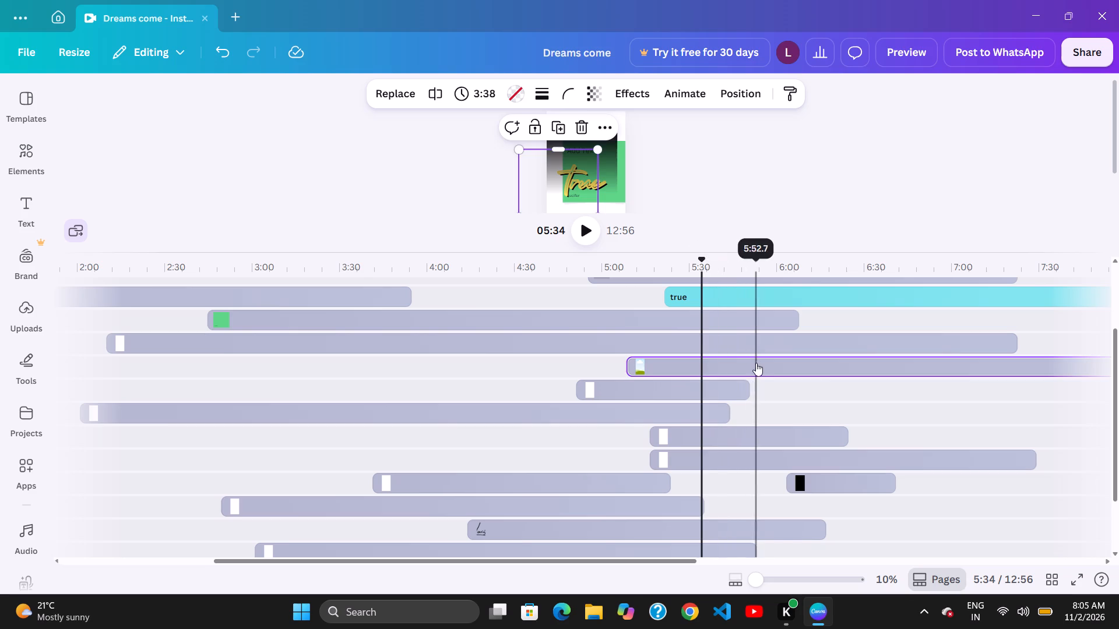
Shift the 3:38 clip above the 59.9 s clip earlier along its track to start at about 5:01.
drag(756, 363, 748, 363)
click(717, 354)
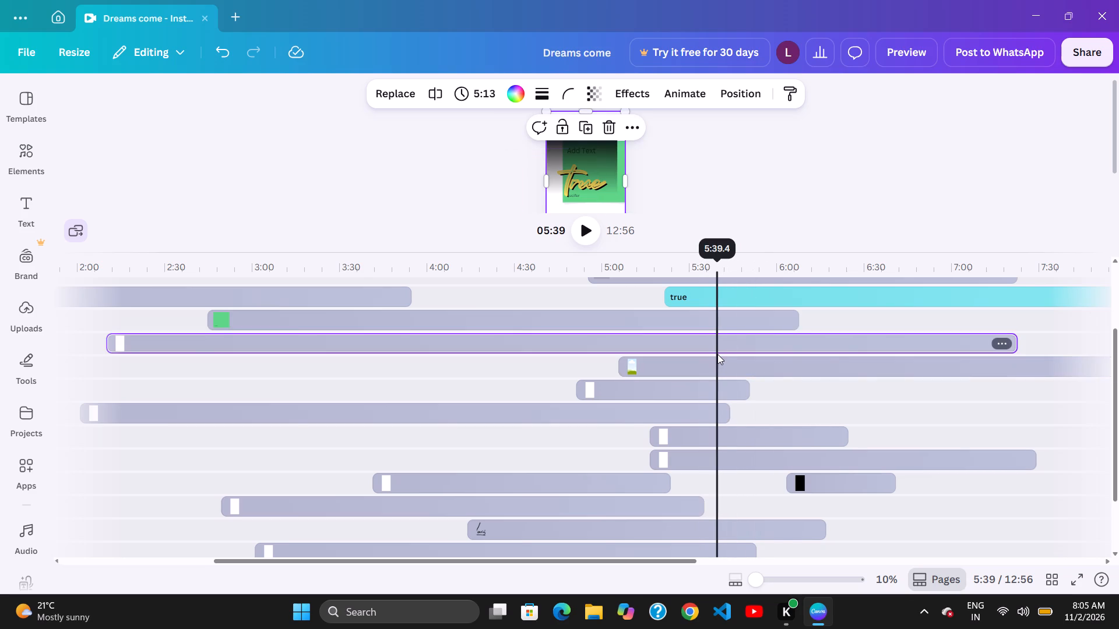
drag(780, 365, 775, 366)
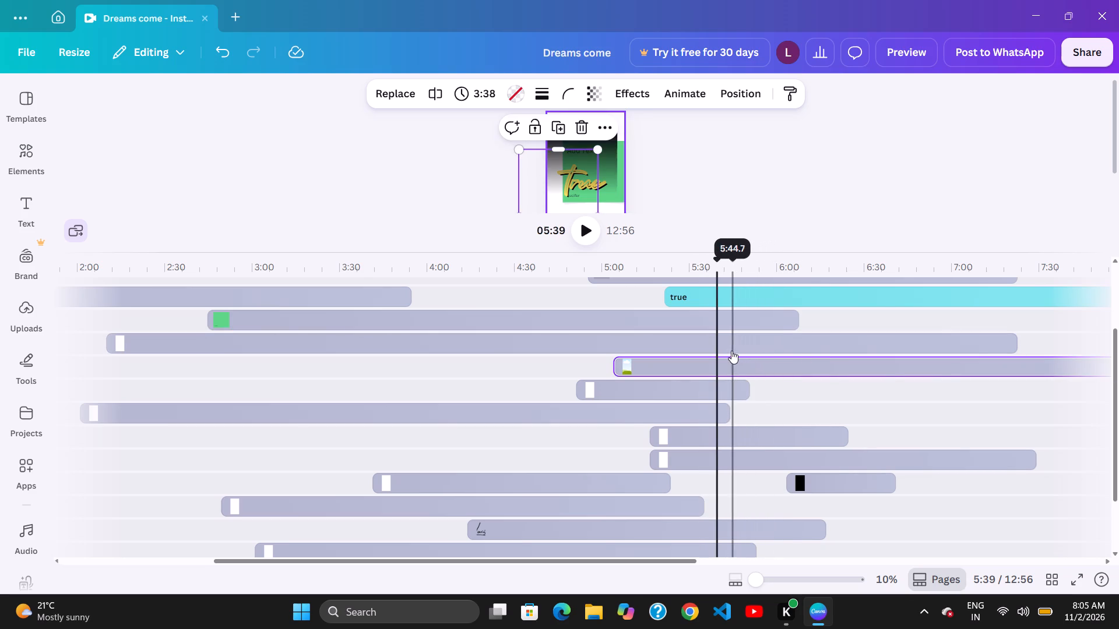
click(731, 351)
drag(745, 349, 745, 355)
drag(734, 356, 726, 354)
Shift the long 5:13 clip directly above the 3:38 clip later along its track to end at about 7:24.
click(731, 352)
click(720, 349)
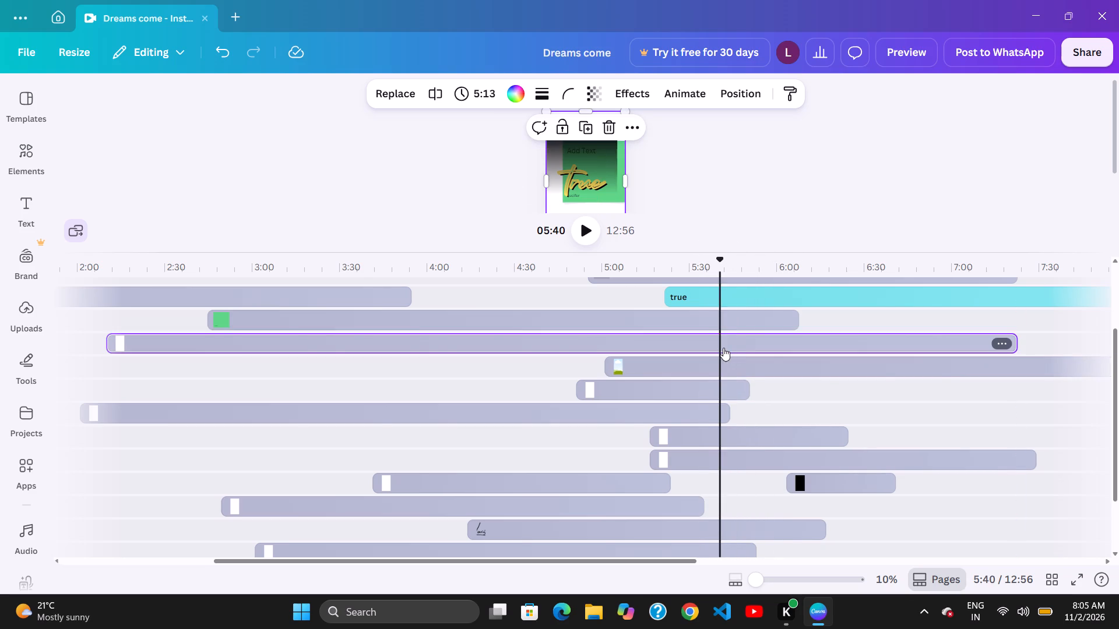
click(725, 348)
click(722, 347)
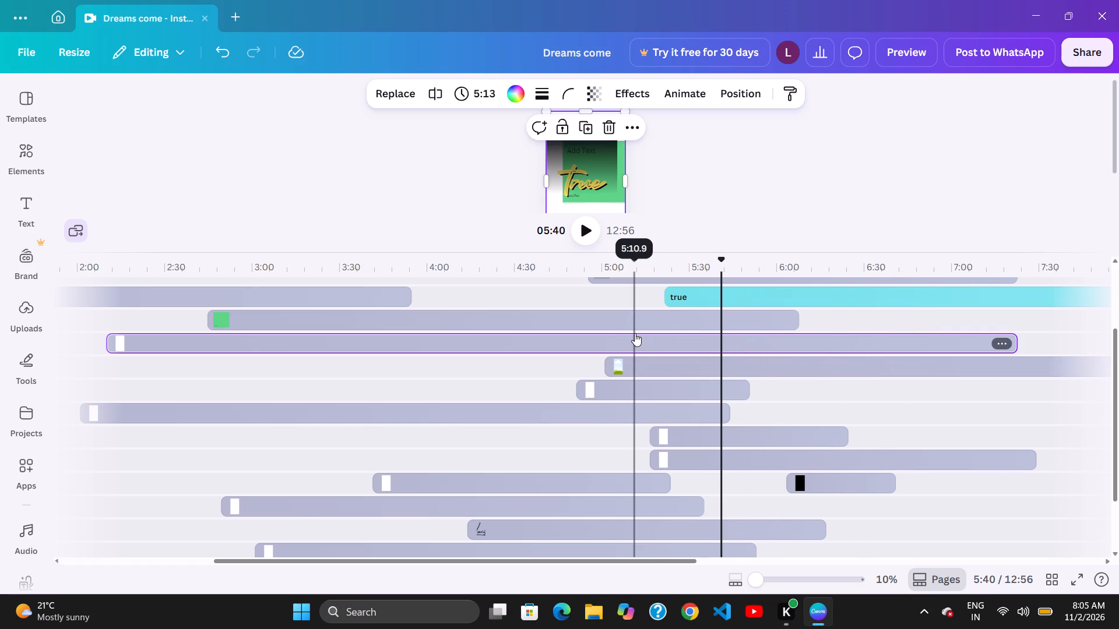
drag(703, 352, 709, 355)
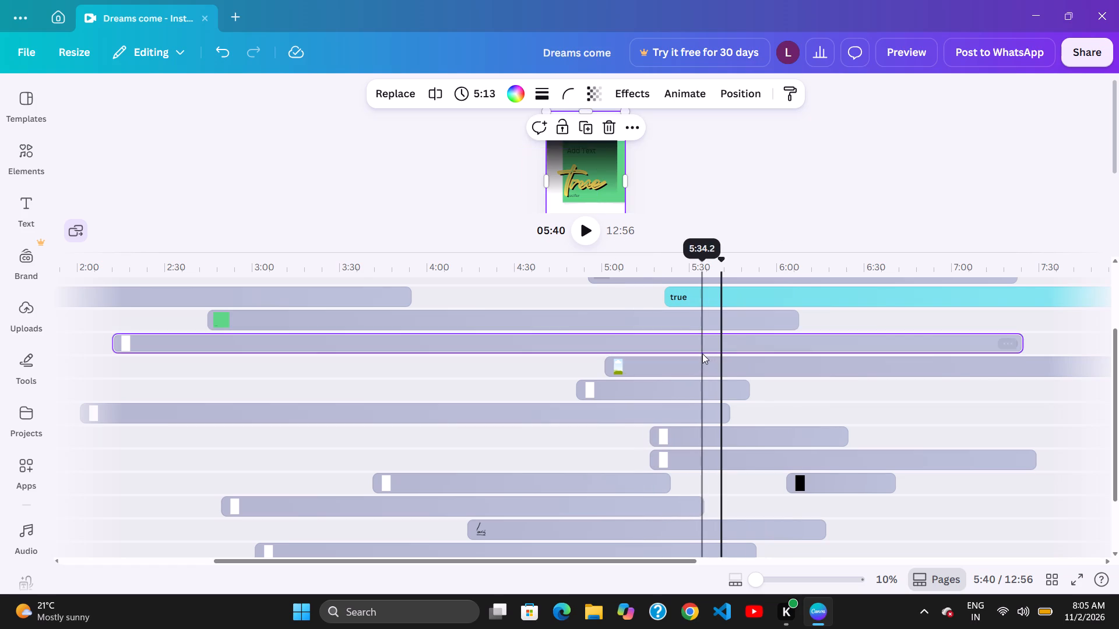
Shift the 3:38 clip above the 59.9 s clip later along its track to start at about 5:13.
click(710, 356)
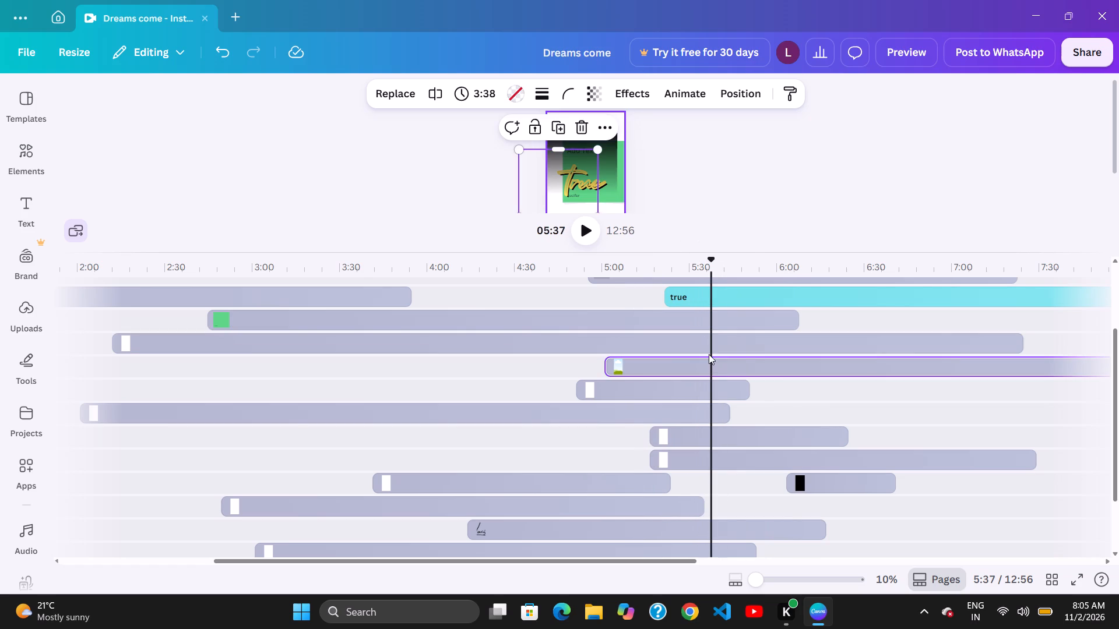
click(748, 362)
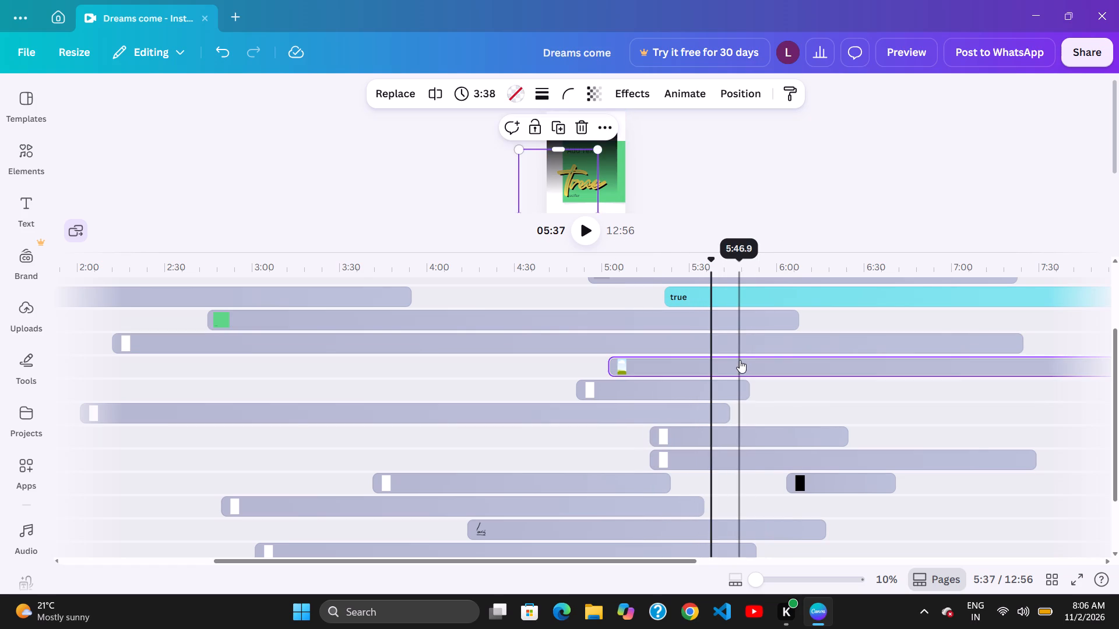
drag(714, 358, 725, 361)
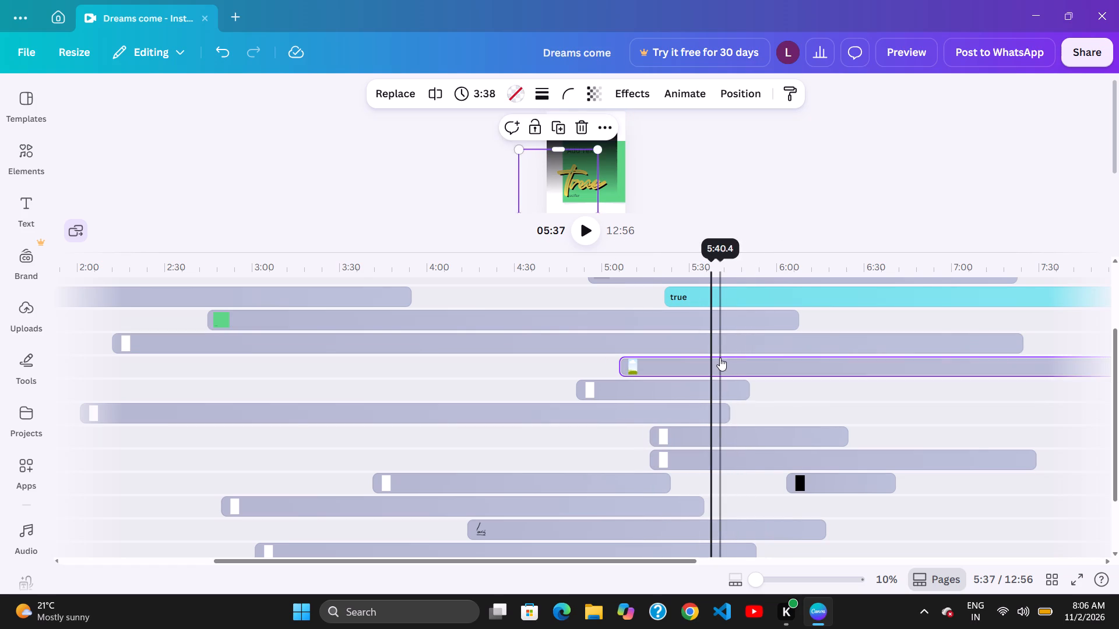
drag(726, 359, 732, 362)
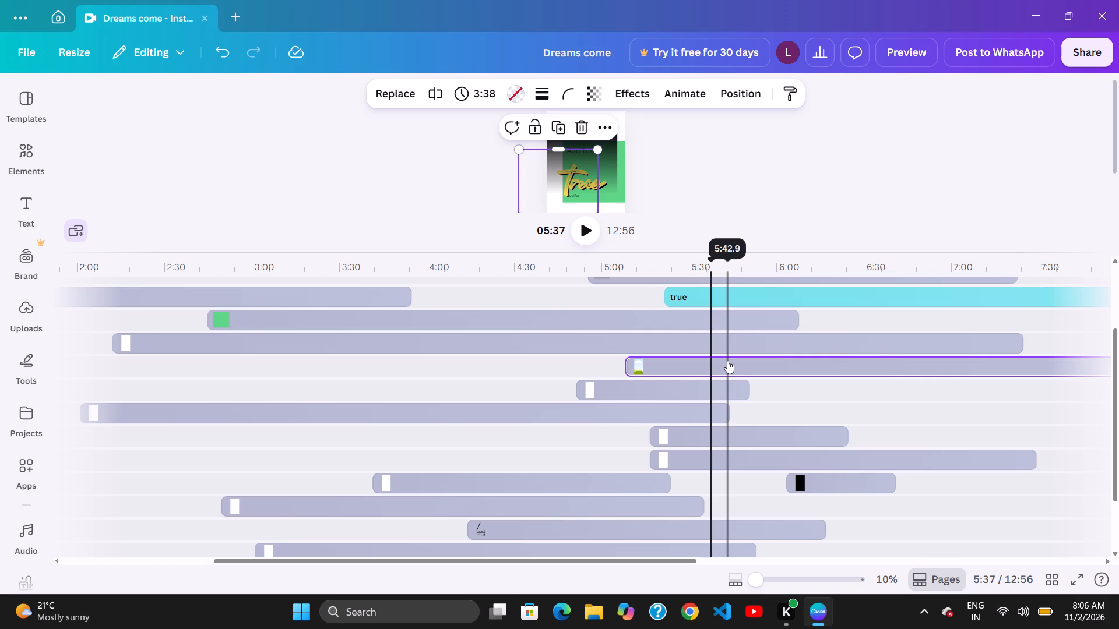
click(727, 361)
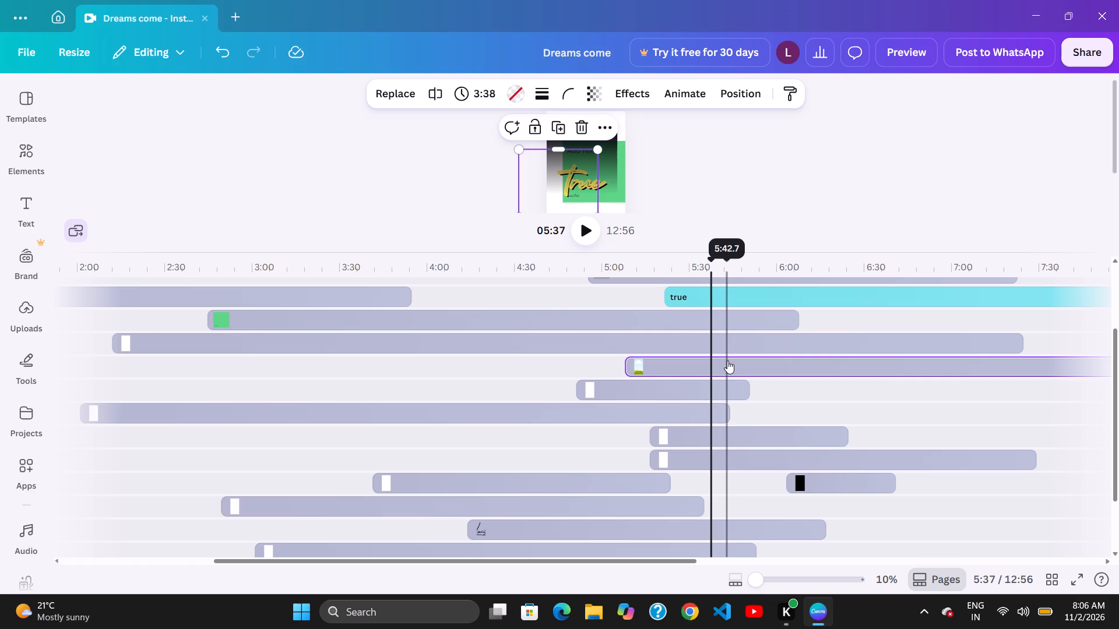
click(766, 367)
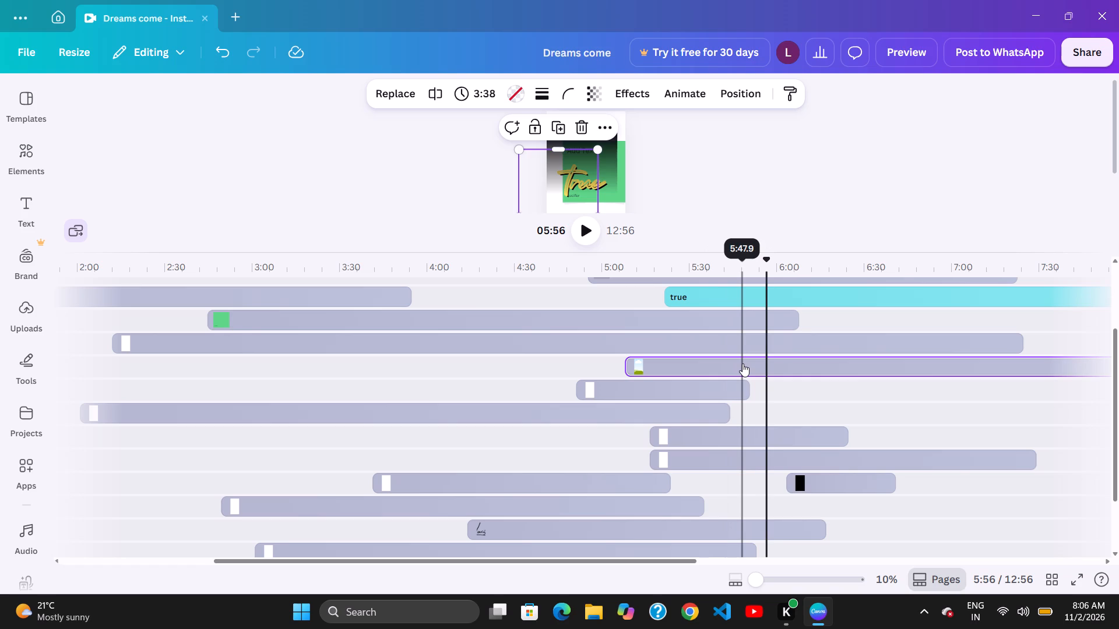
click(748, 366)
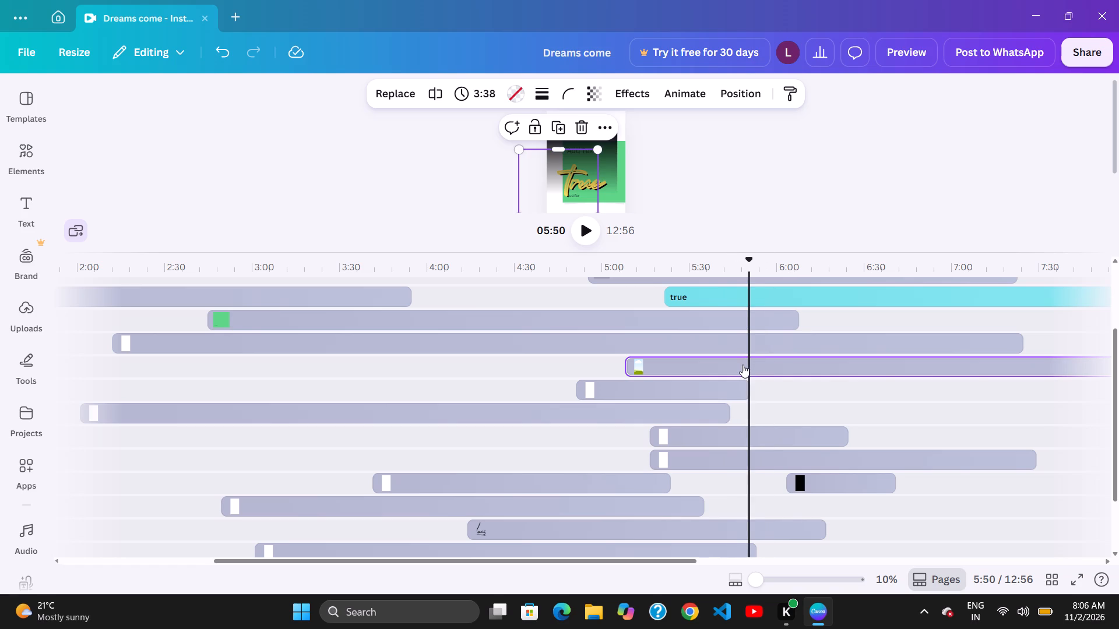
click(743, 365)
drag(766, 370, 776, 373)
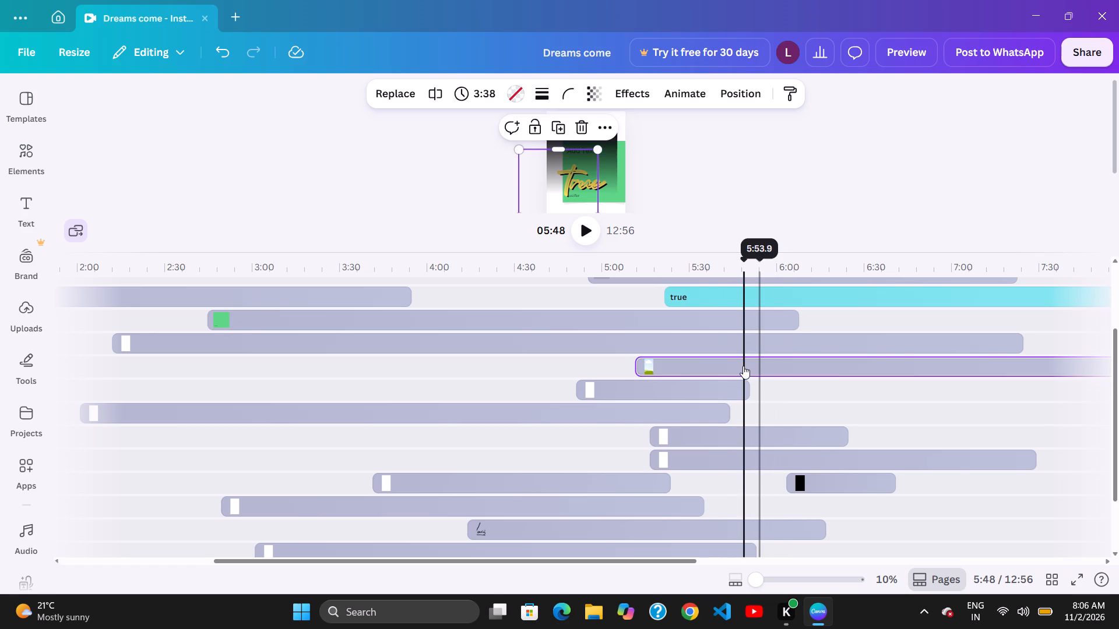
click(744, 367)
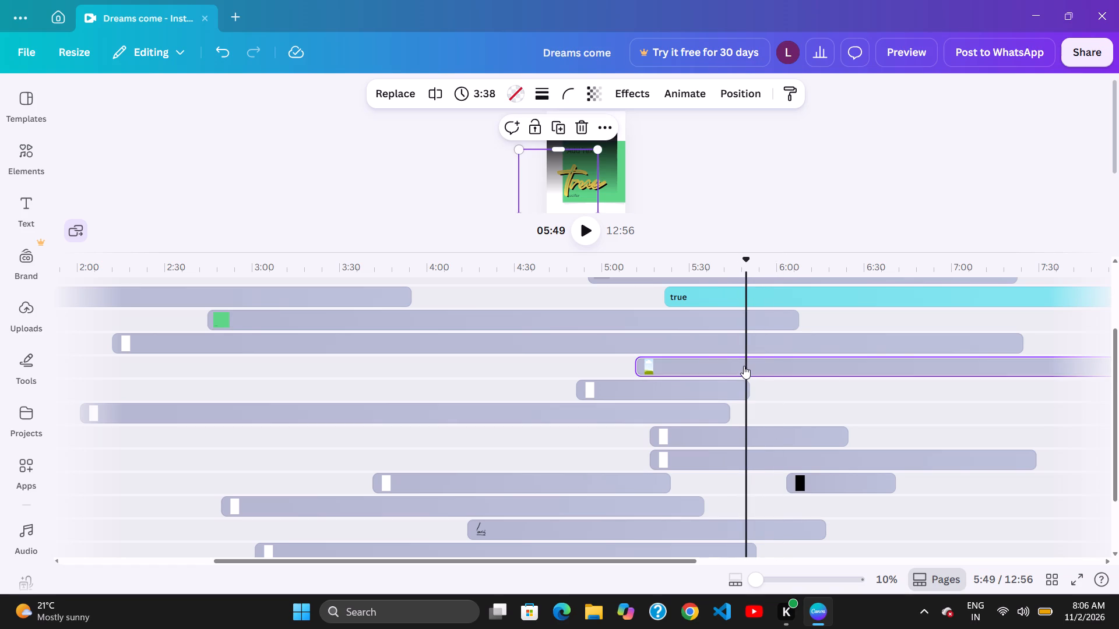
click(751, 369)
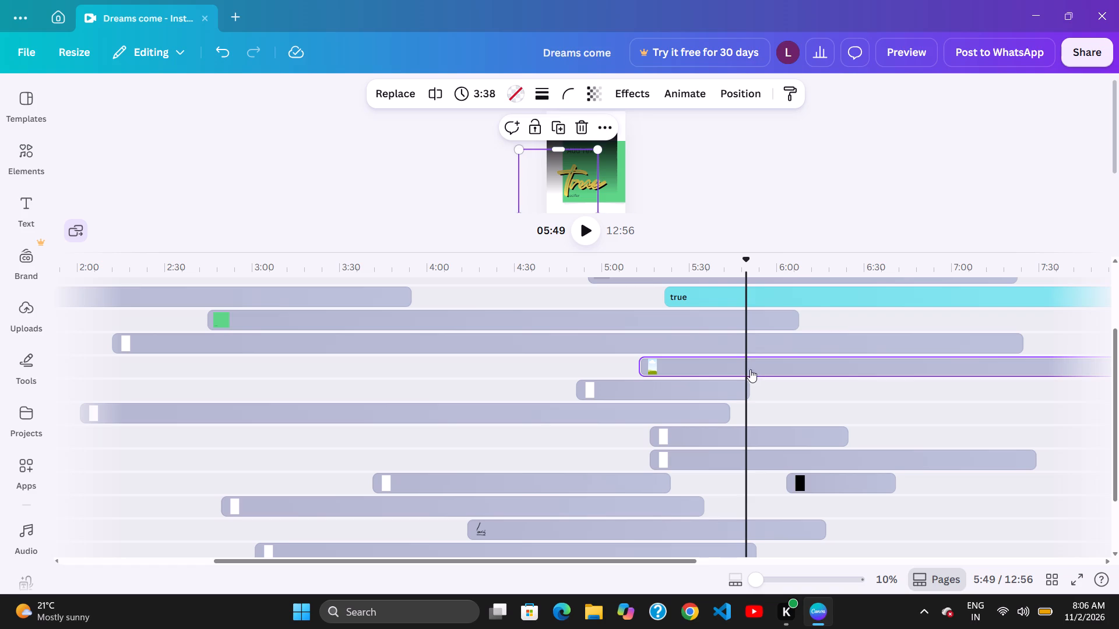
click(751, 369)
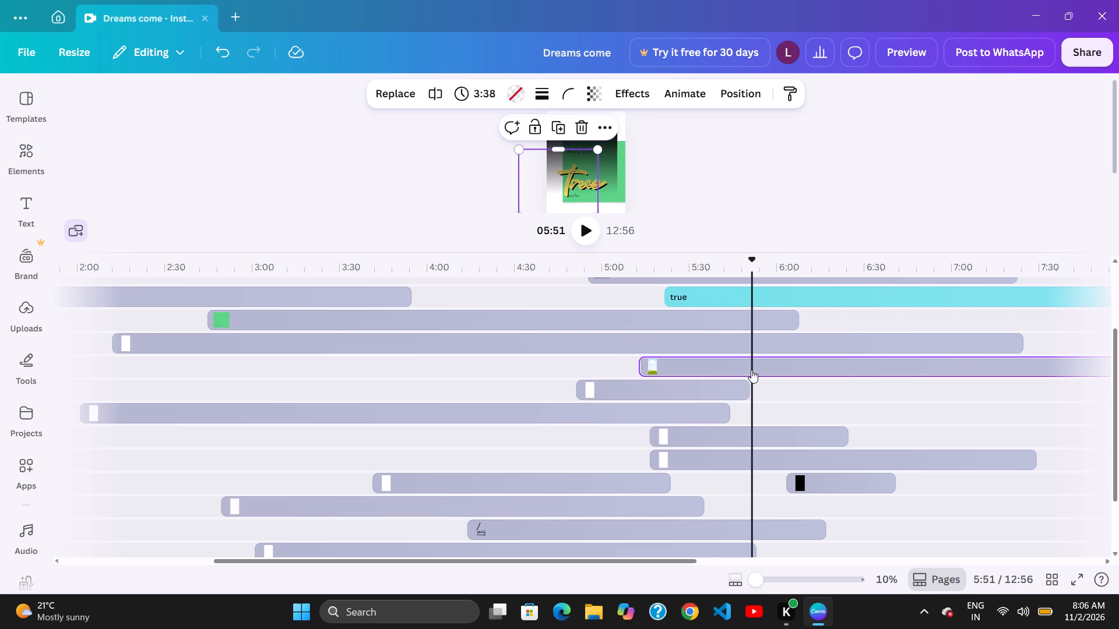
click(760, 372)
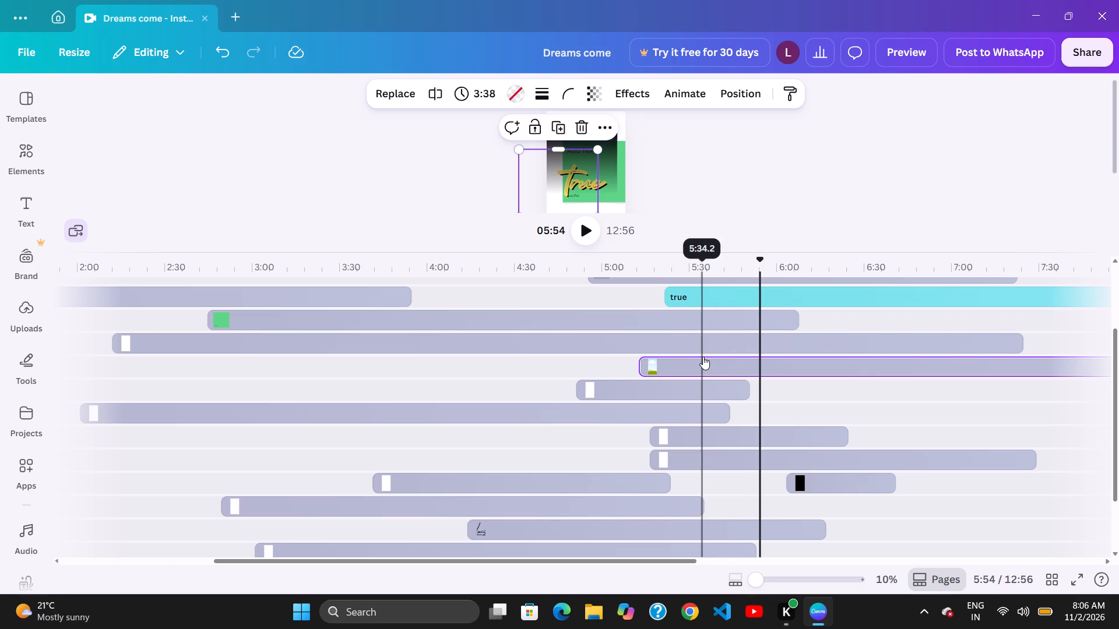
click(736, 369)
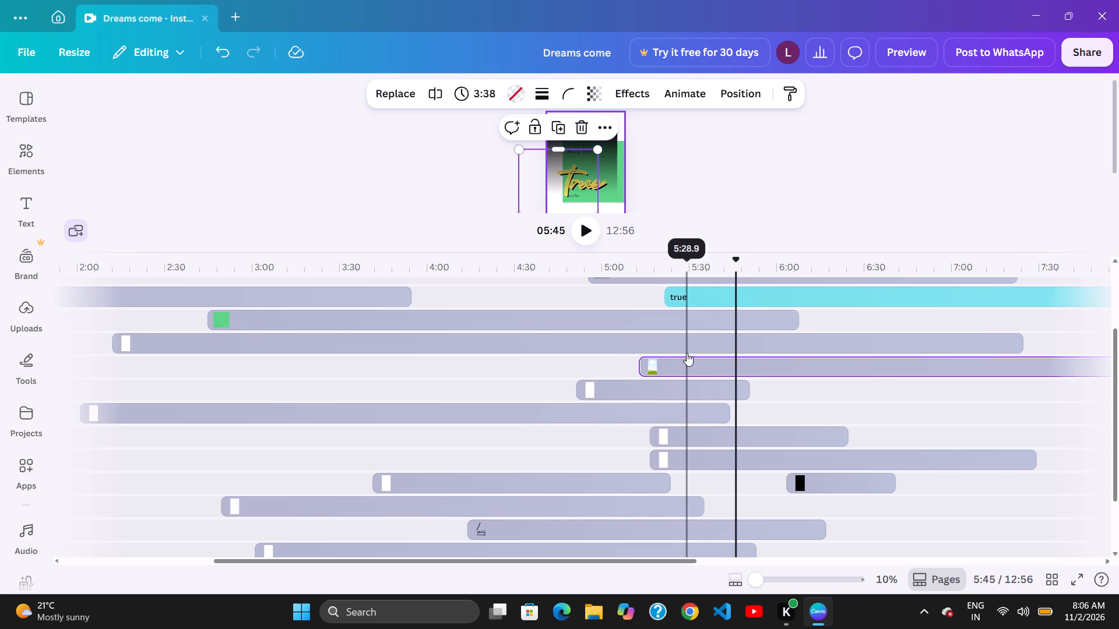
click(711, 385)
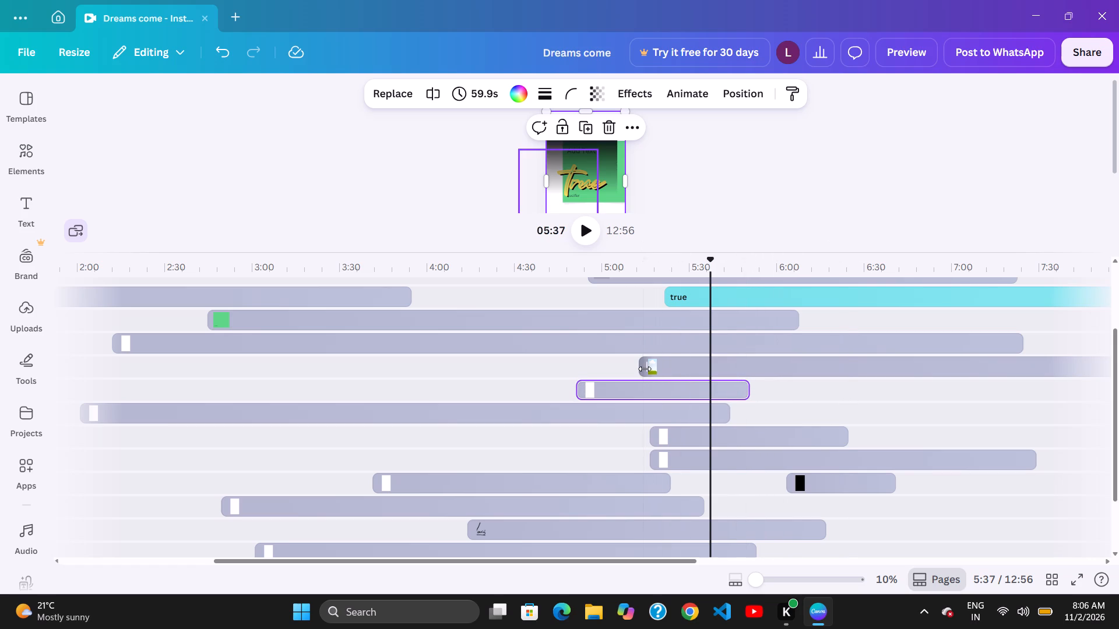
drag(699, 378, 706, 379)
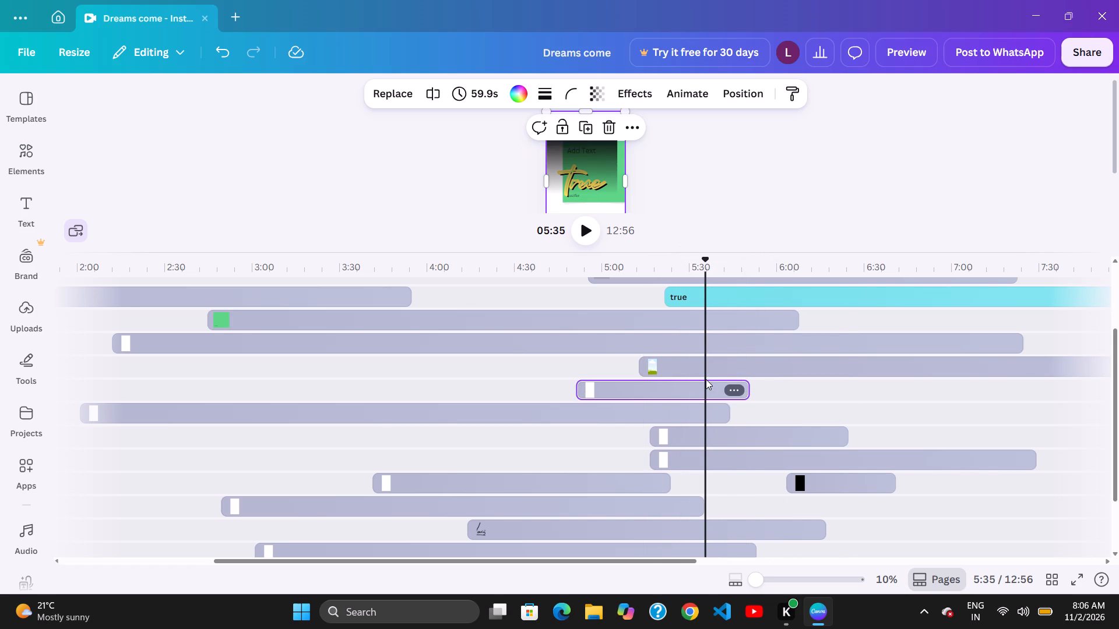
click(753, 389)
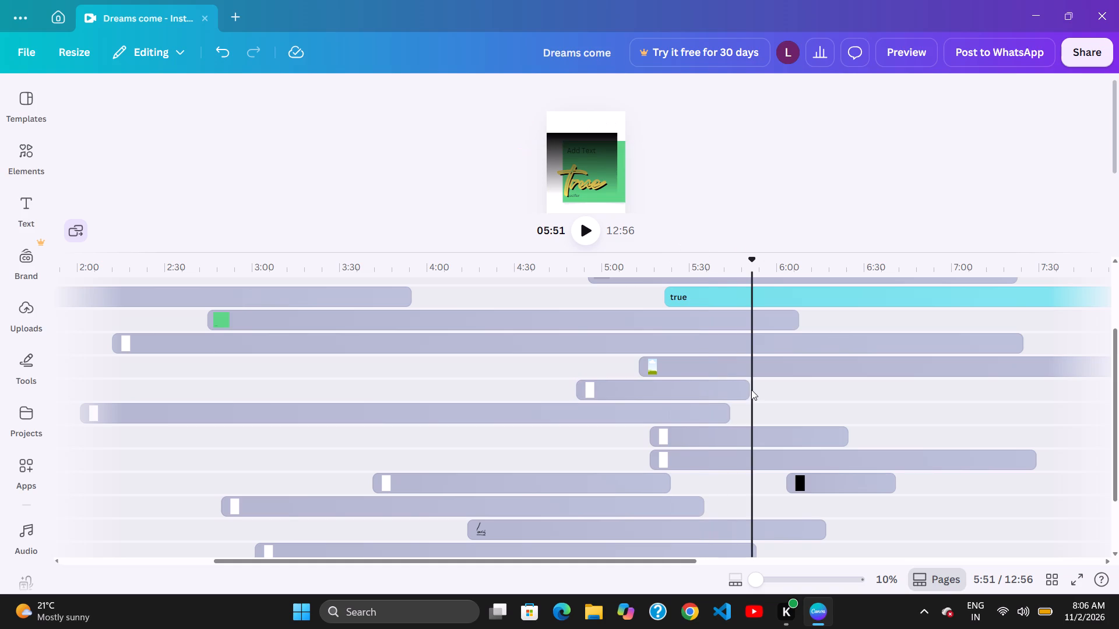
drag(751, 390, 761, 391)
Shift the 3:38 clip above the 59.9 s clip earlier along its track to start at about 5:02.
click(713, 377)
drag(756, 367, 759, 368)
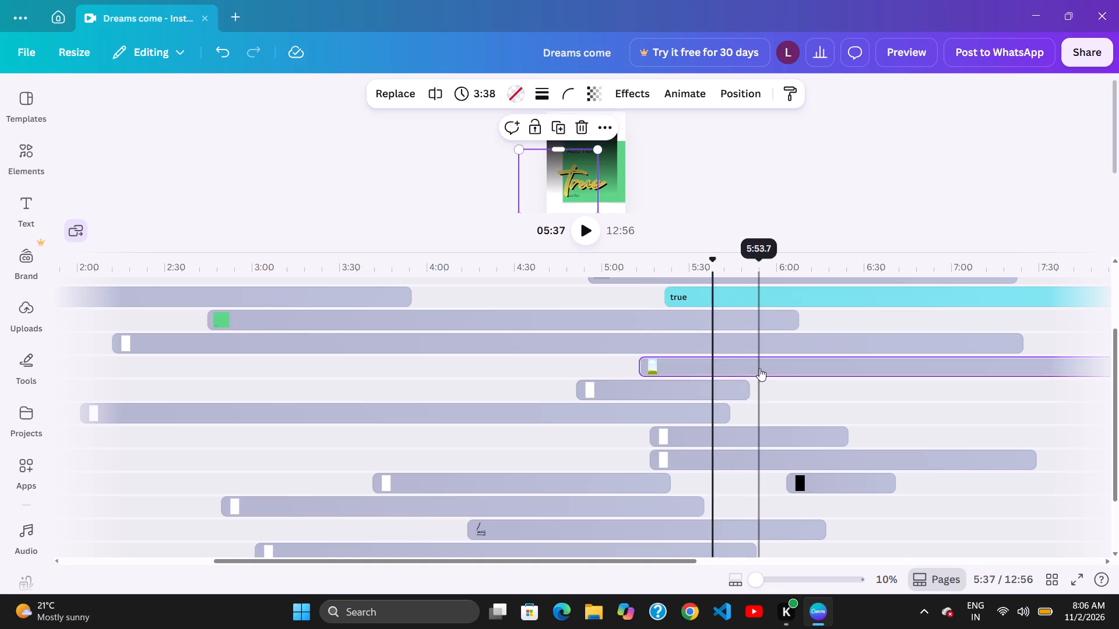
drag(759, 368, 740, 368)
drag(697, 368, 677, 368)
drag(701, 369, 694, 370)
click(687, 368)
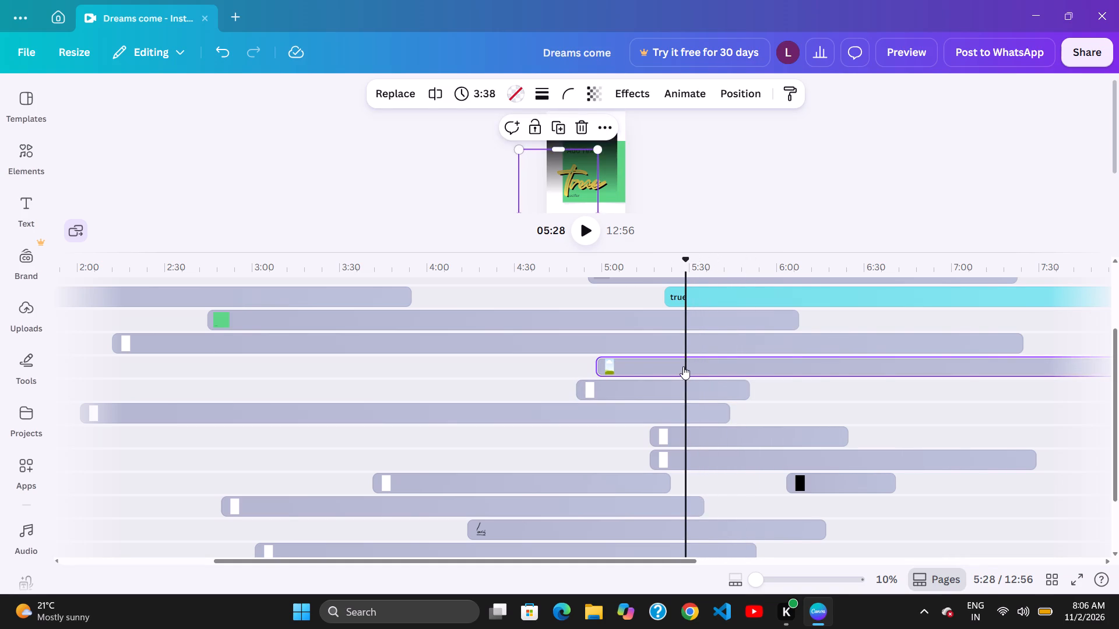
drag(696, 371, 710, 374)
Extend the end of the 59.9 s clip slightly to make it 1:00 long.
click(749, 382)
click(749, 383)
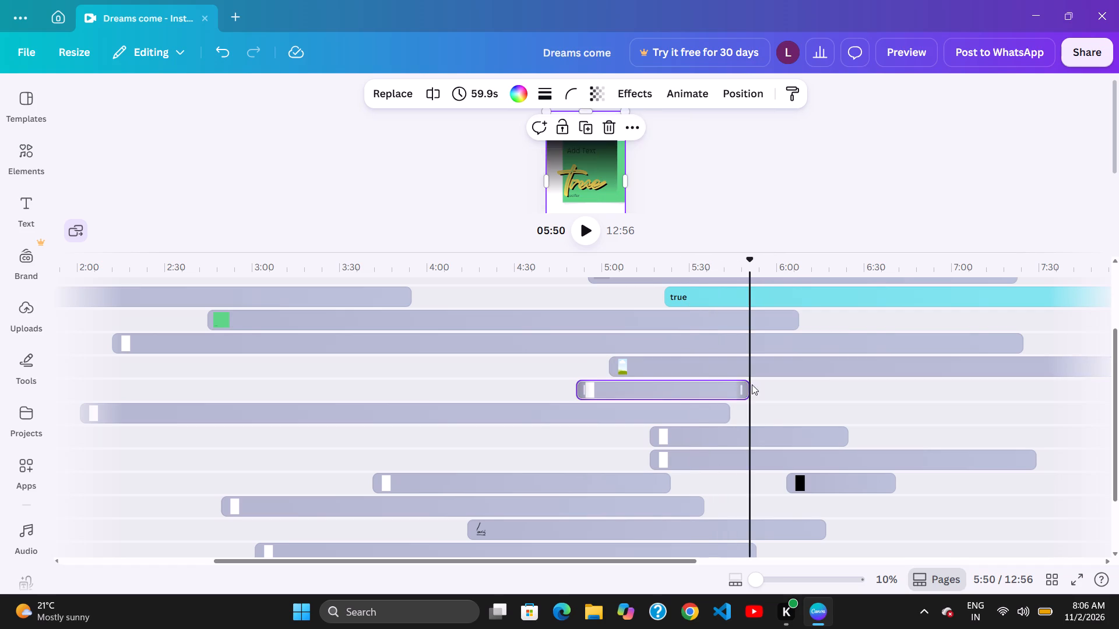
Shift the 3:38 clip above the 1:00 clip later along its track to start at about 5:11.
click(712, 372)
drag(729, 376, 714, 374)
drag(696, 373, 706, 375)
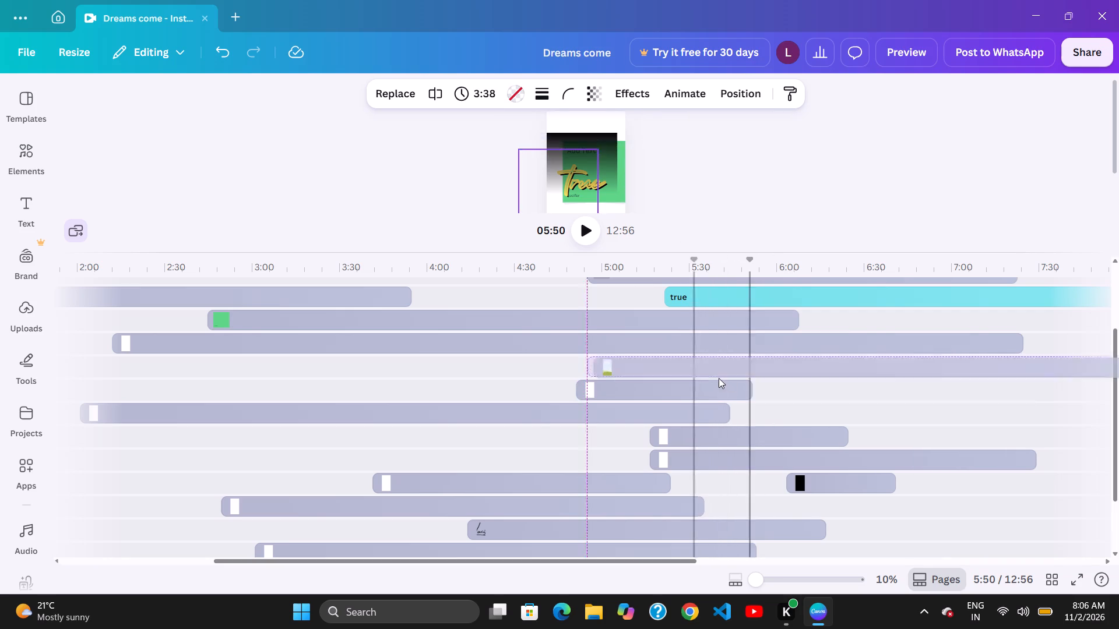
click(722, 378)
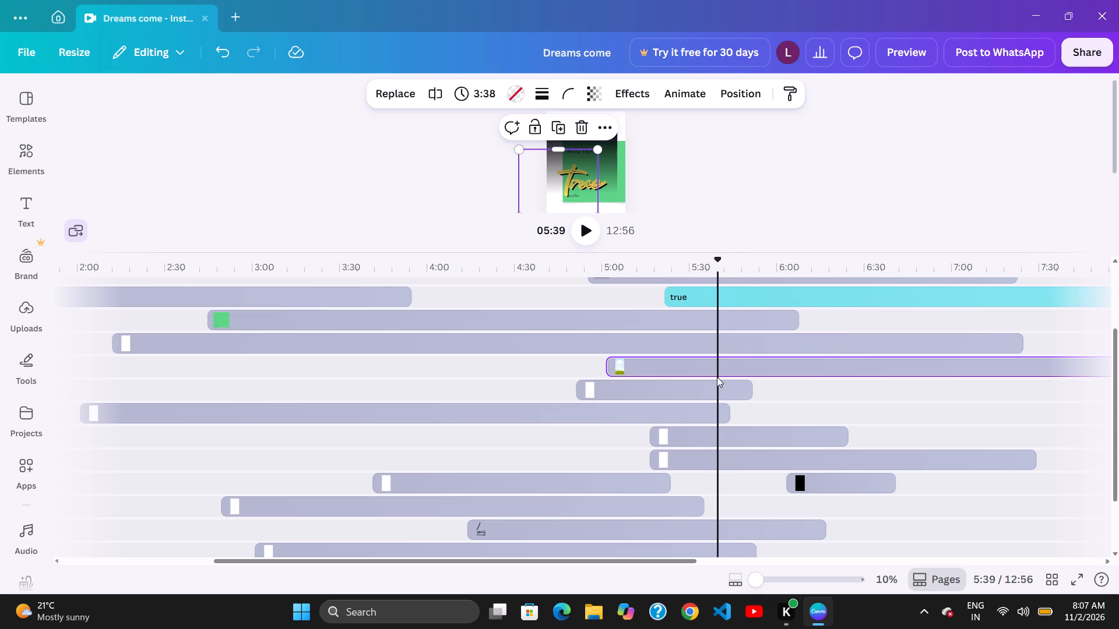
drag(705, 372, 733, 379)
Shift the 1:00 clip beneath the 3:38 clip earlier along its track to start at about 4:48.
drag(759, 384, 751, 383)
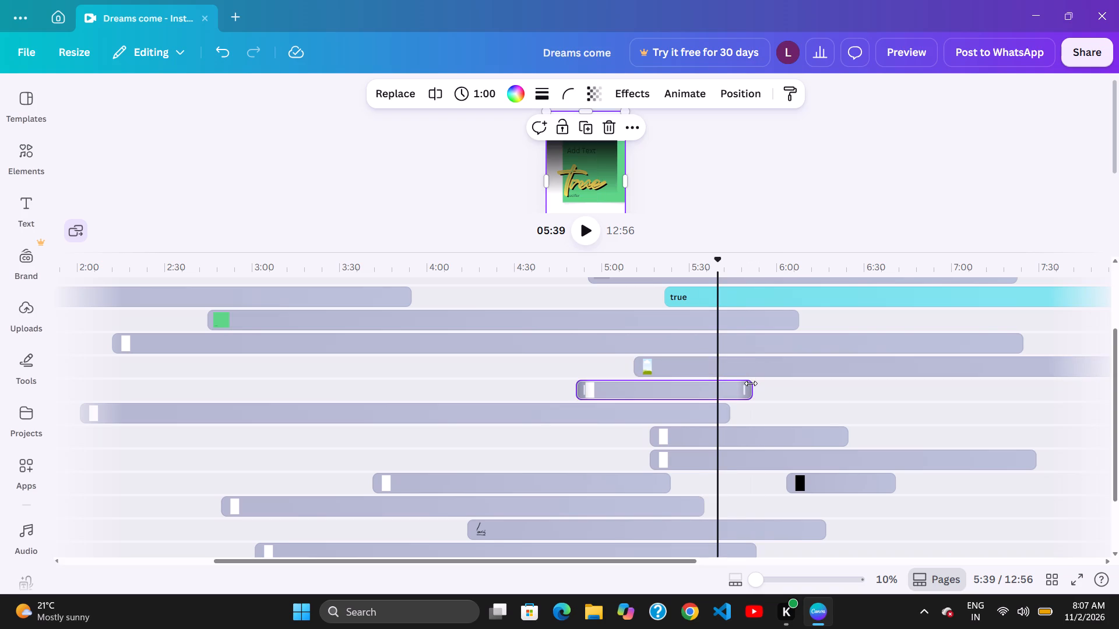
drag(737, 379, 751, 380)
click(780, 387)
drag(752, 384, 743, 381)
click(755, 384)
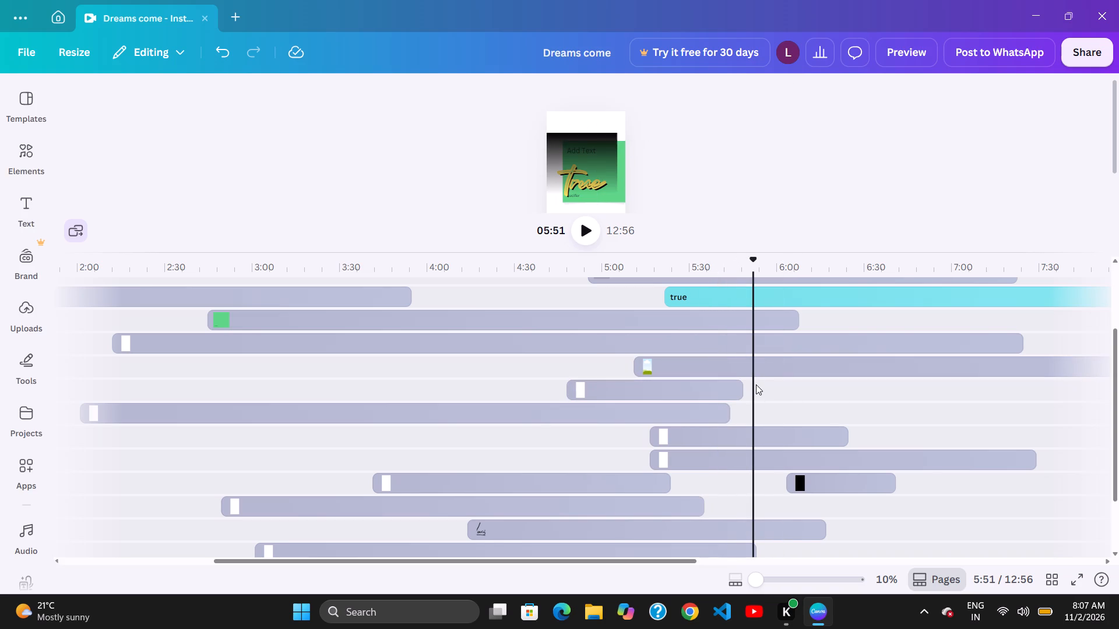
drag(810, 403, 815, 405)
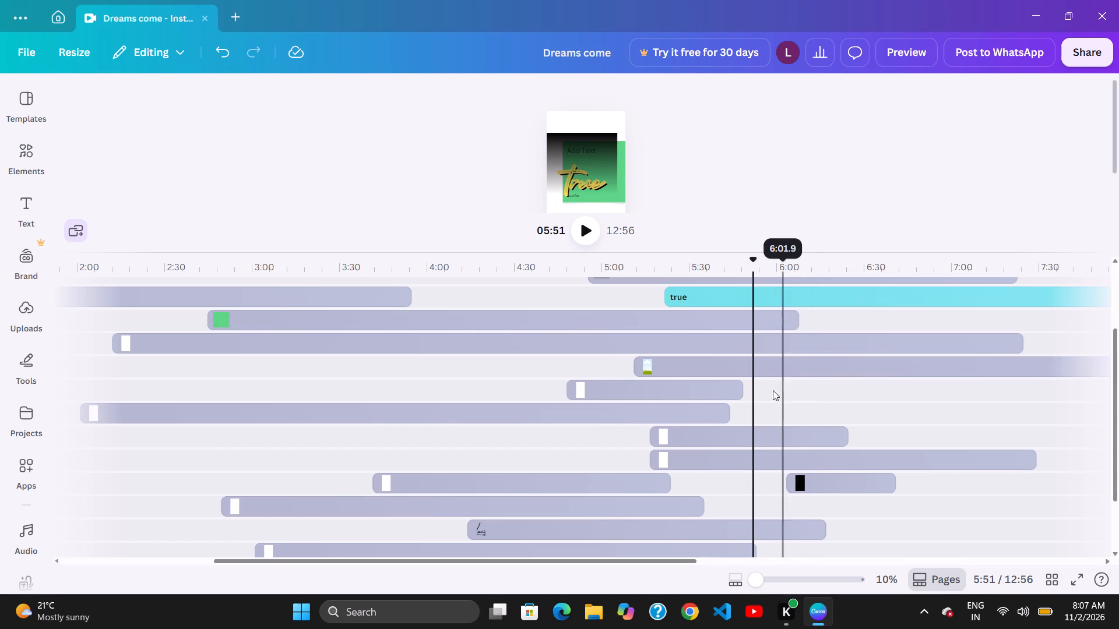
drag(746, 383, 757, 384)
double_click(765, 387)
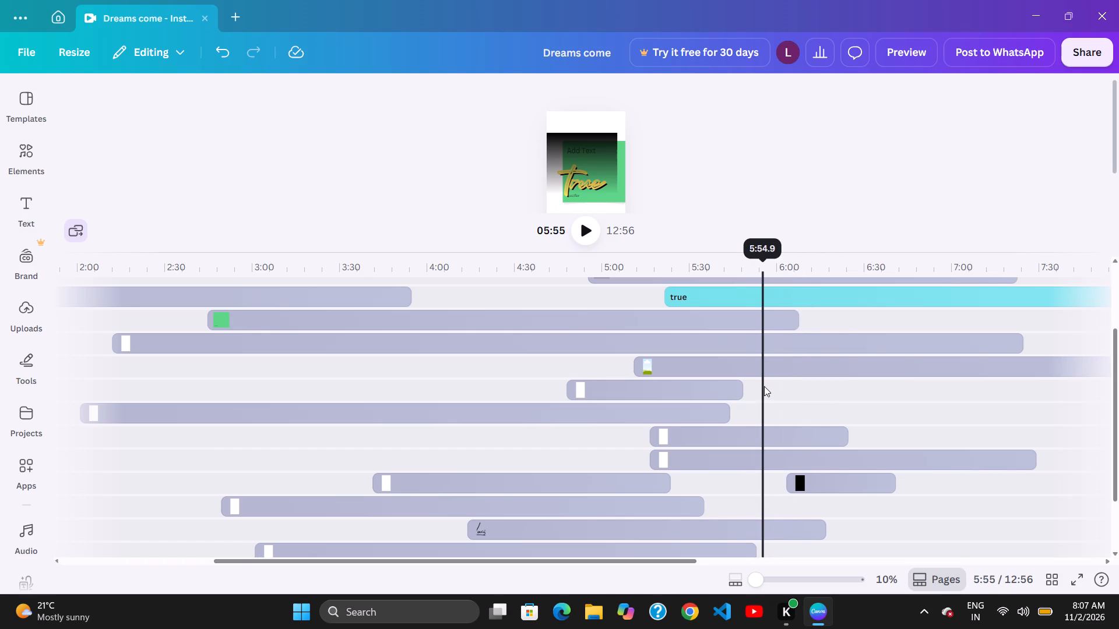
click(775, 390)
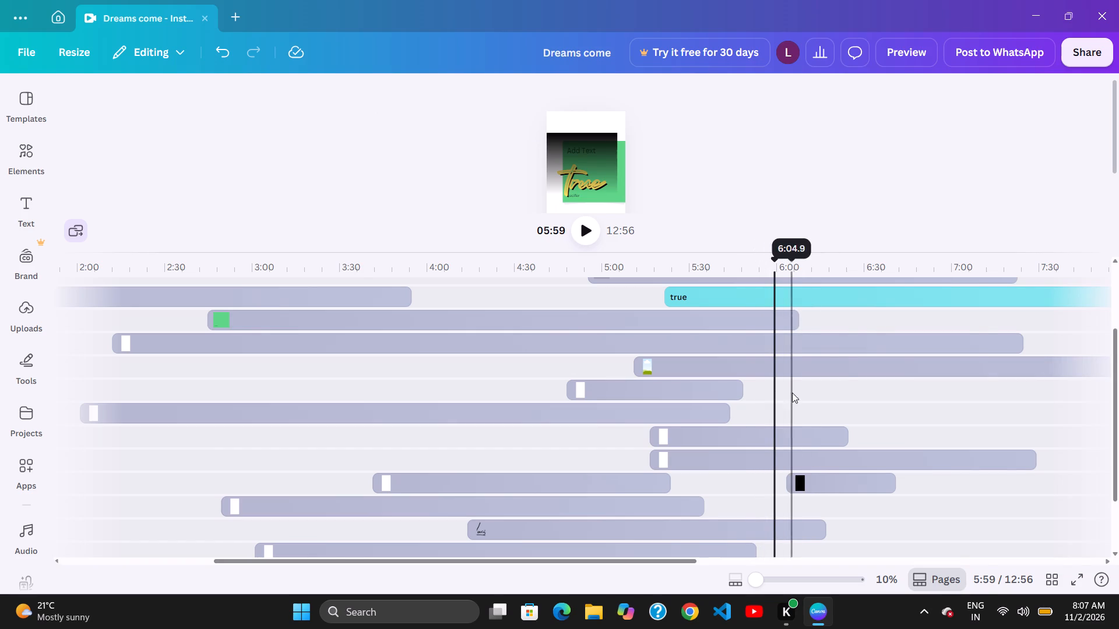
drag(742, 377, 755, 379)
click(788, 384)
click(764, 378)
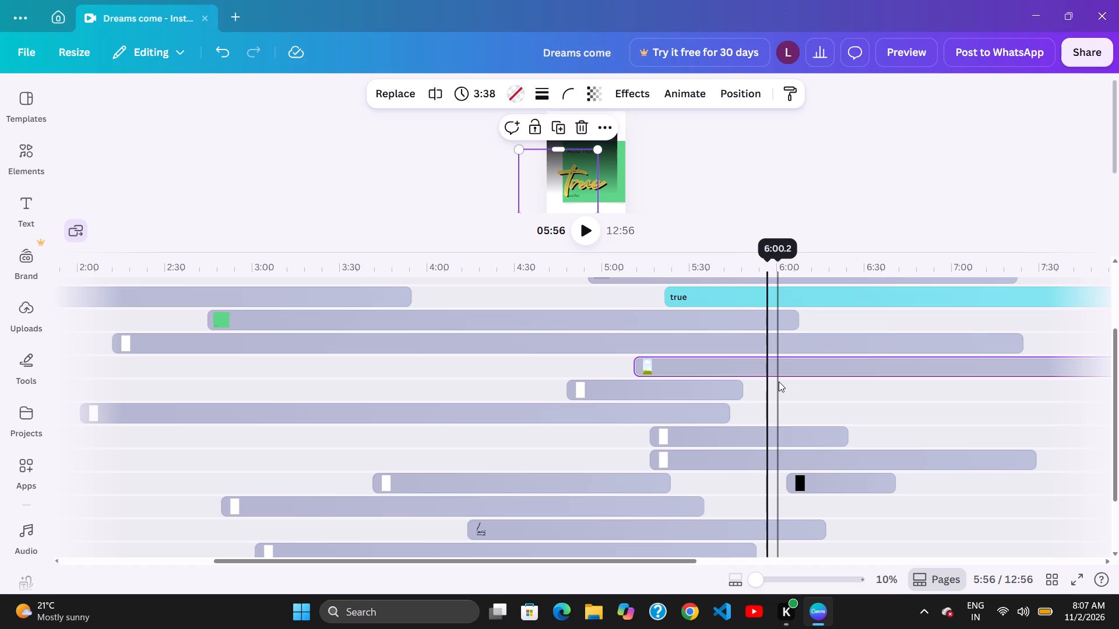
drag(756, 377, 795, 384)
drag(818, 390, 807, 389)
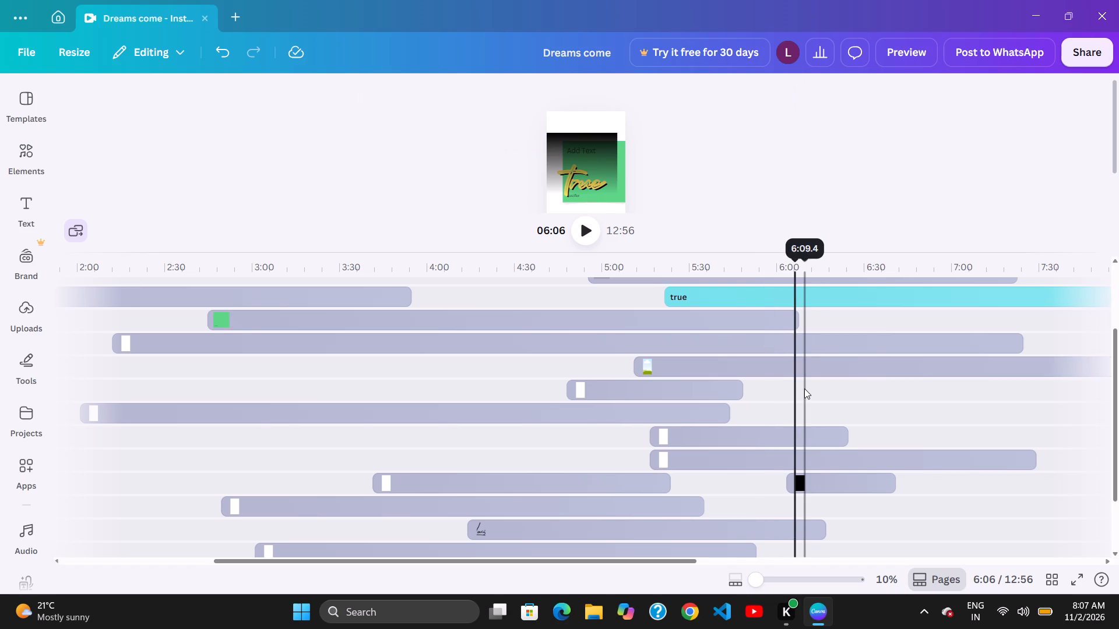
Shift the 3:38 clip later to start at about 5:17, aligned with the starts of the two white clips on lower tracks.
drag(757, 370, 763, 373)
click(769, 375)
click(765, 374)
click(776, 376)
drag(769, 375, 776, 377)
click(782, 378)
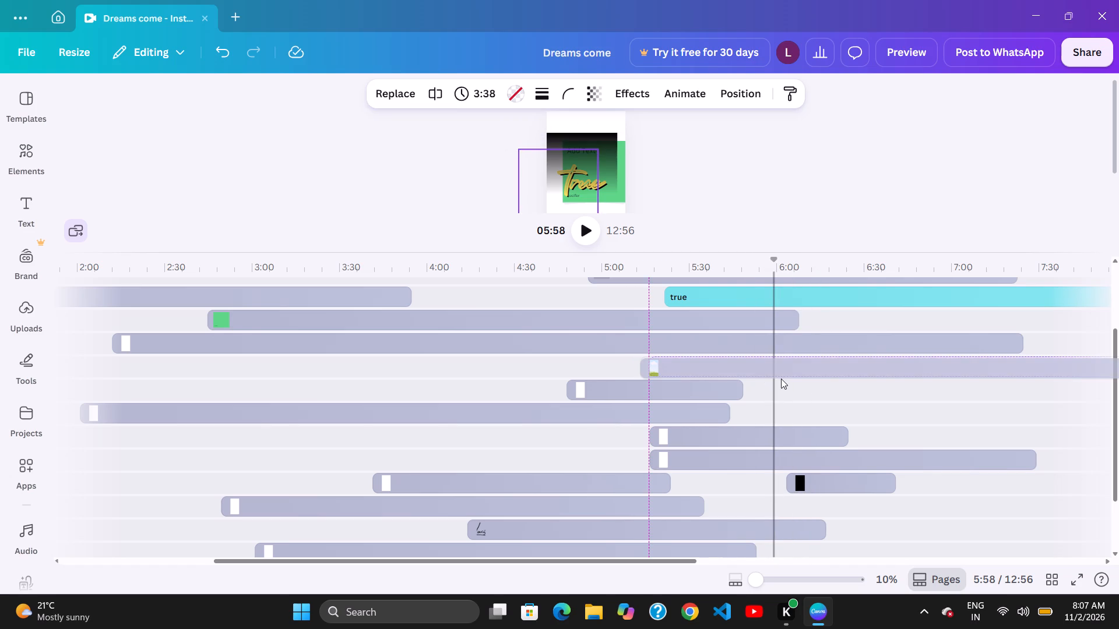
click(791, 384)
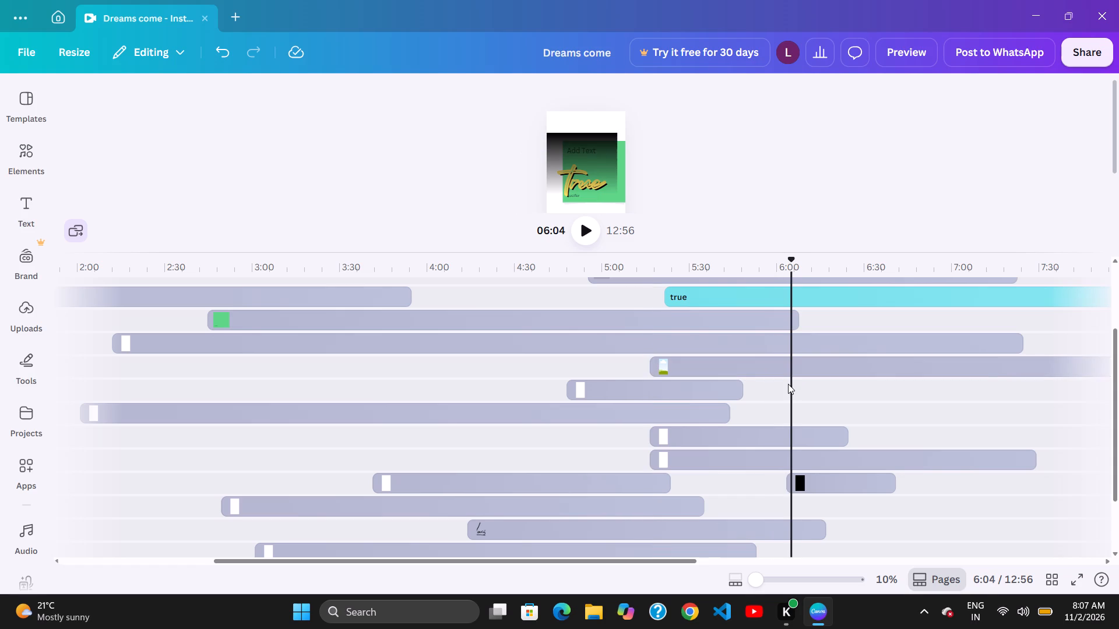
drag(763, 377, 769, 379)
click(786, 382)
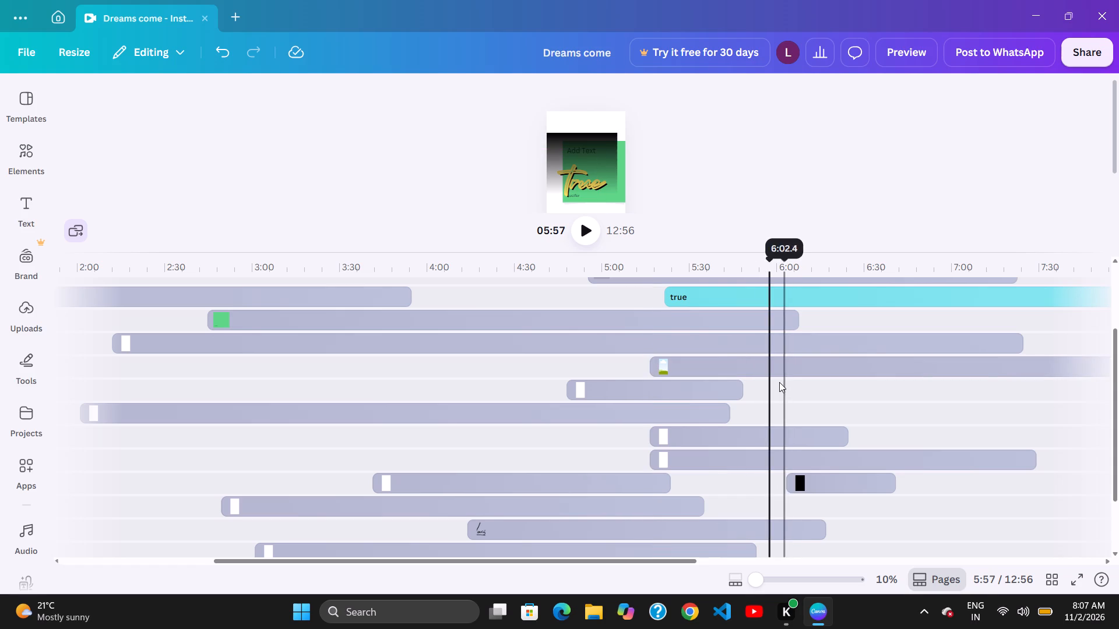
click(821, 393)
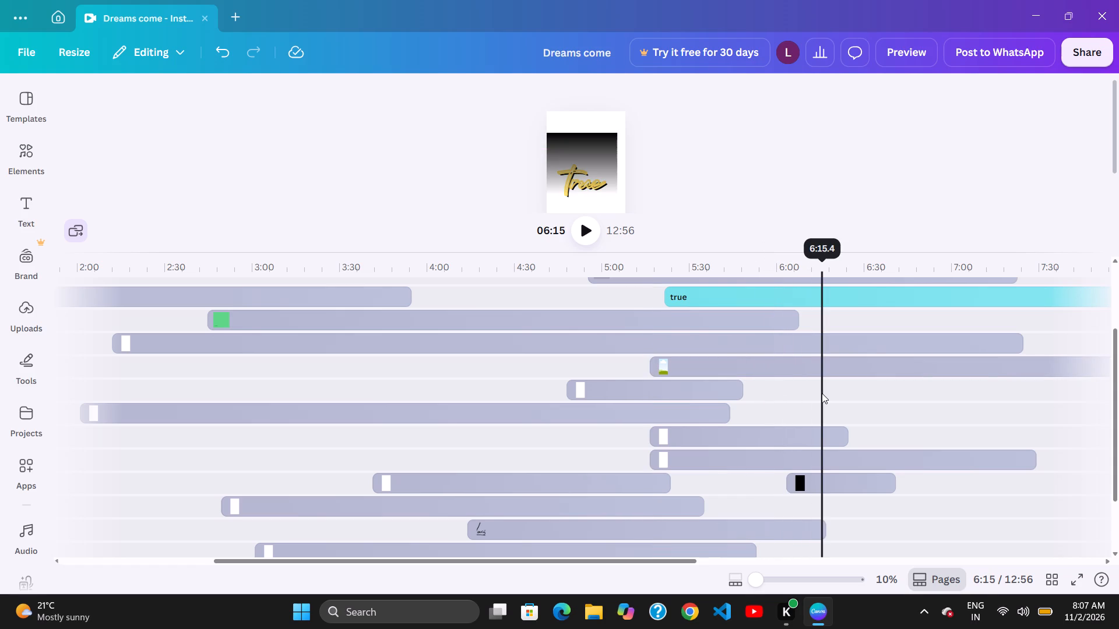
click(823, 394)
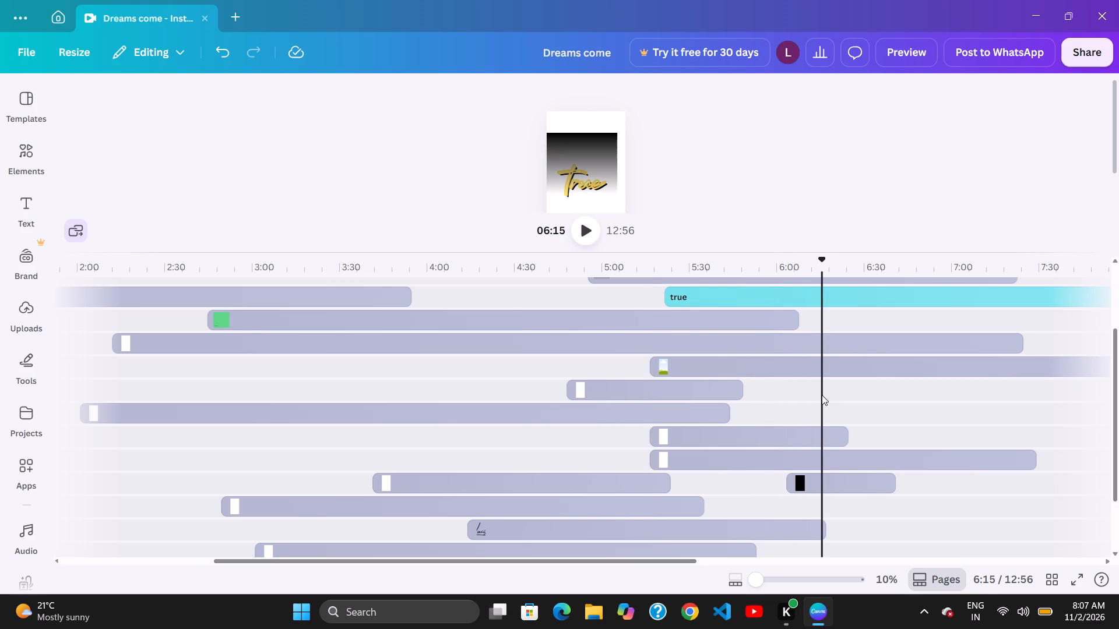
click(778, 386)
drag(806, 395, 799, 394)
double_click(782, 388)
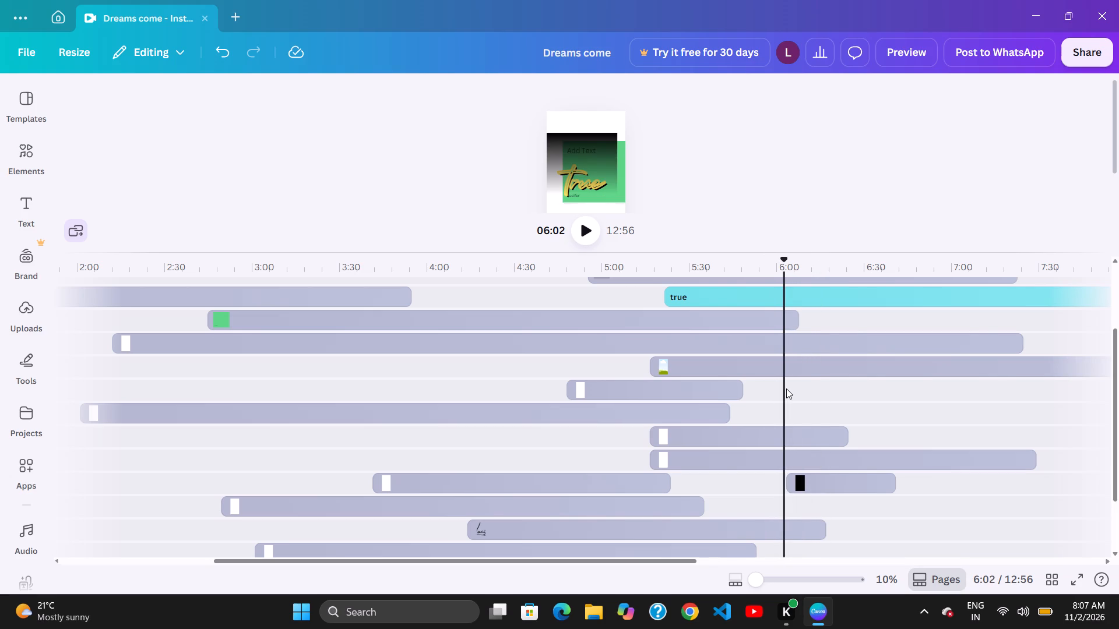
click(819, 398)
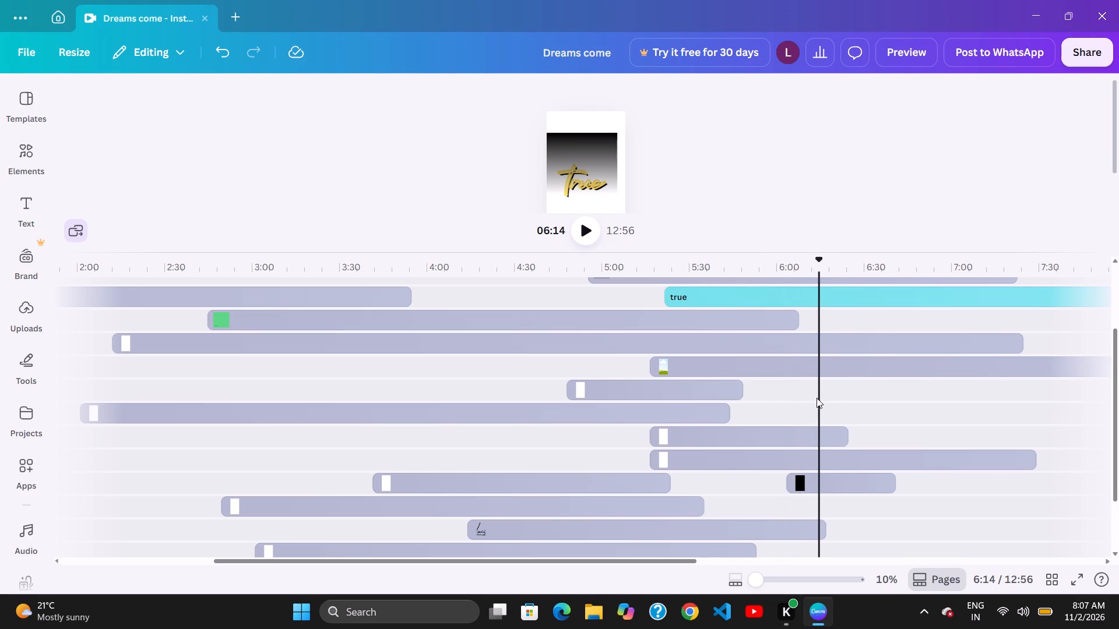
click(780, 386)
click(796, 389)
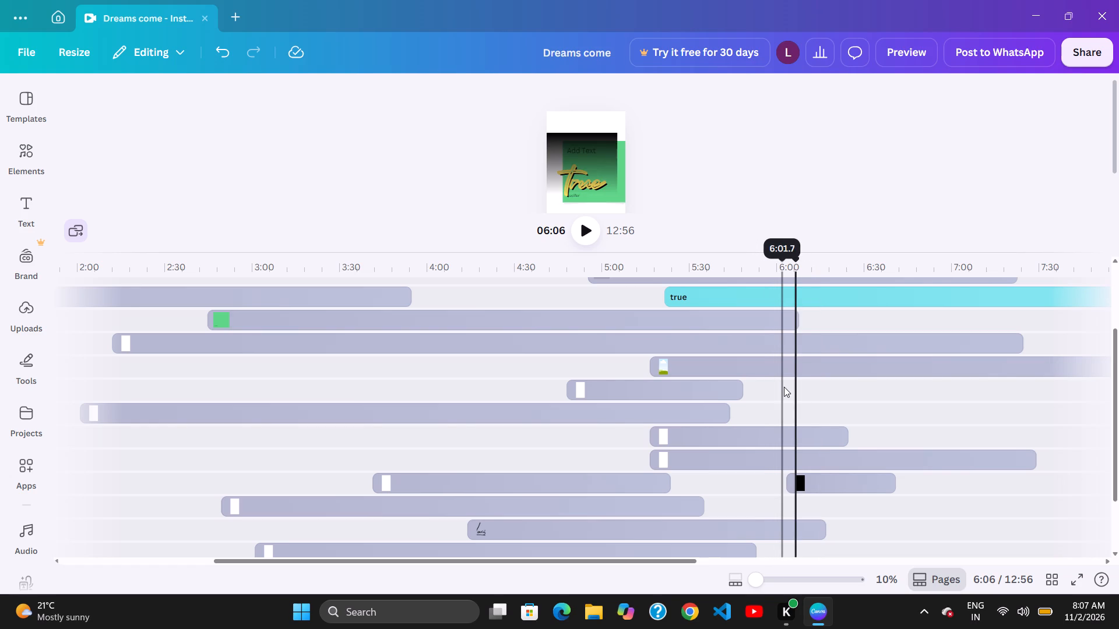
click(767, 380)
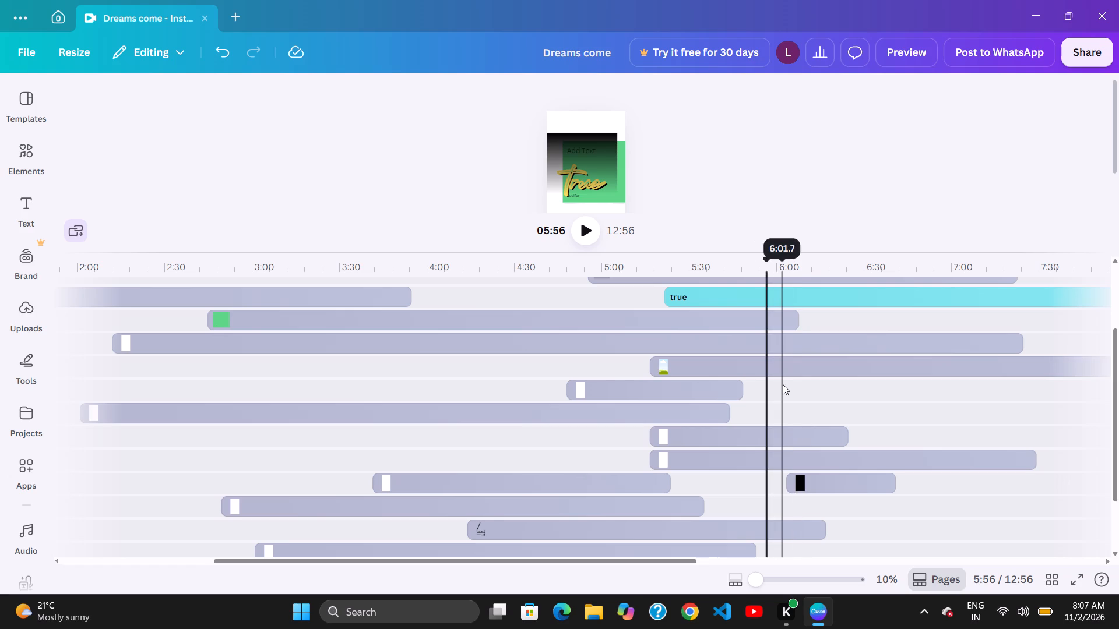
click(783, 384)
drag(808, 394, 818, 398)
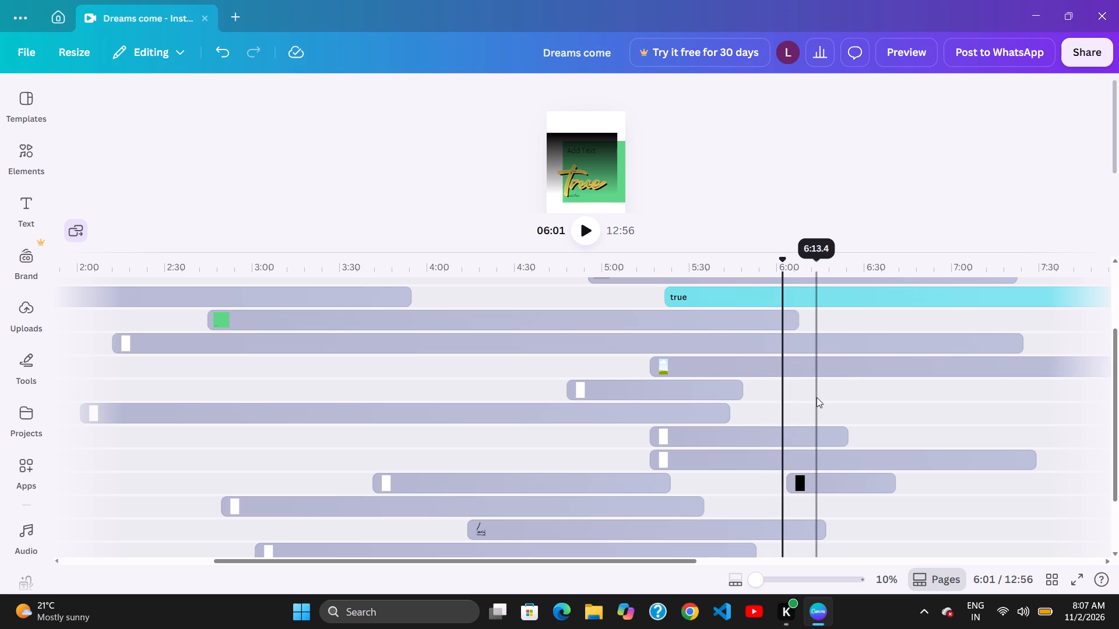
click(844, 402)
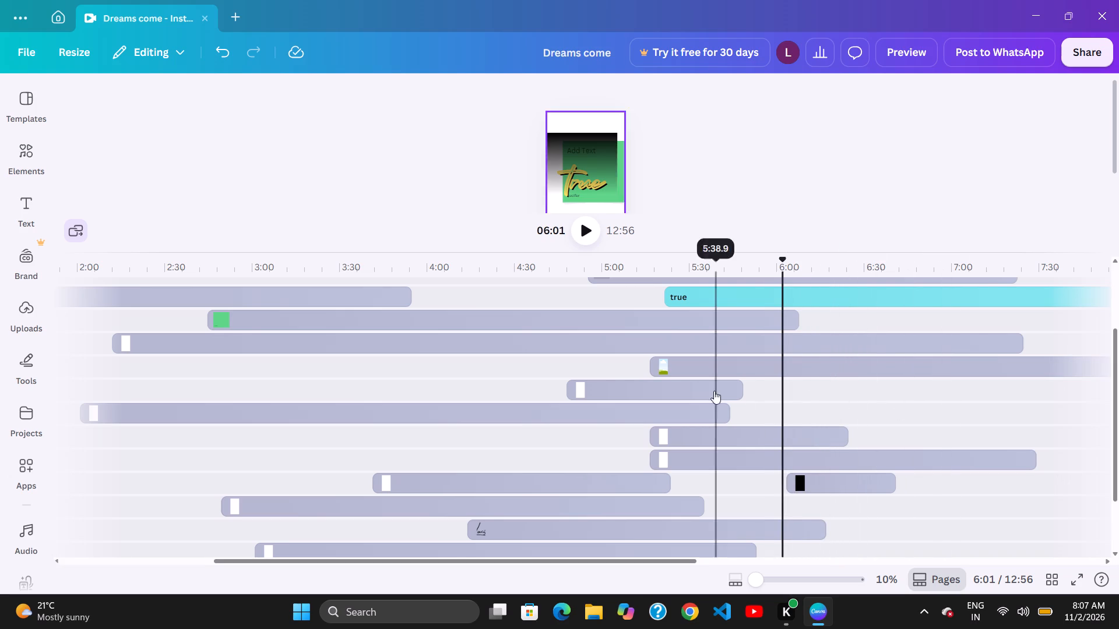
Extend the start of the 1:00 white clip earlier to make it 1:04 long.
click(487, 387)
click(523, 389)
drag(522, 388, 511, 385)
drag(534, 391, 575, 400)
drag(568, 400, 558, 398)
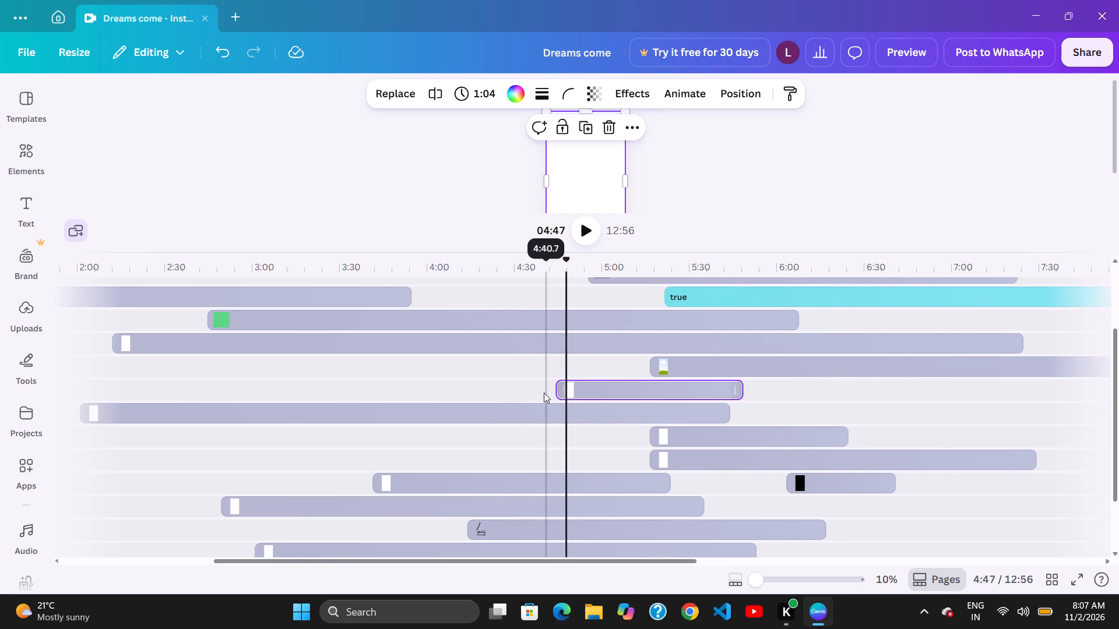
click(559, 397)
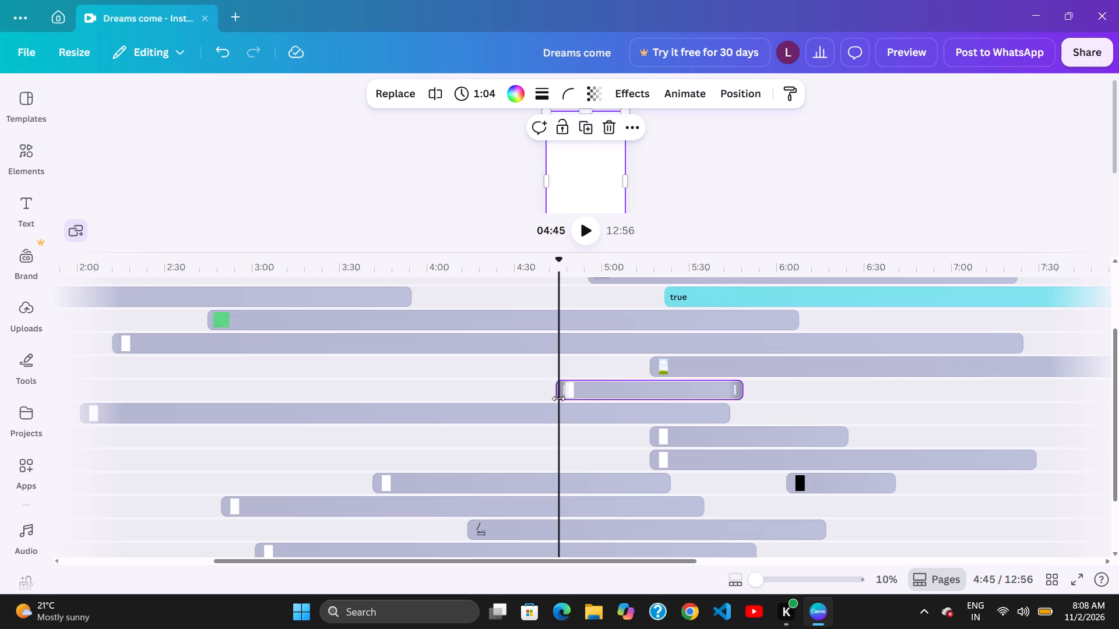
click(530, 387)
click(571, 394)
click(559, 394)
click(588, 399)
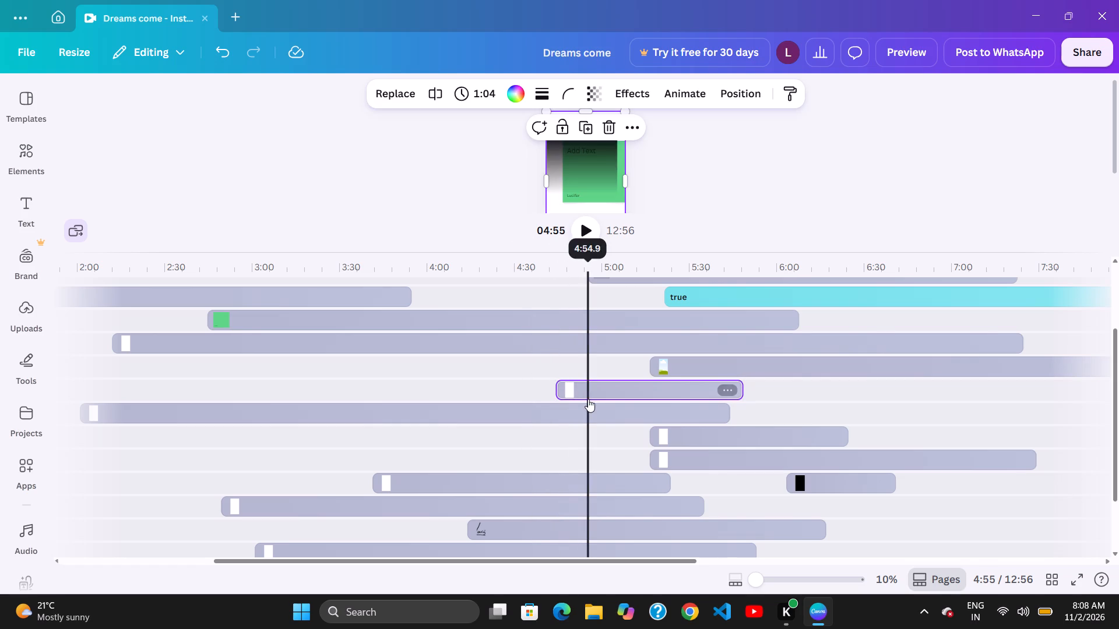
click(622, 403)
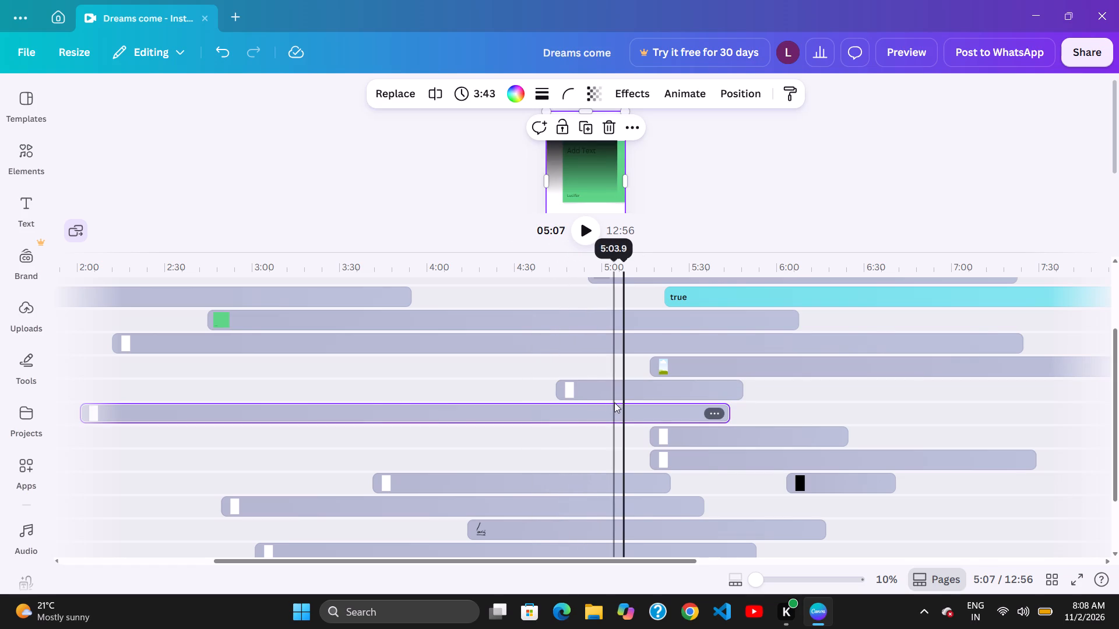
Shift the 1:04 clip earlier and shorten it so it runs from about 4:39 to about 5:38.
drag(566, 394, 584, 399)
drag(593, 399, 571, 395)
drag(558, 395, 552, 394)
drag(565, 394, 558, 393)
click(532, 387)
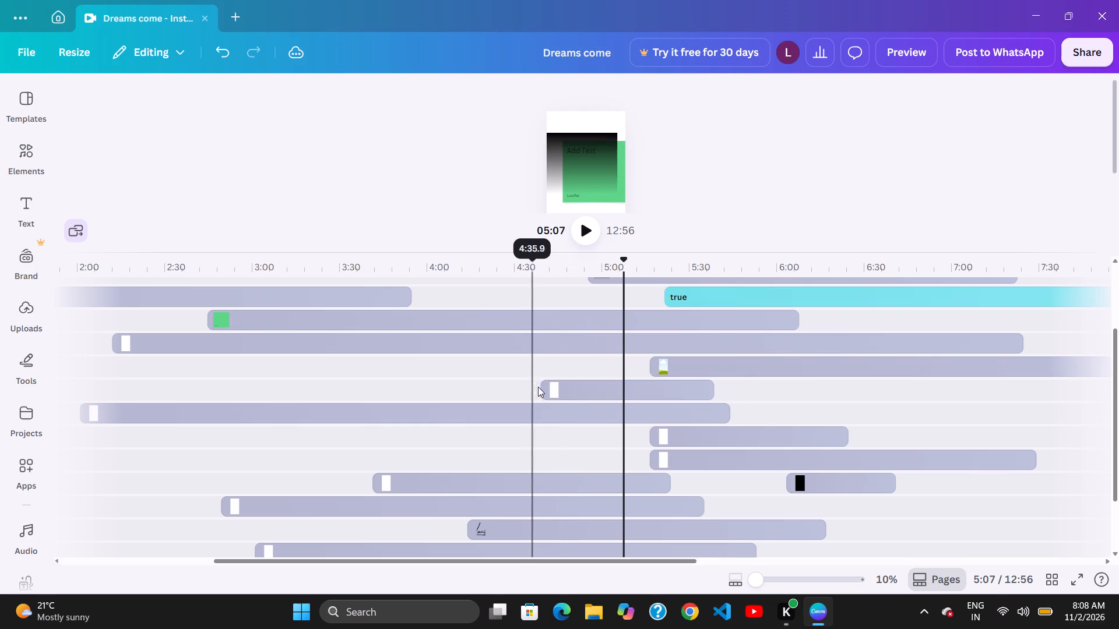
Trim the start of the white clip above the 3:43 clip to make it 53.6 s long.
drag(540, 388, 554, 391)
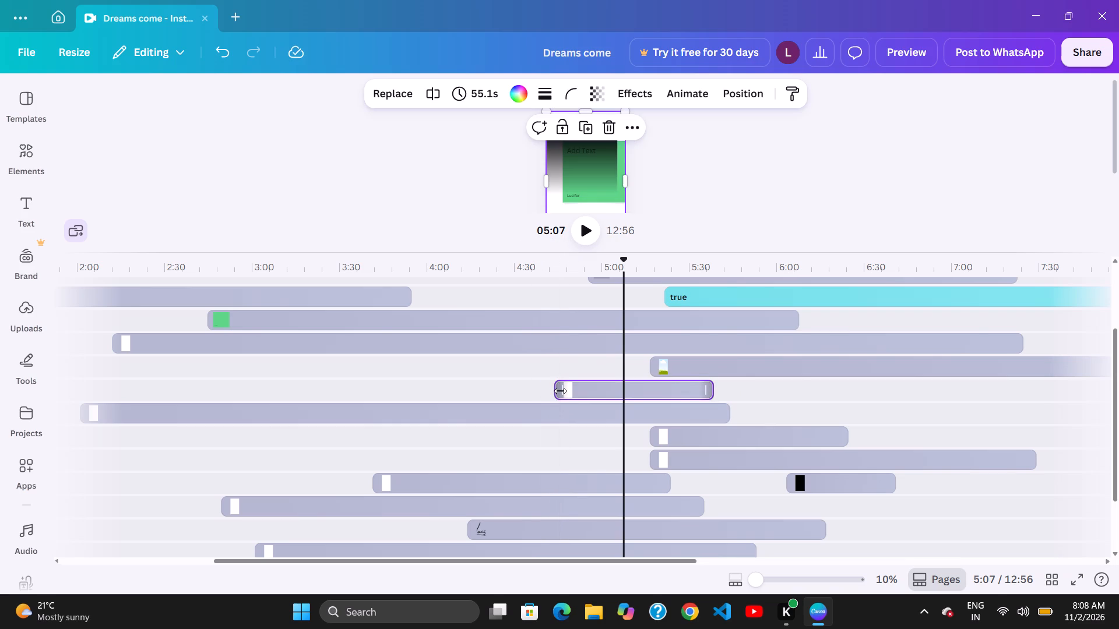
click(530, 382)
drag(558, 387, 567, 393)
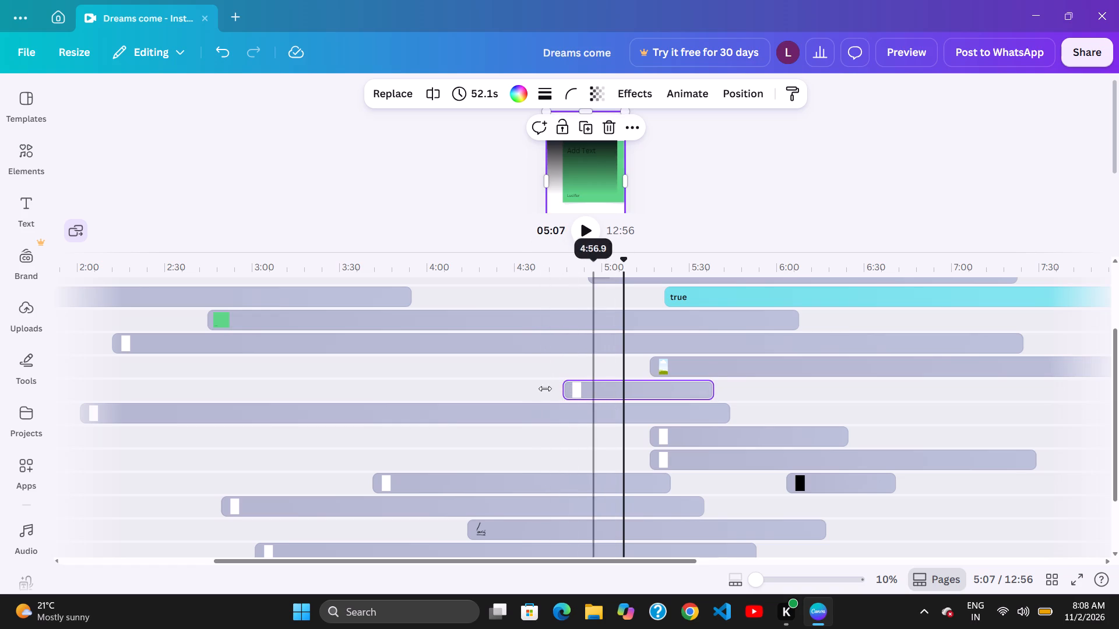
click(523, 384)
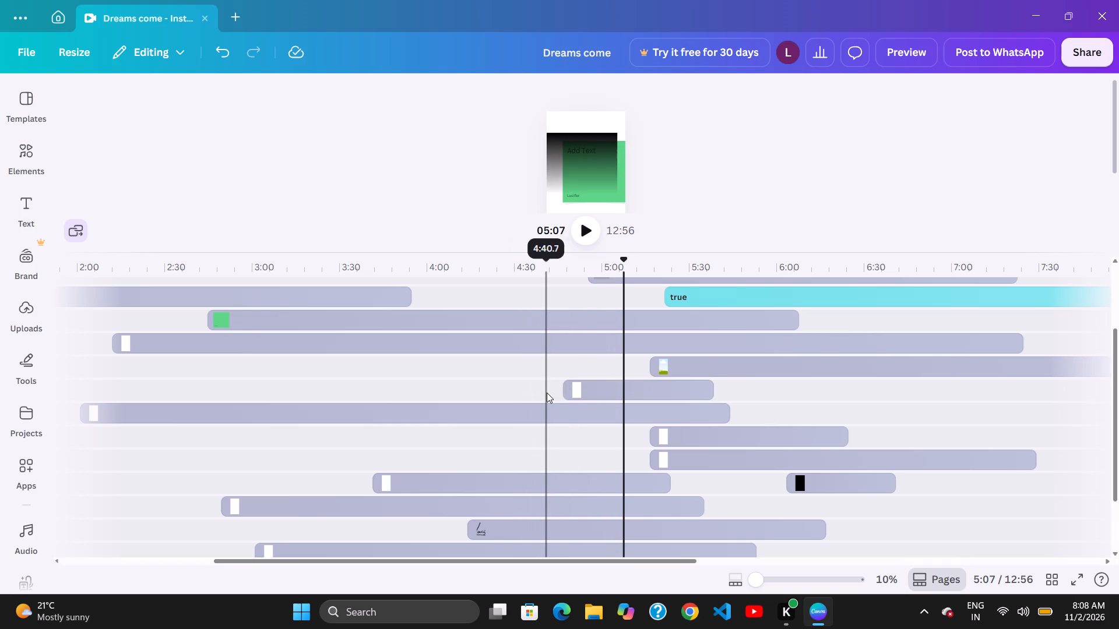
click(544, 393)
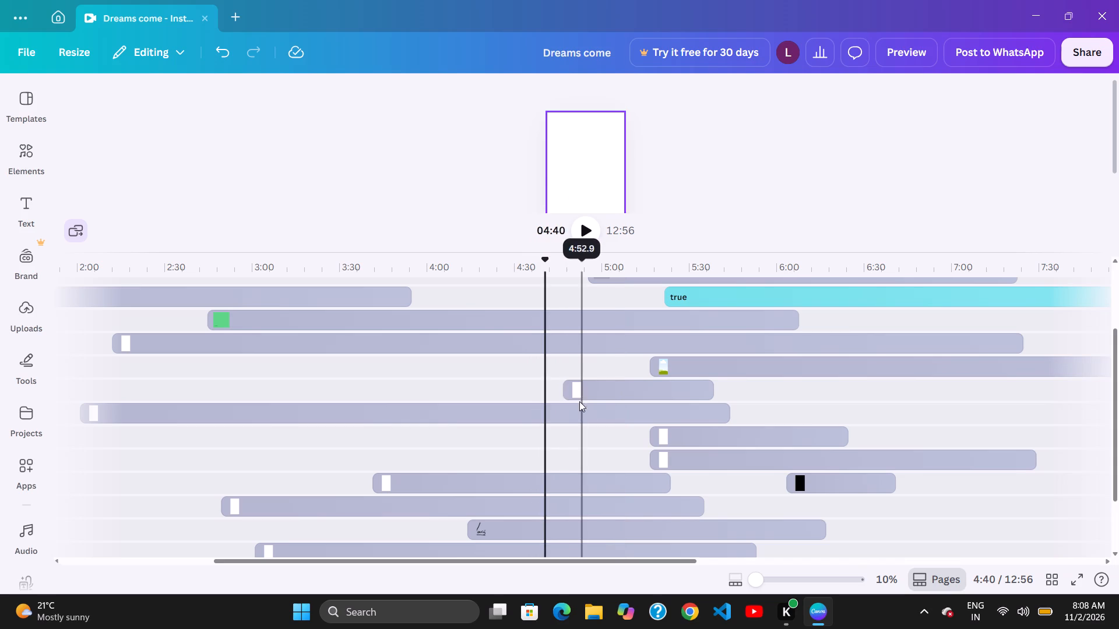
click(569, 400)
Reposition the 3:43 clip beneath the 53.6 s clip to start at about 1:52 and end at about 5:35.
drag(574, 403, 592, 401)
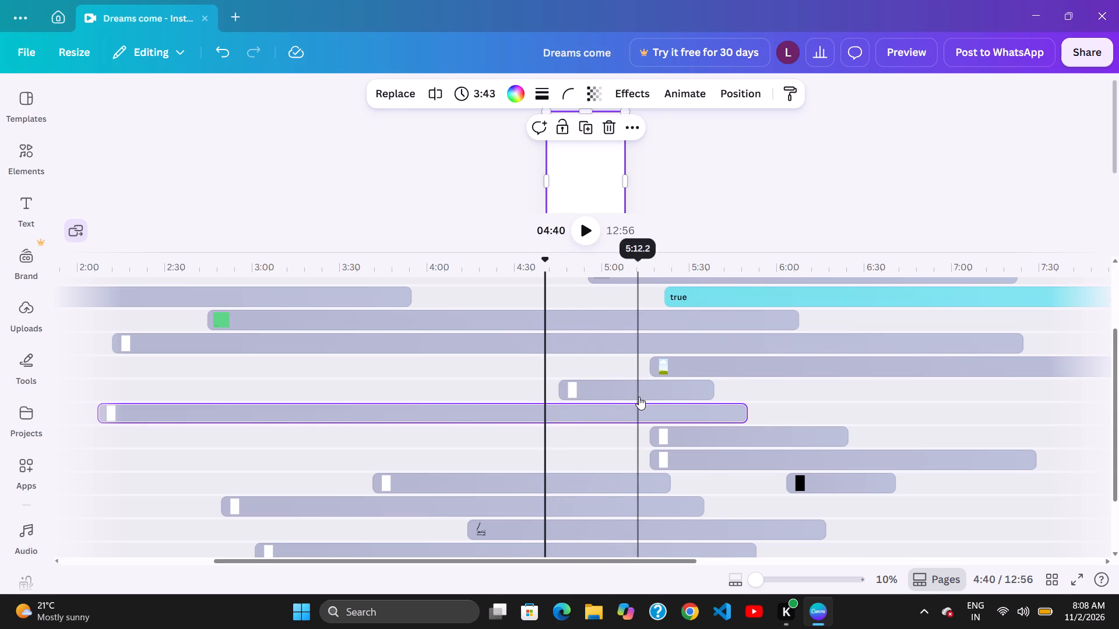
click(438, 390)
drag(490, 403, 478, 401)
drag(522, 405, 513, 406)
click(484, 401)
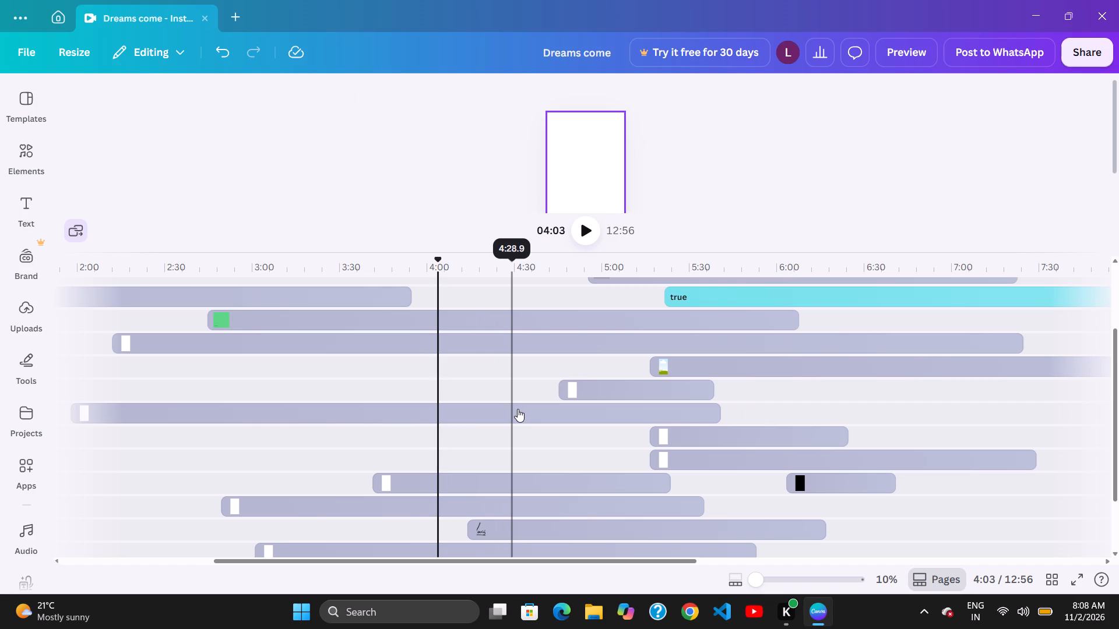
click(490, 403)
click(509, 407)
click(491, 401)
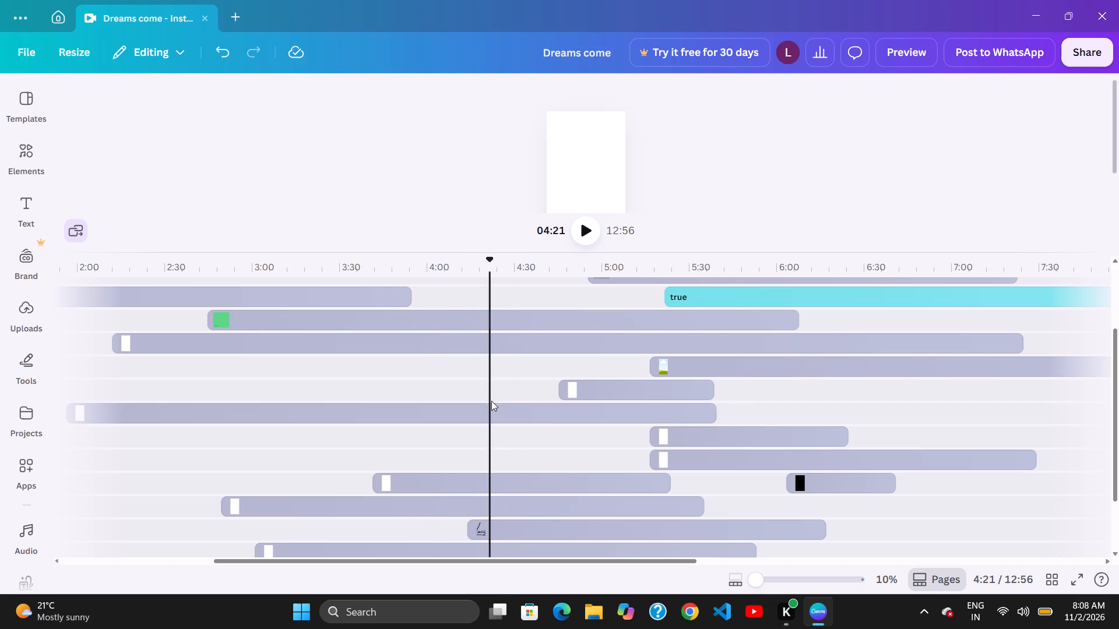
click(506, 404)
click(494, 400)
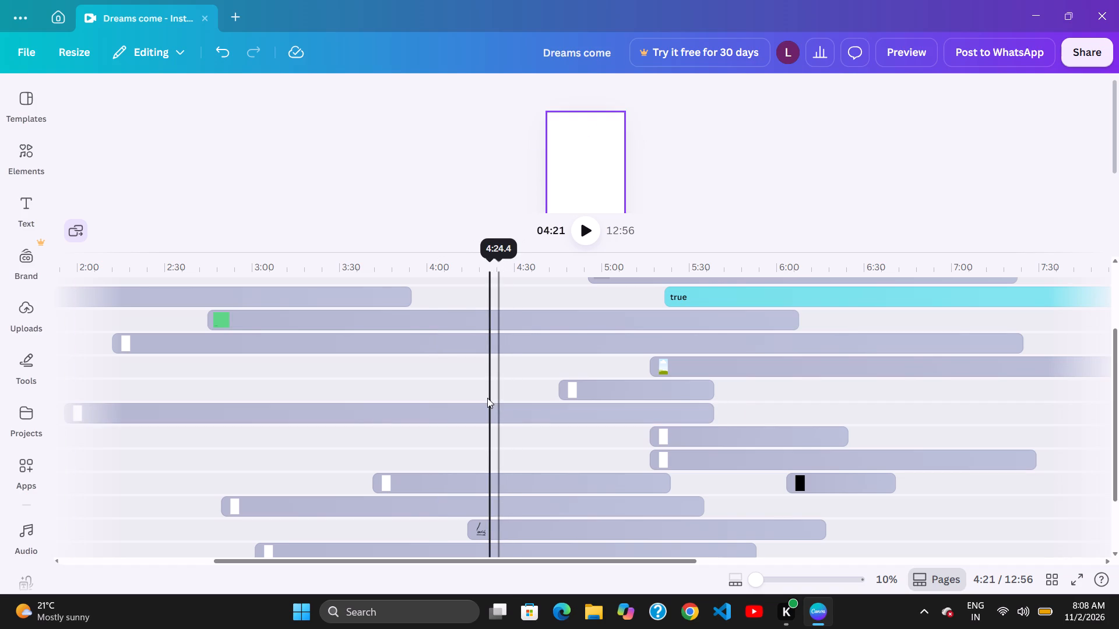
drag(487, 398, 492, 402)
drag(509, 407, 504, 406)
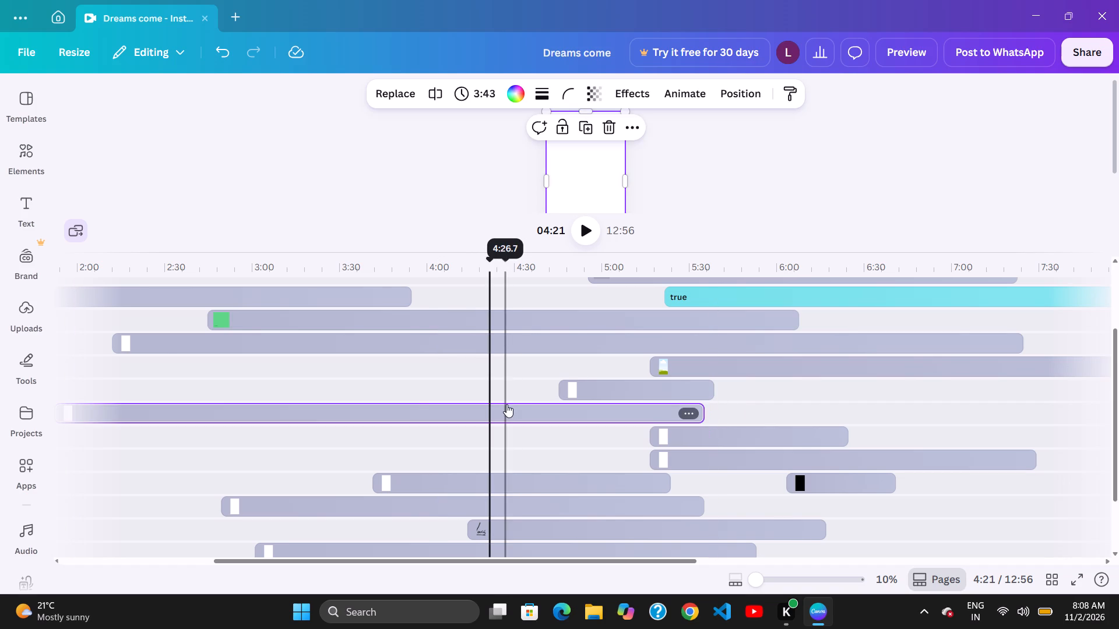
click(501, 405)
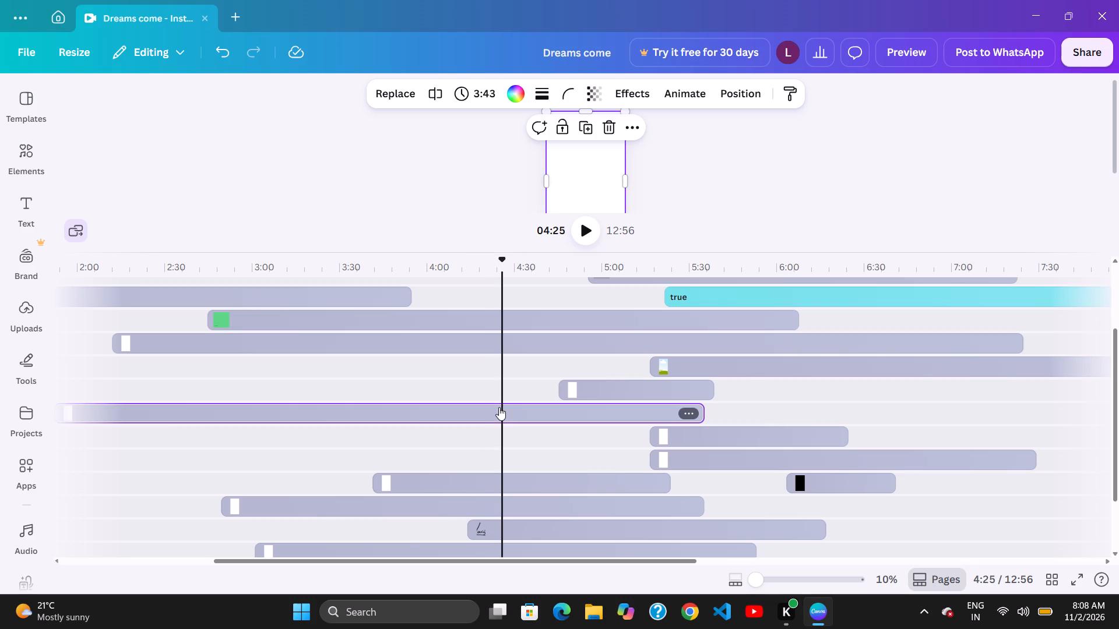
Shift the 3:43 clip later along its track to start at about 1:58.
drag(508, 411, 513, 414)
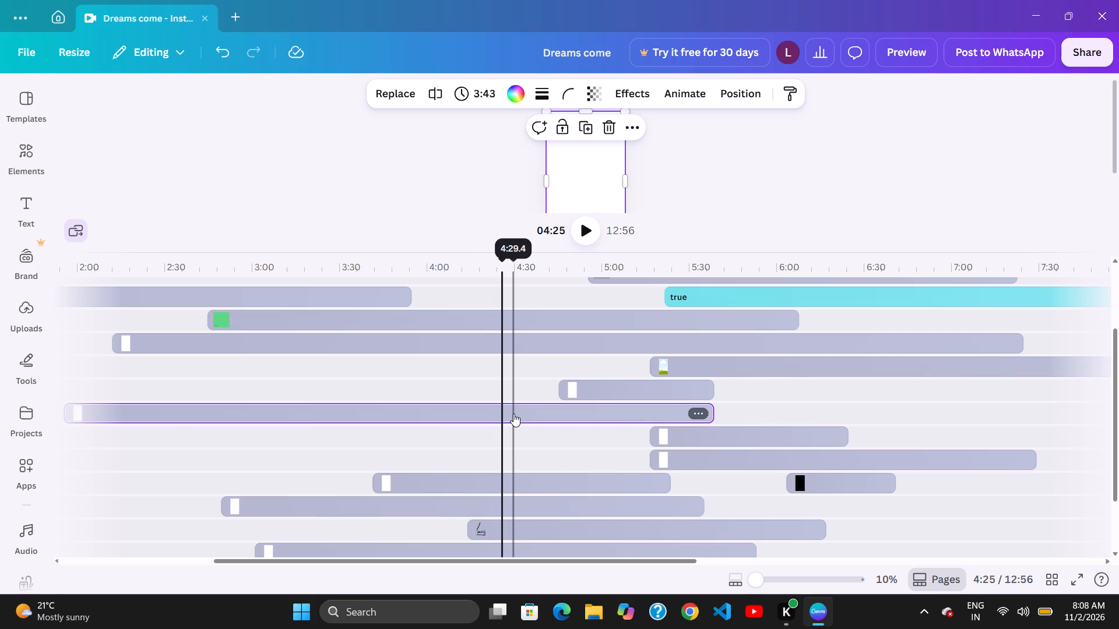
click(514, 414)
click(506, 418)
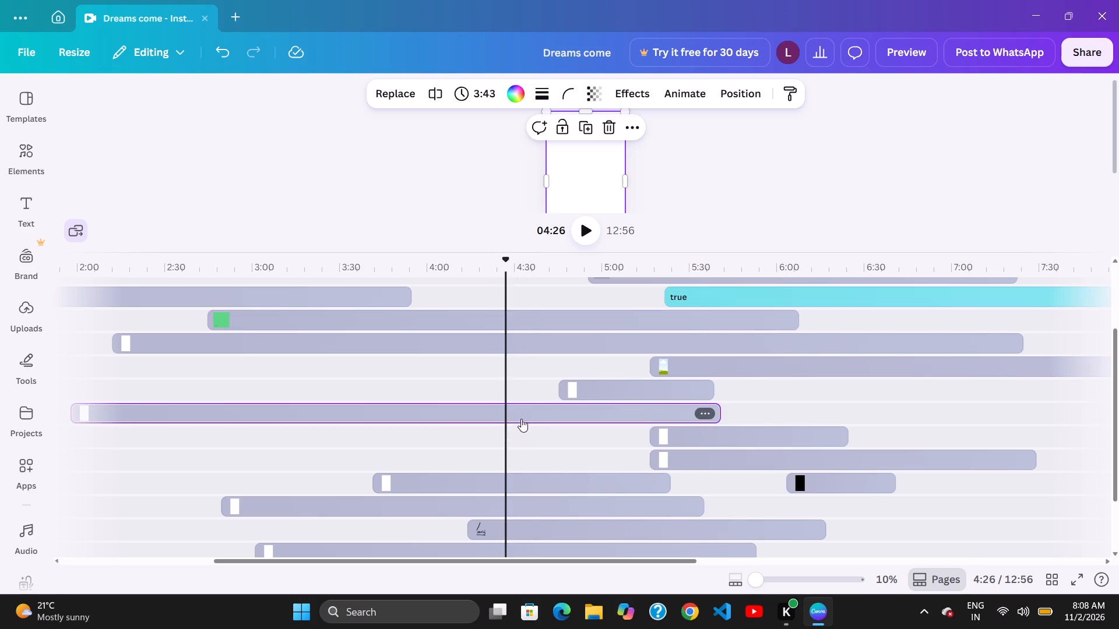
drag(522, 419, 513, 419)
drag(504, 418, 518, 423)
drag(526, 424, 516, 421)
click(510, 420)
drag(501, 416, 508, 418)
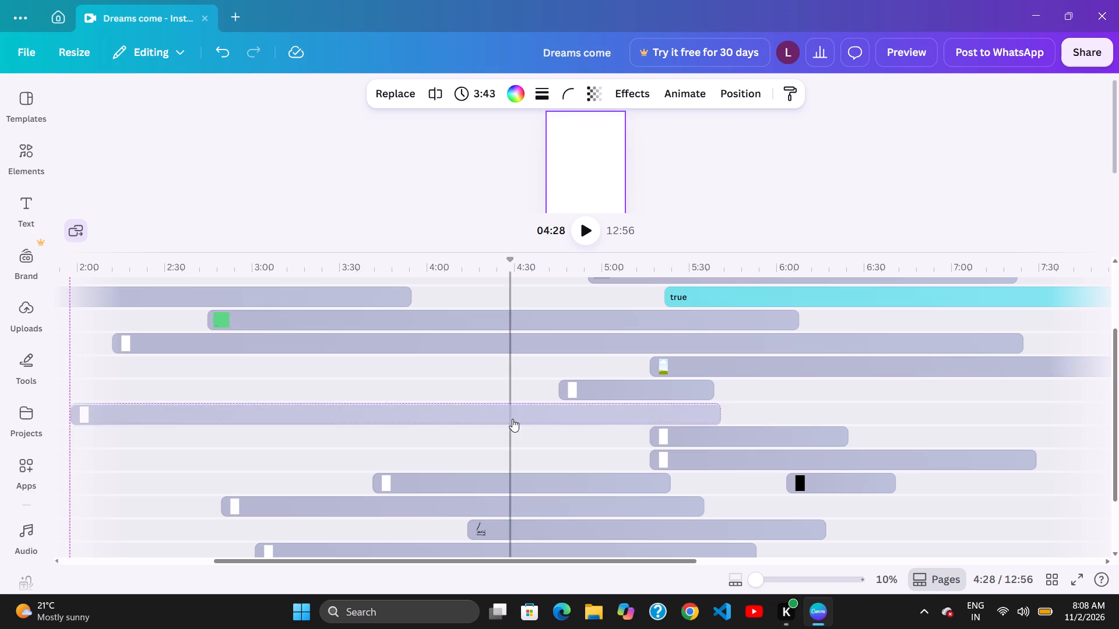
drag(517, 419, 508, 418)
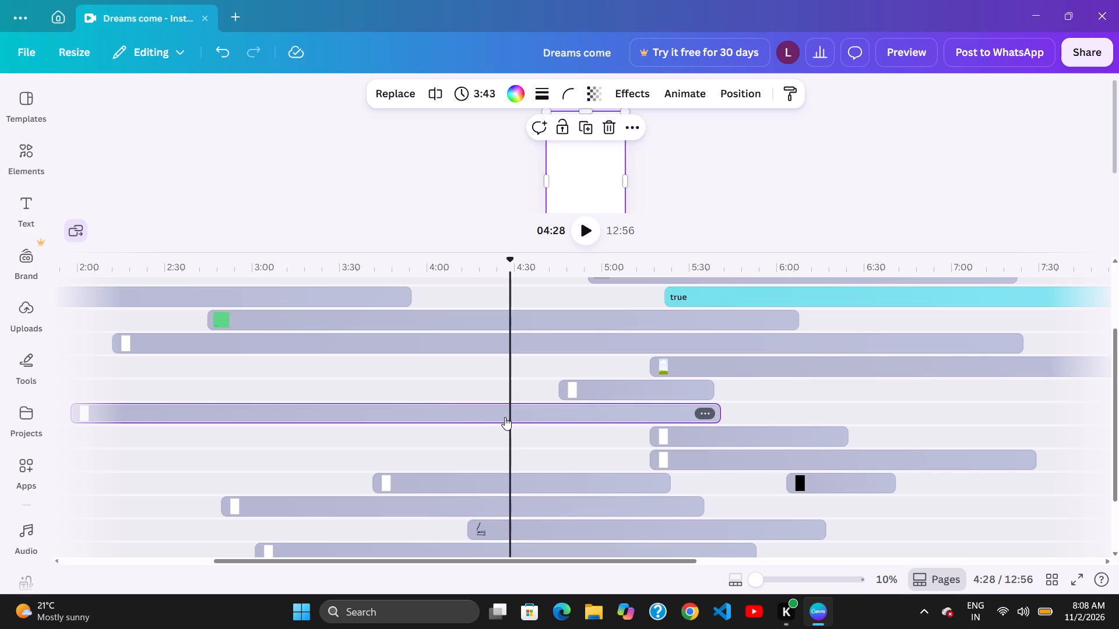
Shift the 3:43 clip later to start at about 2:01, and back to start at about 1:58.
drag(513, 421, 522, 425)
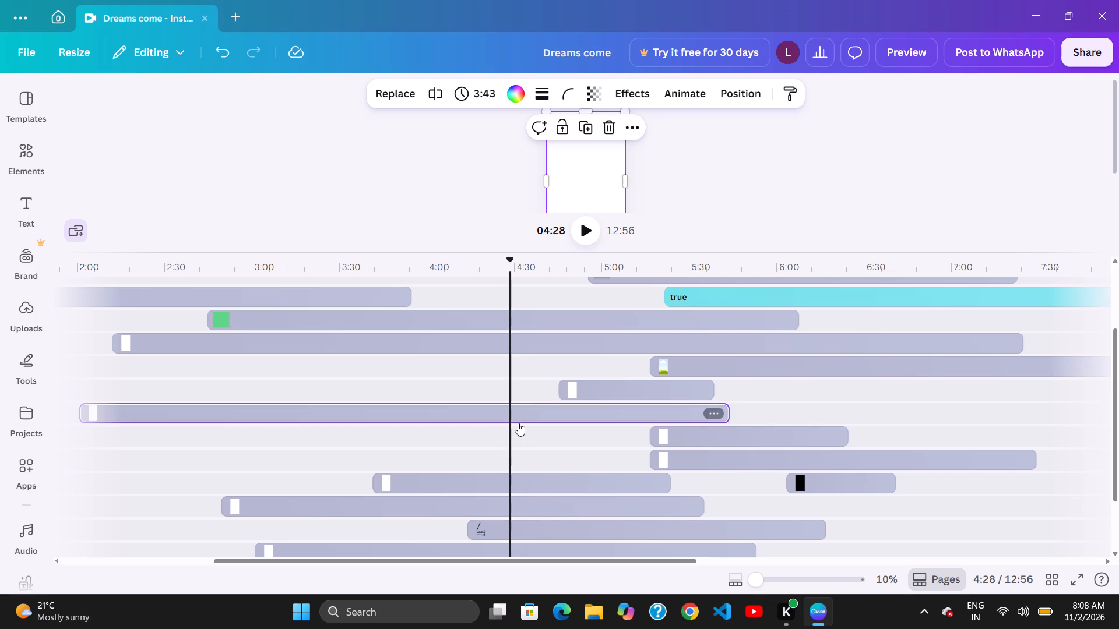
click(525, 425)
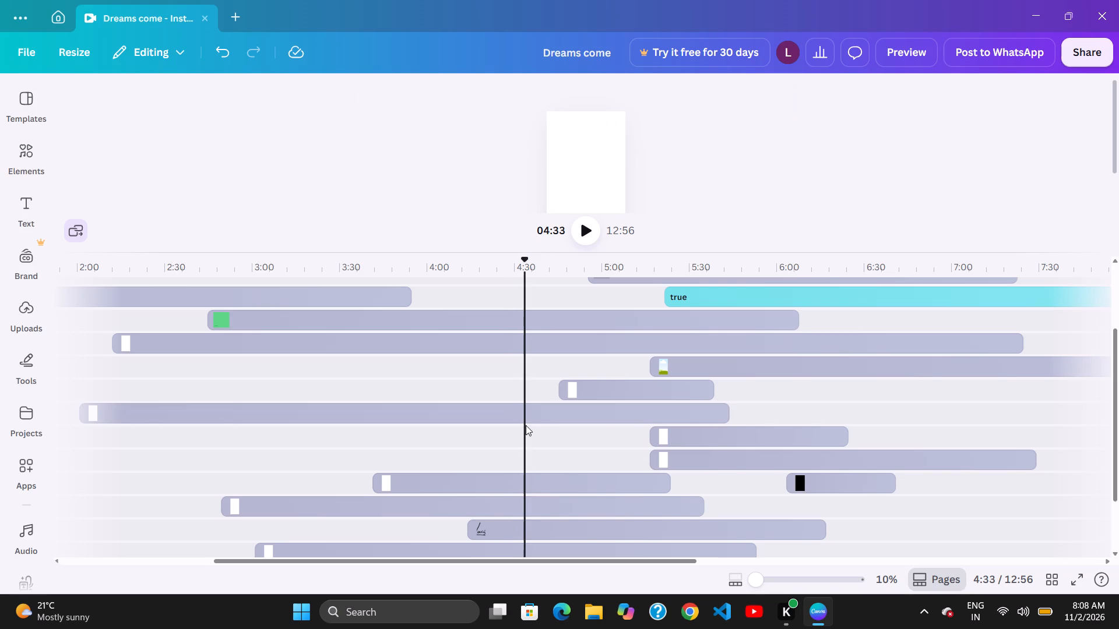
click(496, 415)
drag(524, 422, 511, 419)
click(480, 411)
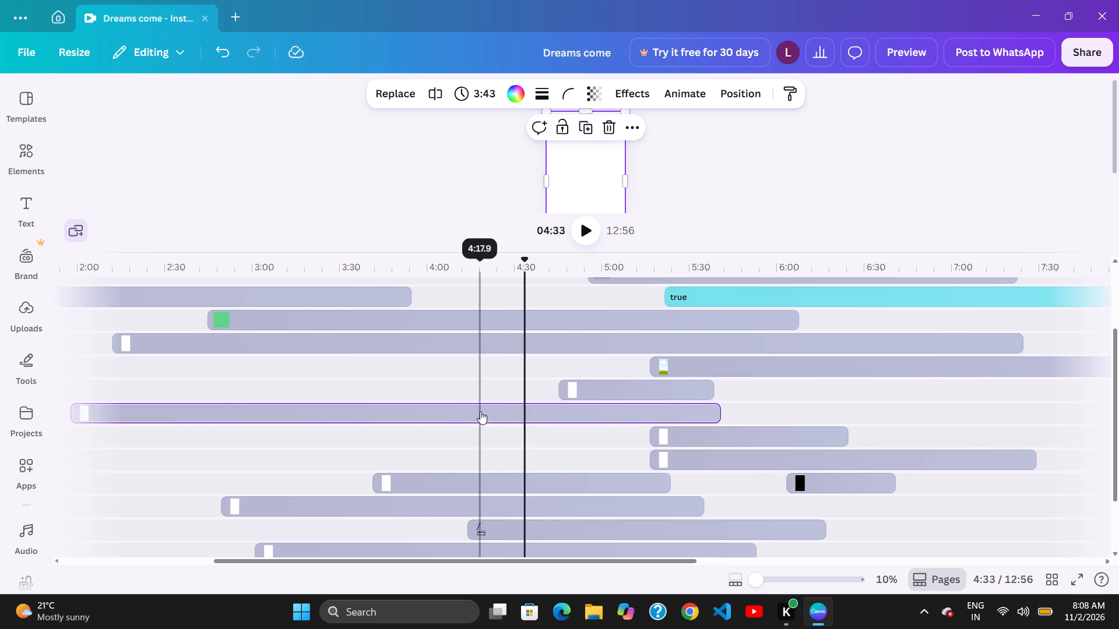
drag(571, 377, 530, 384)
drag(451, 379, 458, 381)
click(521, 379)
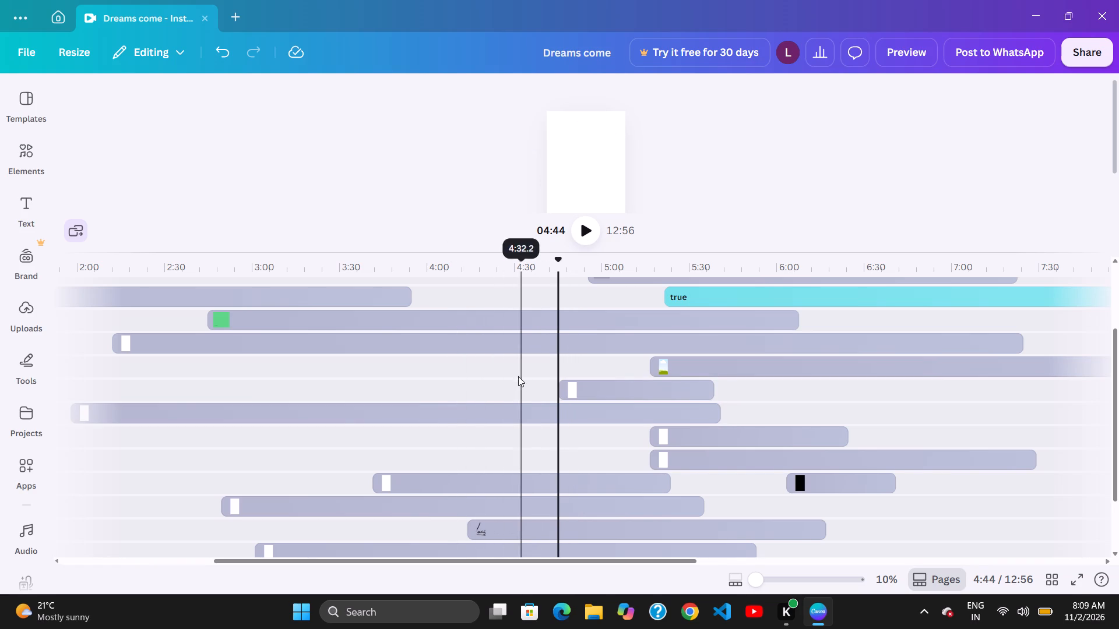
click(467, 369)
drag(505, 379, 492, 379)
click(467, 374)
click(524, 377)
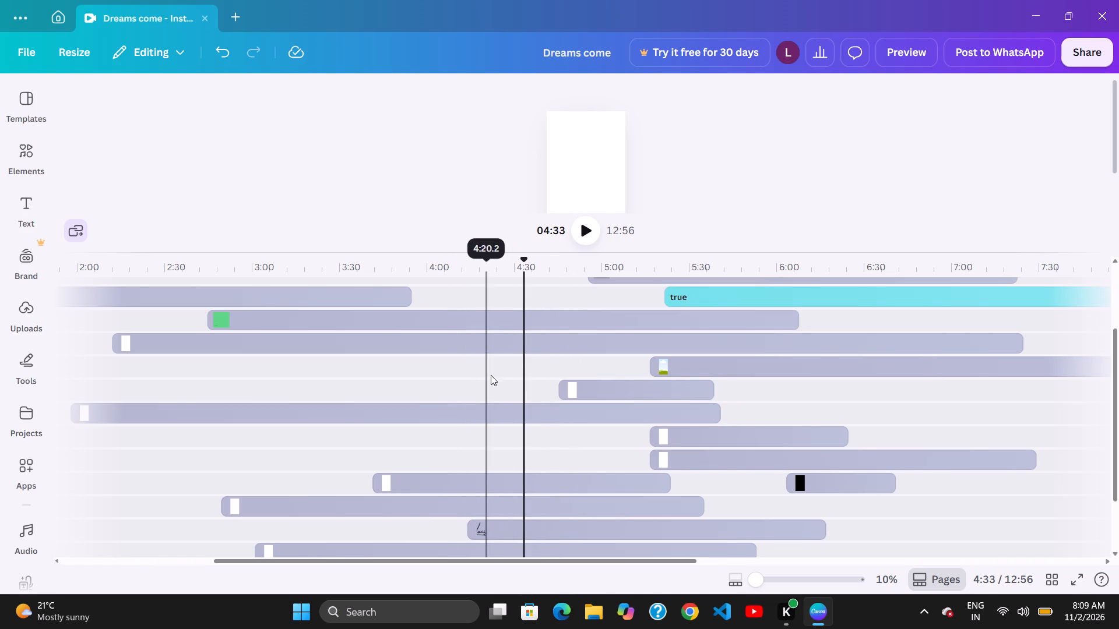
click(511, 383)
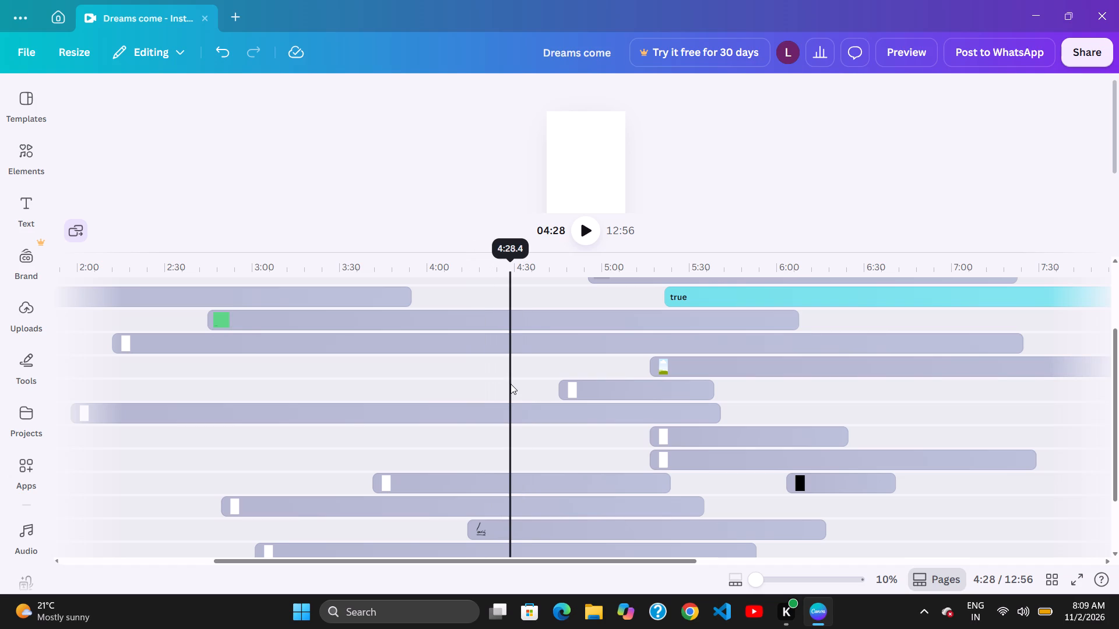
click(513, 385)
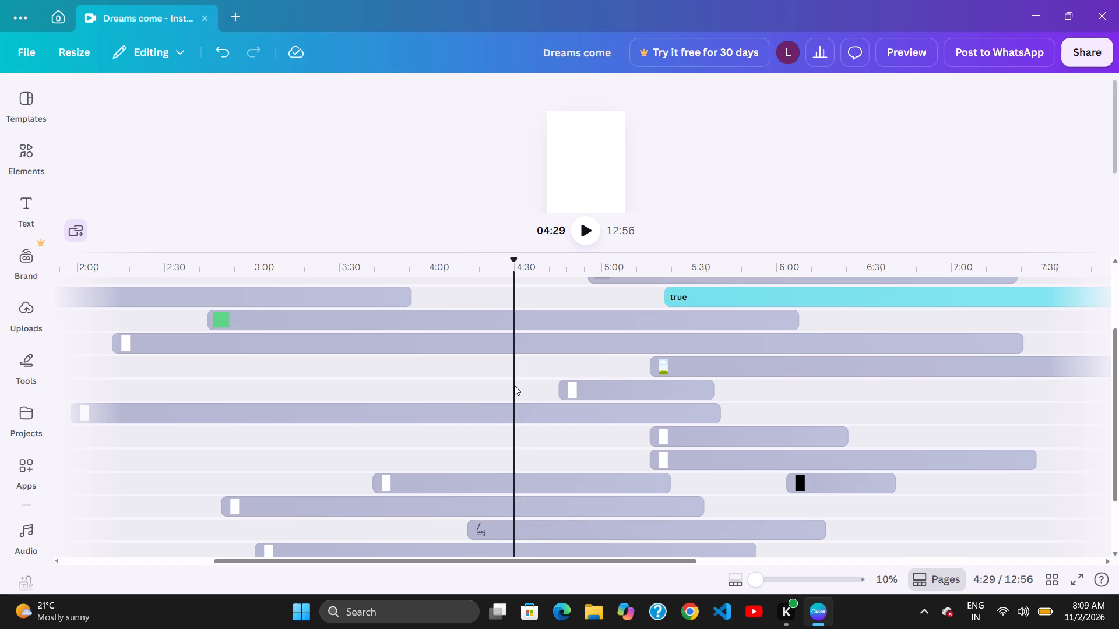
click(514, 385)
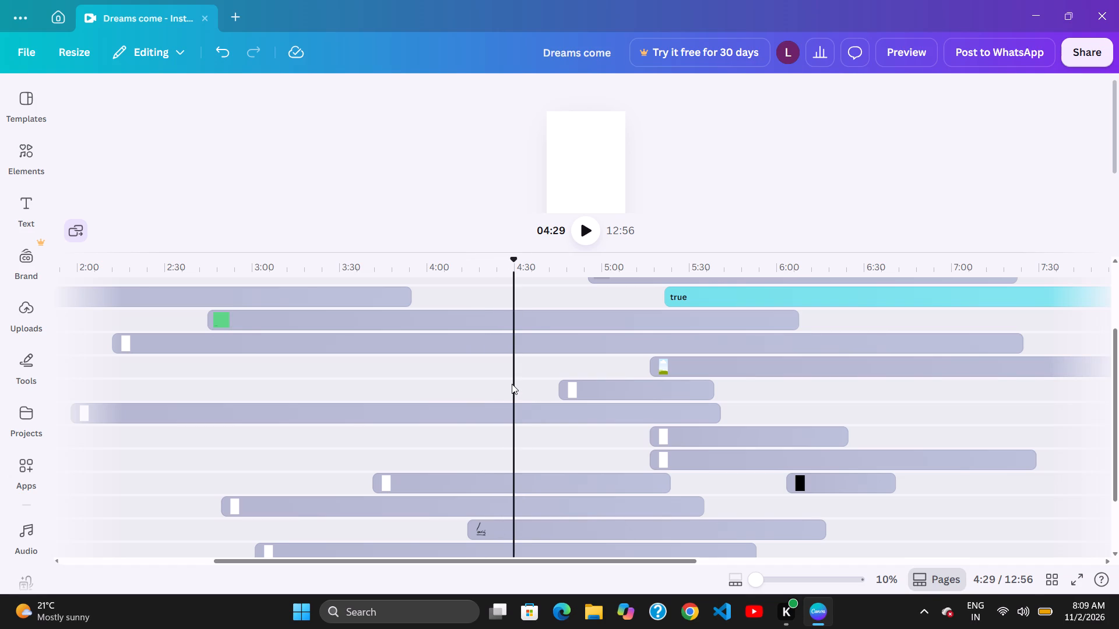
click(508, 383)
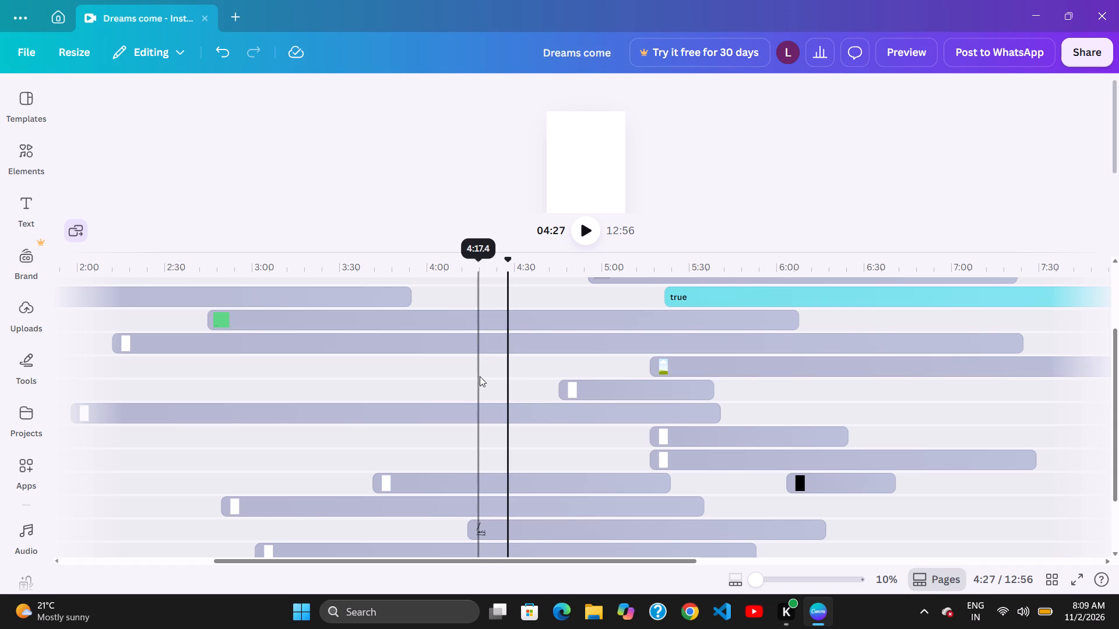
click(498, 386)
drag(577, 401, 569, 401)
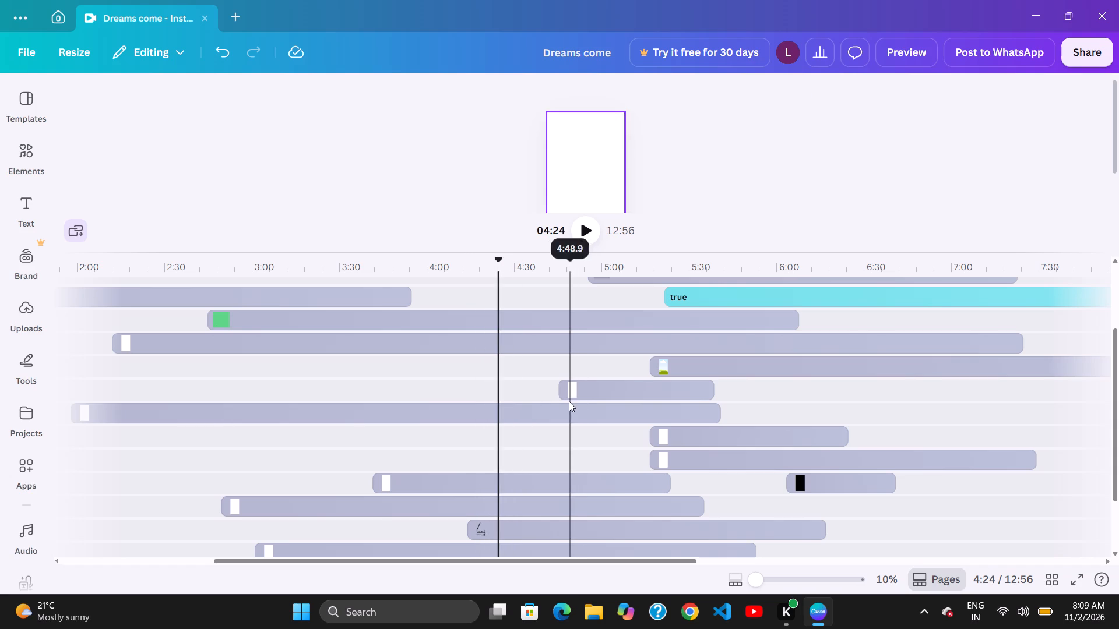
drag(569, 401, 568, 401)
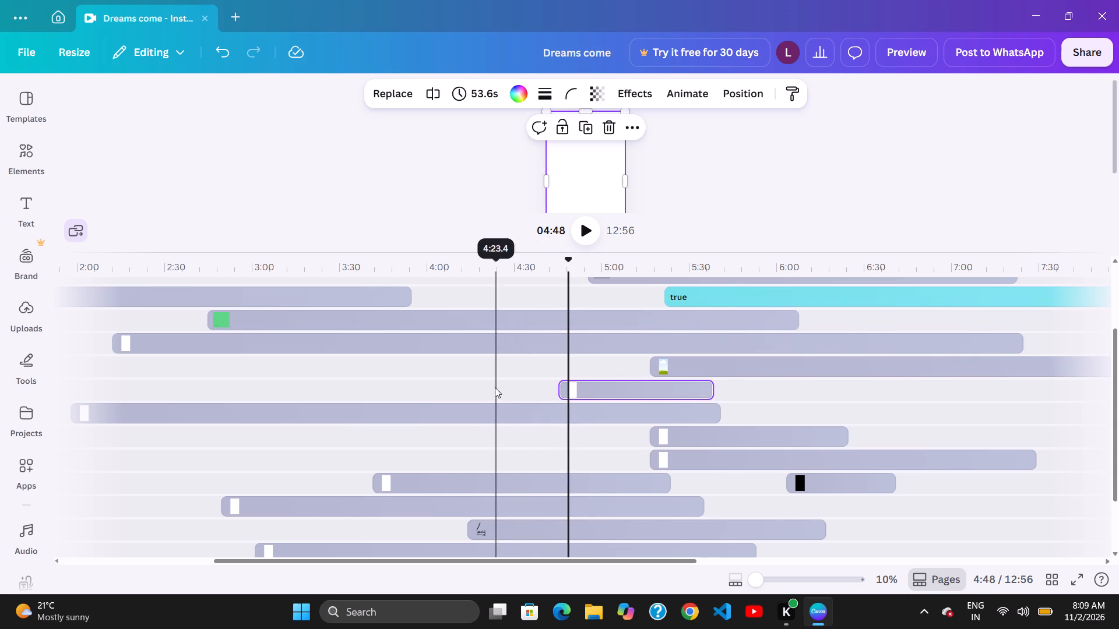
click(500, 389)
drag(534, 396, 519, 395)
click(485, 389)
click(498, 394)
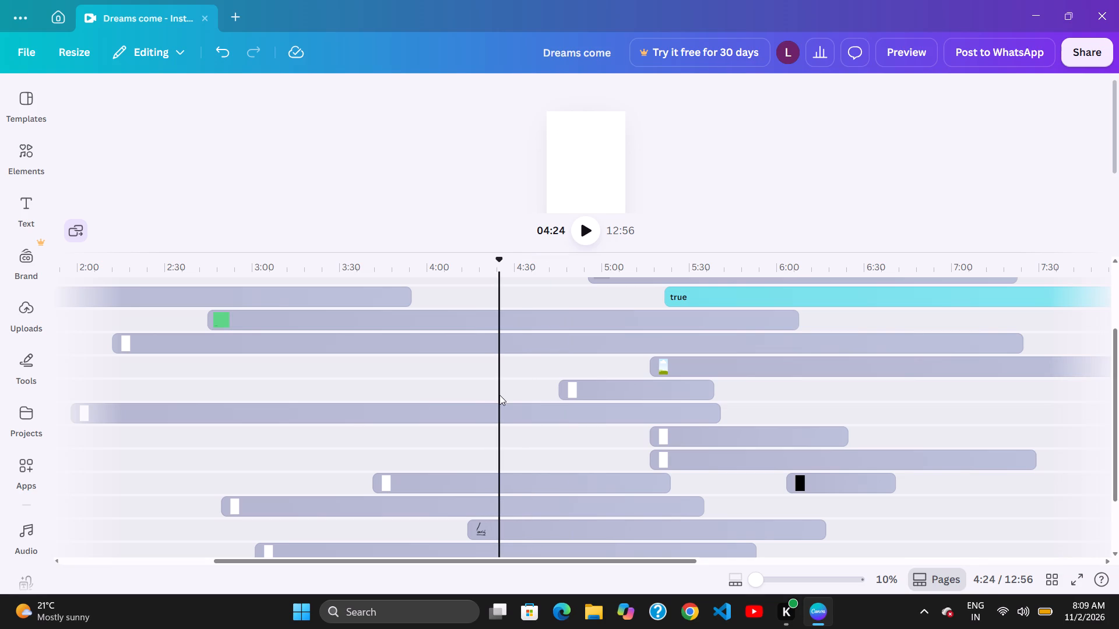
Select the 53.6 s and 3:43 clips together and shift them later to start at about 4:48 and 2:00.
click(508, 399)
drag(501, 397, 572, 407)
drag(555, 405, 562, 405)
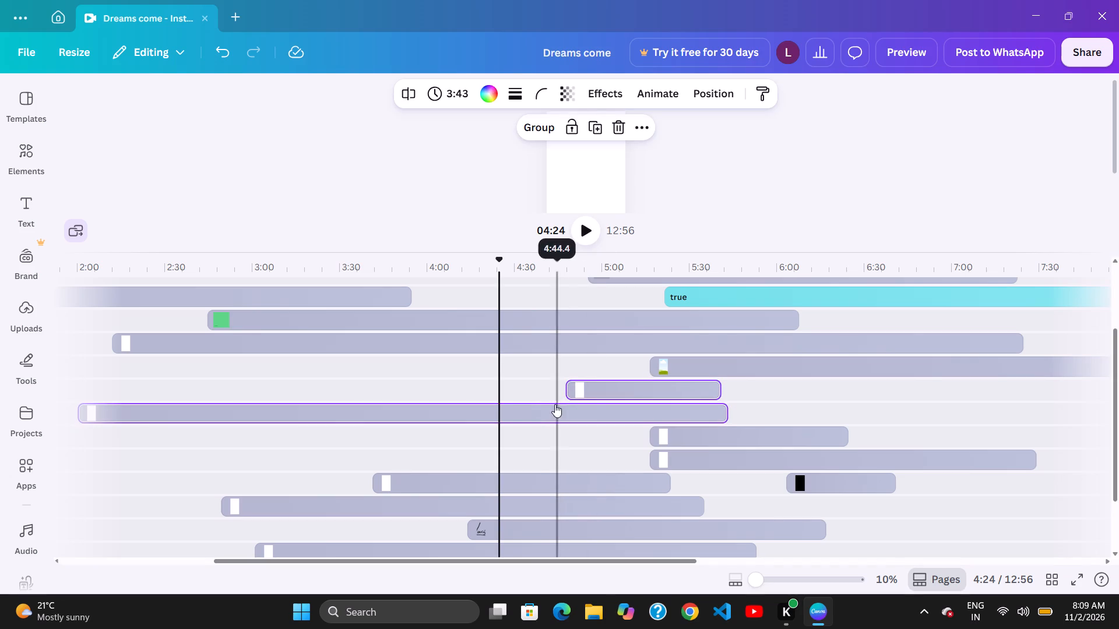
click(597, 409)
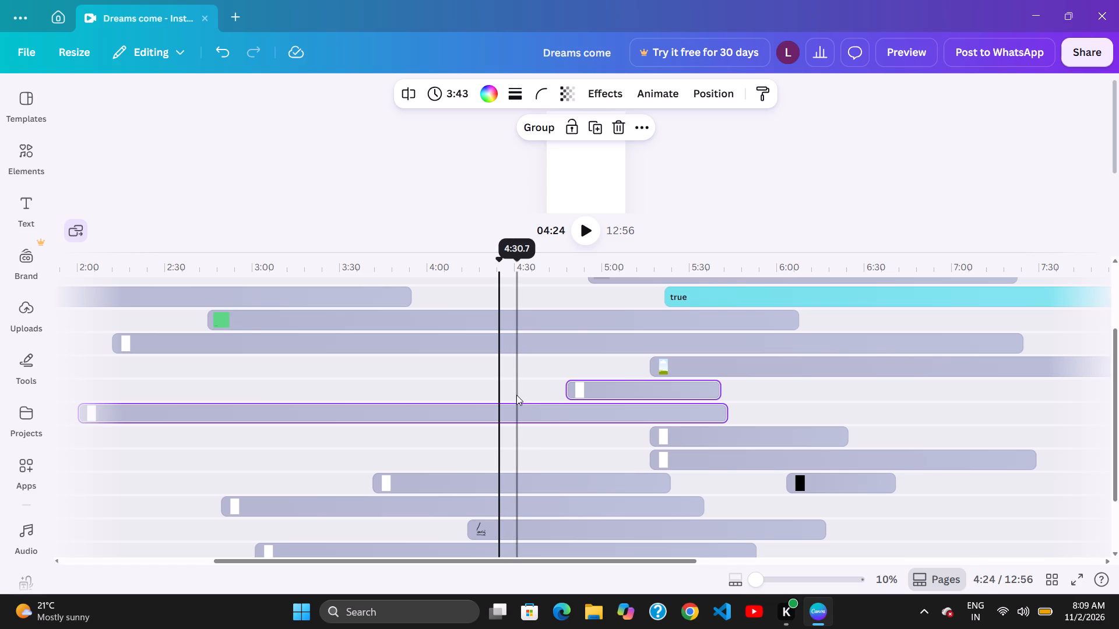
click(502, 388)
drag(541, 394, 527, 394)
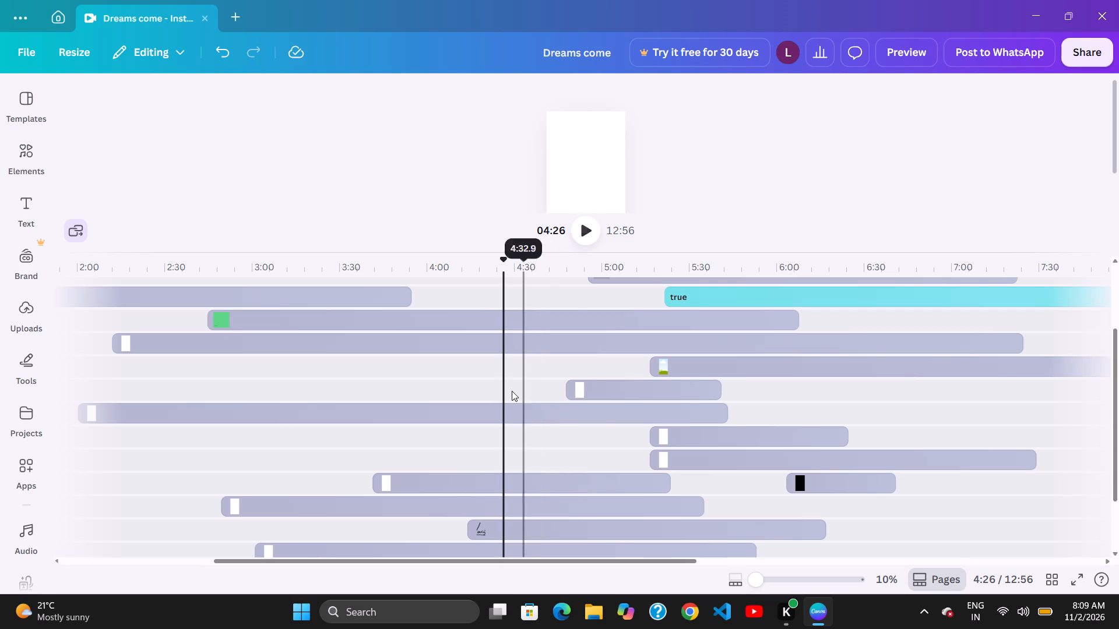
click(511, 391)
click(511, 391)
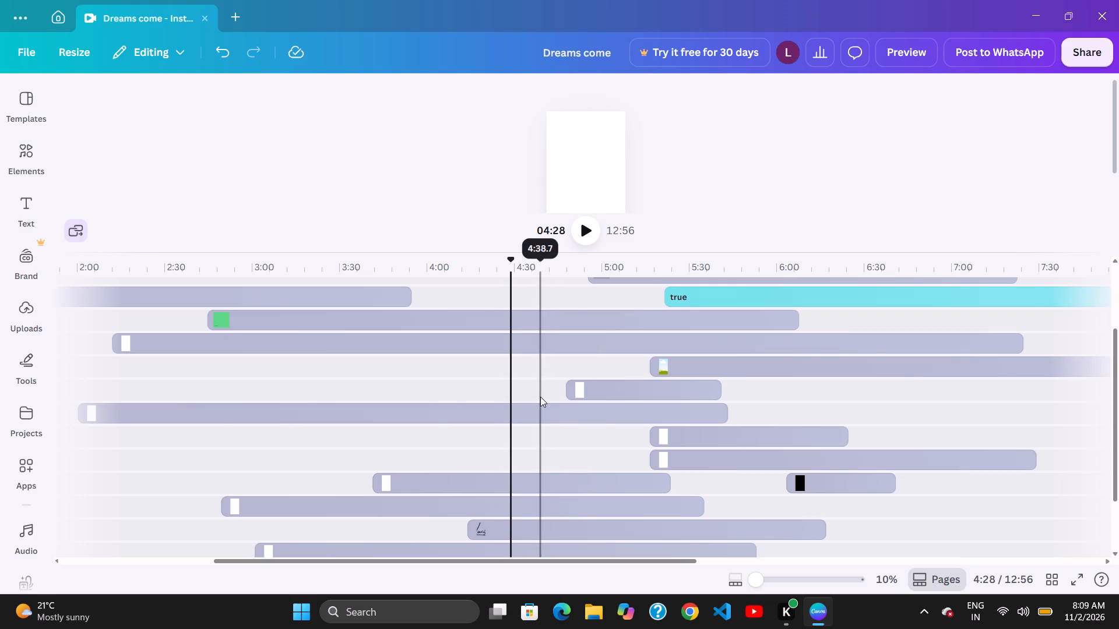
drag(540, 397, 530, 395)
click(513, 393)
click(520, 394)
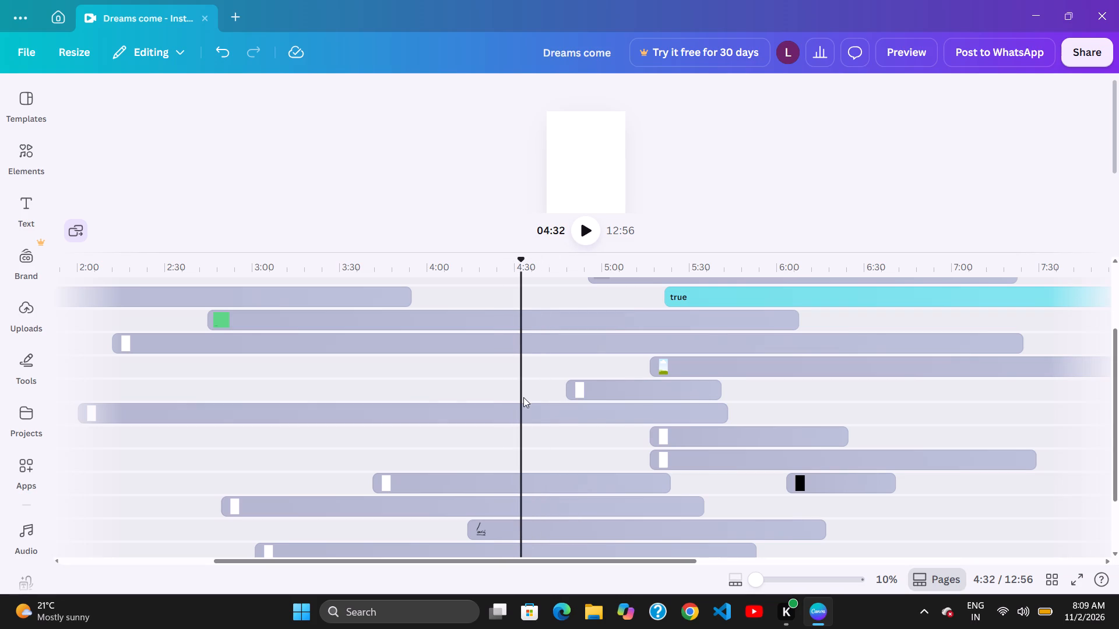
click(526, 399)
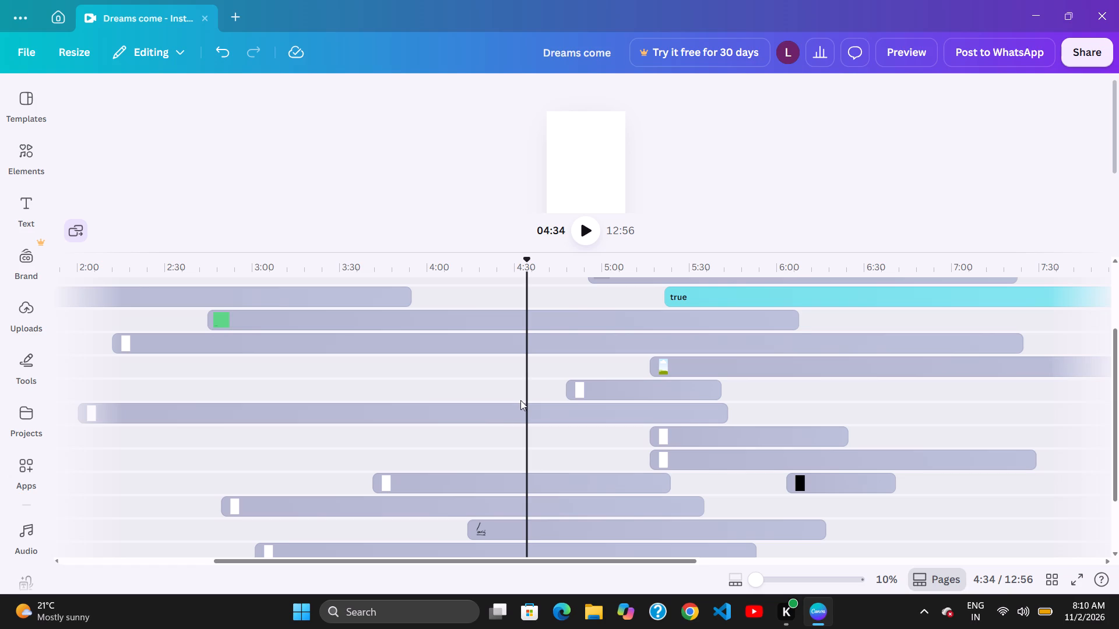
Shift the 3:43 clip beneath the 53.6 s clip slightly later to start at about 2:01.
click(529, 405)
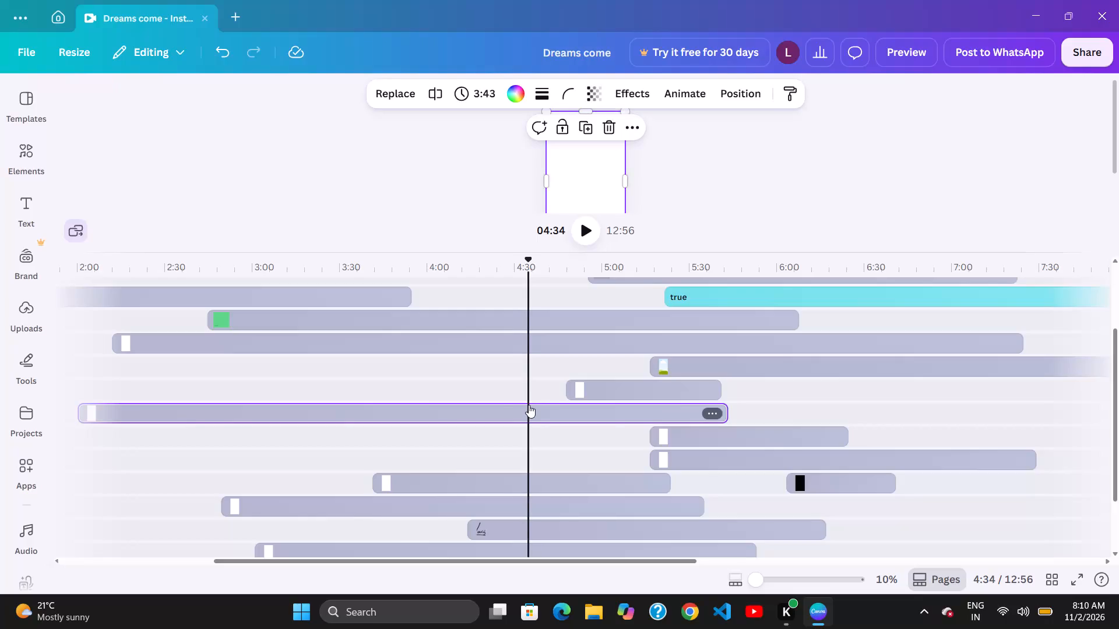
click(524, 408)
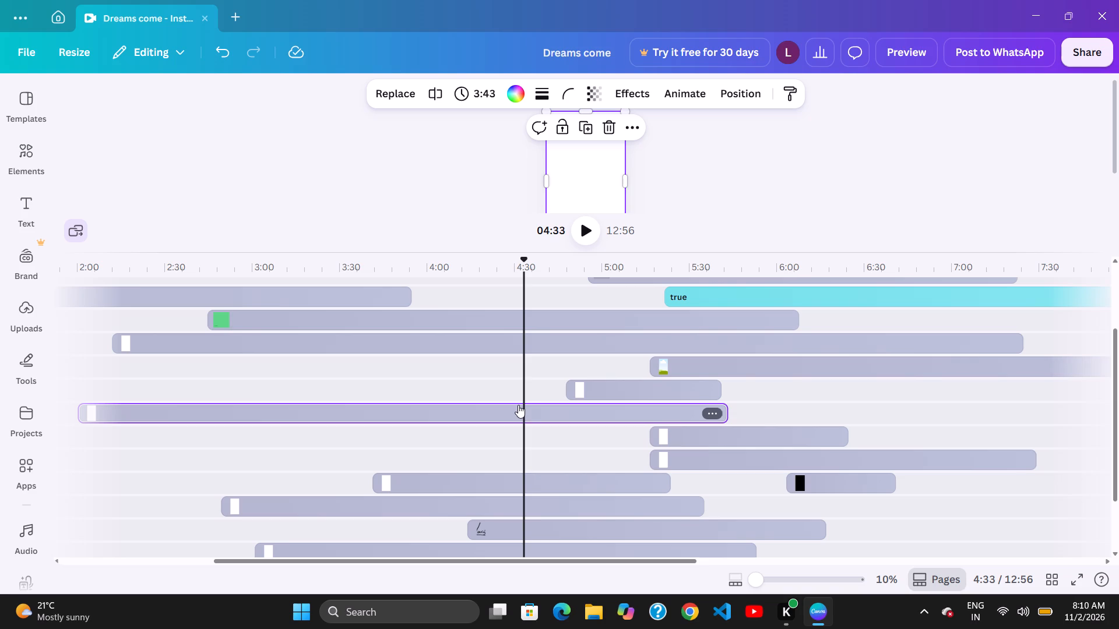
click(525, 408)
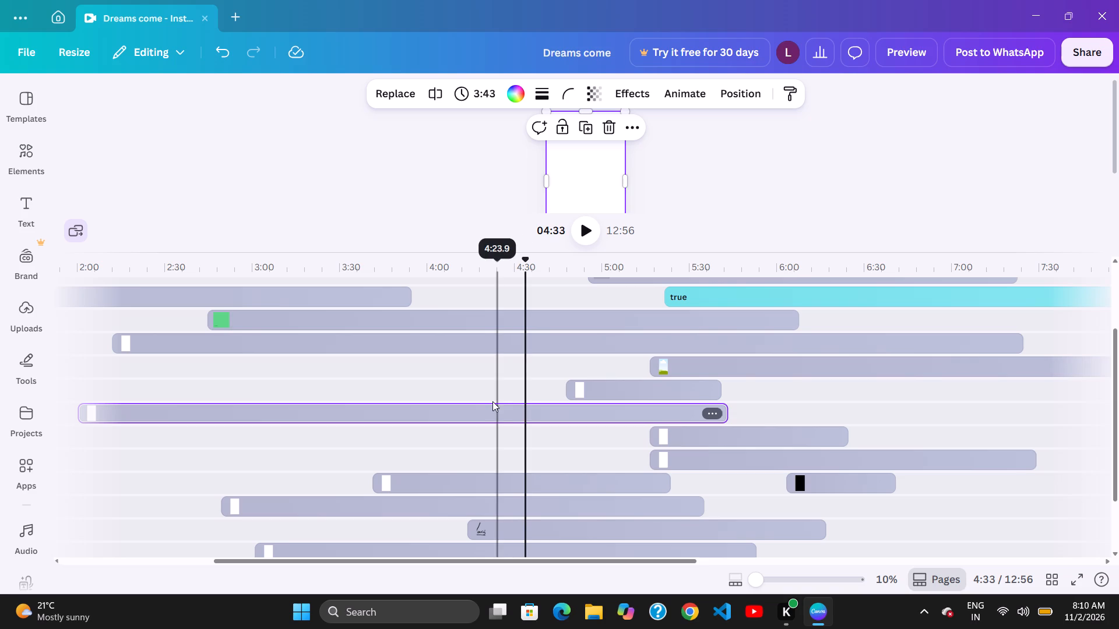
click(502, 408)
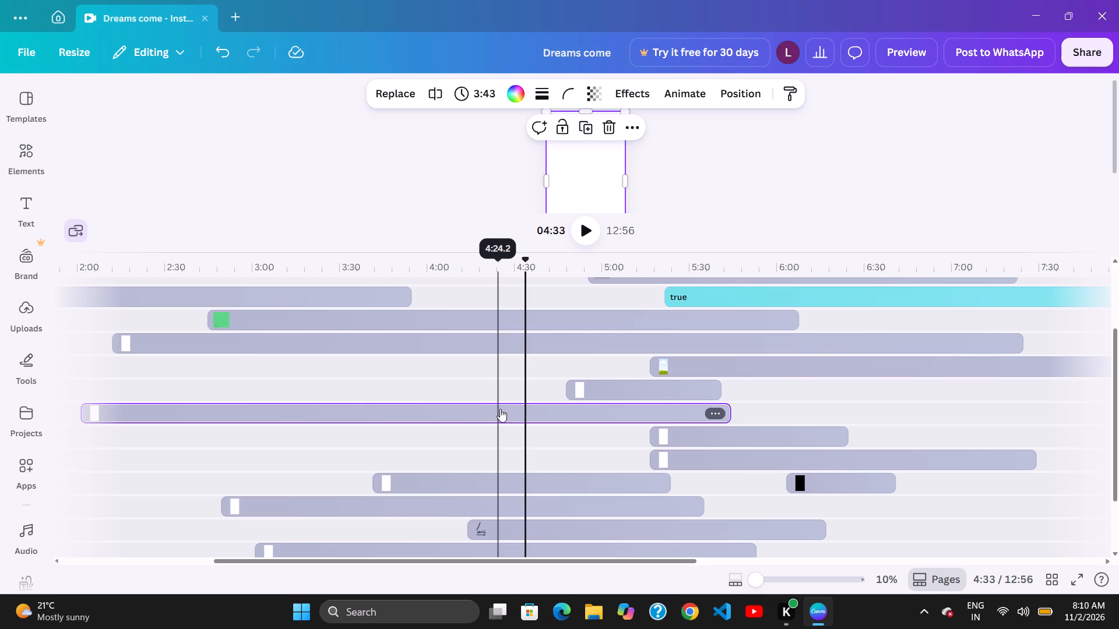
click(490, 409)
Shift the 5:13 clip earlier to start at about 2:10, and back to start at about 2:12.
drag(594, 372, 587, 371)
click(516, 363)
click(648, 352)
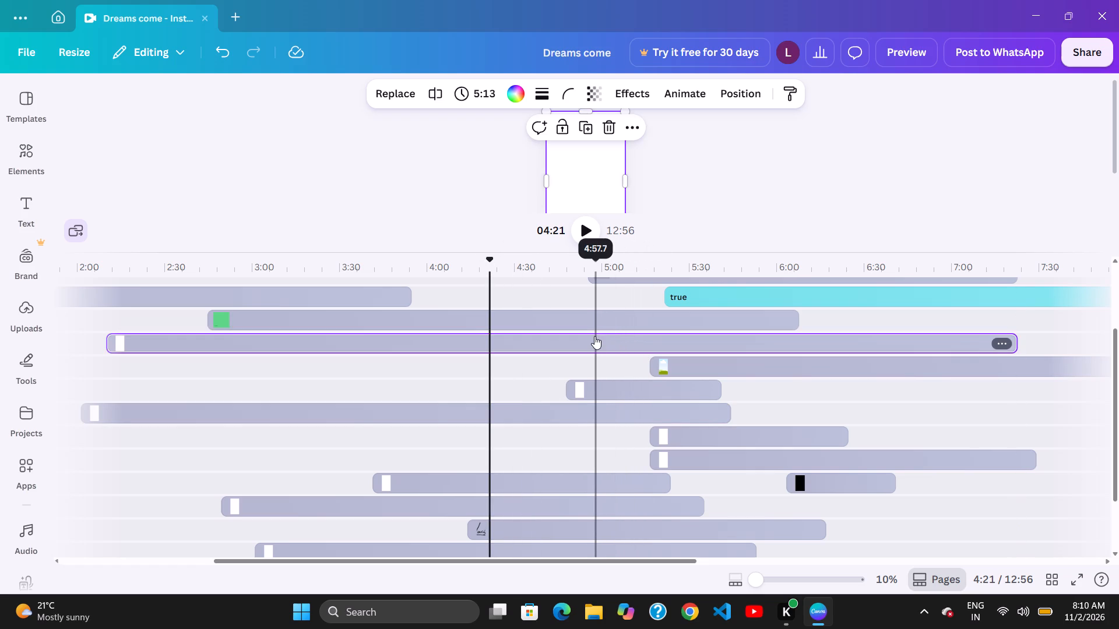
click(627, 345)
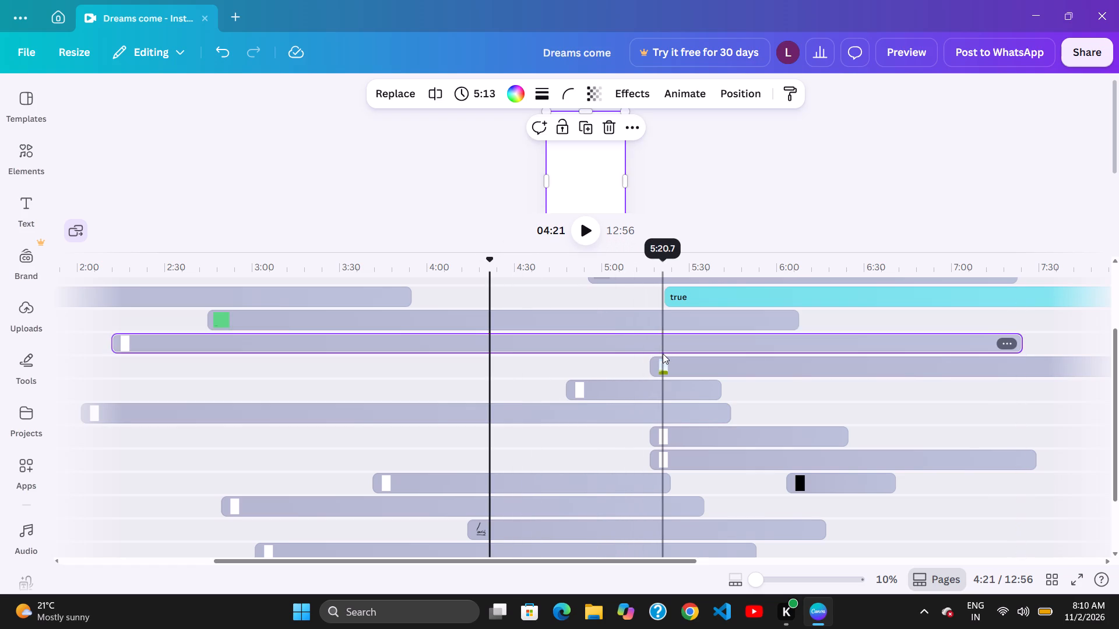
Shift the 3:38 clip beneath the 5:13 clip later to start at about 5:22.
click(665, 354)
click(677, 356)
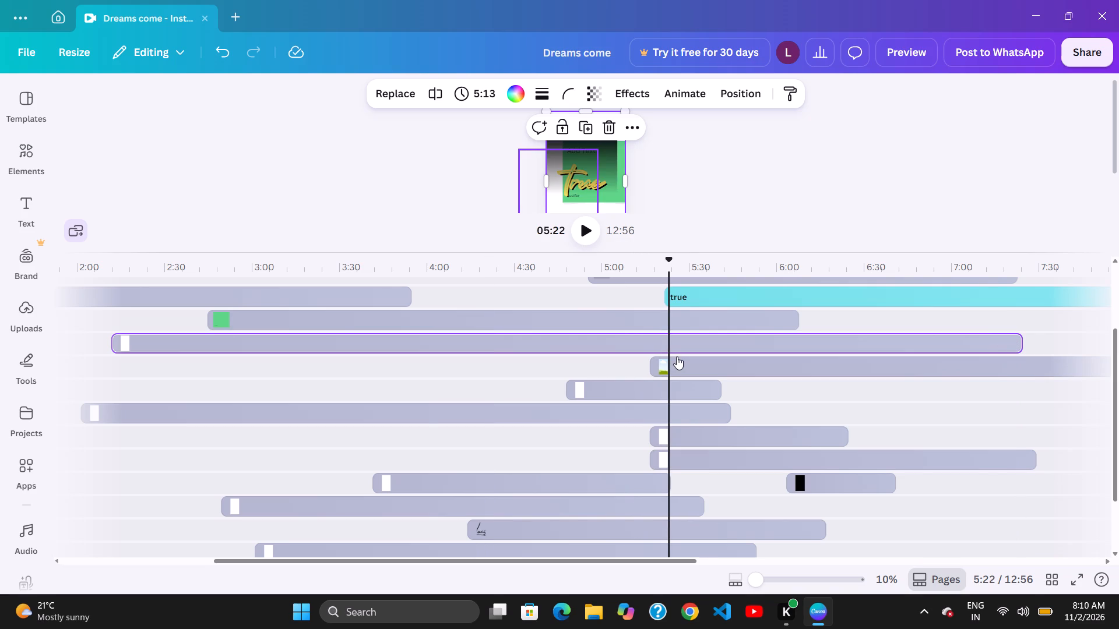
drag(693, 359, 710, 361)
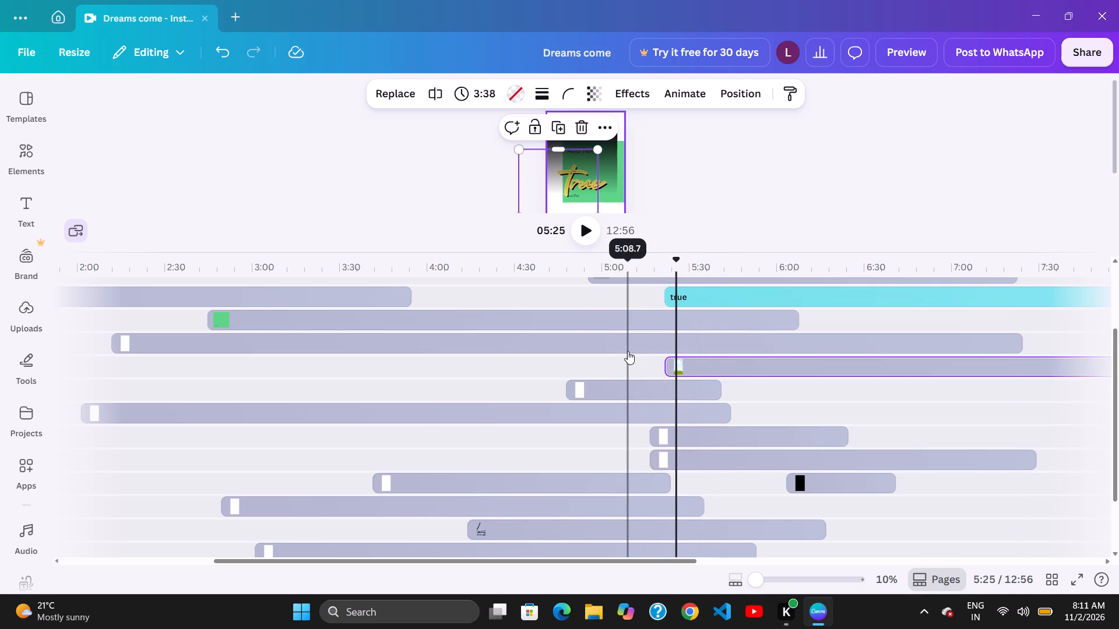
Shift the 5:13 clip slightly later to start at about 2:13.
drag(604, 348, 622, 348)
drag(658, 349, 647, 347)
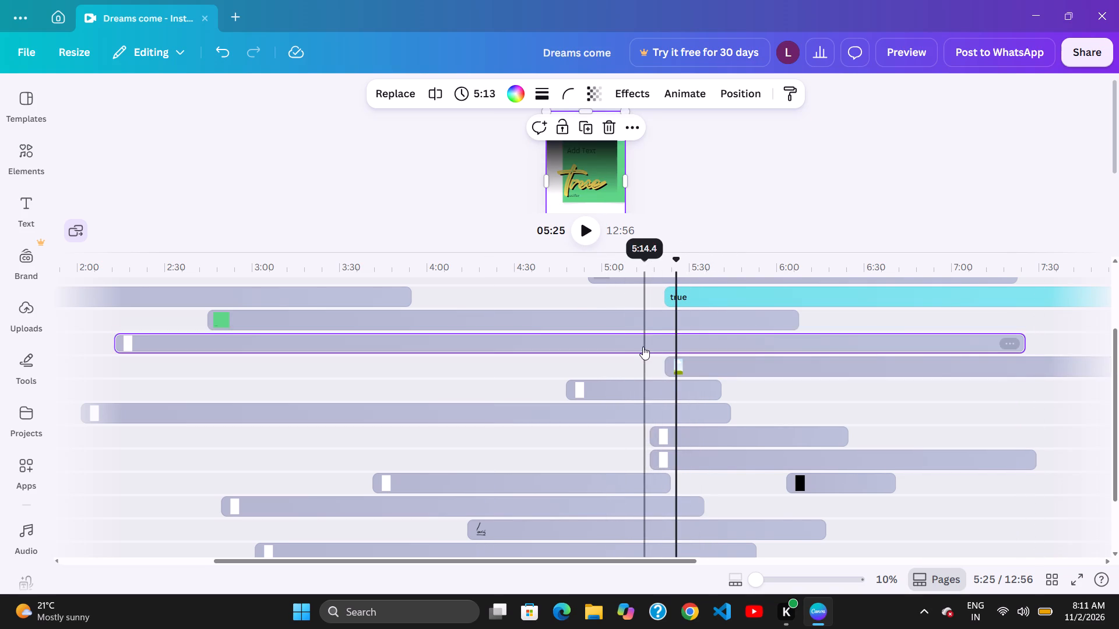
Shift the 3:38 clip later to start at about 5:24, and back earlier to start at about 5:11.
click(688, 356)
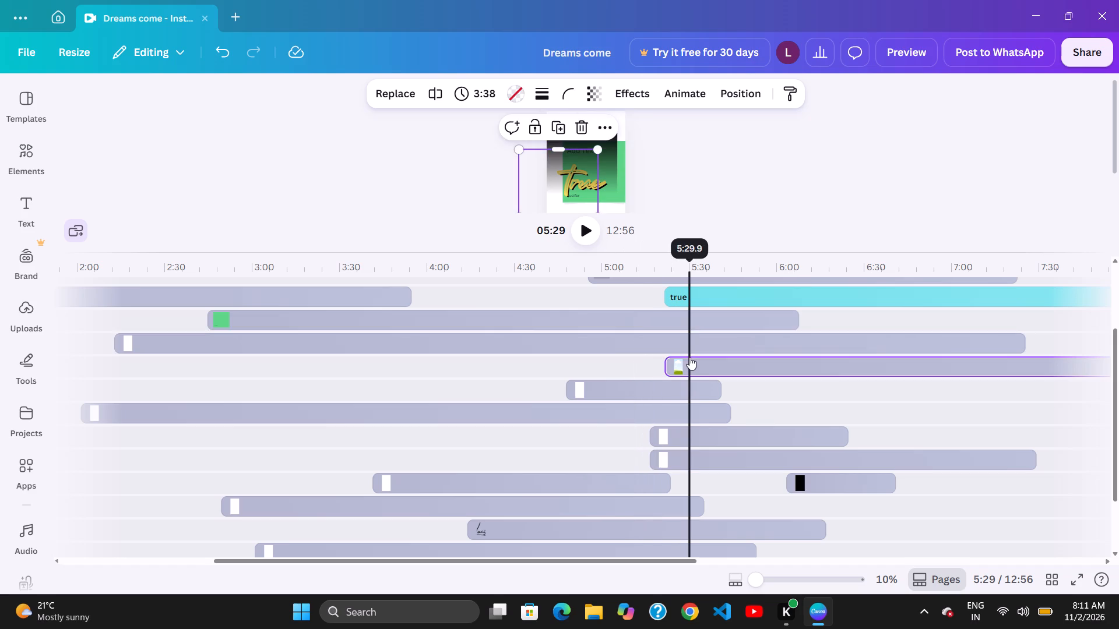
click(689, 358)
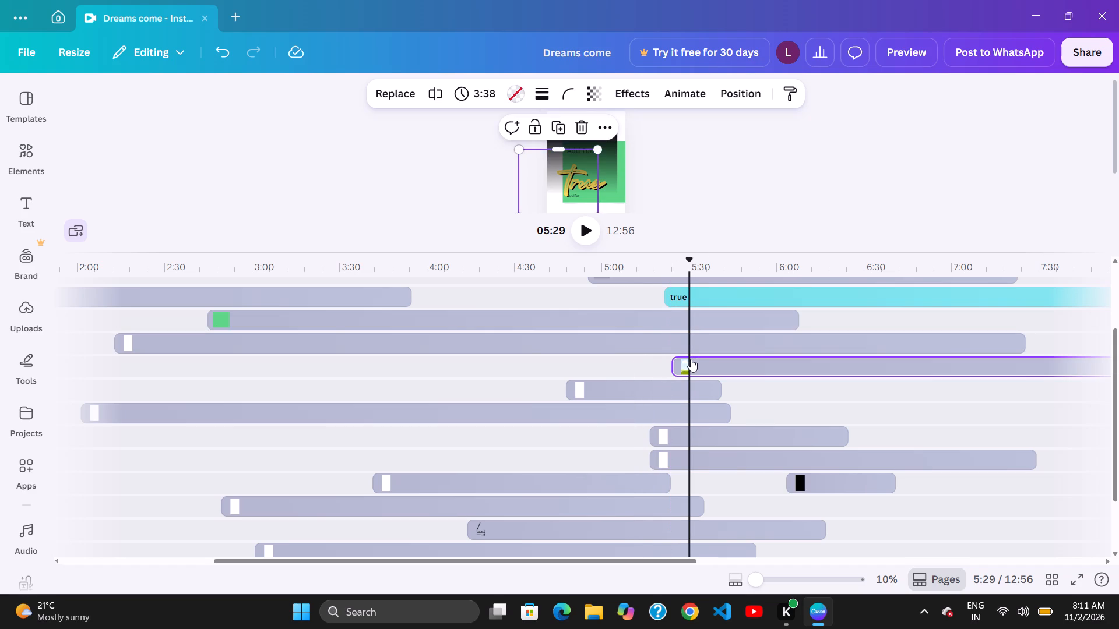
click(687, 358)
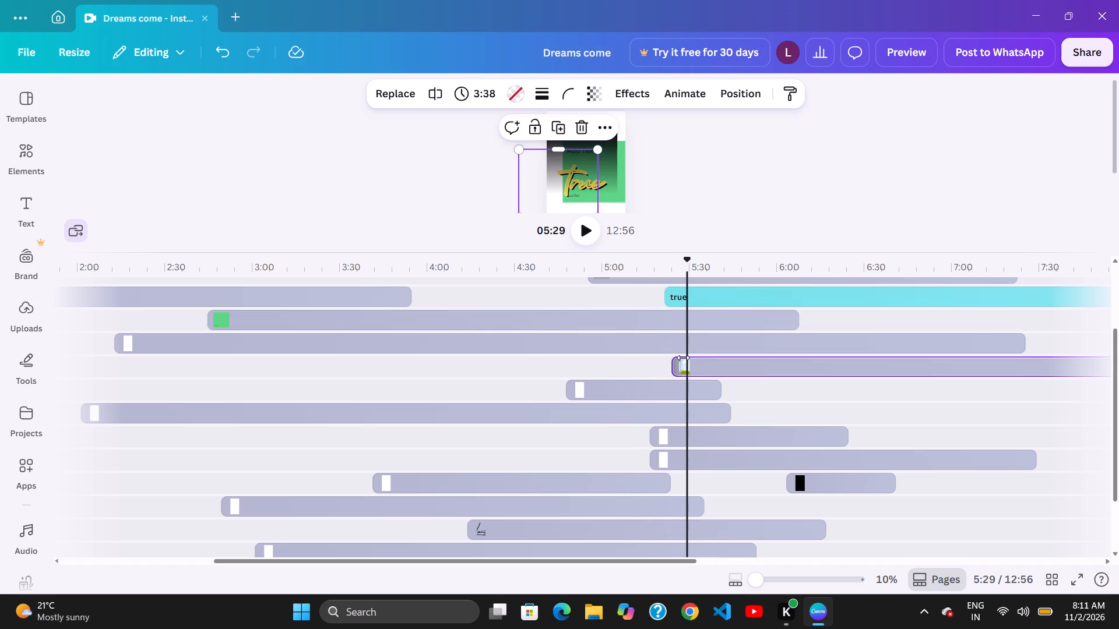
drag(699, 362, 660, 359)
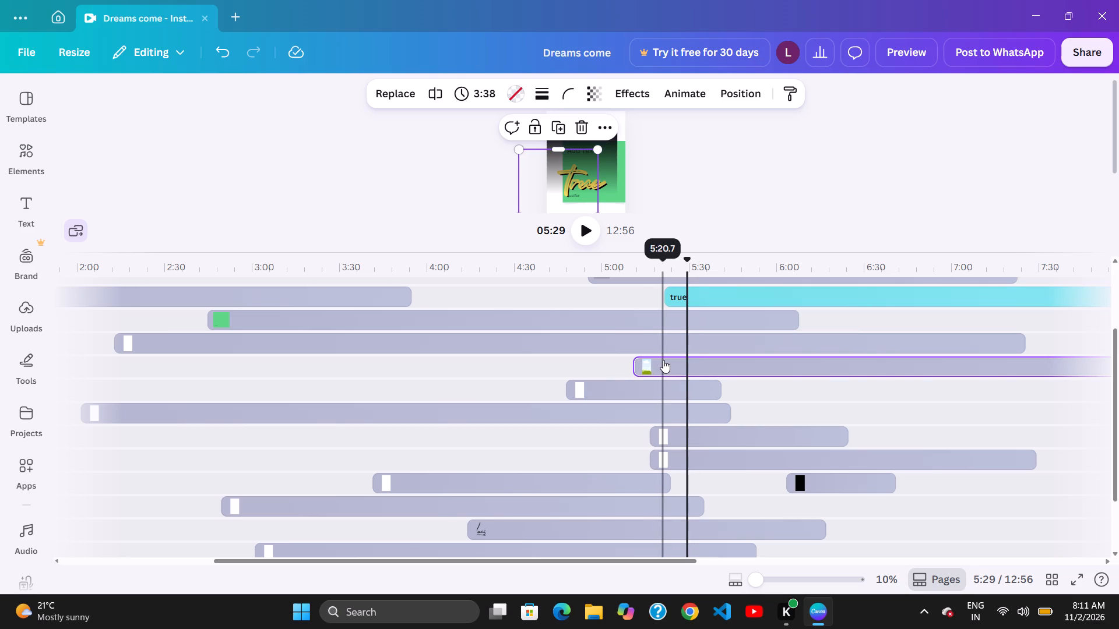
click(668, 362)
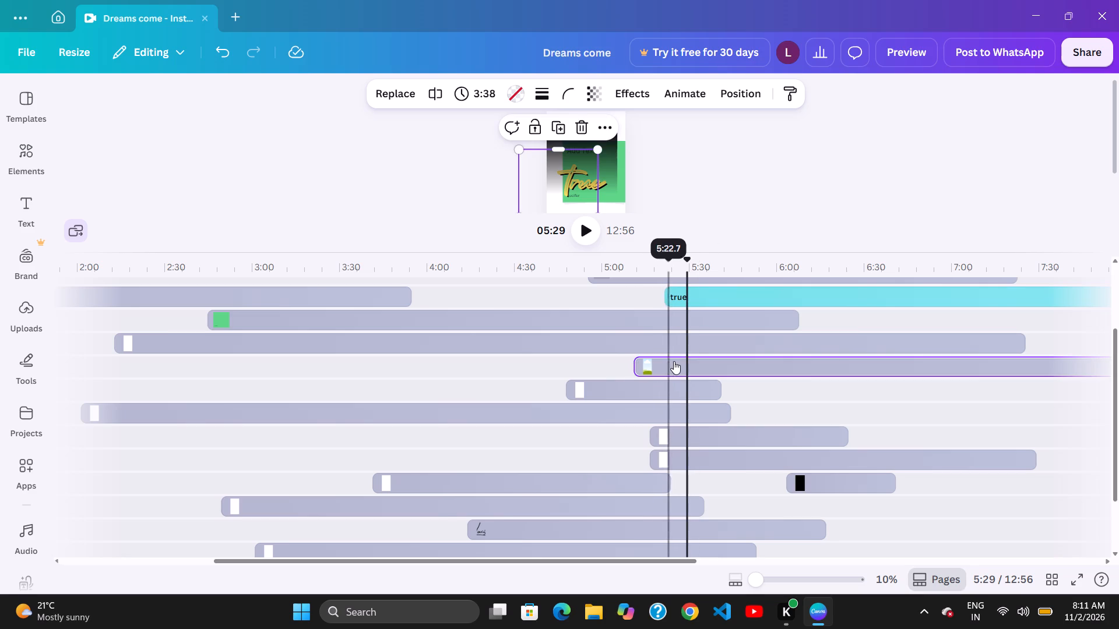
Trim the start of the 3:38 clip to make it 3:36 long.
click(675, 362)
drag(647, 365, 653, 366)
click(663, 367)
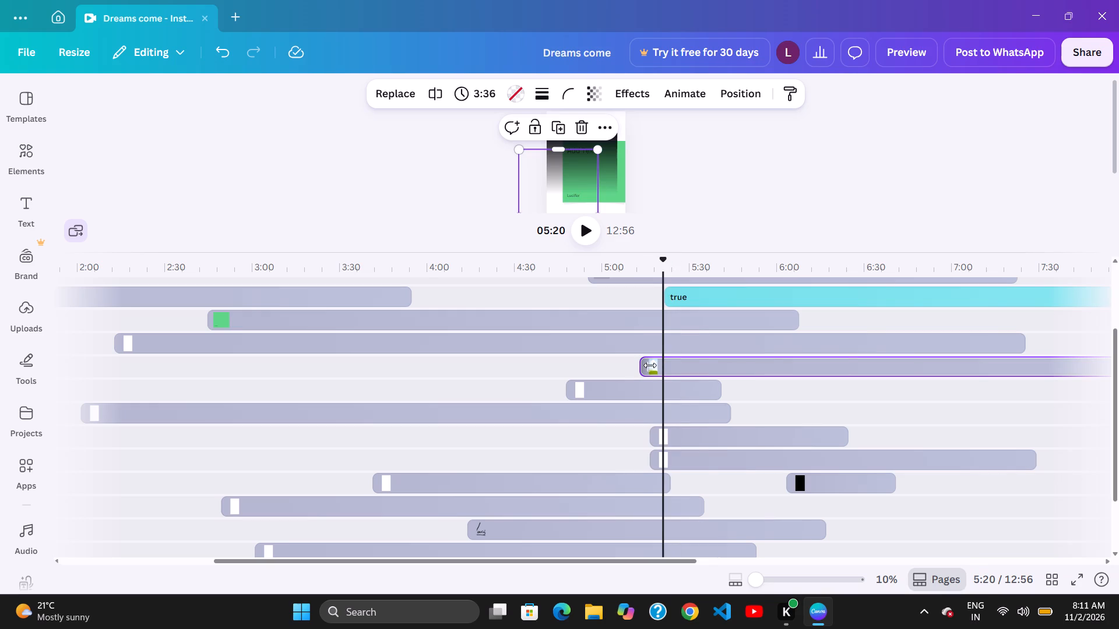
Shift the 3:36 clip beneath the 5:13 clip earlier to start at about 4:55.
click(614, 353)
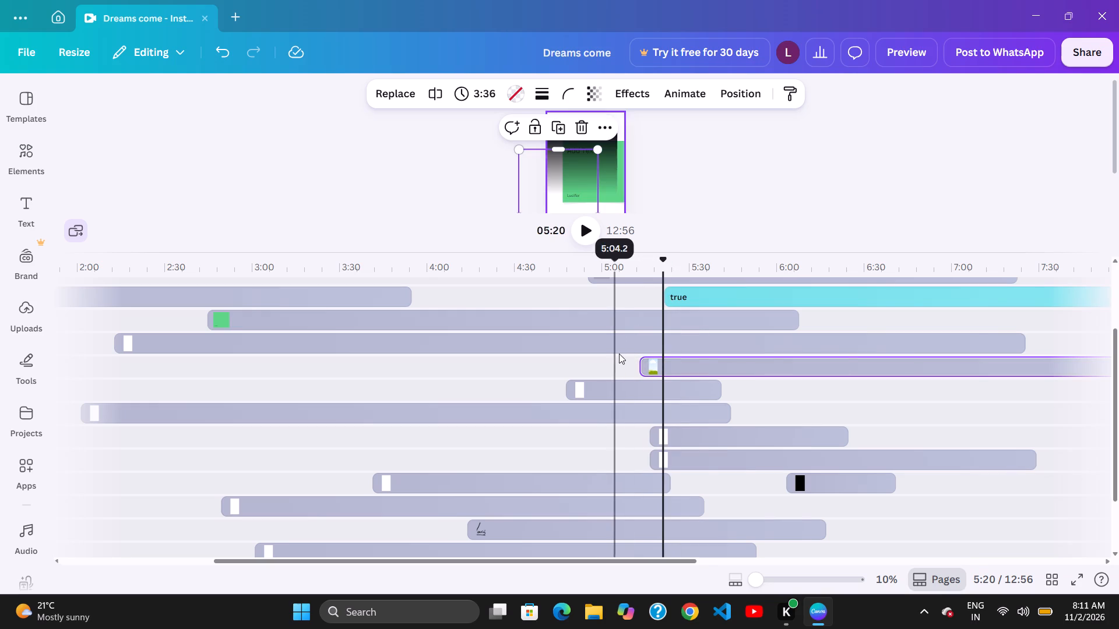
drag(637, 359, 624, 356)
click(613, 354)
click(627, 356)
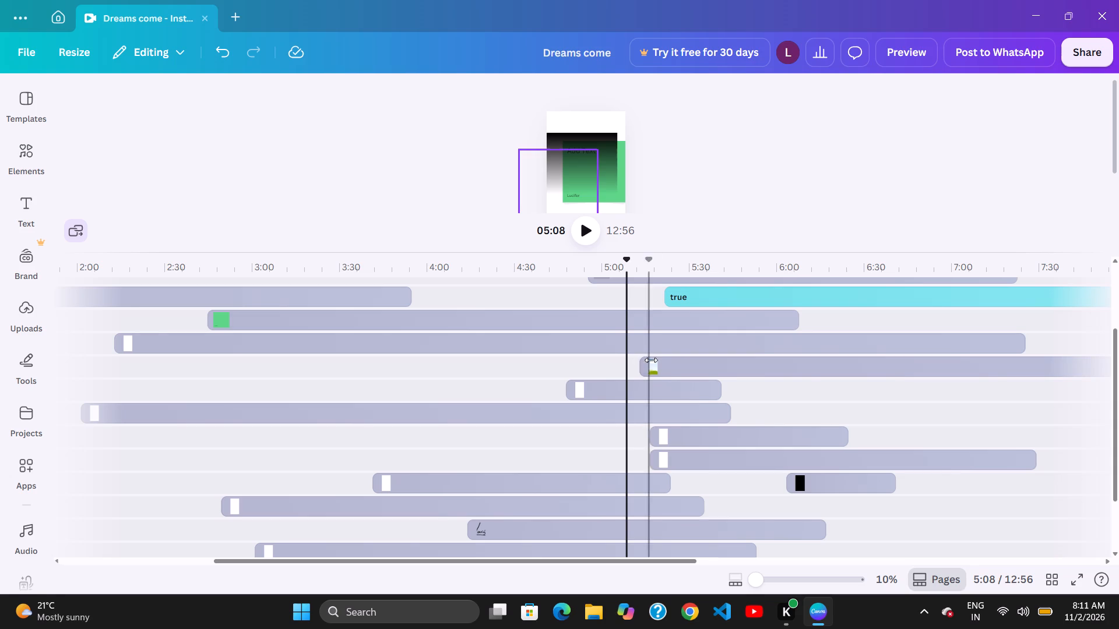
drag(692, 369, 653, 363)
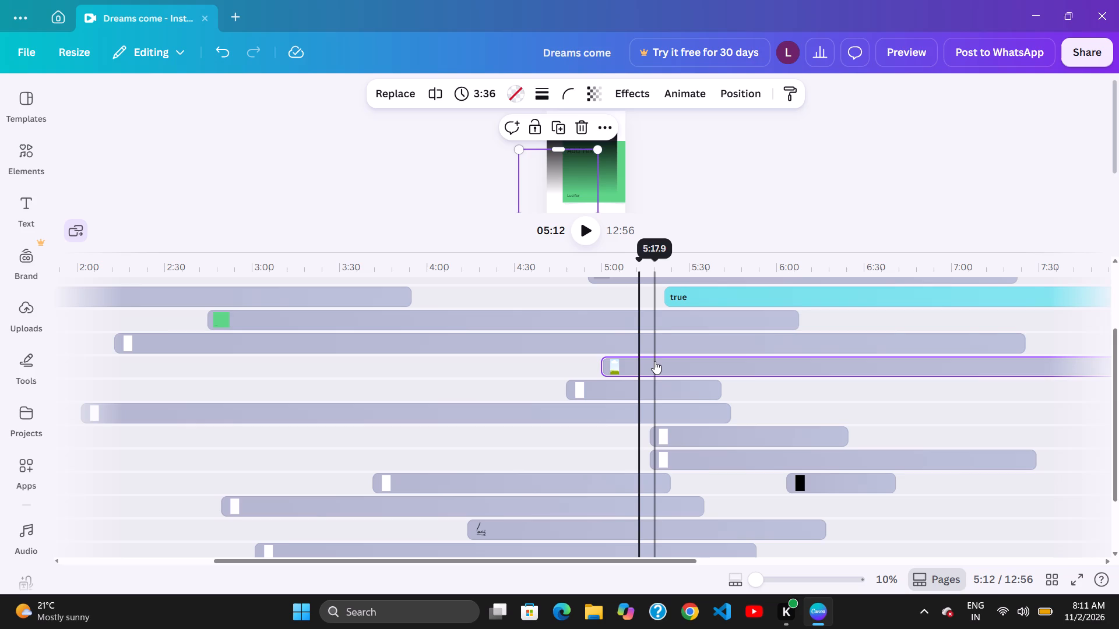
click(655, 363)
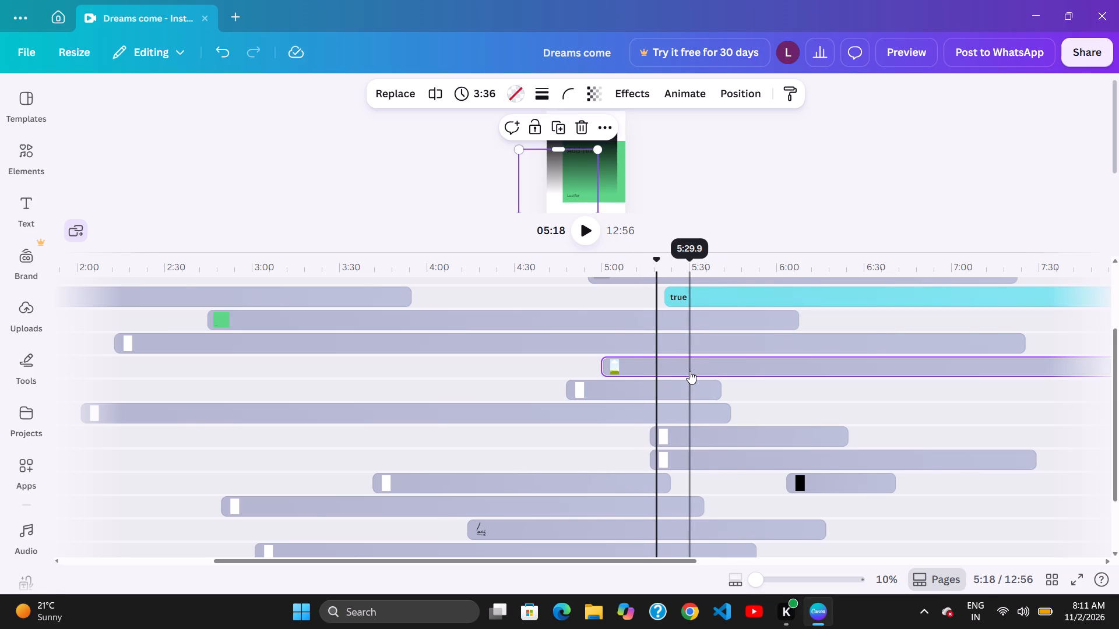
drag(655, 365, 648, 361)
Shift the 5:13 clip later along its track to start at about 2:18.
click(660, 348)
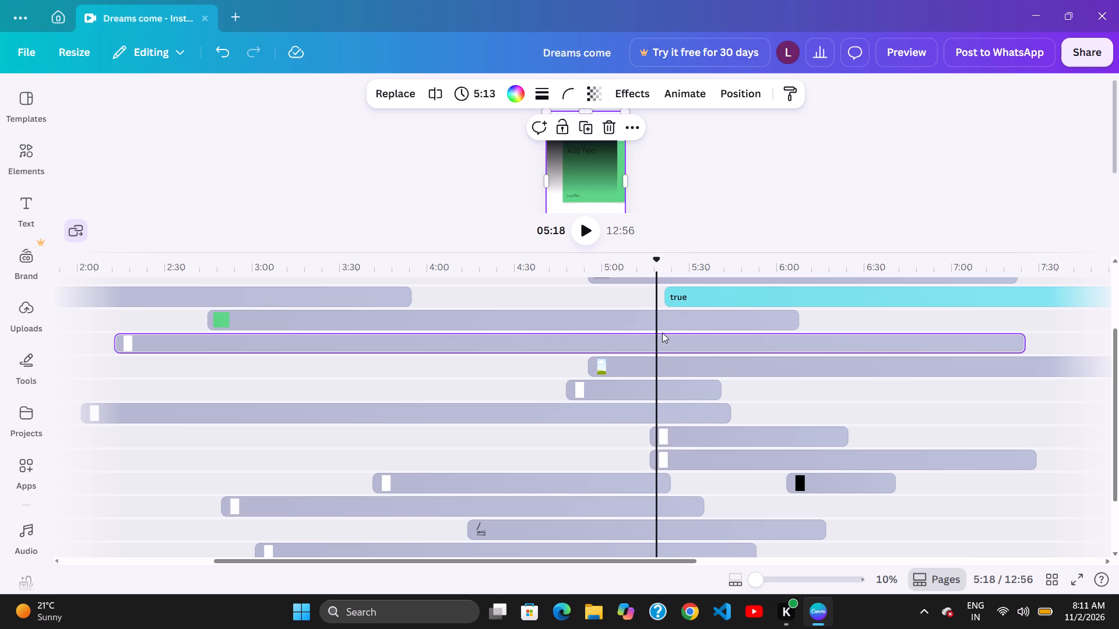
click(705, 345)
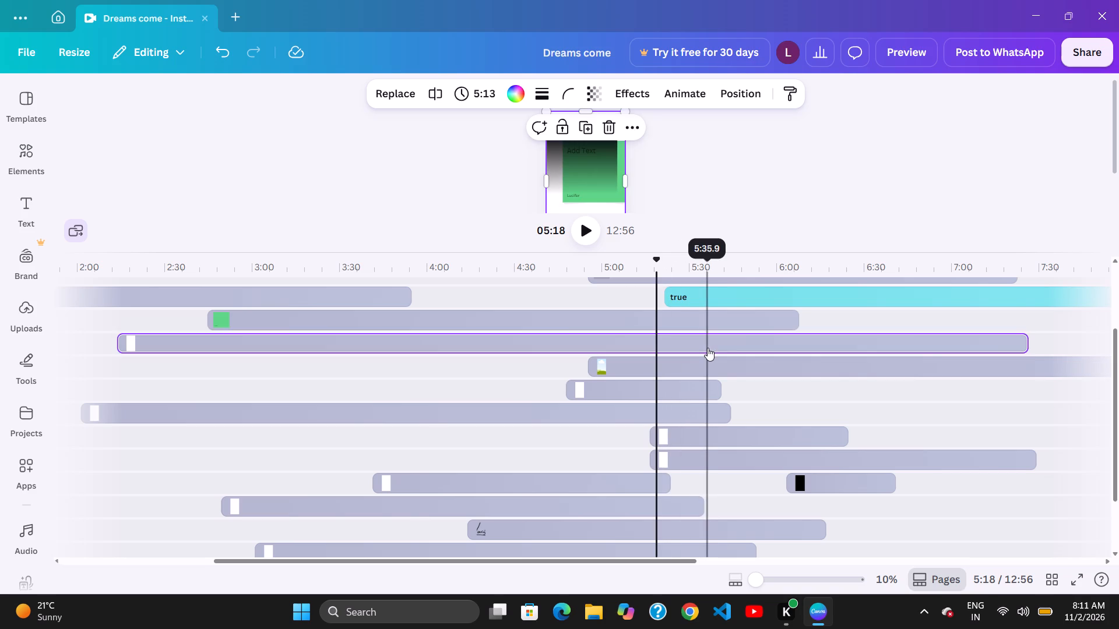
click(712, 349)
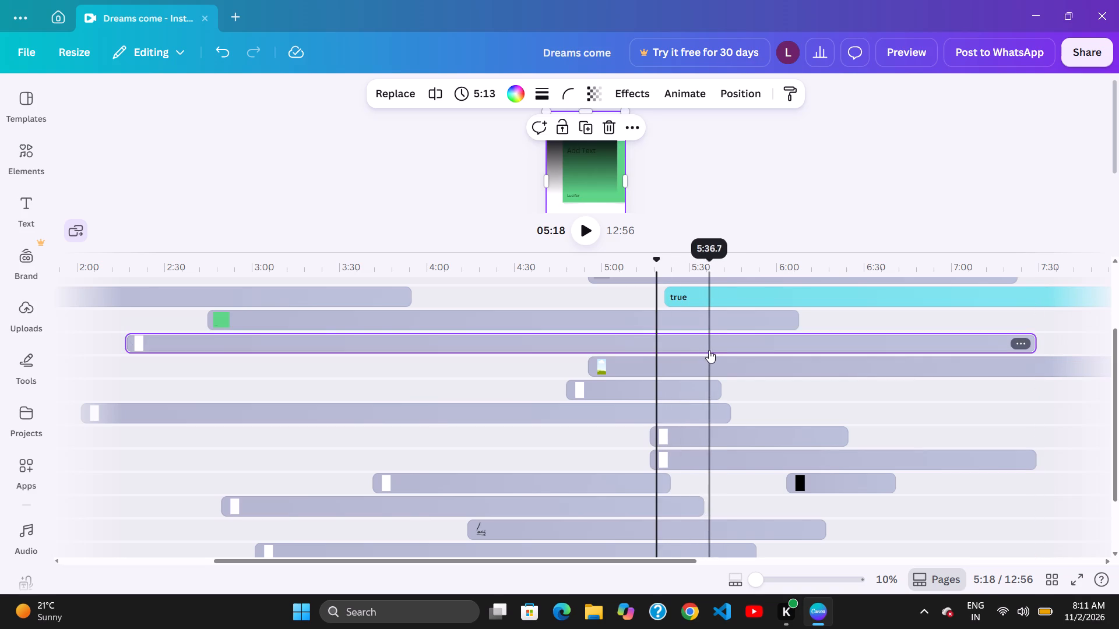
drag(662, 342, 668, 342)
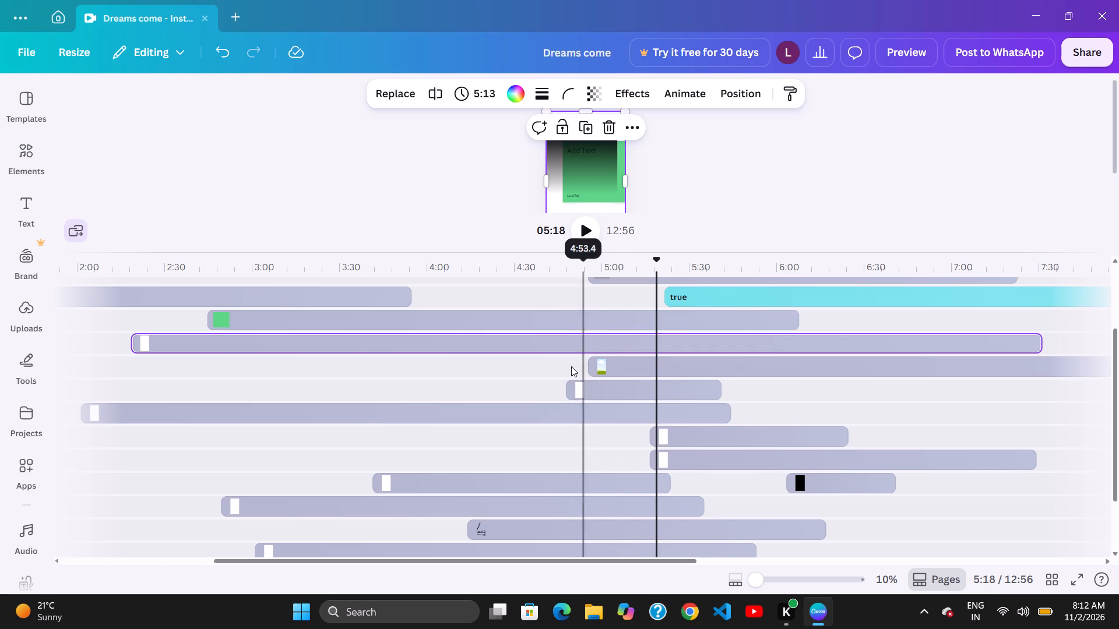
Trim the start of the 3:36 clip to make it 3:29 long, and position it to start at about 5:02.
drag(600, 373, 620, 373)
drag(632, 375, 626, 375)
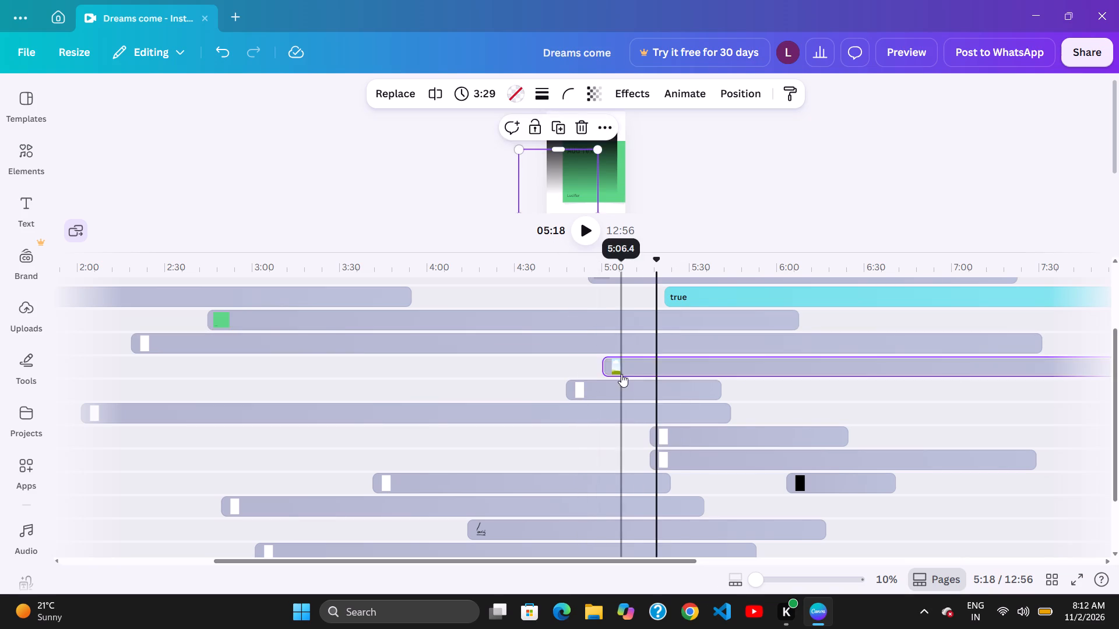
drag(631, 376, 636, 377)
Shift the 3:29 clip beneath the 5:13 clip slightly earlier to start at about 5:00.
click(561, 362)
drag(586, 367, 579, 367)
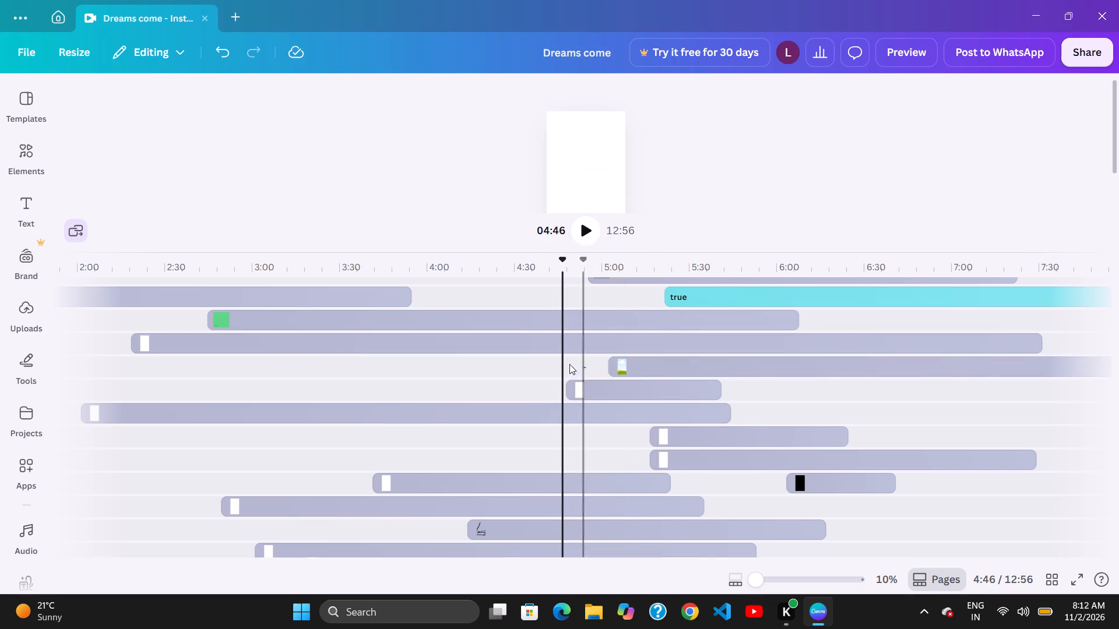
click(563, 362)
drag(593, 365, 582, 363)
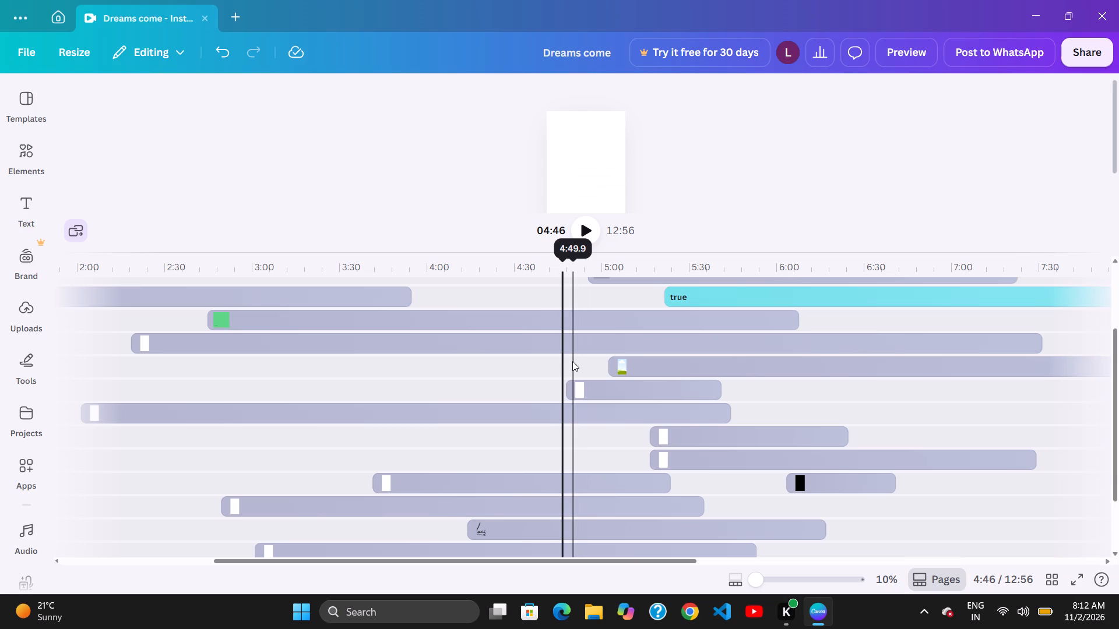
drag(595, 368, 603, 372)
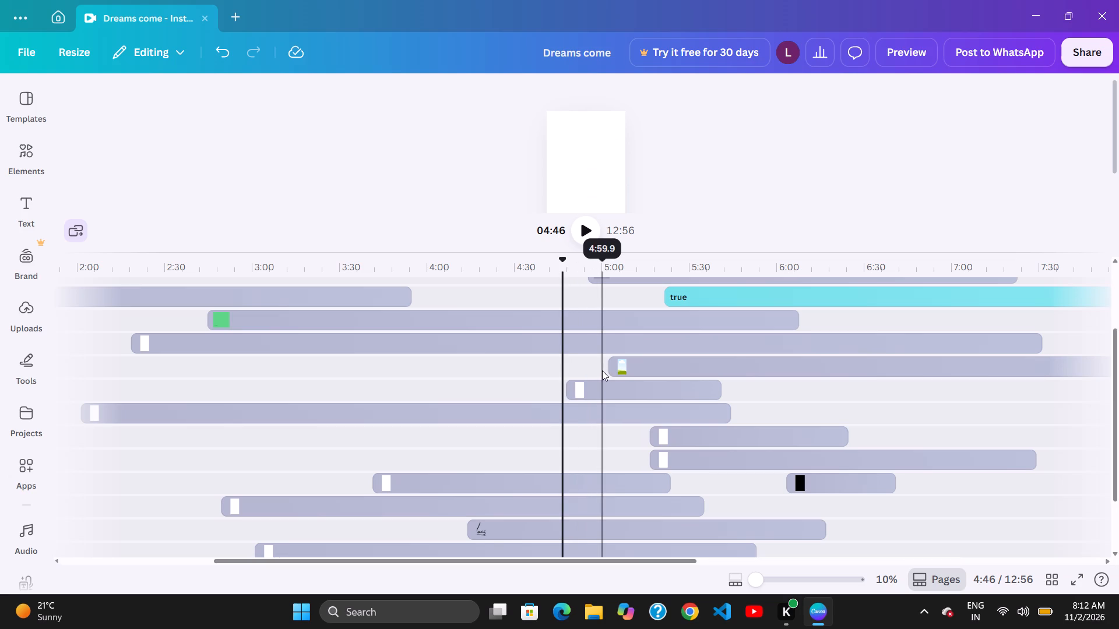
click(620, 373)
Shift the 53.6 s clip later along its track to start at about 5:04.
drag(655, 380, 749, 381)
drag(694, 380, 643, 376)
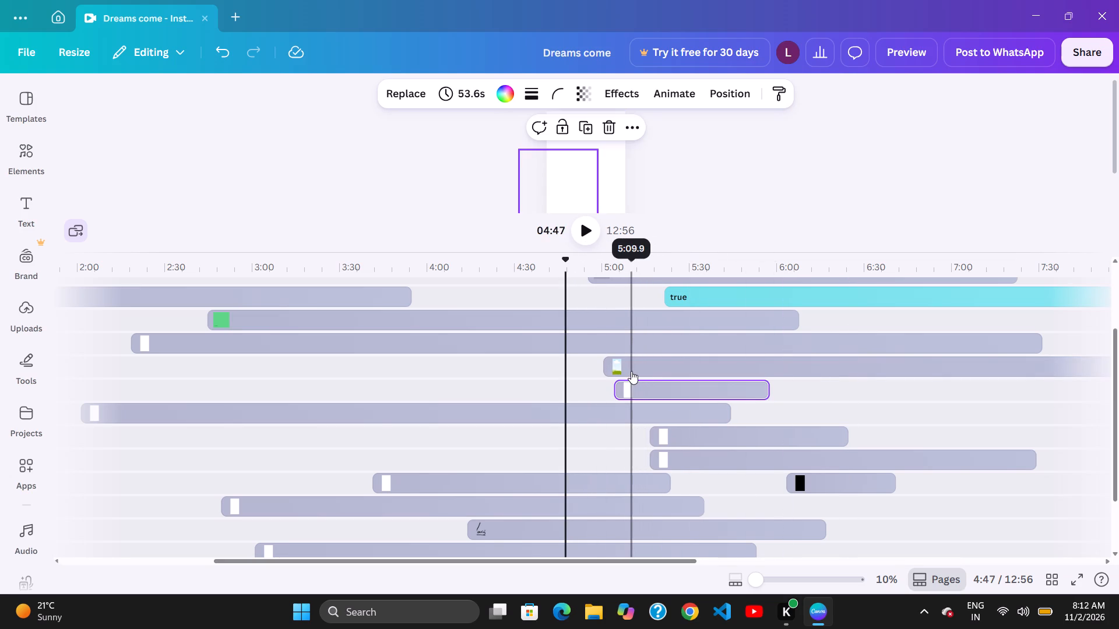
click(645, 379)
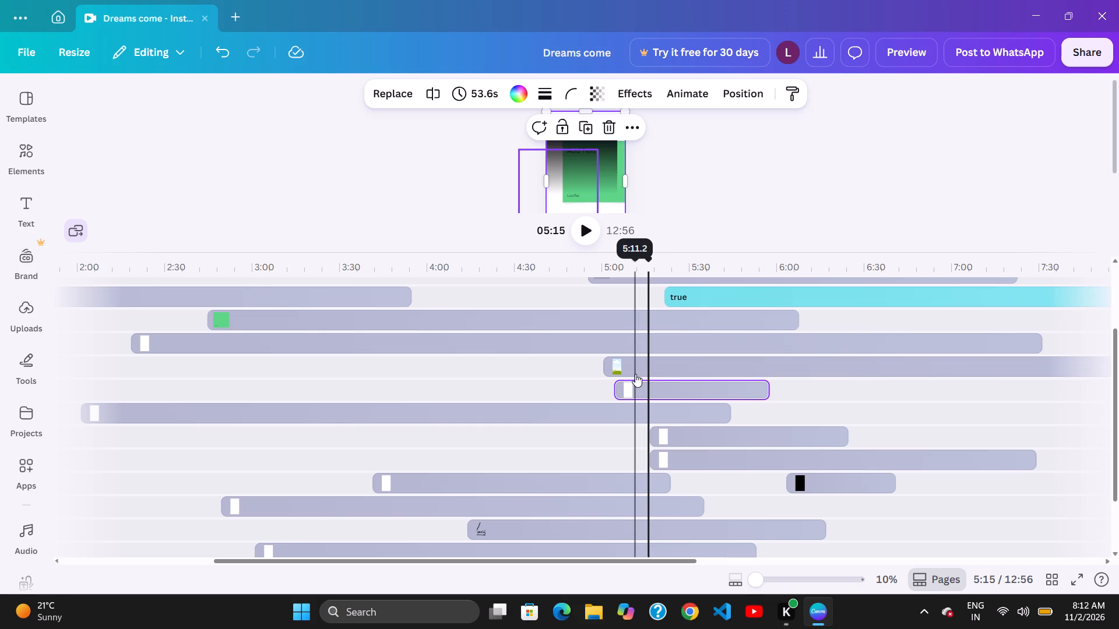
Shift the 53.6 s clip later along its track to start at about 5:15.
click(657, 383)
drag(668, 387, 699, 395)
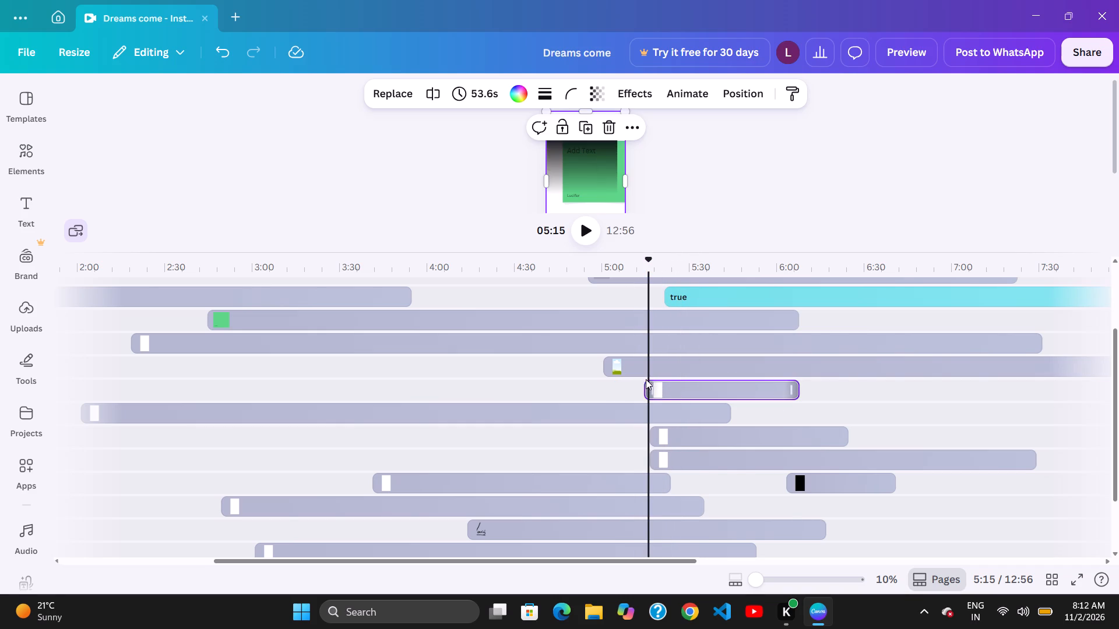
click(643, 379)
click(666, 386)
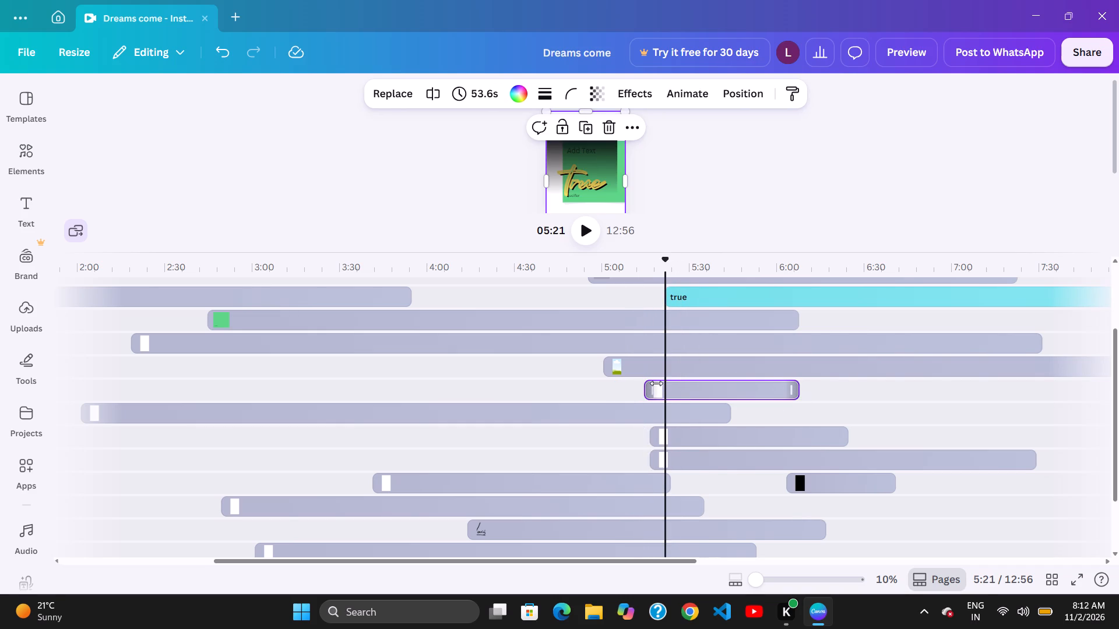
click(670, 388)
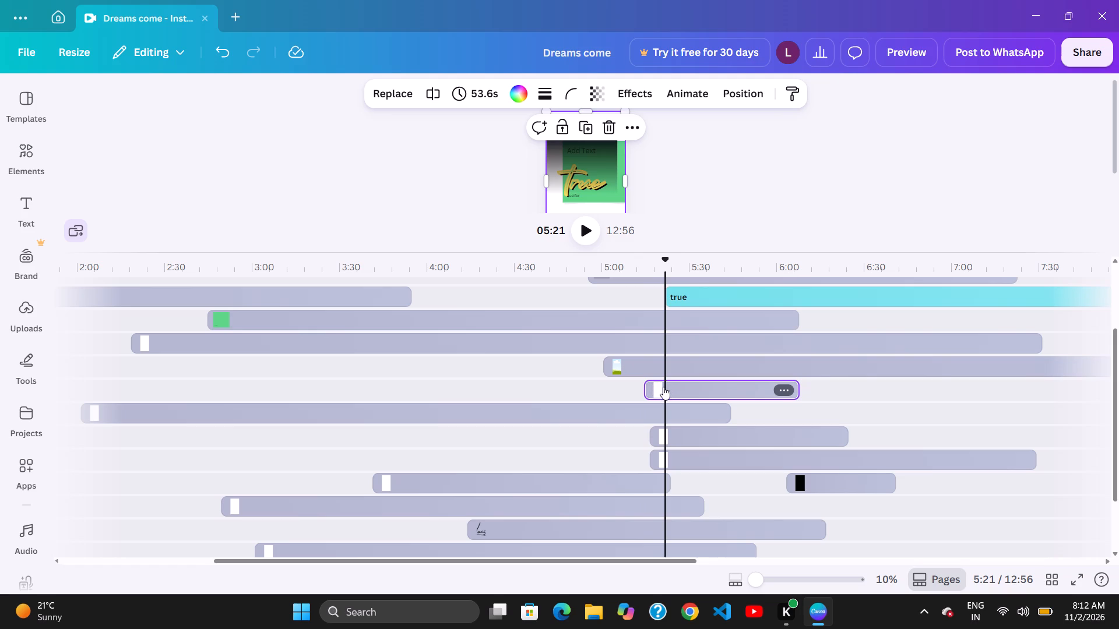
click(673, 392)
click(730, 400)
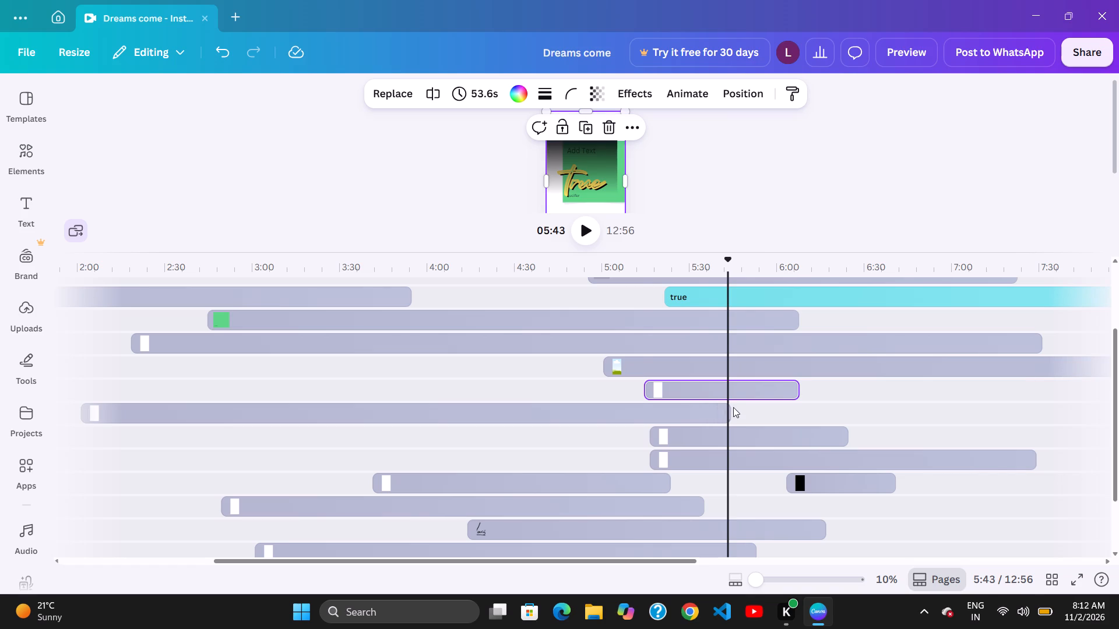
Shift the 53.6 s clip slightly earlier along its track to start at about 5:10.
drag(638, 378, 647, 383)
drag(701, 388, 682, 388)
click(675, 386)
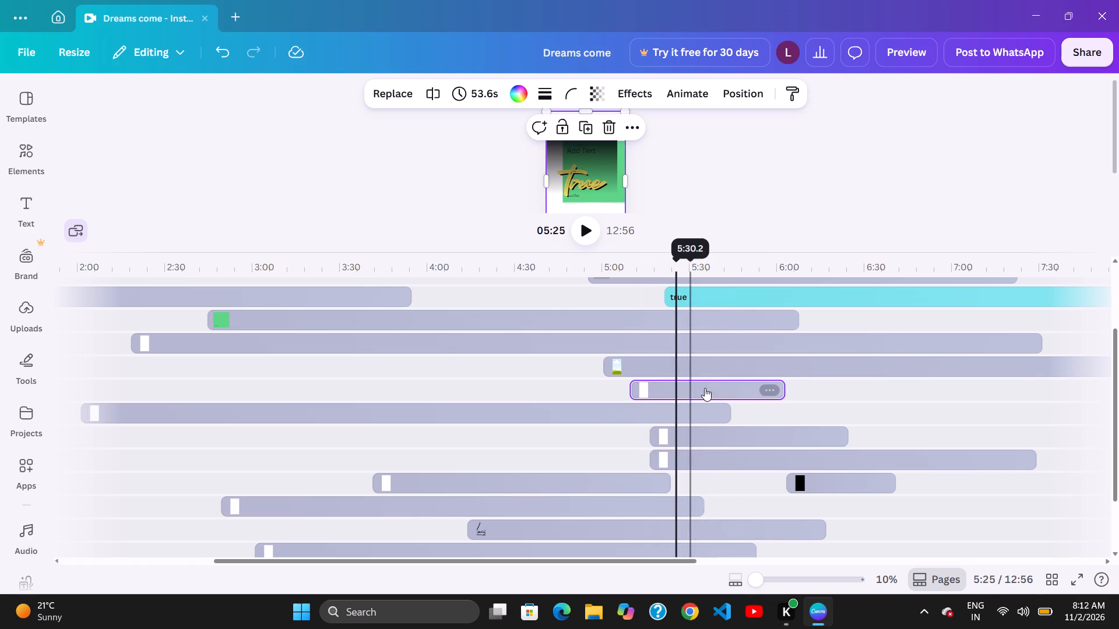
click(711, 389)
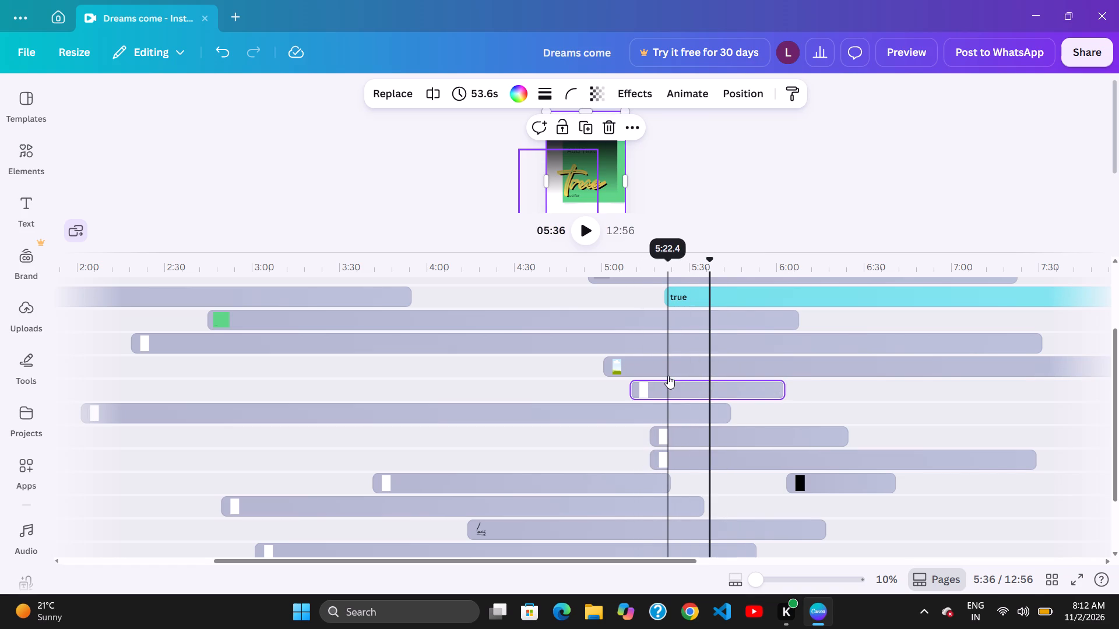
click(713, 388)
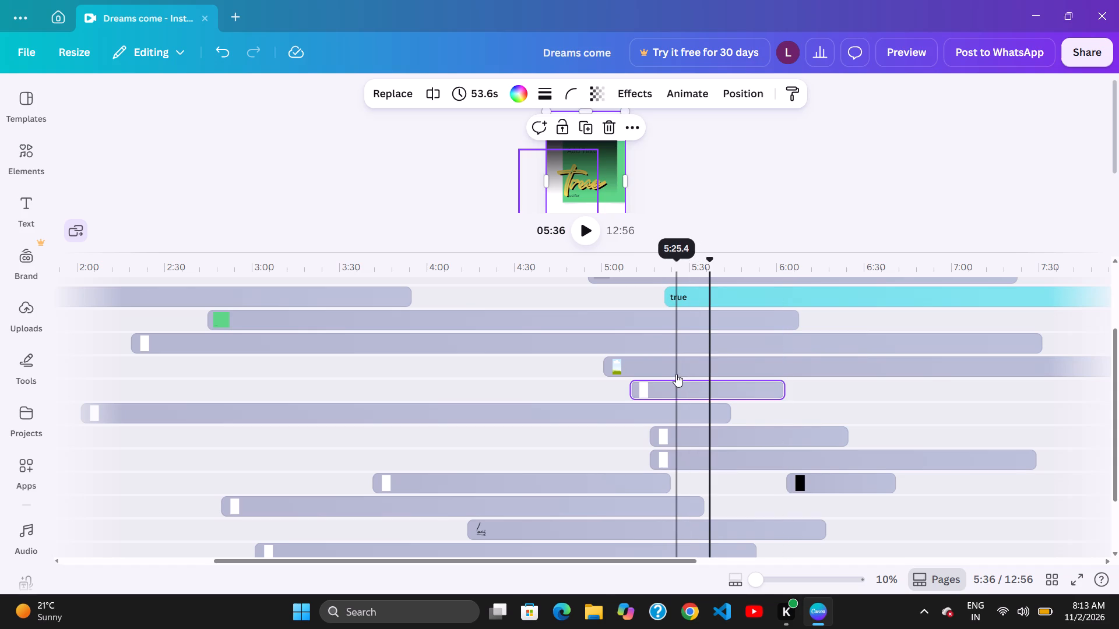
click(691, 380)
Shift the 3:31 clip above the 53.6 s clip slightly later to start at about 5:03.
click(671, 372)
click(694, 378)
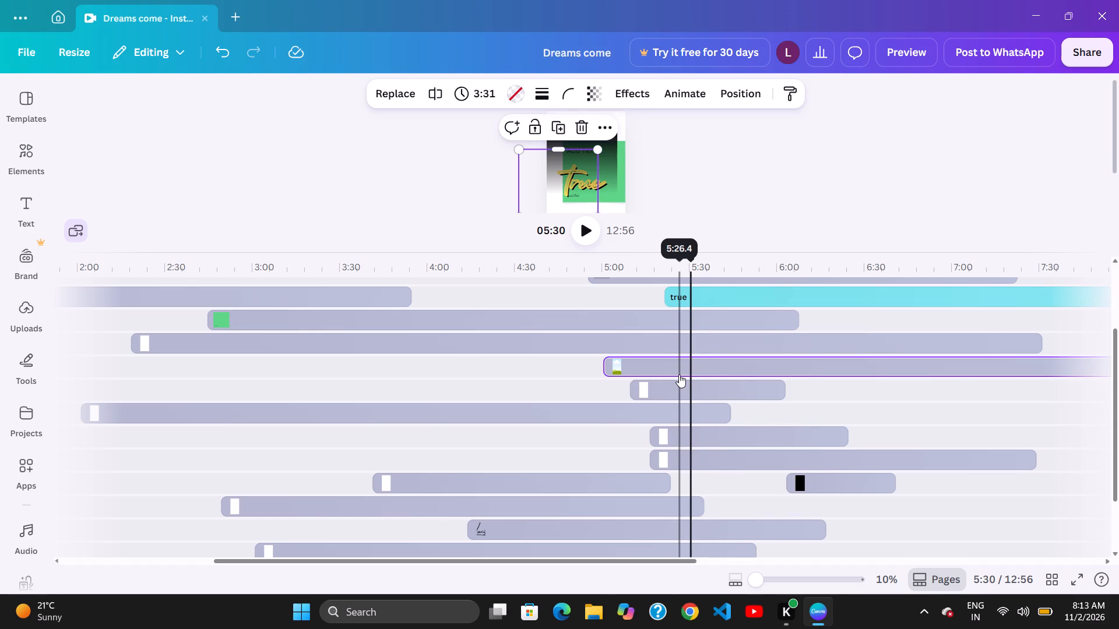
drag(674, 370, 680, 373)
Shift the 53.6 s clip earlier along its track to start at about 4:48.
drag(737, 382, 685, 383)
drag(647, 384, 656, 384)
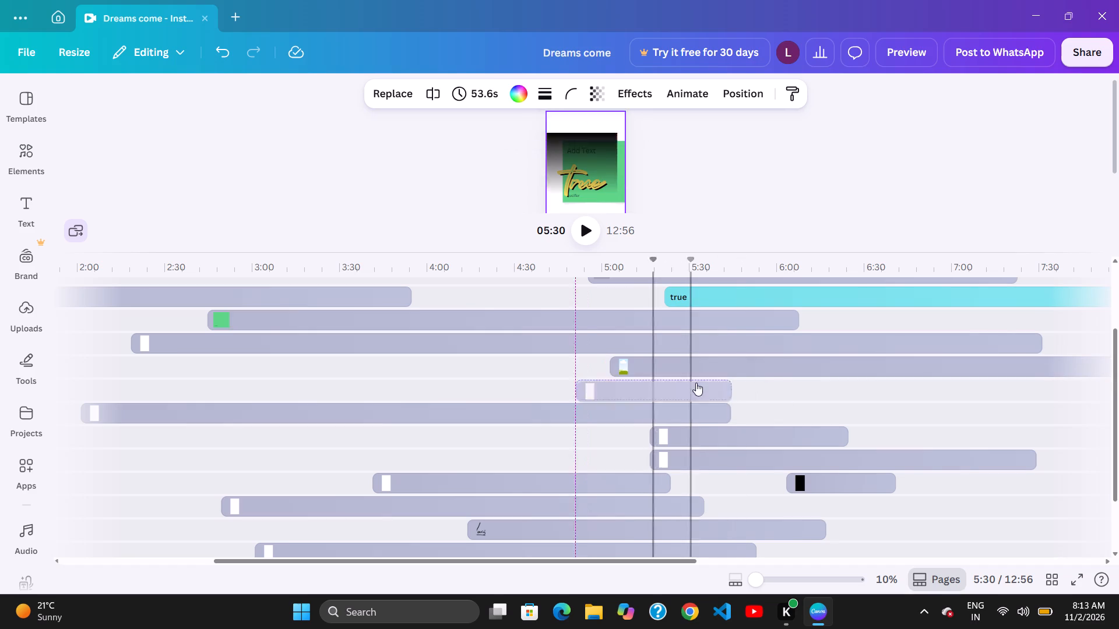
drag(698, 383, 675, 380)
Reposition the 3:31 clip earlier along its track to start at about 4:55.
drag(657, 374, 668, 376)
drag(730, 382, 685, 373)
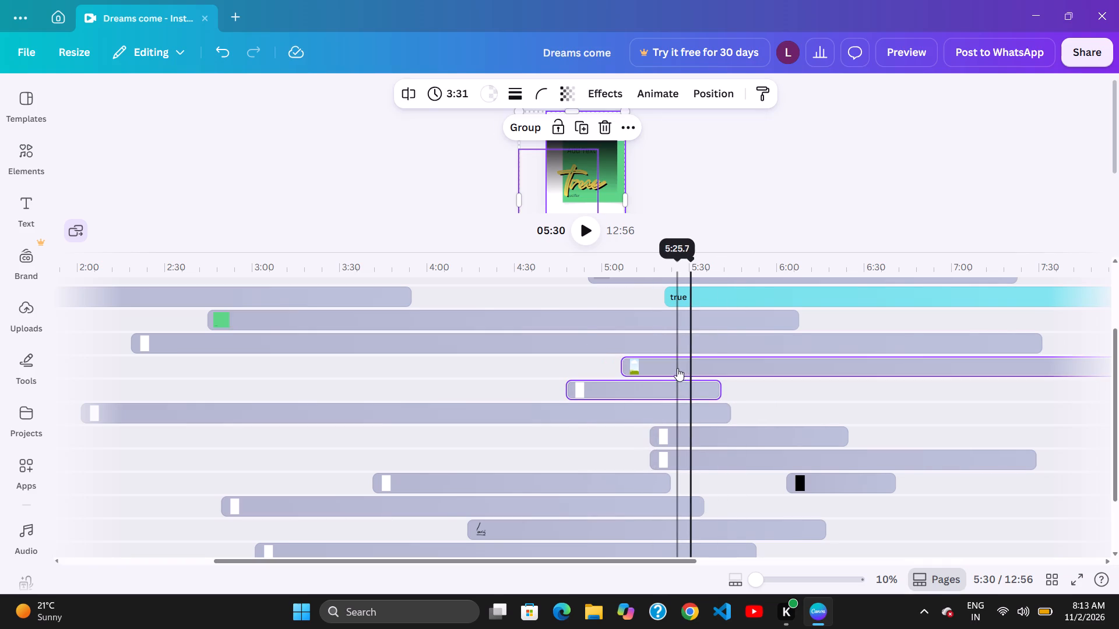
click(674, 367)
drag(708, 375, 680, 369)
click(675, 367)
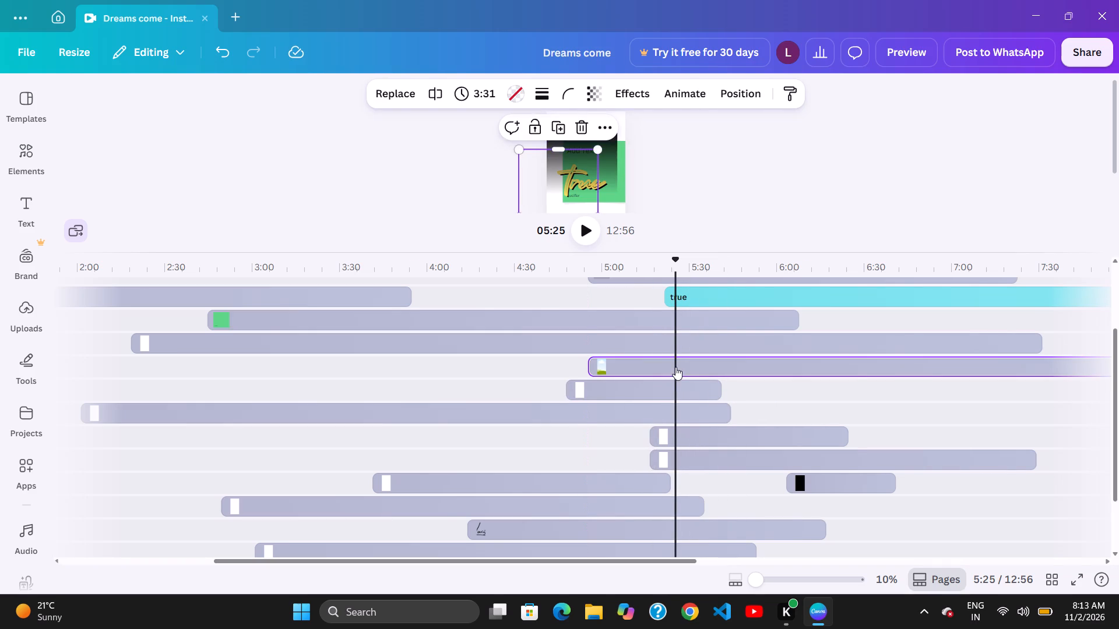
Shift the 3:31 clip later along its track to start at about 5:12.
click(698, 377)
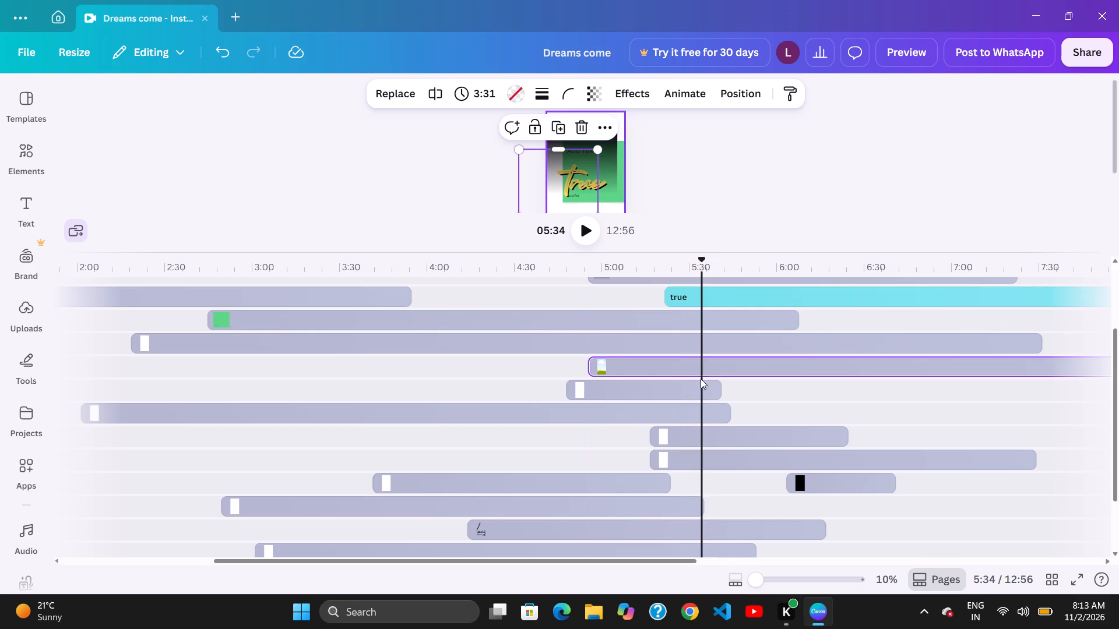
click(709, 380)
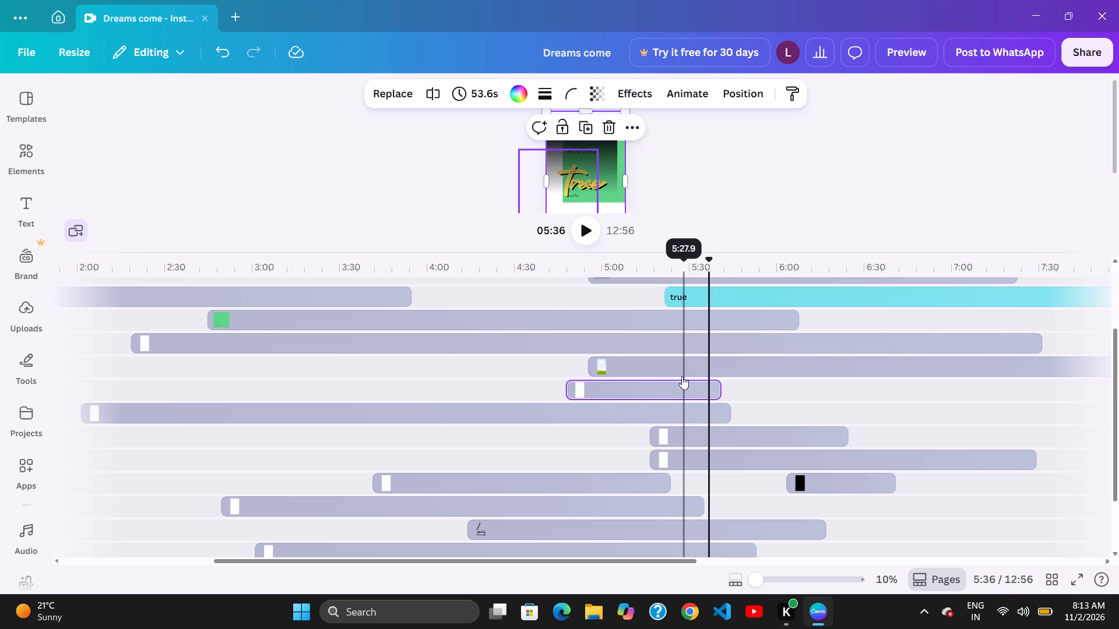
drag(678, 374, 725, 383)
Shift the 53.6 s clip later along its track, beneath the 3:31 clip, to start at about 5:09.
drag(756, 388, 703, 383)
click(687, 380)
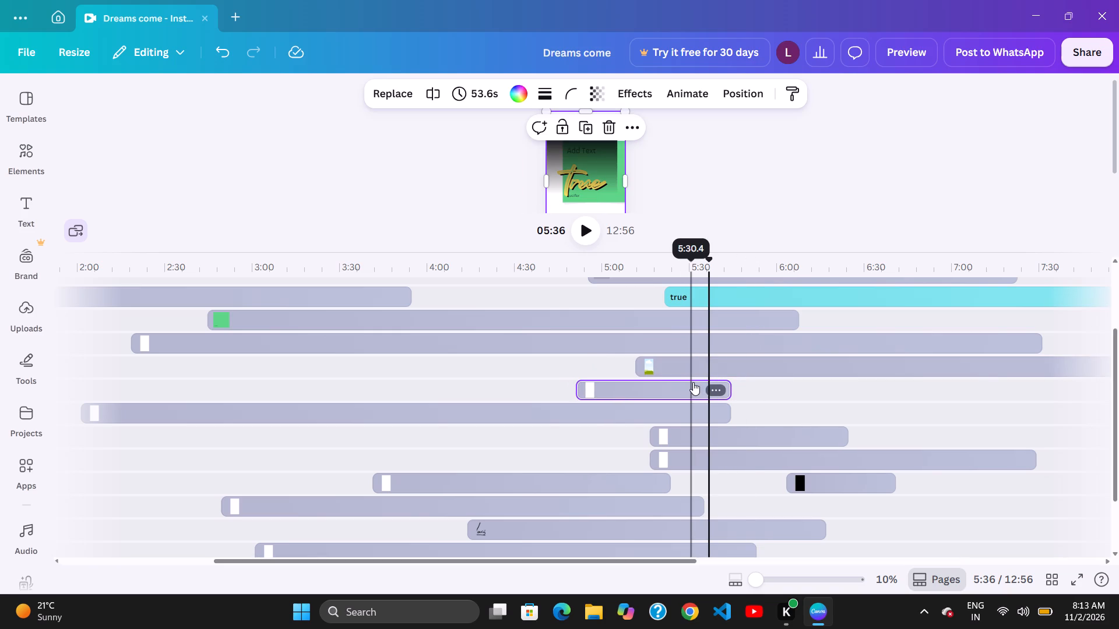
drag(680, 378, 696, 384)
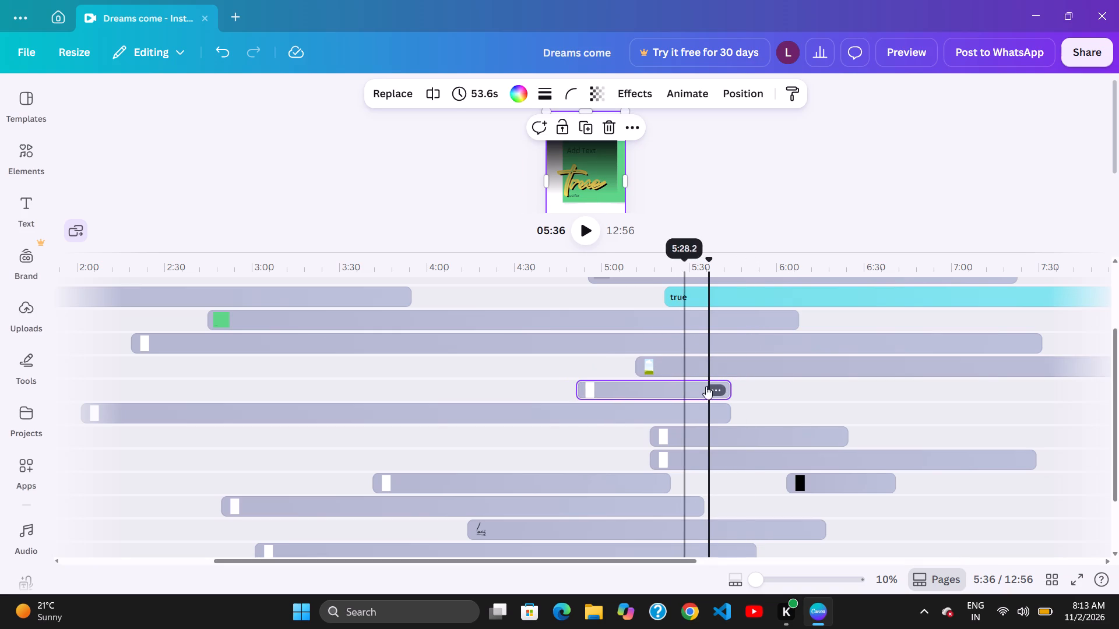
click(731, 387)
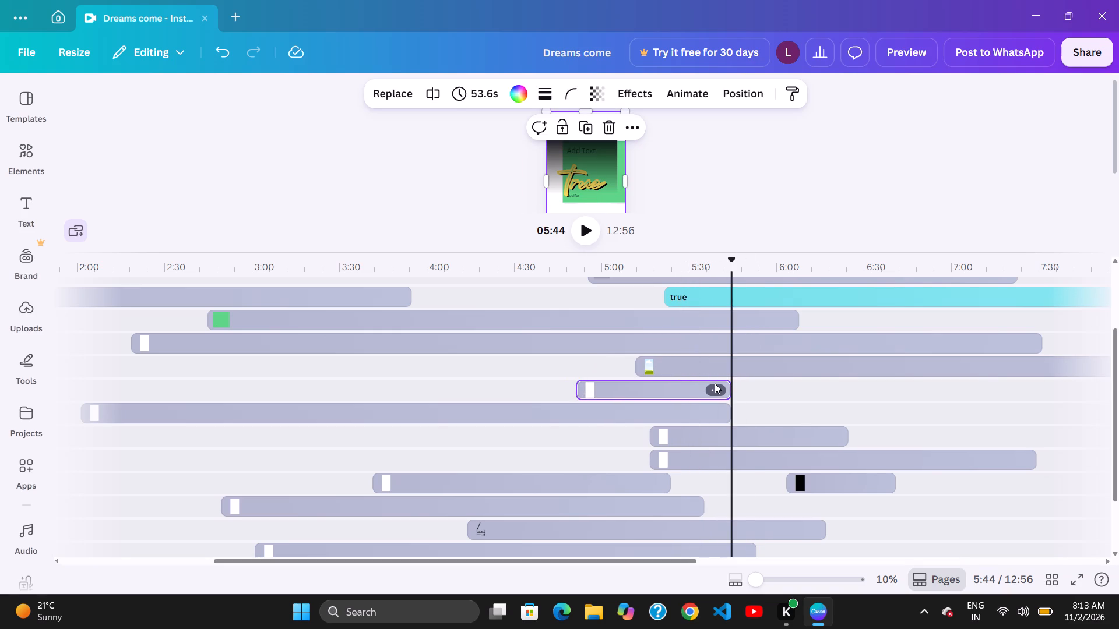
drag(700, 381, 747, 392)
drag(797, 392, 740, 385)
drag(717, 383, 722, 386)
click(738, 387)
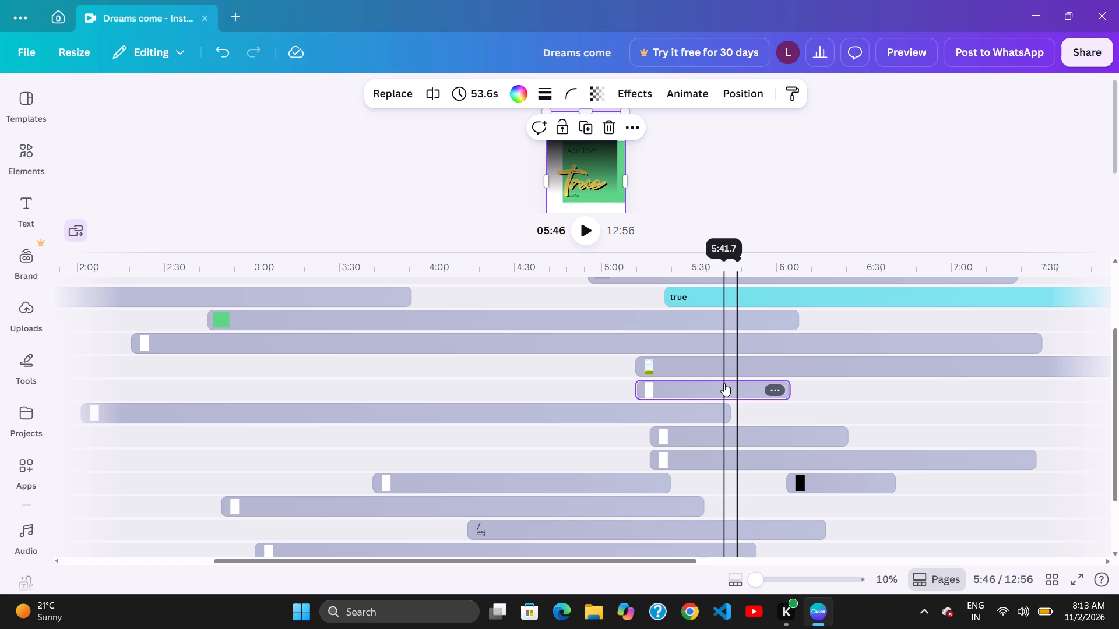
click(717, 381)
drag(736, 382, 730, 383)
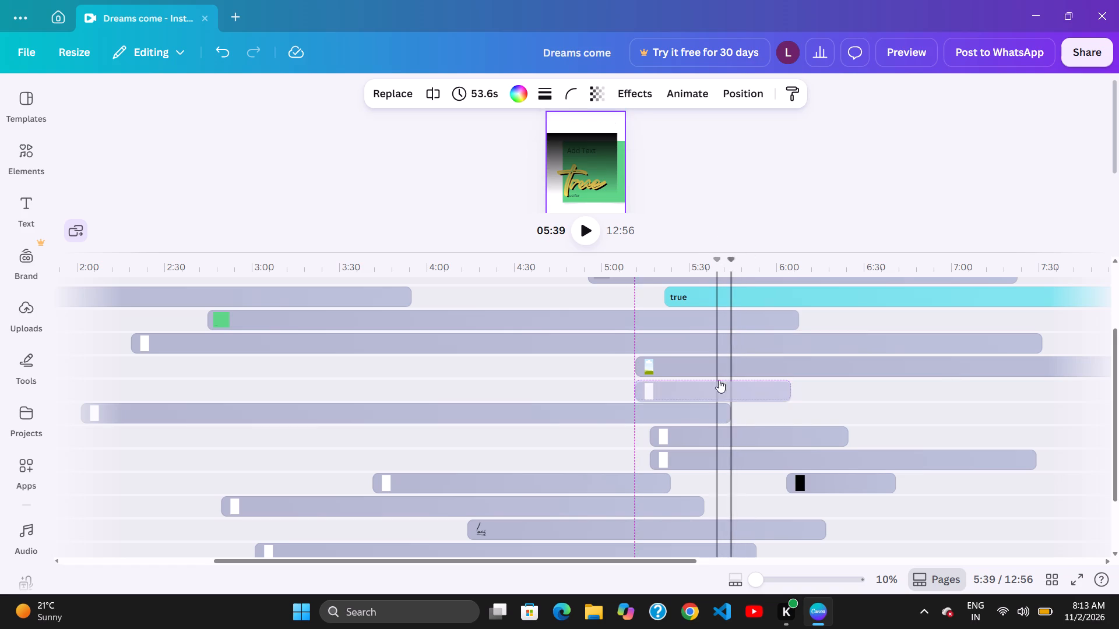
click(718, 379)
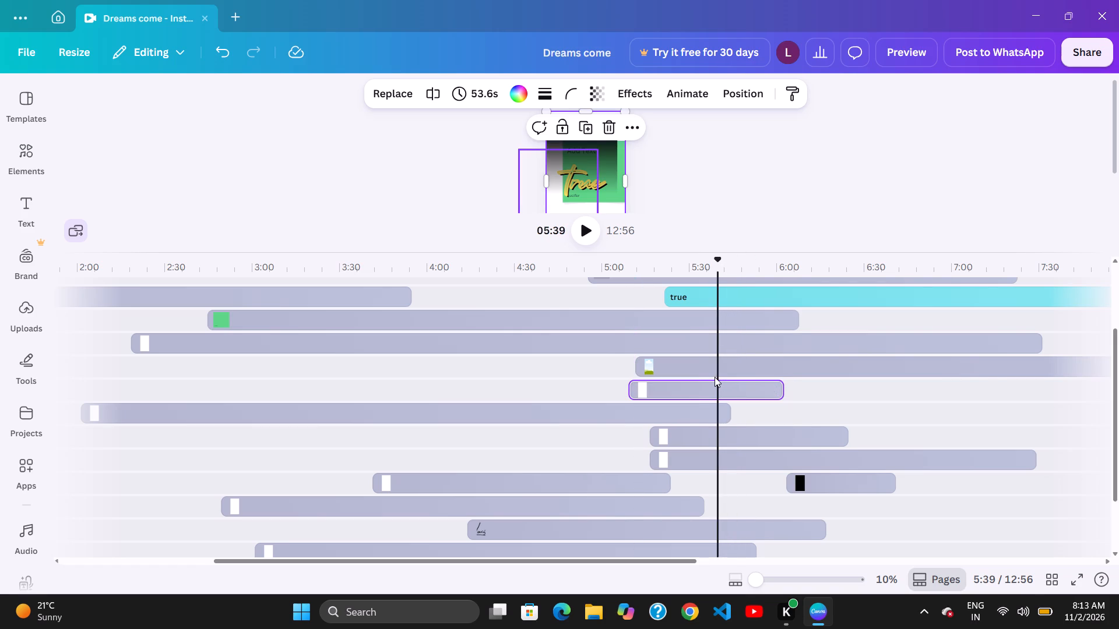
Shift the 3:31 clip later to start at about 5:21, in line with the start of the "true" text clip.
click(715, 377)
click(734, 383)
click(709, 375)
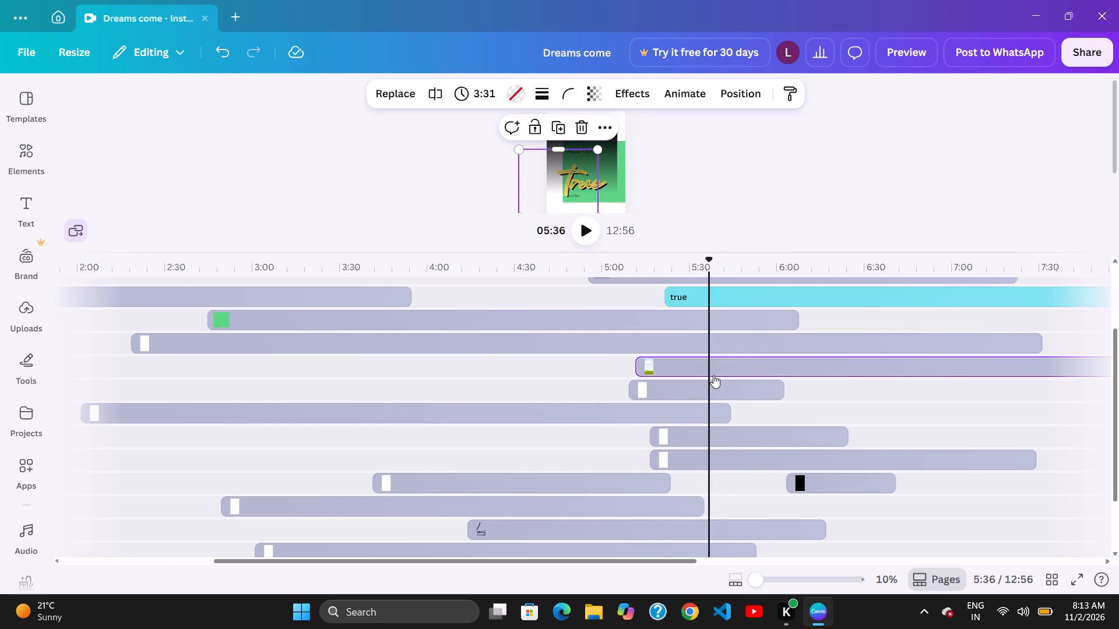
drag(711, 374, 738, 382)
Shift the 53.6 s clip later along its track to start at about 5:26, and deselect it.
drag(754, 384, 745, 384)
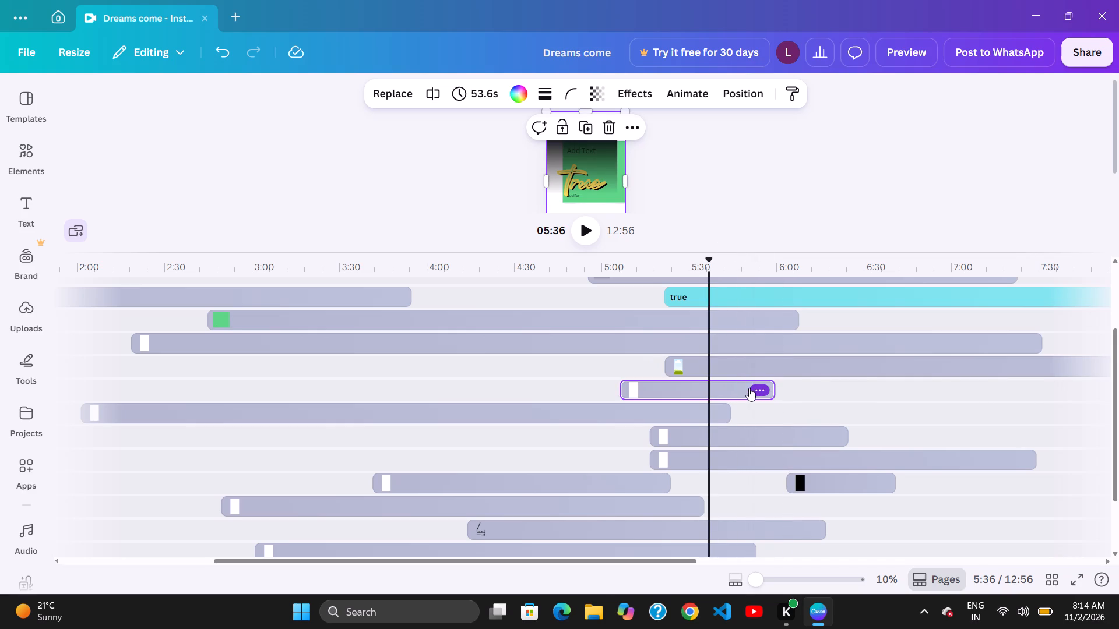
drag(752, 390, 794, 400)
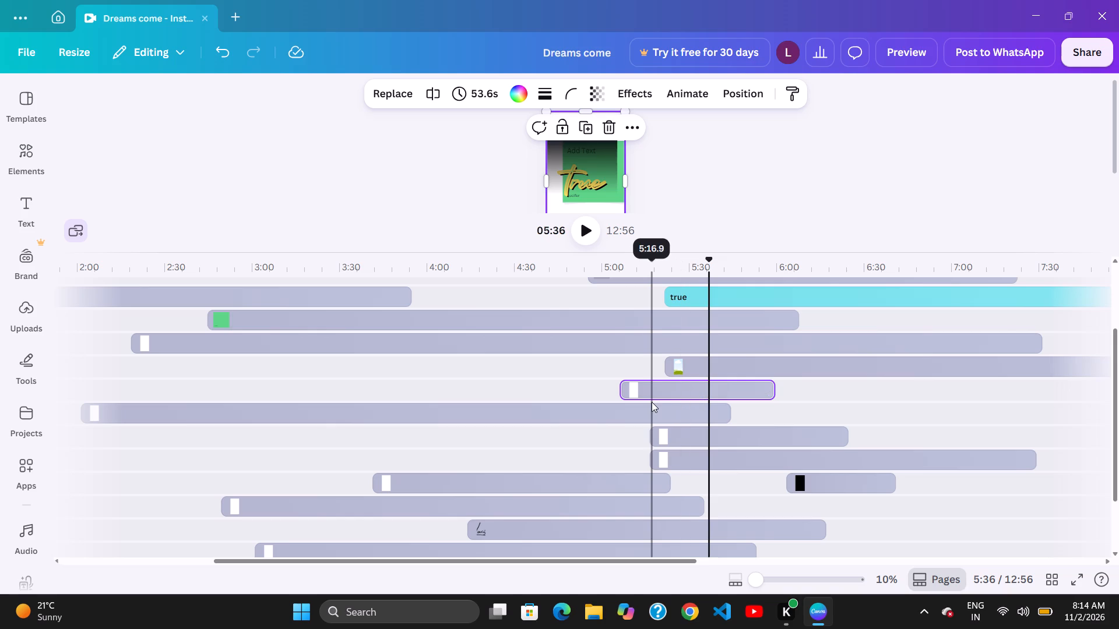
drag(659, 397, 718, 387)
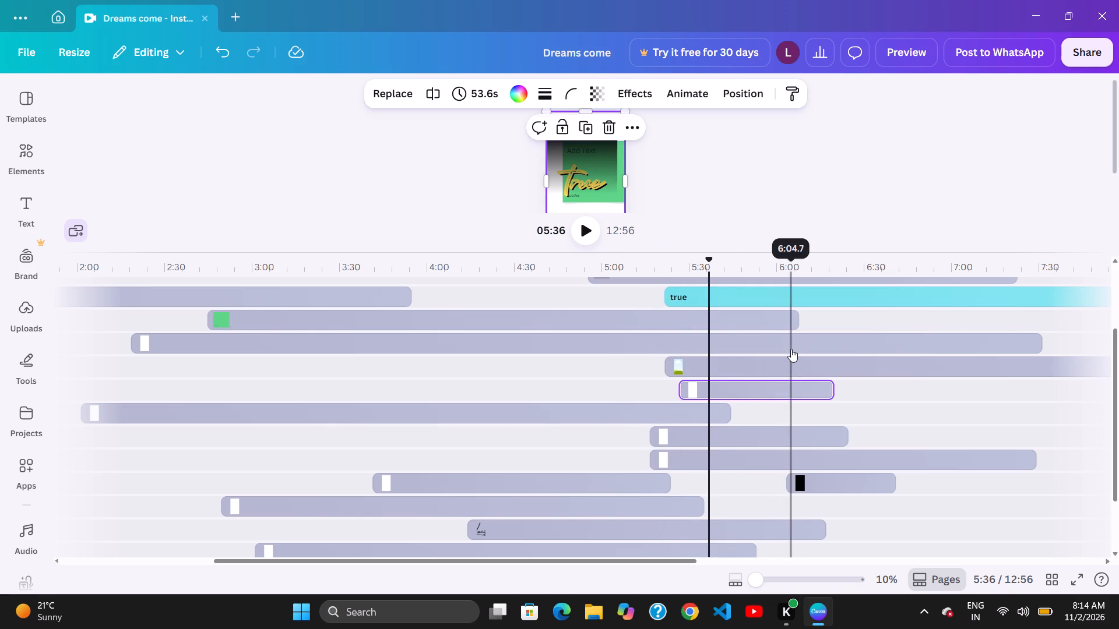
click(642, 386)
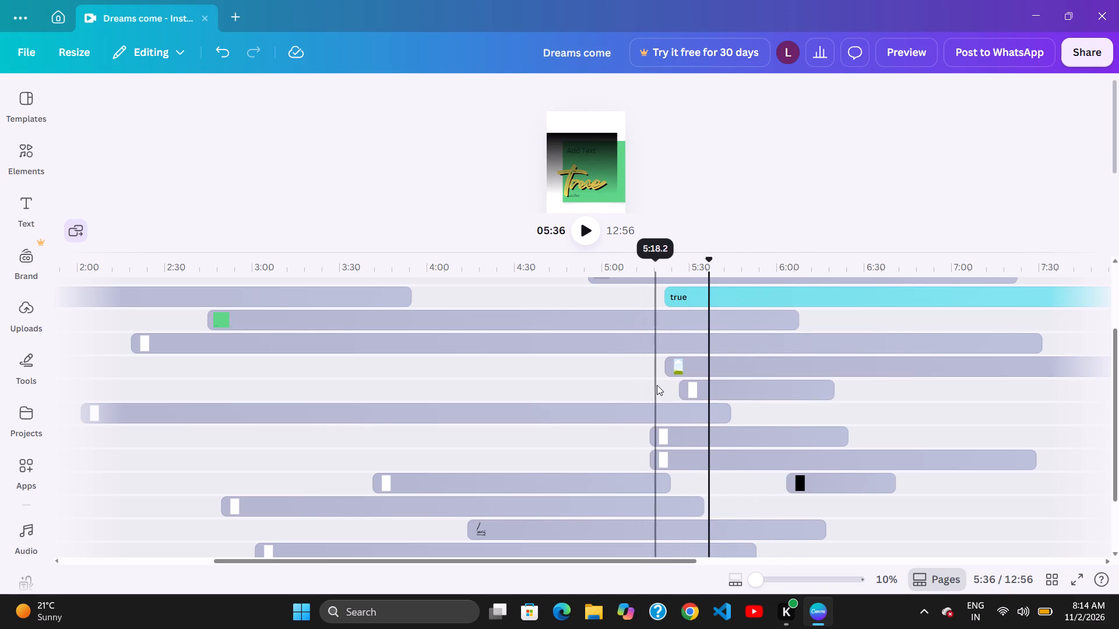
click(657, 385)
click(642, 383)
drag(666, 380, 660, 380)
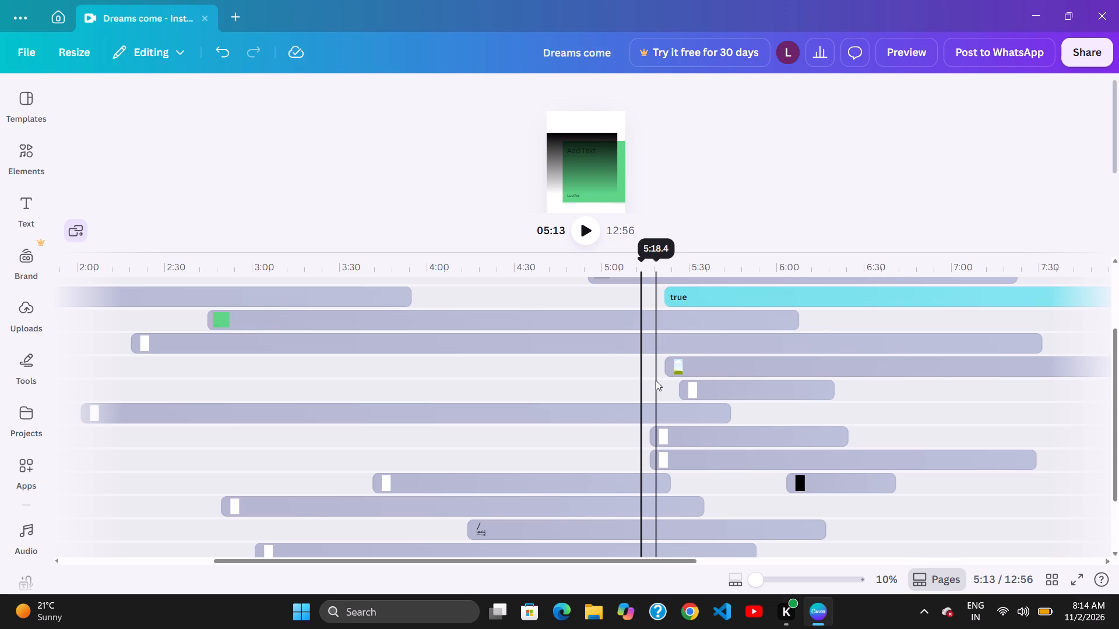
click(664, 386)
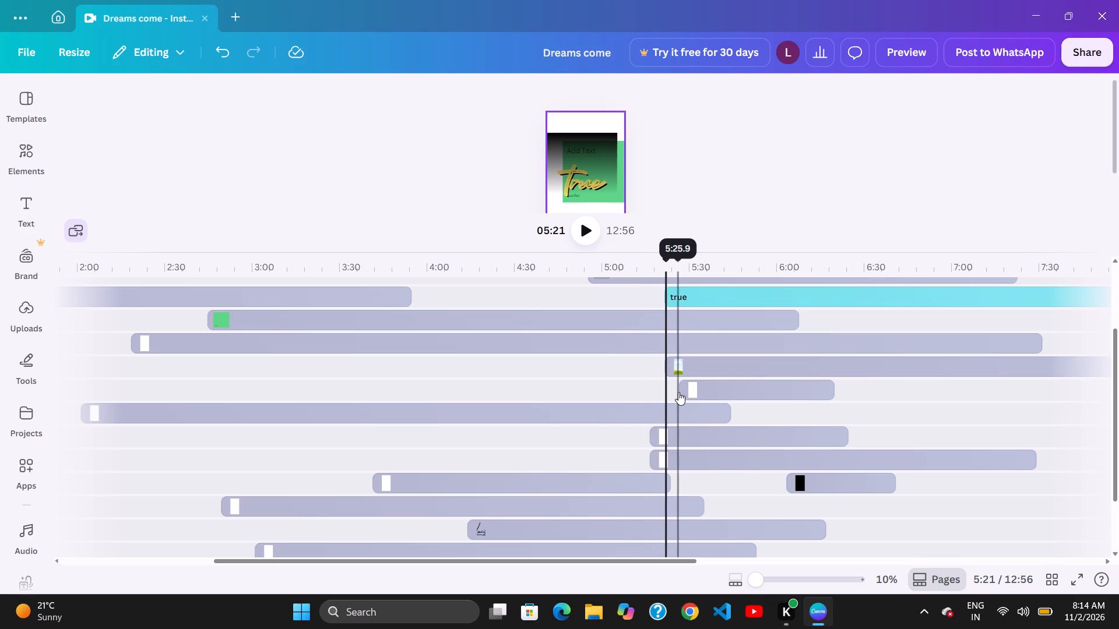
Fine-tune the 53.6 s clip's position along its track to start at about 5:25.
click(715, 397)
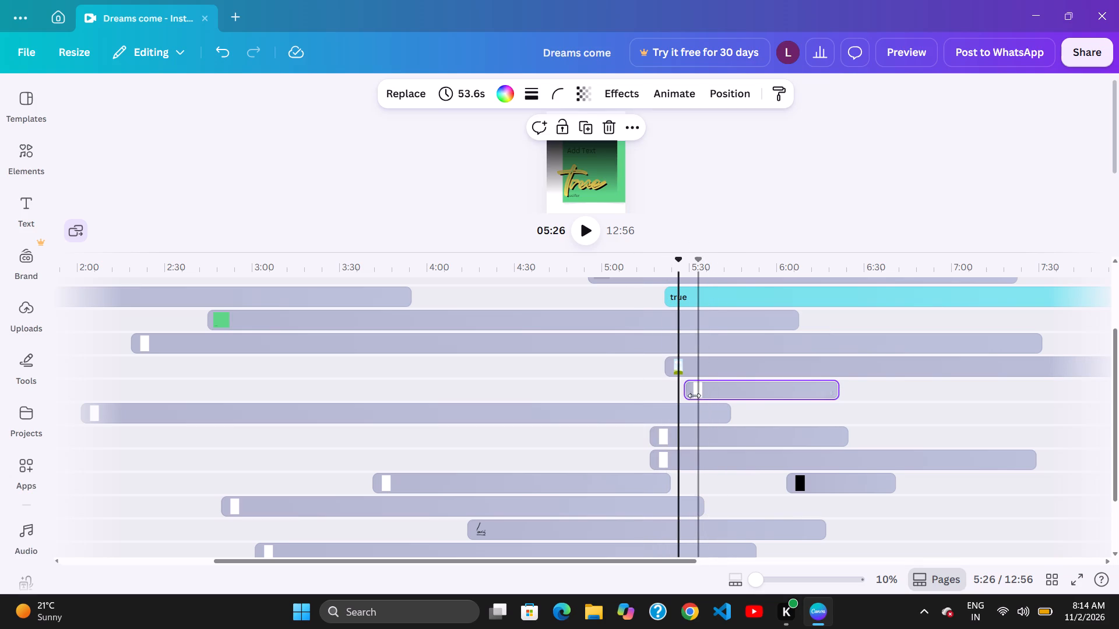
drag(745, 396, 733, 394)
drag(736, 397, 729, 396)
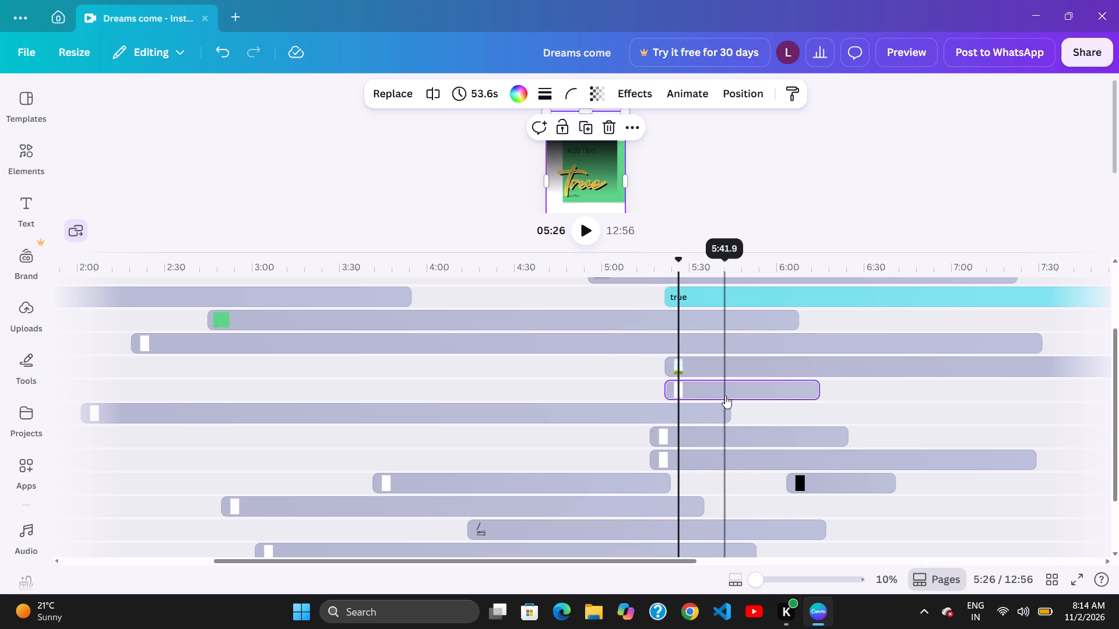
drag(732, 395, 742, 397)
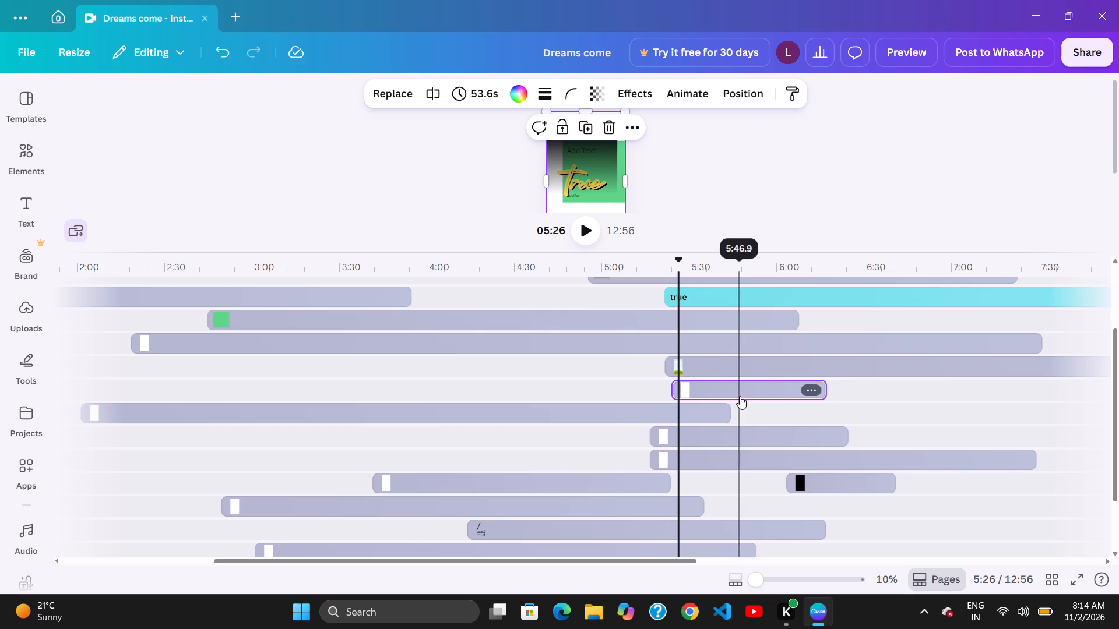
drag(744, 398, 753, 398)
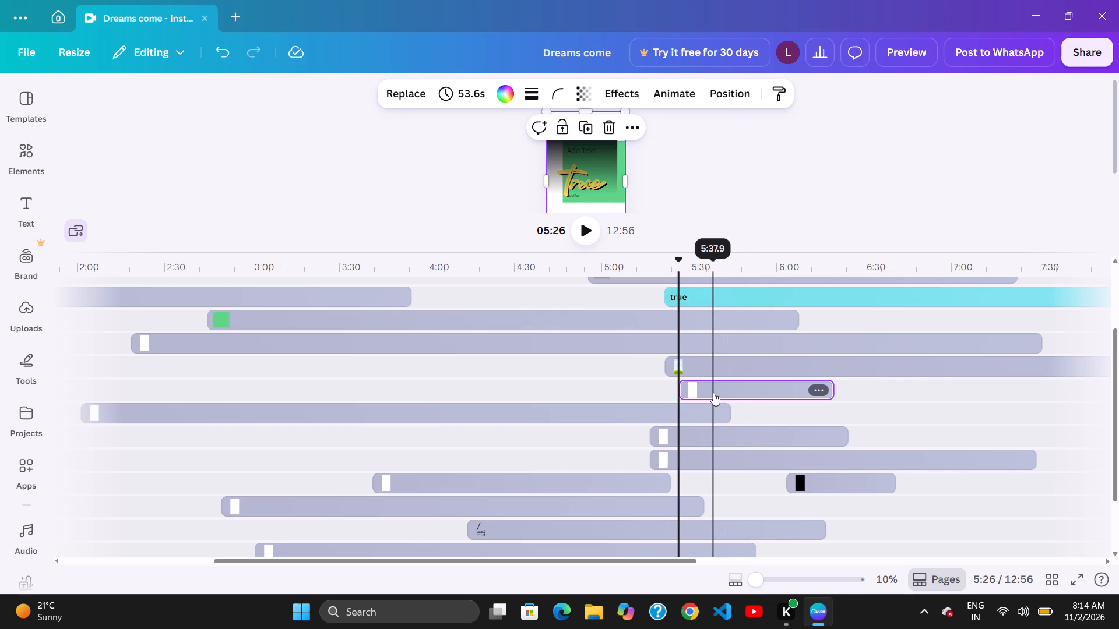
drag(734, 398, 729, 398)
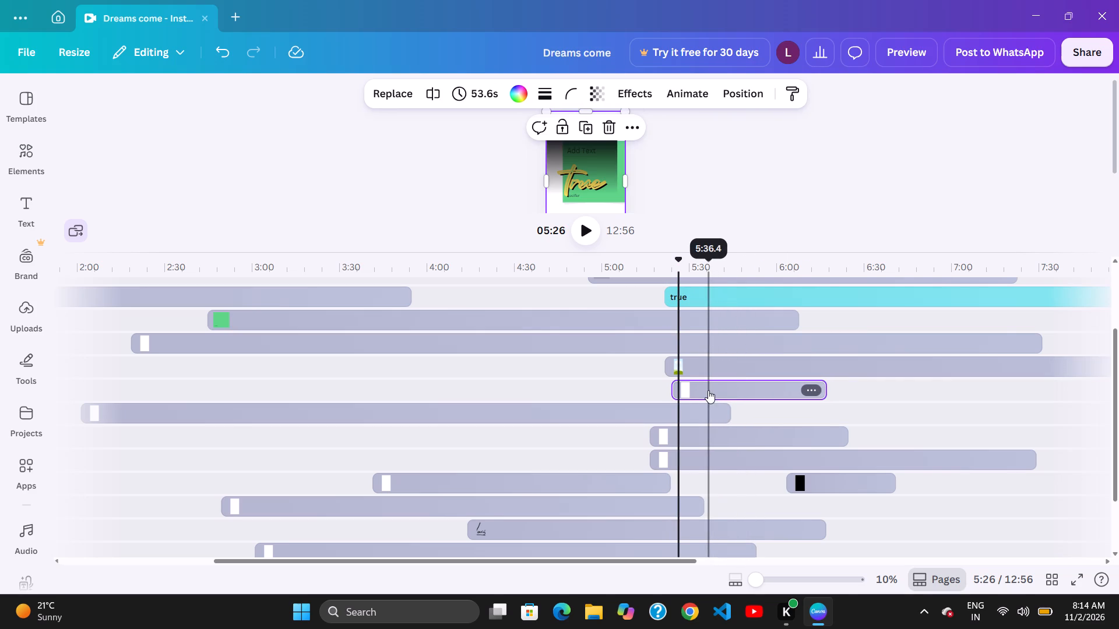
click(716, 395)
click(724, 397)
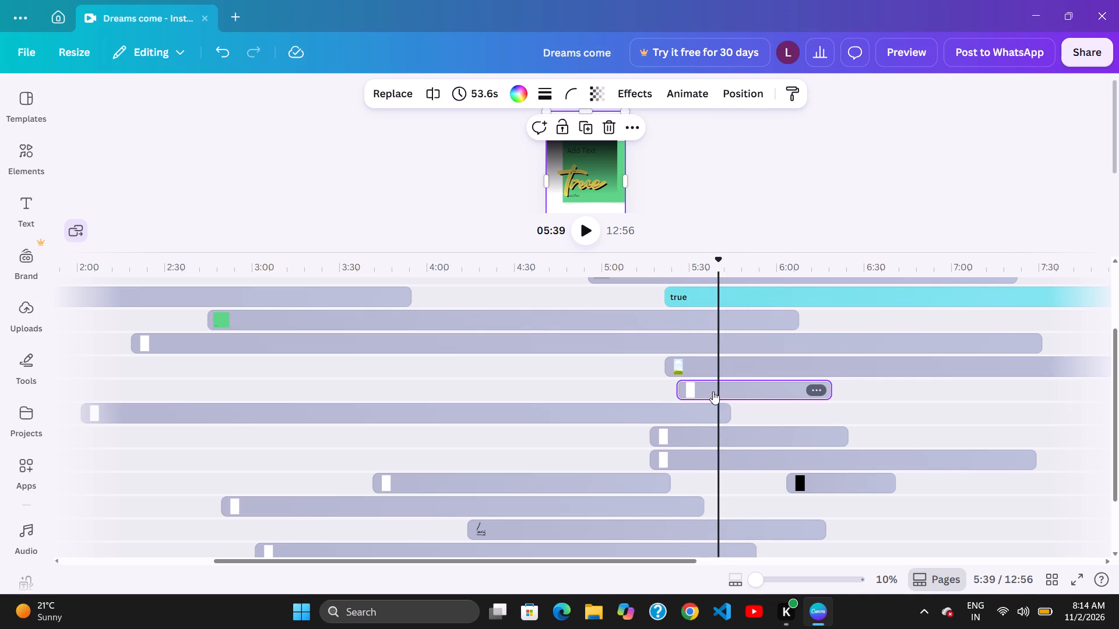
Reposition the 53.6 s clip earlier along its track to start at about 5:15.
drag(715, 393, 732, 397)
click(740, 400)
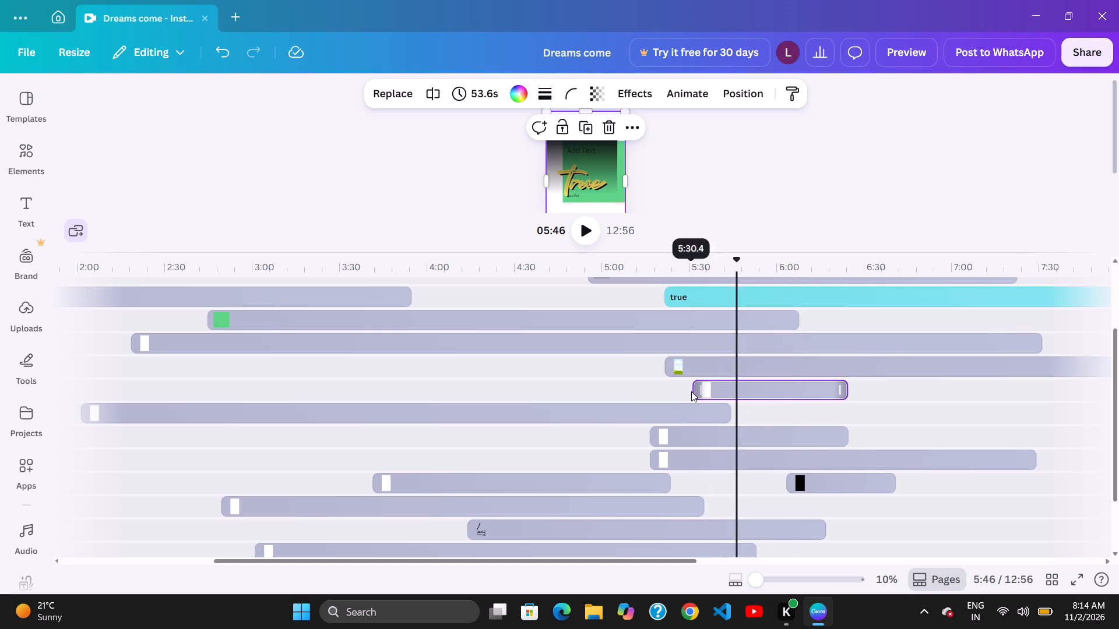
click(655, 393)
drag(738, 383, 687, 377)
click(653, 376)
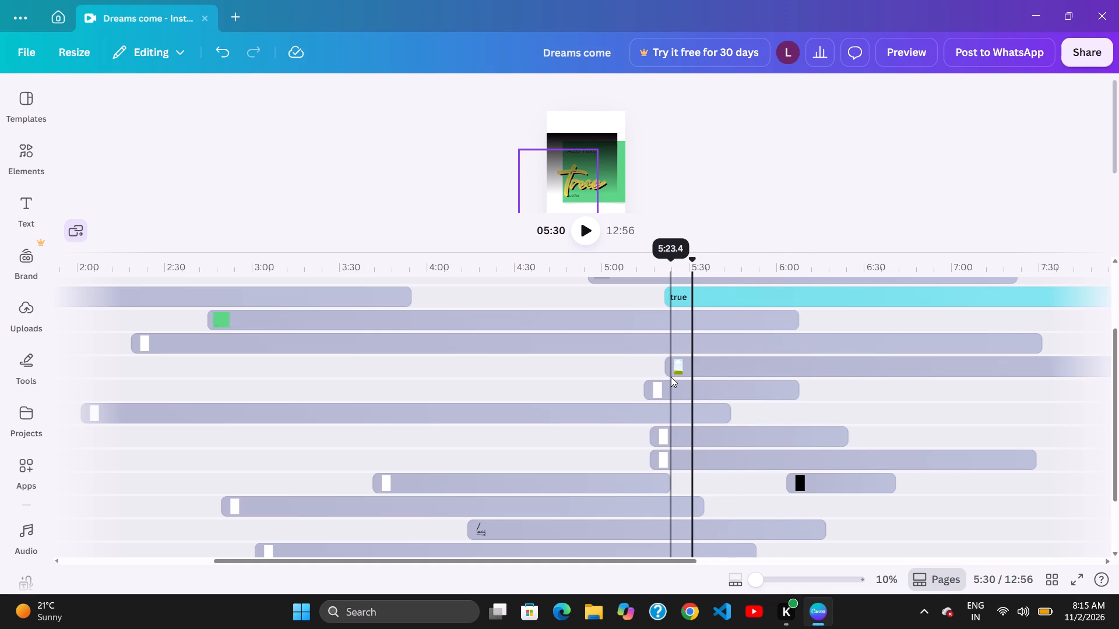
Shift the 53.6 s clip slightly later to start at about 5:16, in line with the starts of the two clips below.
drag(694, 385, 700, 387)
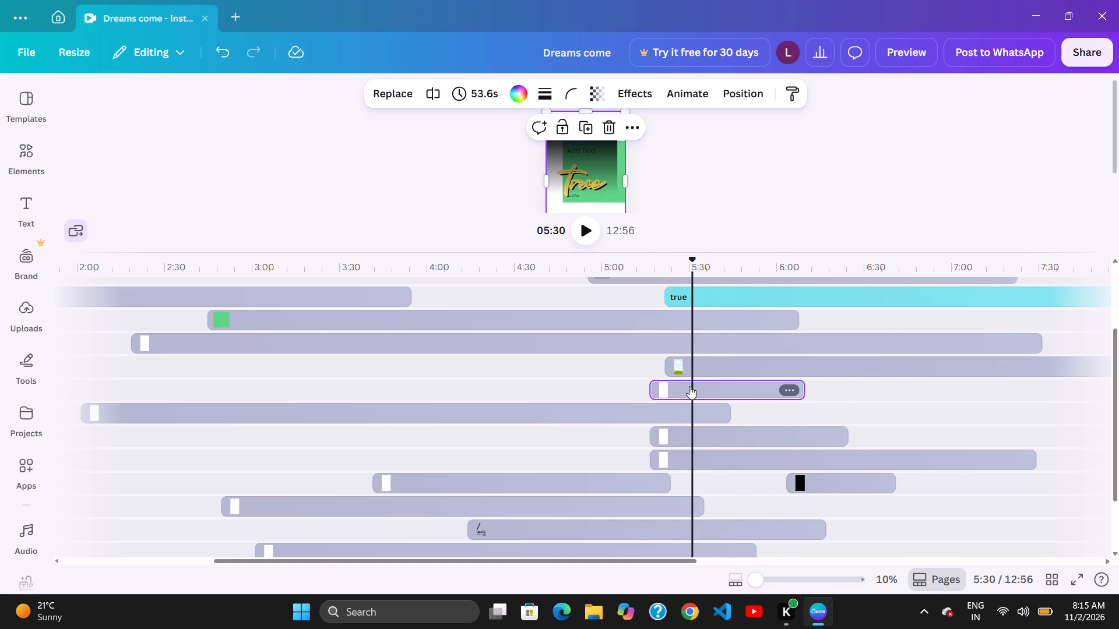
click(734, 405)
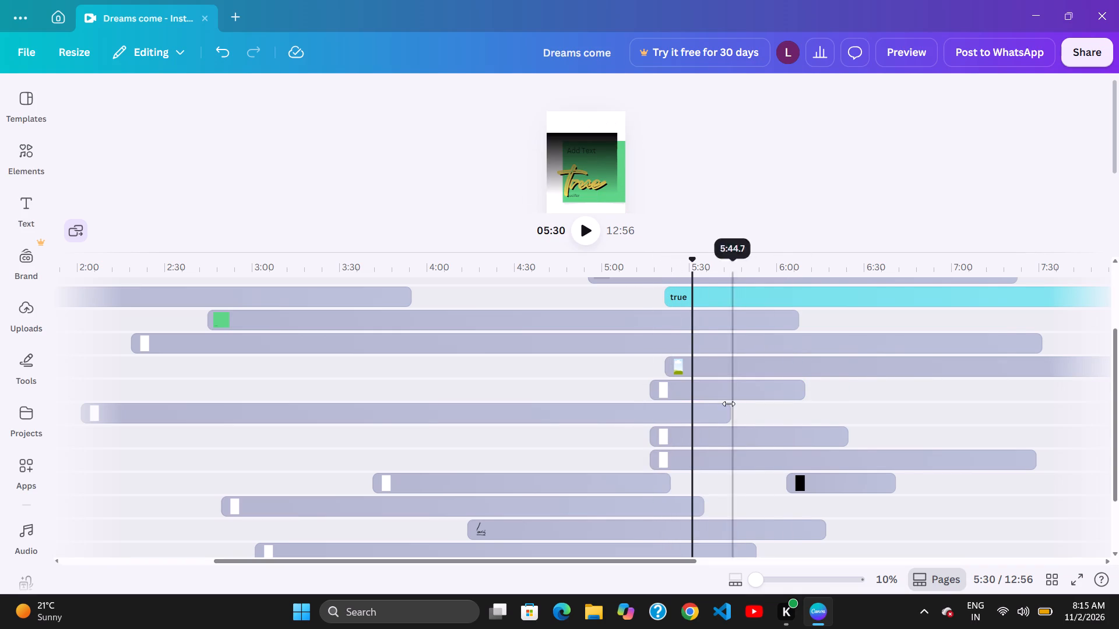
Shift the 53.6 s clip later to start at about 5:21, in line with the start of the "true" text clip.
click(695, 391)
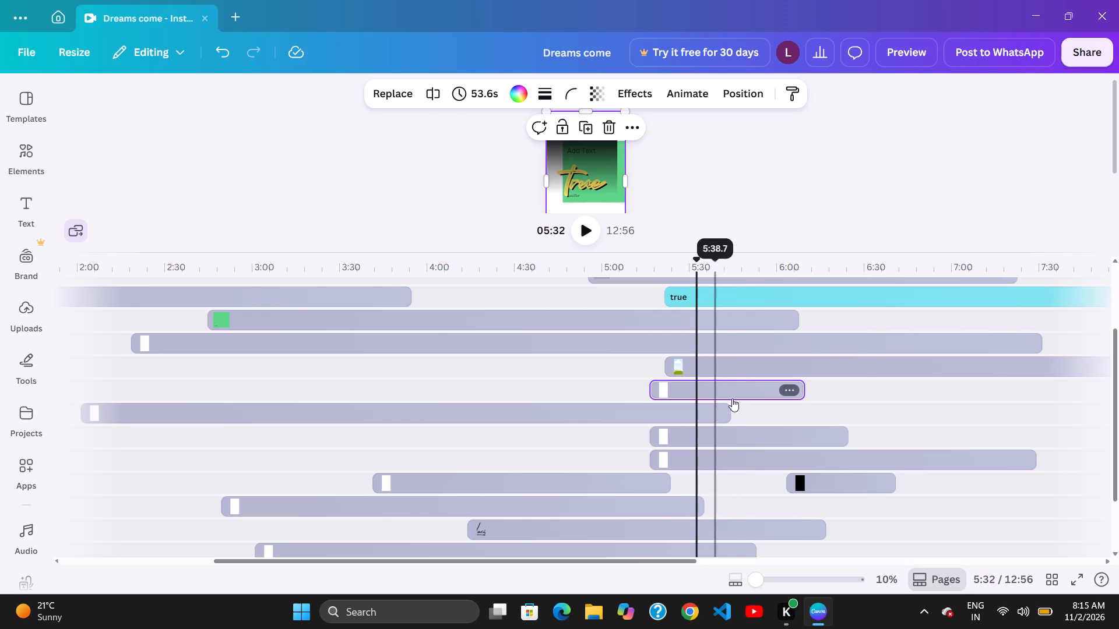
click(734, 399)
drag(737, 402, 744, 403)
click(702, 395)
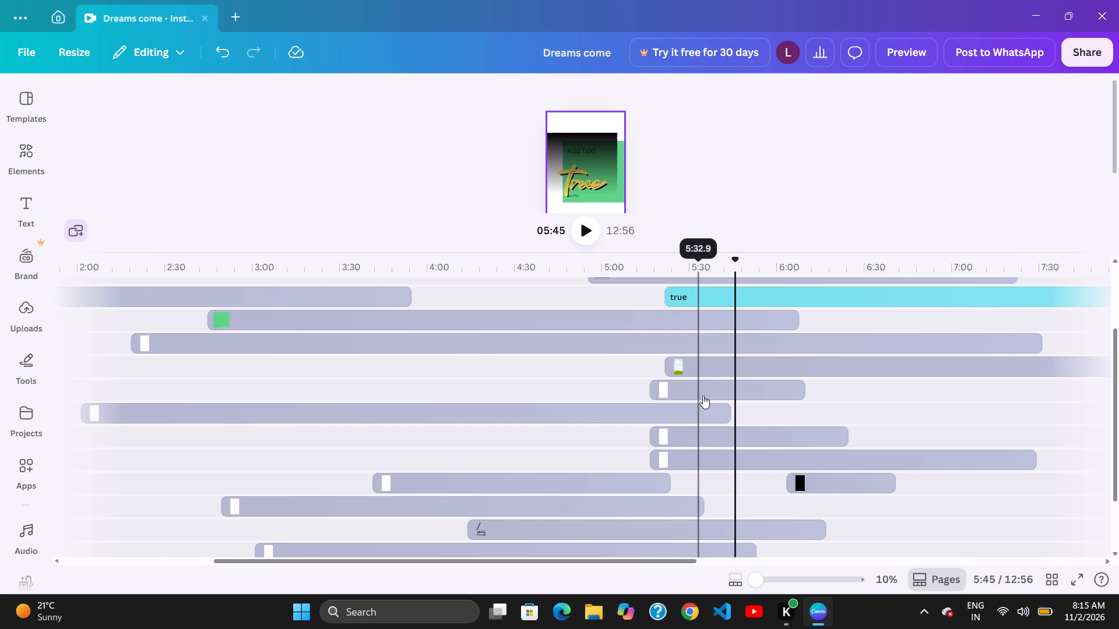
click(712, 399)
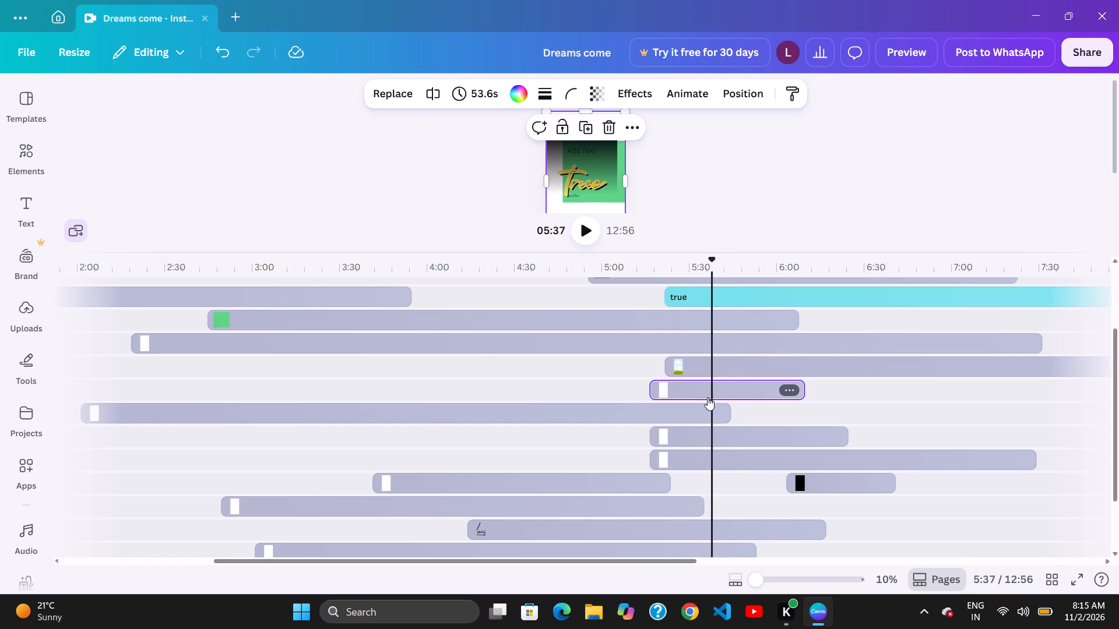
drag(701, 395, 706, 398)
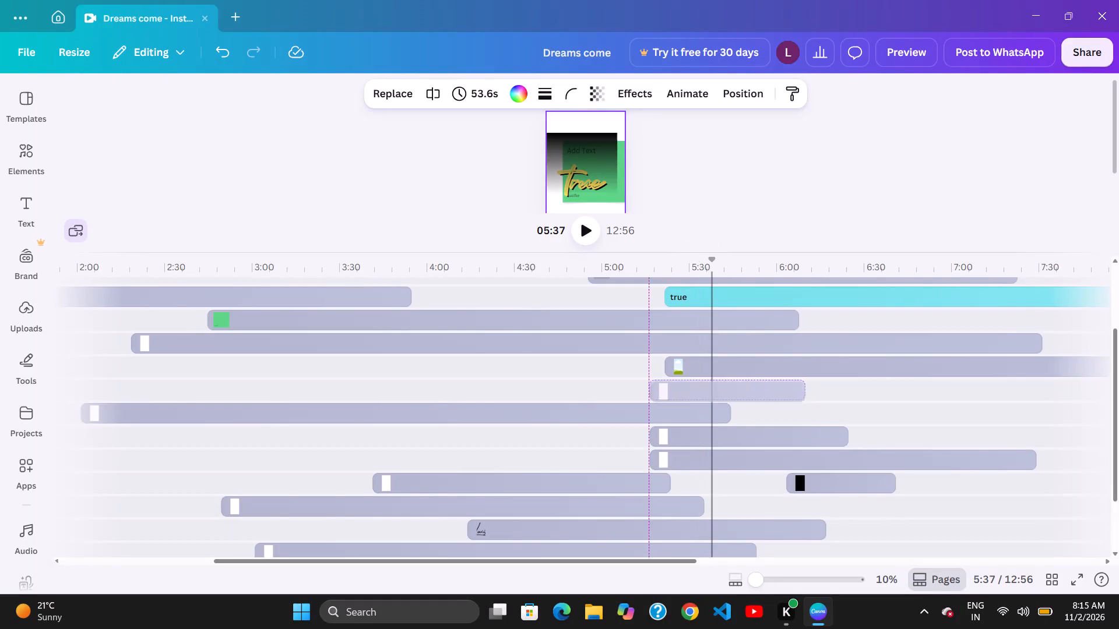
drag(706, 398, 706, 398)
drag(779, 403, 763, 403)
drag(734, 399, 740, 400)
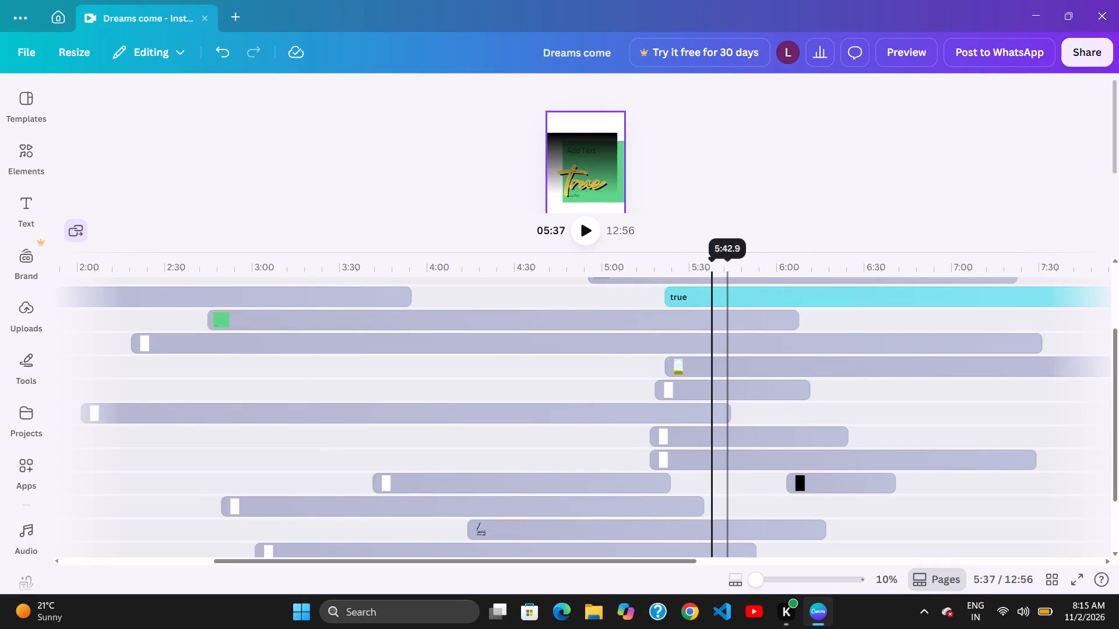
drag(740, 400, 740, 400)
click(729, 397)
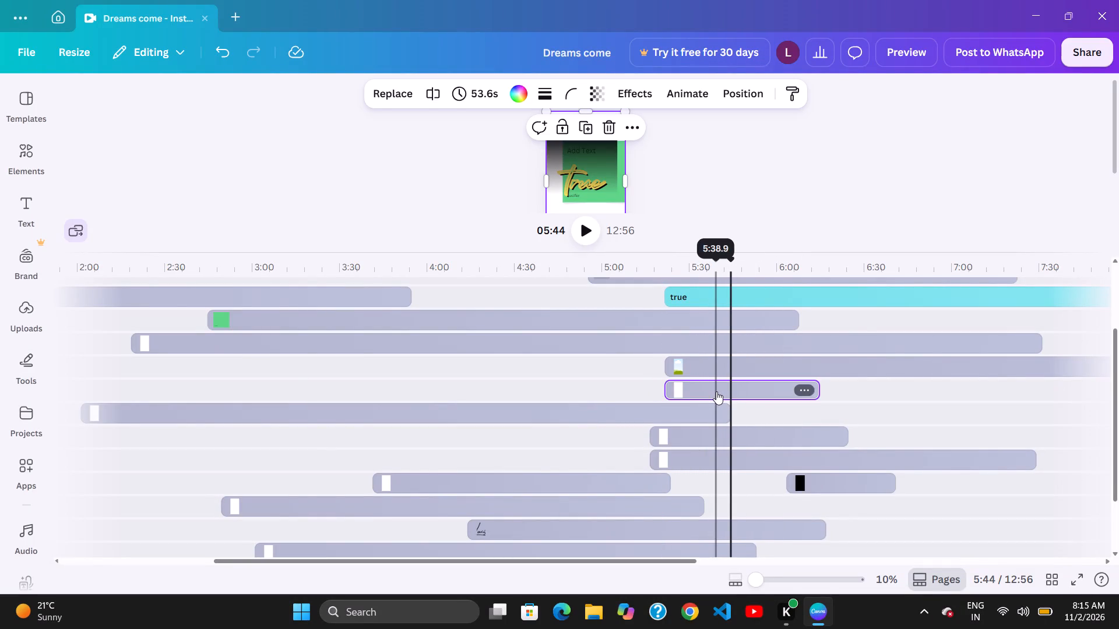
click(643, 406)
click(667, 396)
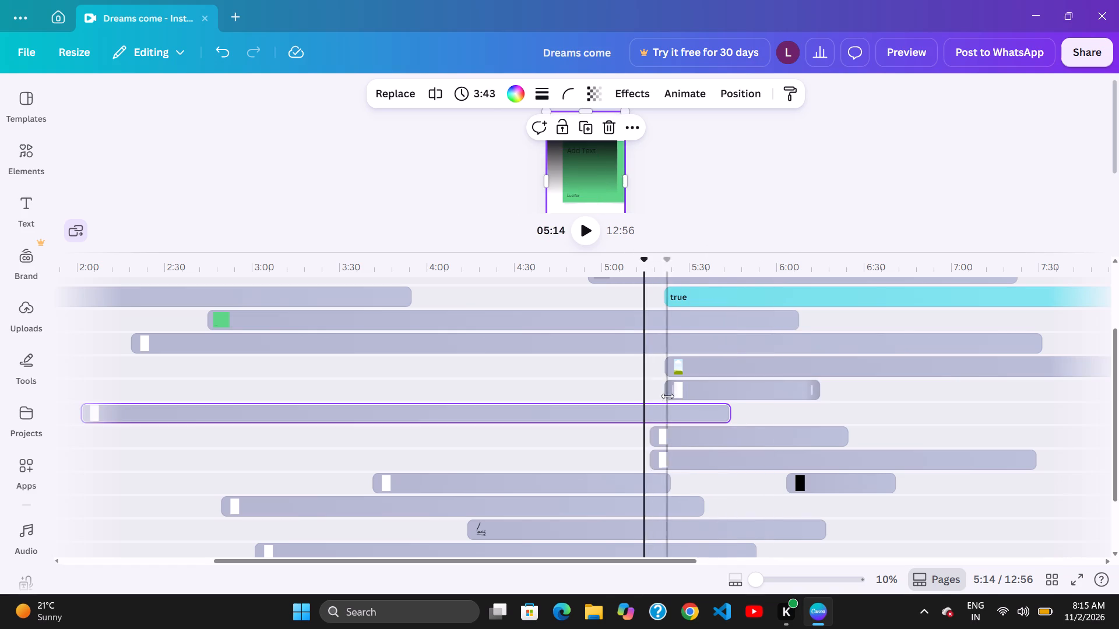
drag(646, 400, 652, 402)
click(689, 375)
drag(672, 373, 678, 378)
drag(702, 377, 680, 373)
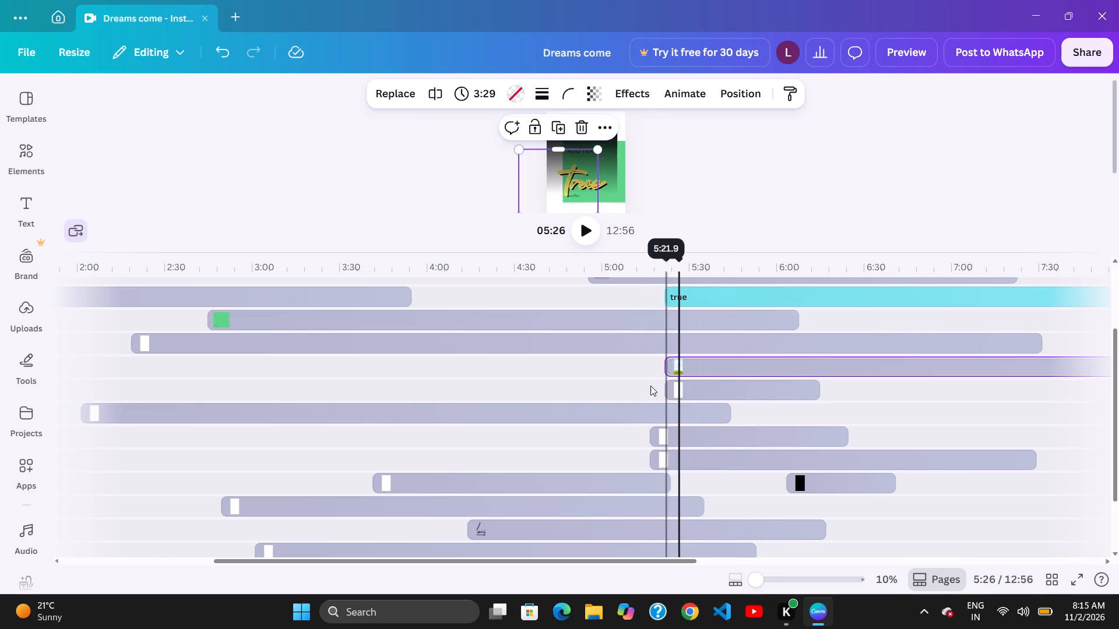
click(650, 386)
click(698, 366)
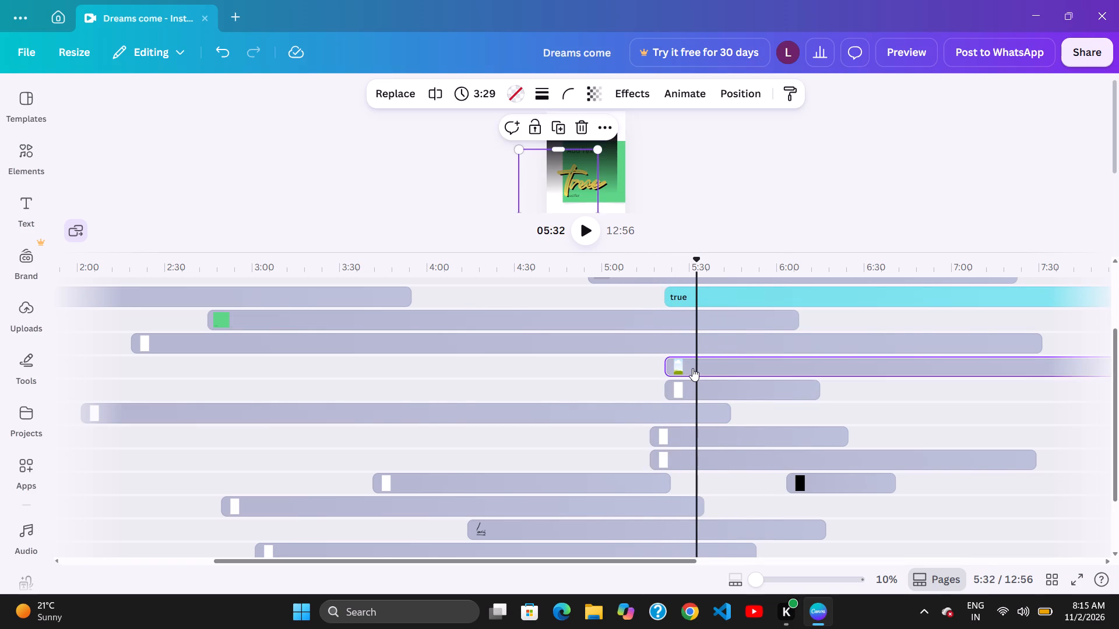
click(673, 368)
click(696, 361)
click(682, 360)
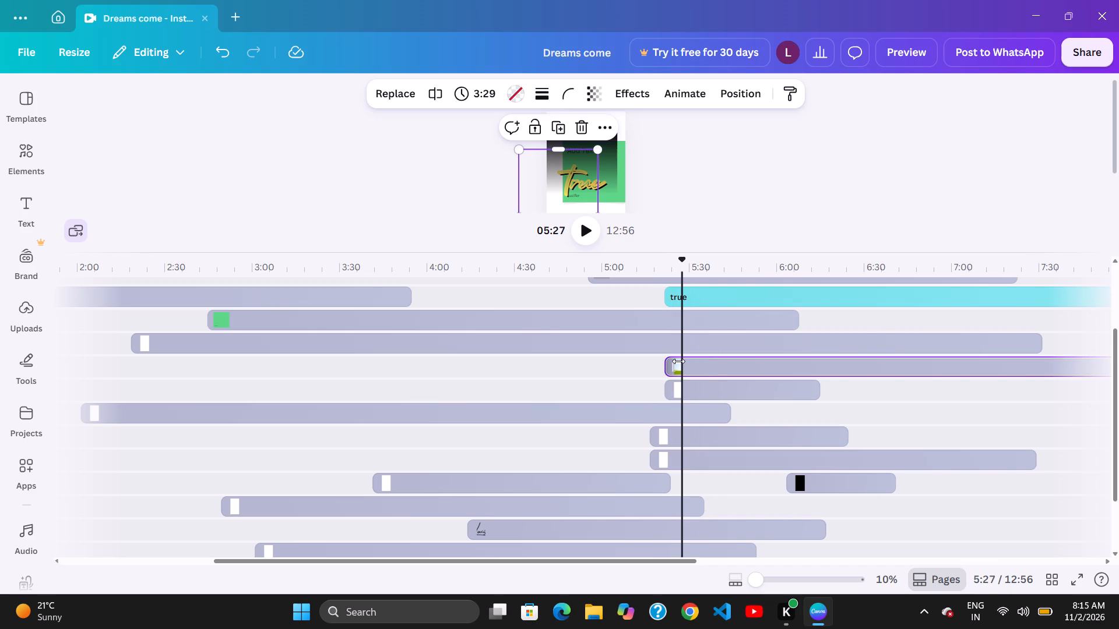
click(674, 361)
Shift the 5:13 clip earlier along its track to start at about 2:13.
drag(717, 344, 702, 344)
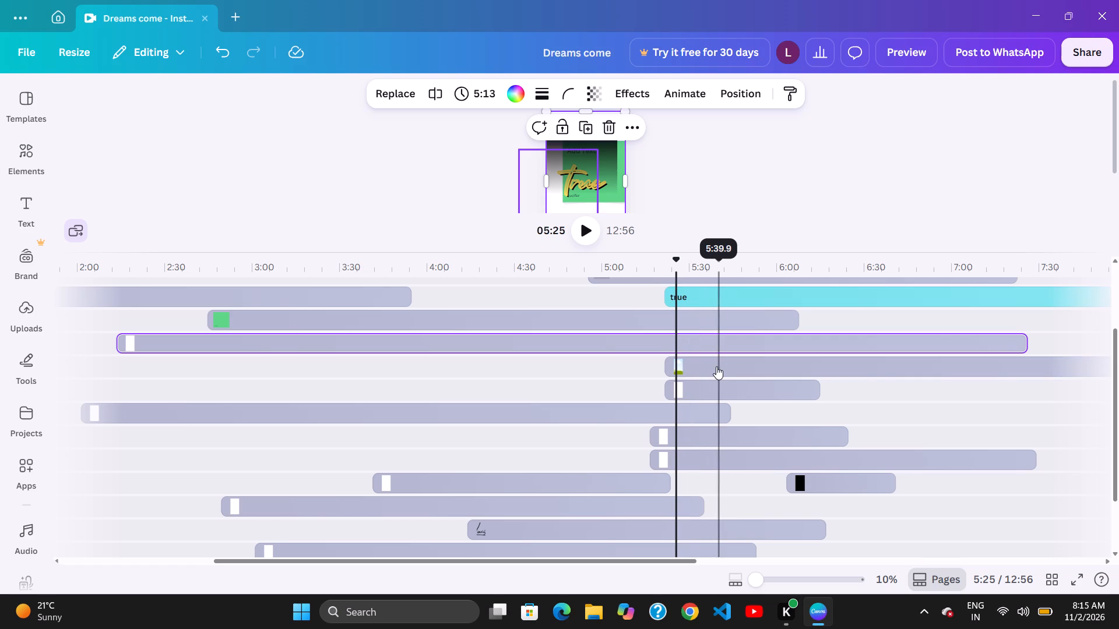
Move the 3:29 clip later along its track to start at about 5:32.
drag(696, 365, 749, 370)
drag(762, 370, 740, 367)
click(698, 364)
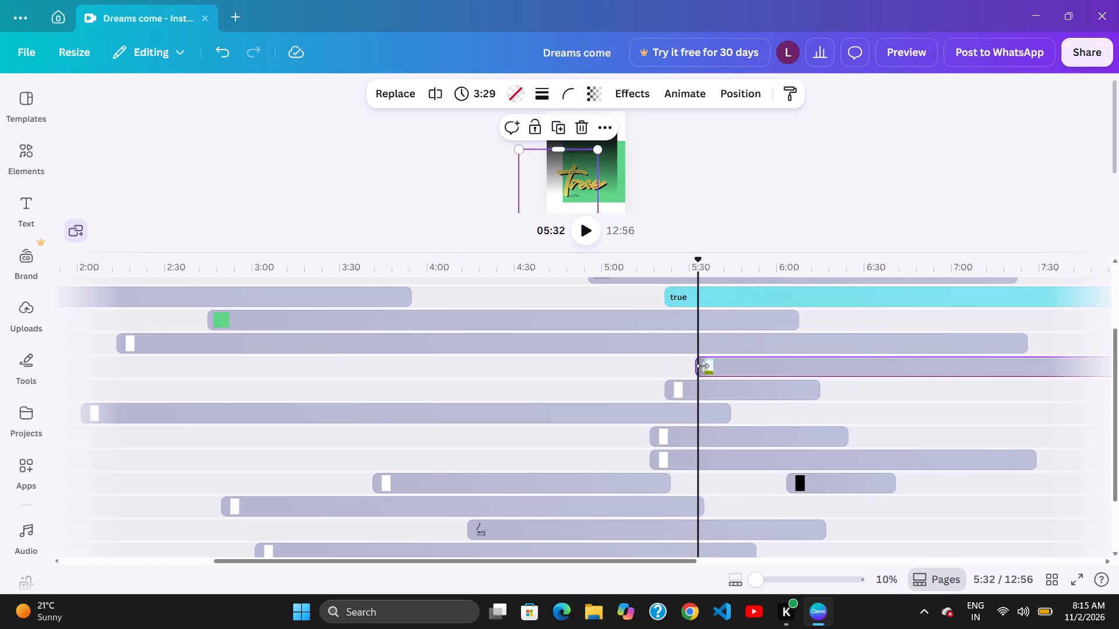
click(701, 369)
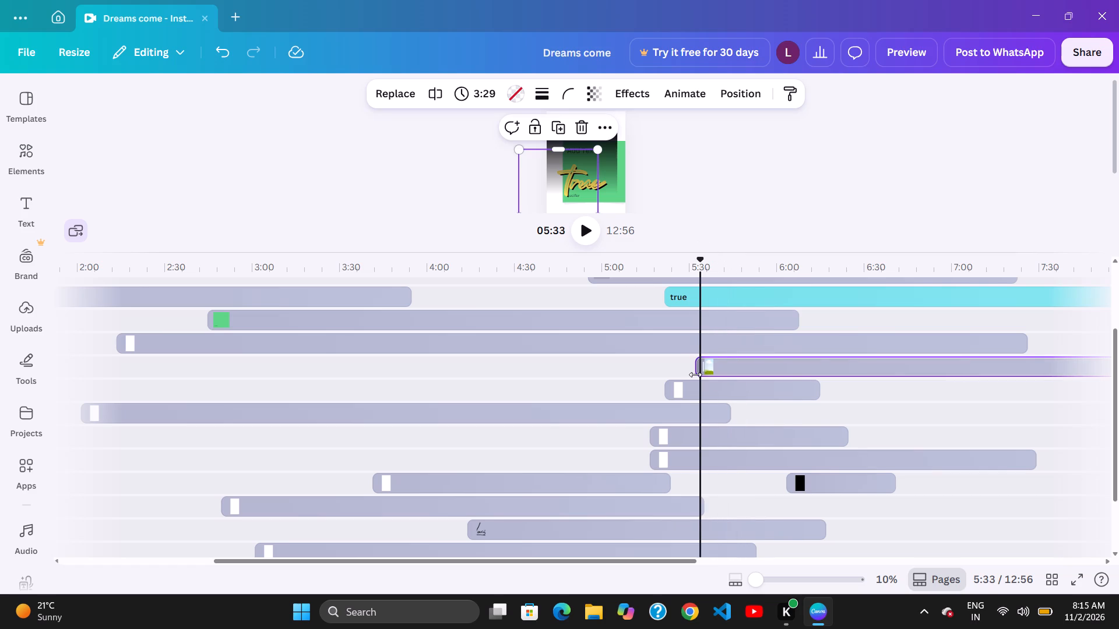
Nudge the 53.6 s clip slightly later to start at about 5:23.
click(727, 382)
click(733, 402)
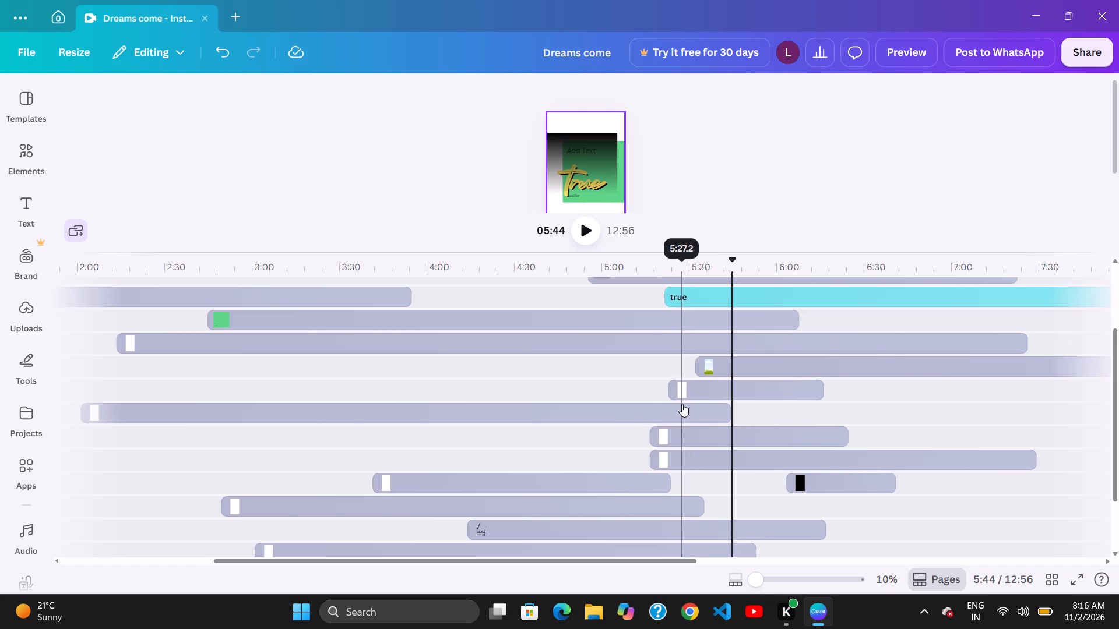
Shift the 3:43 clip slightly earlier to start at about 1:58, and deselect it.
drag(698, 406, 682, 405)
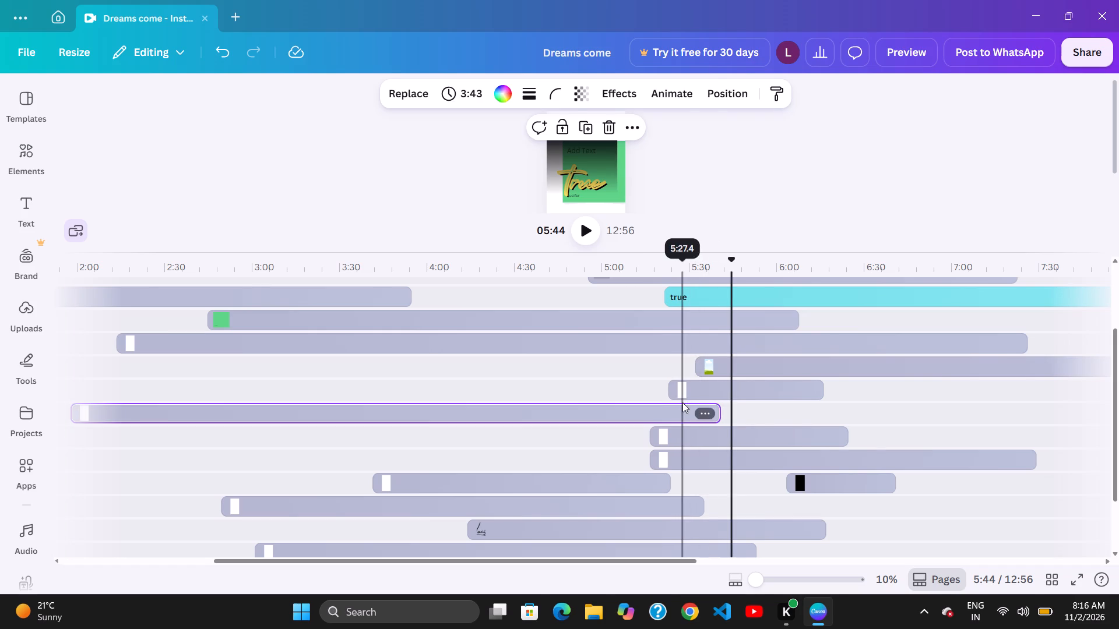
click(682, 402)
Move the 53.6 s clip earlier to start at about 5:16, in line with the starts of the two clips below.
drag(787, 390, 762, 390)
click(671, 394)
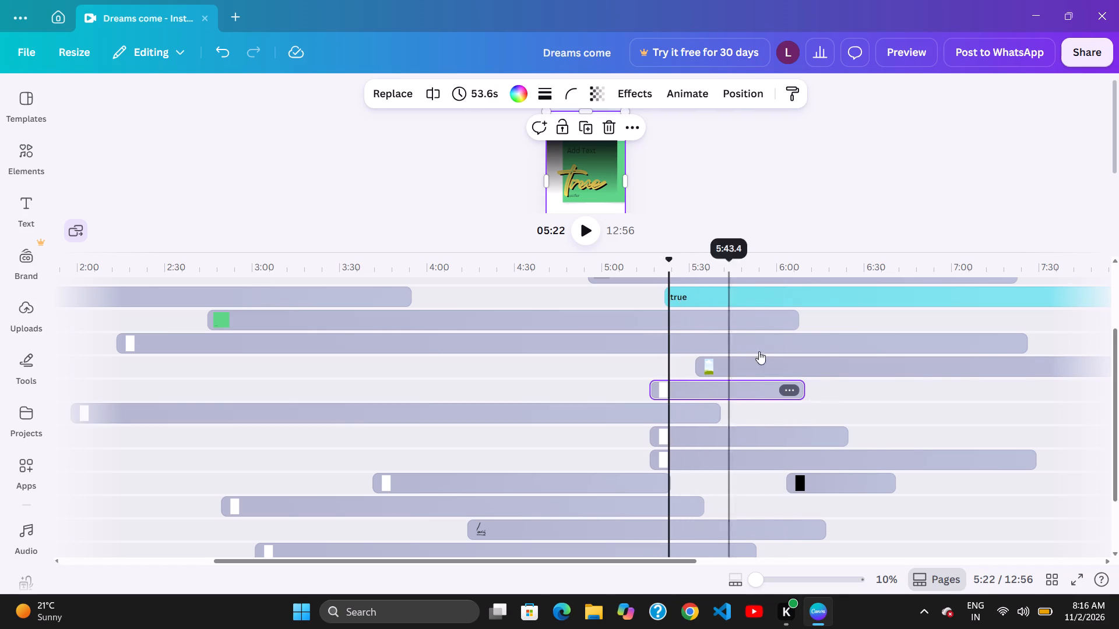
Lengthen the 53.6 s clip to 1:43 by extending its start back to about 4:26.
drag(653, 391, 551, 419)
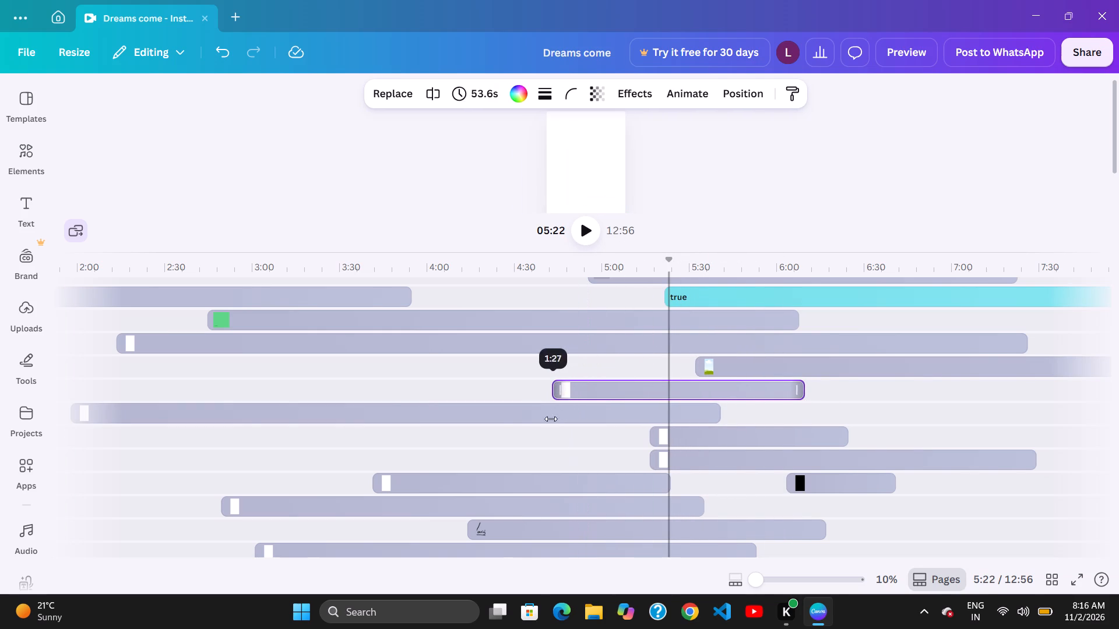
drag(551, 419, 506, 423)
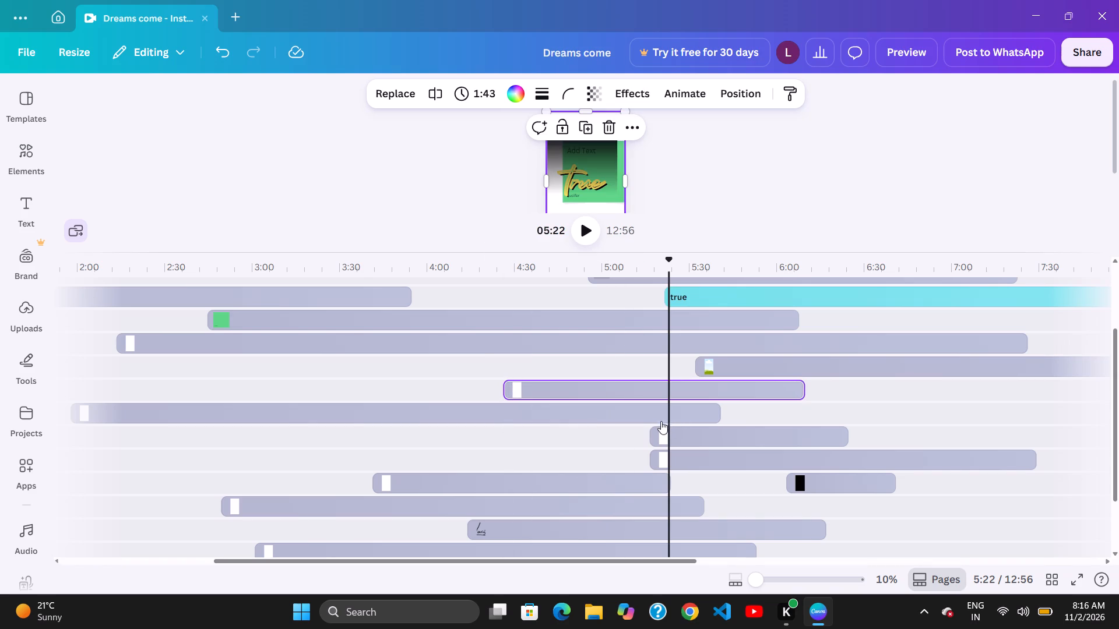
Extend the start of the clip just below the 3:43 clip back to about 4:14, making it 2:11 long.
drag(660, 425, 521, 425)
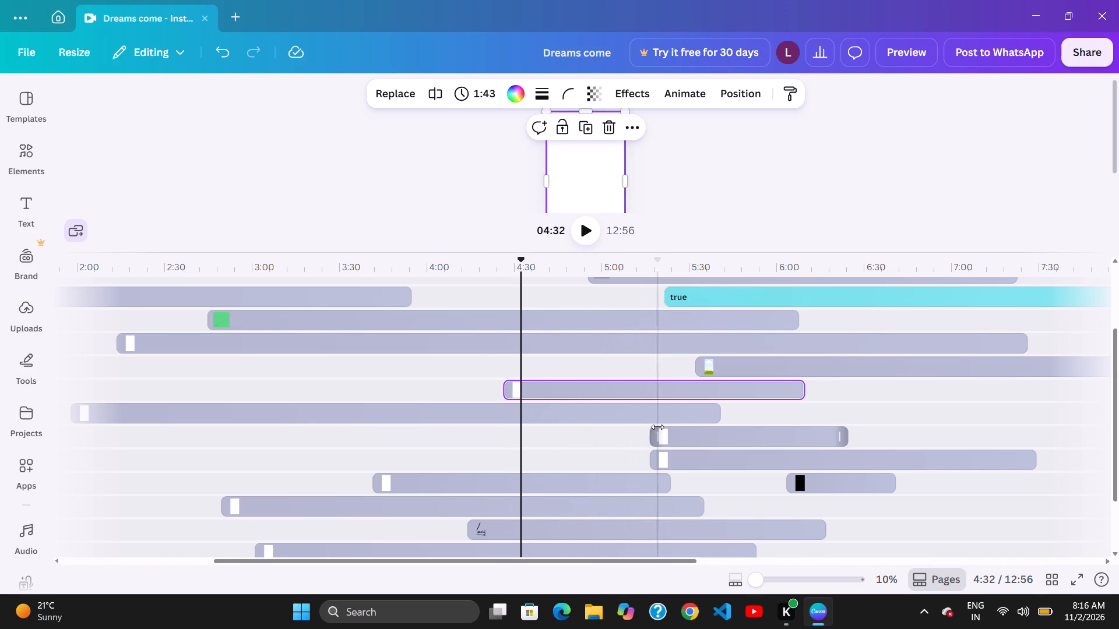
drag(651, 430, 469, 430)
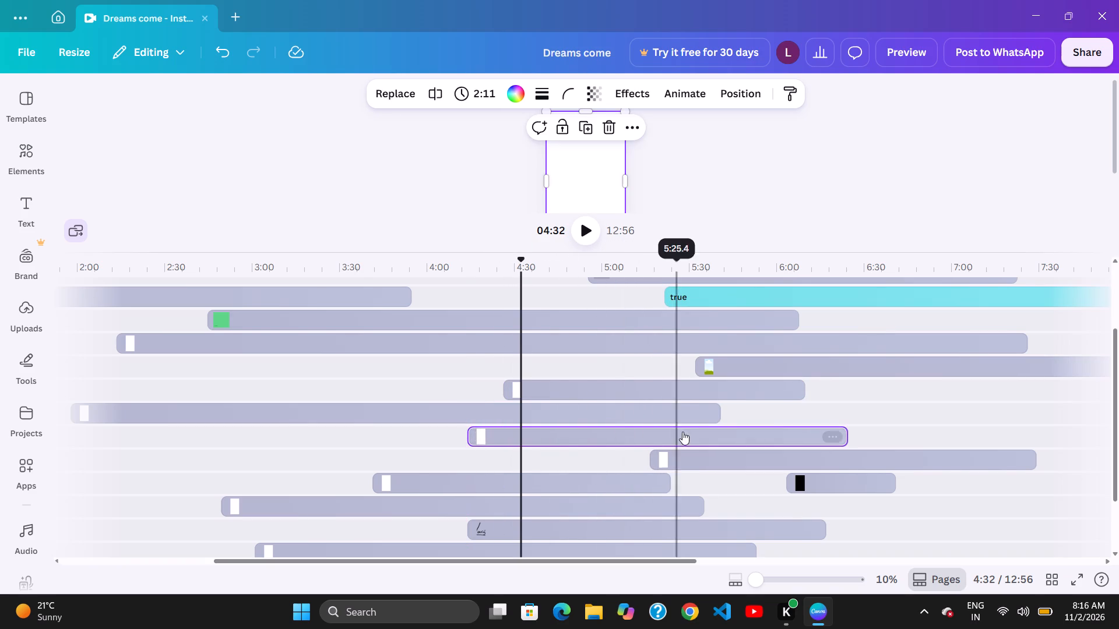
Lengthen the 2:13 clip to 3:26 by extending its start back to about 4:03.
click(654, 445)
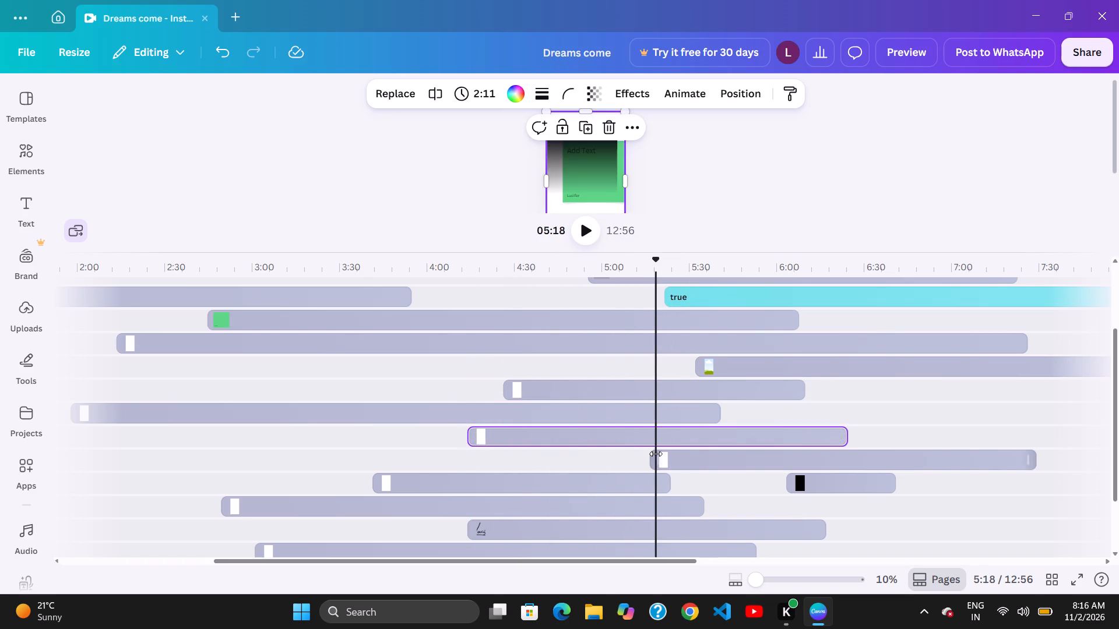
drag(646, 454, 567, 453)
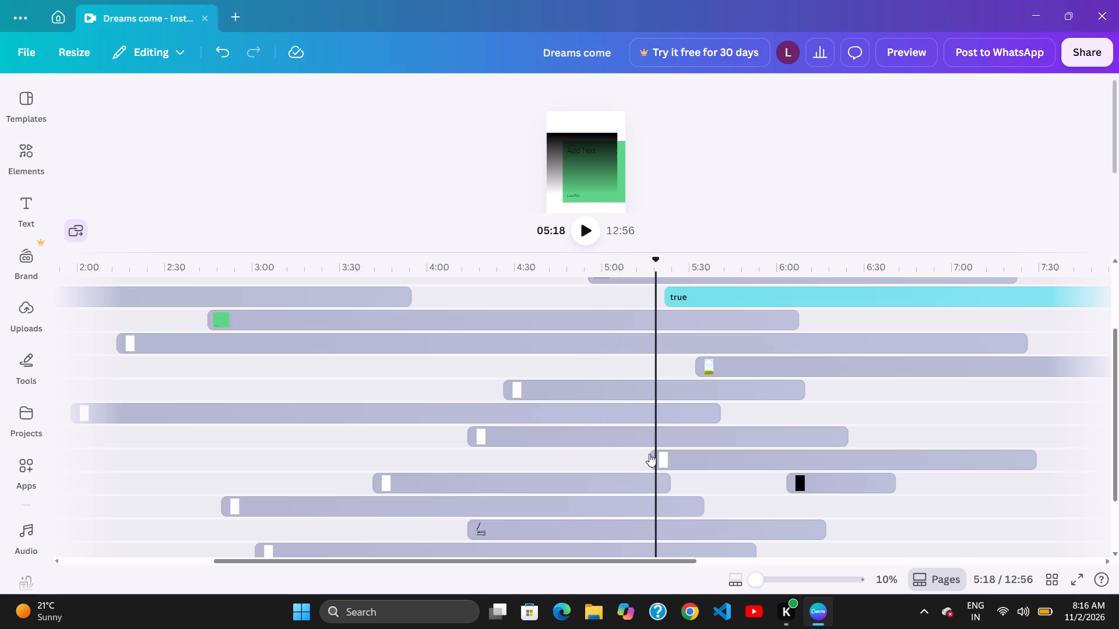
drag(655, 454, 492, 455)
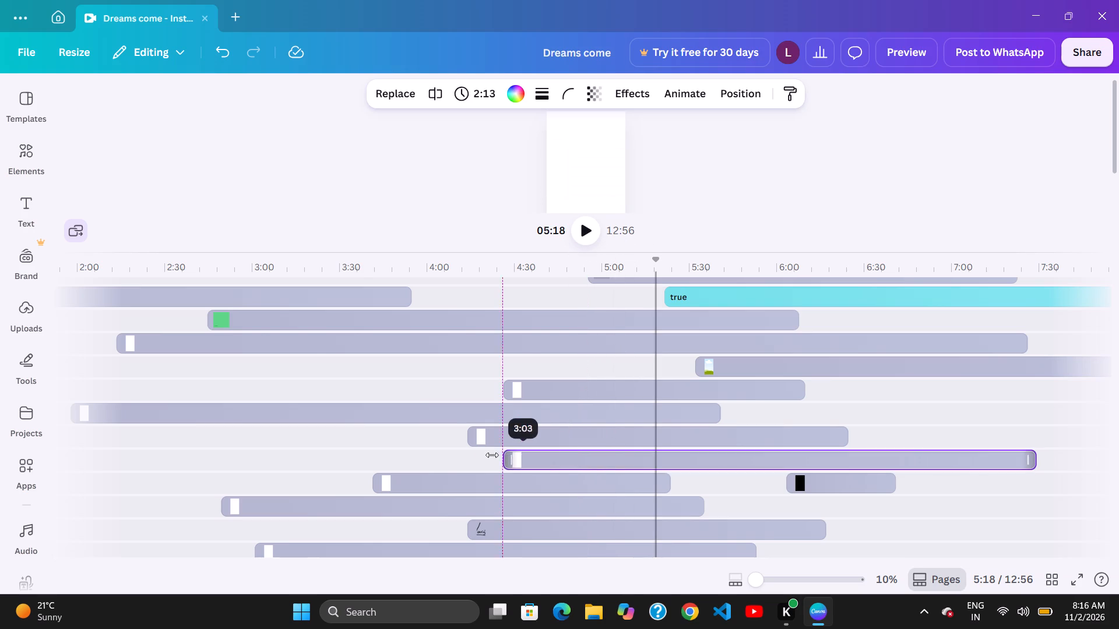
drag(492, 455, 442, 449)
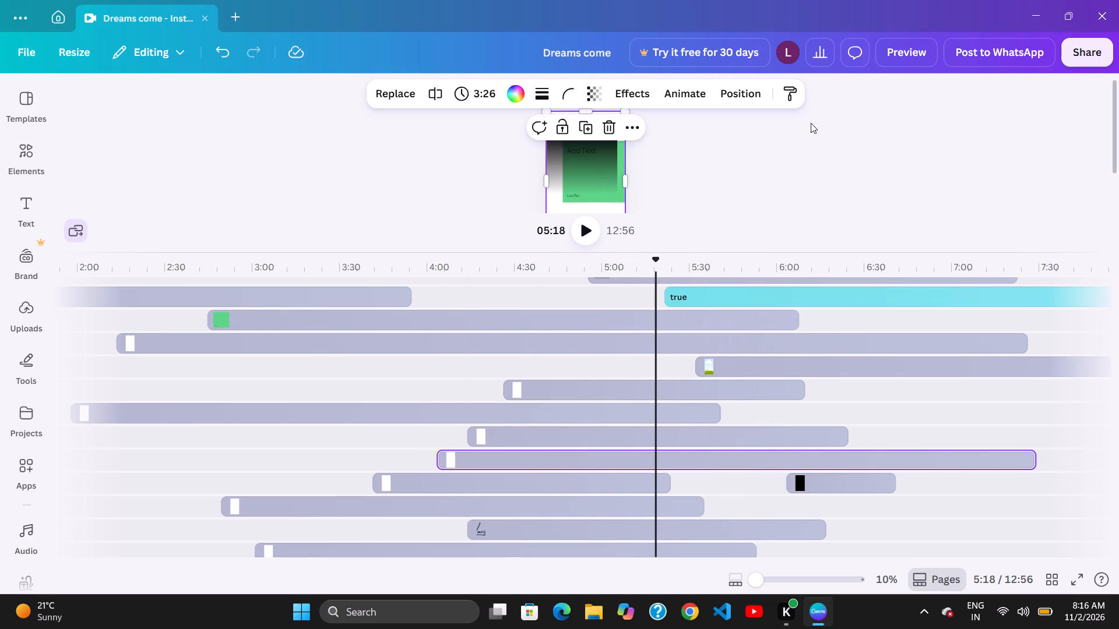
Shift the 1:43 clip earlier to start at about 4:14, in line with the start of the 2:11 clip.
drag(711, 264, 701, 285)
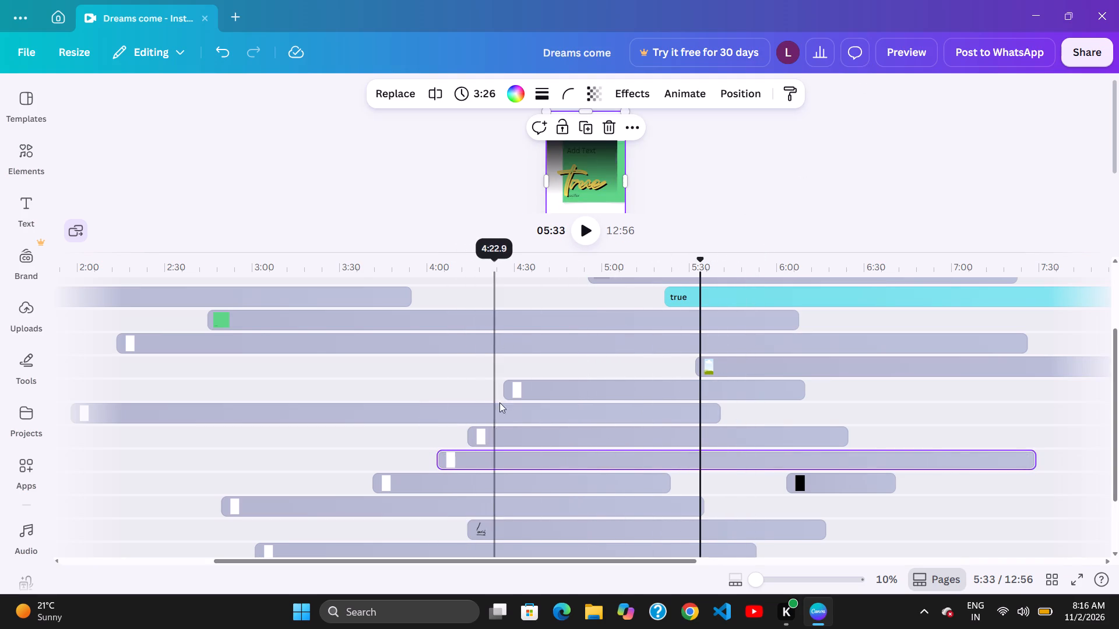
click(421, 436)
drag(560, 384, 526, 386)
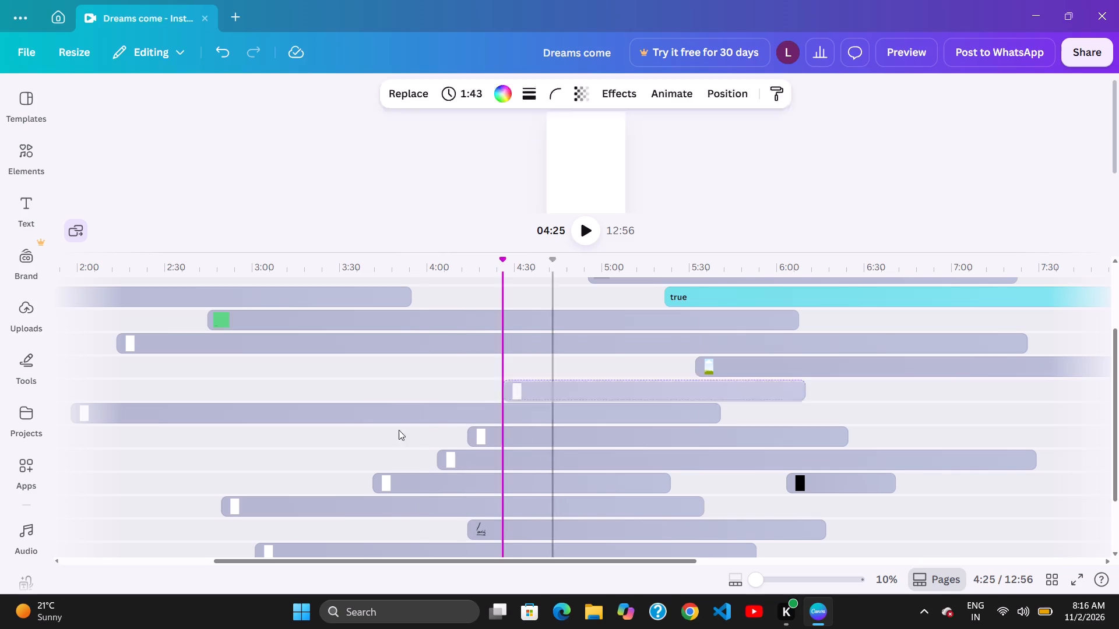
click(398, 430)
Shift the 3:43 clip earlier along its track so that it ends at about 5:28.
drag(543, 404, 508, 408)
click(365, 440)
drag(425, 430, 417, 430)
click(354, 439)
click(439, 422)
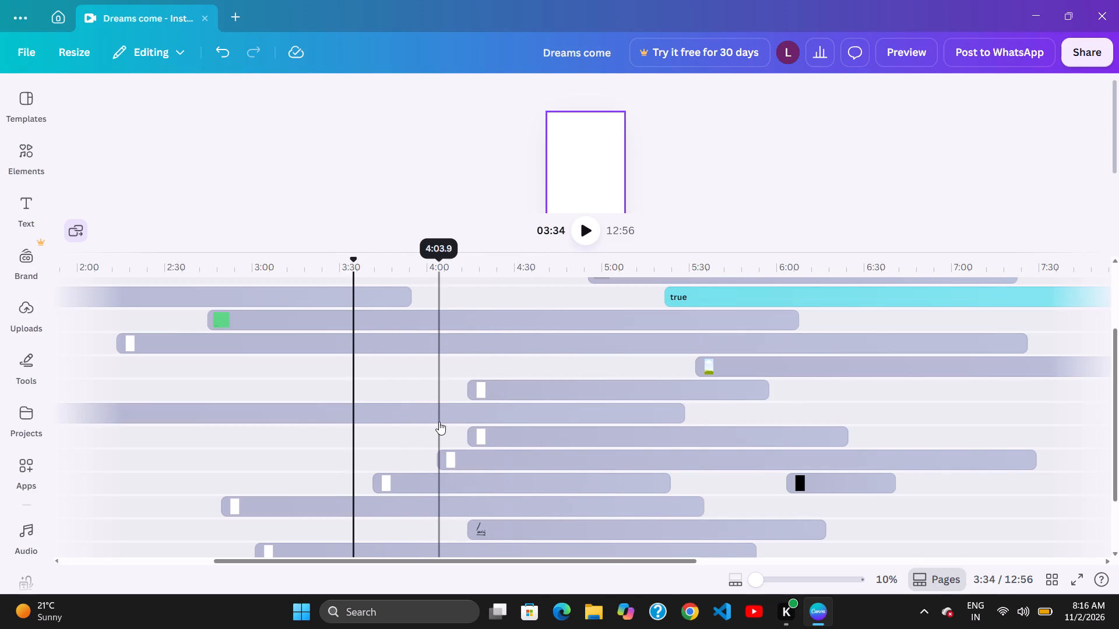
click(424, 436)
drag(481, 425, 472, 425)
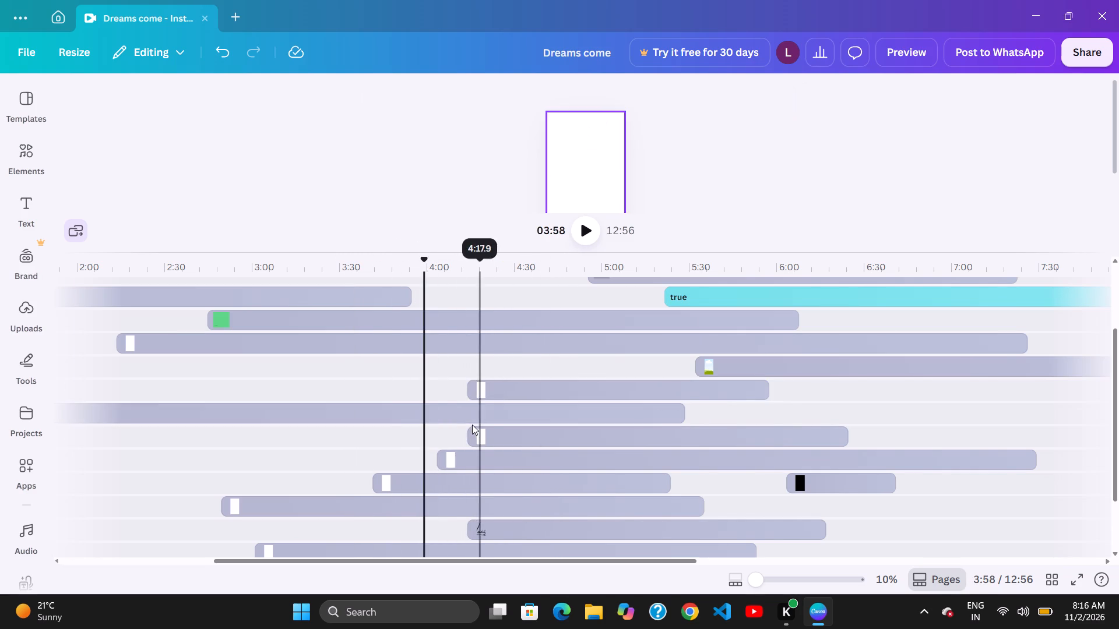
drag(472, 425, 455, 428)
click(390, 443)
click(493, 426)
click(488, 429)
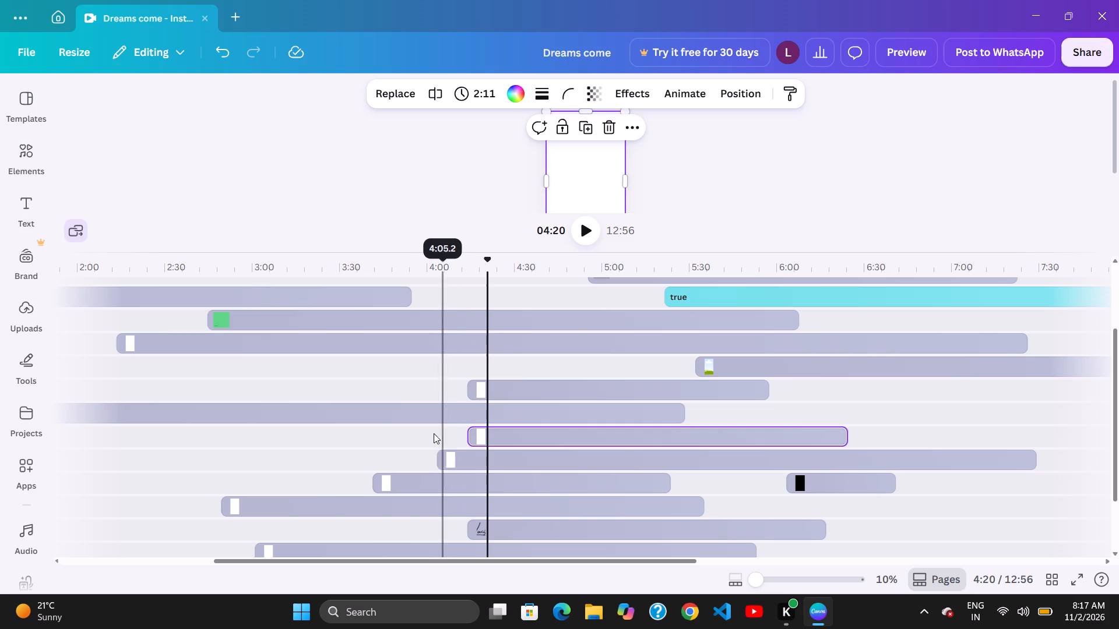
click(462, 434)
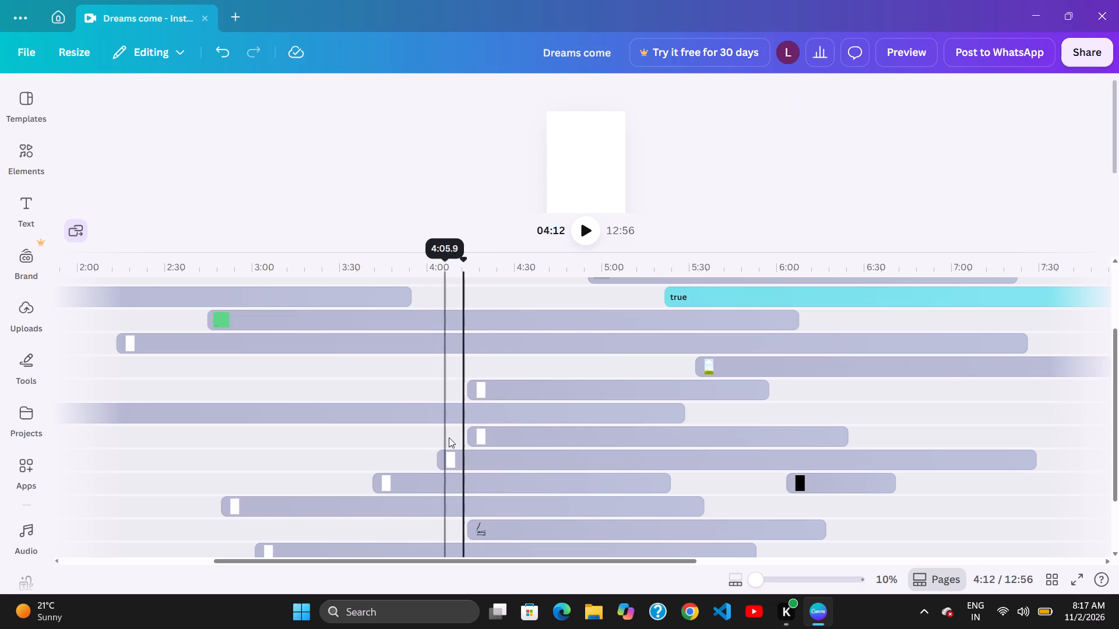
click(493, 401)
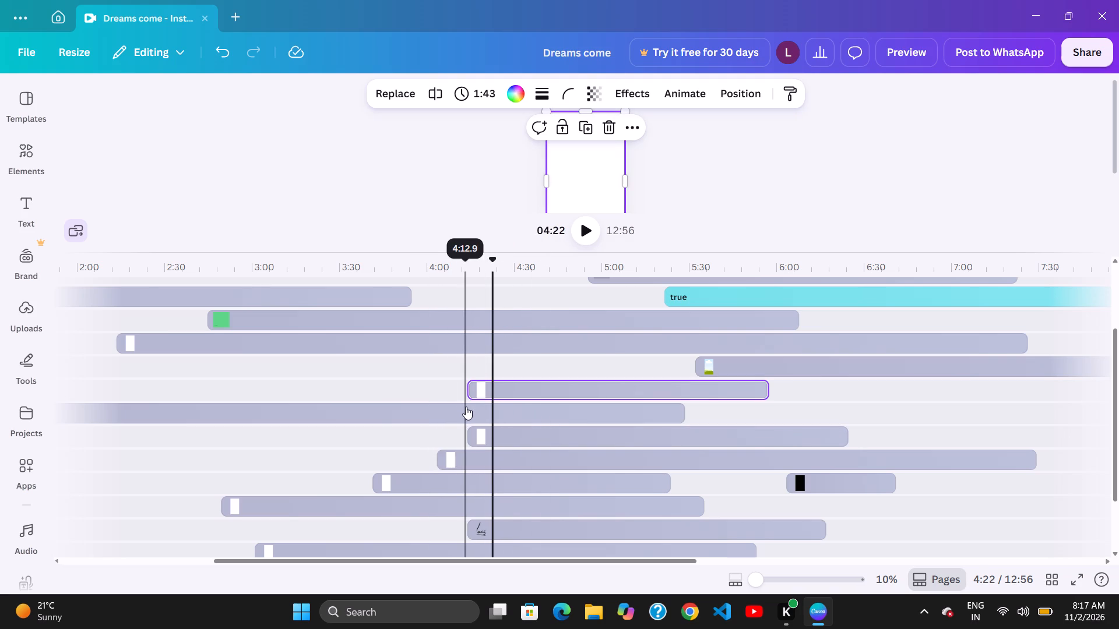
Shift the 3:43 clip earlier to end at about 5:24, in line with the end of the clip that starts near 3:41.
drag(458, 415, 458, 416)
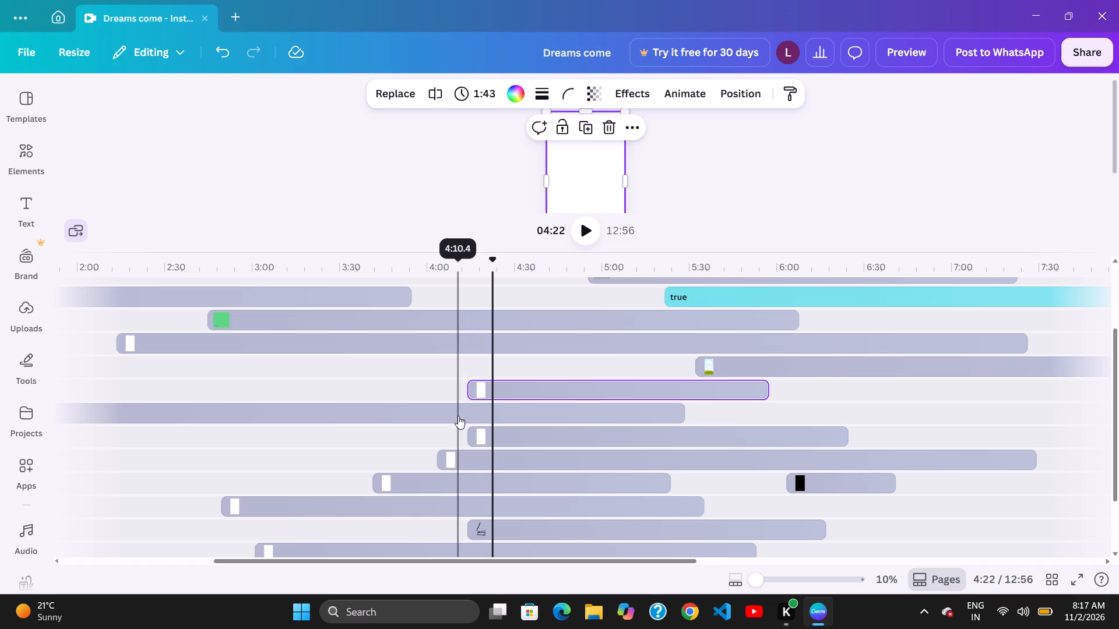
drag(458, 416, 467, 417)
drag(502, 416, 474, 417)
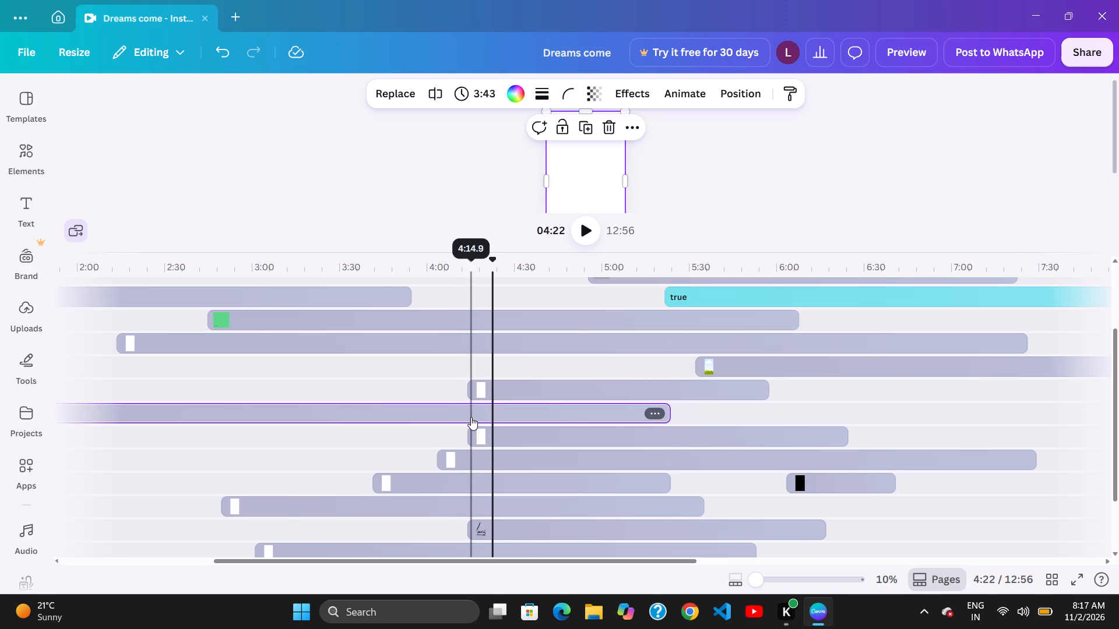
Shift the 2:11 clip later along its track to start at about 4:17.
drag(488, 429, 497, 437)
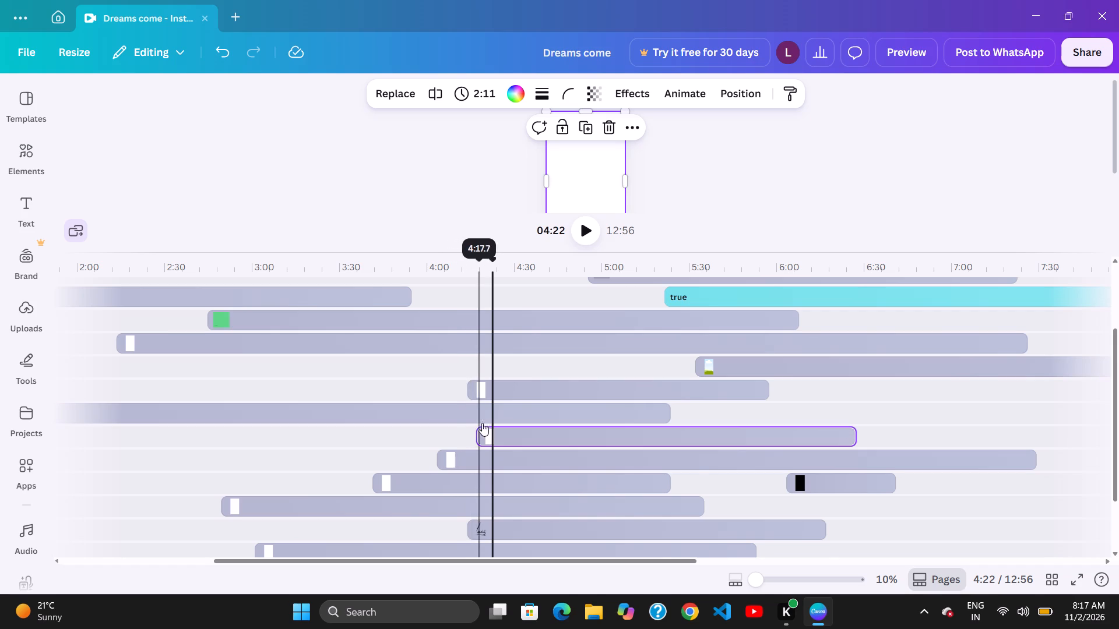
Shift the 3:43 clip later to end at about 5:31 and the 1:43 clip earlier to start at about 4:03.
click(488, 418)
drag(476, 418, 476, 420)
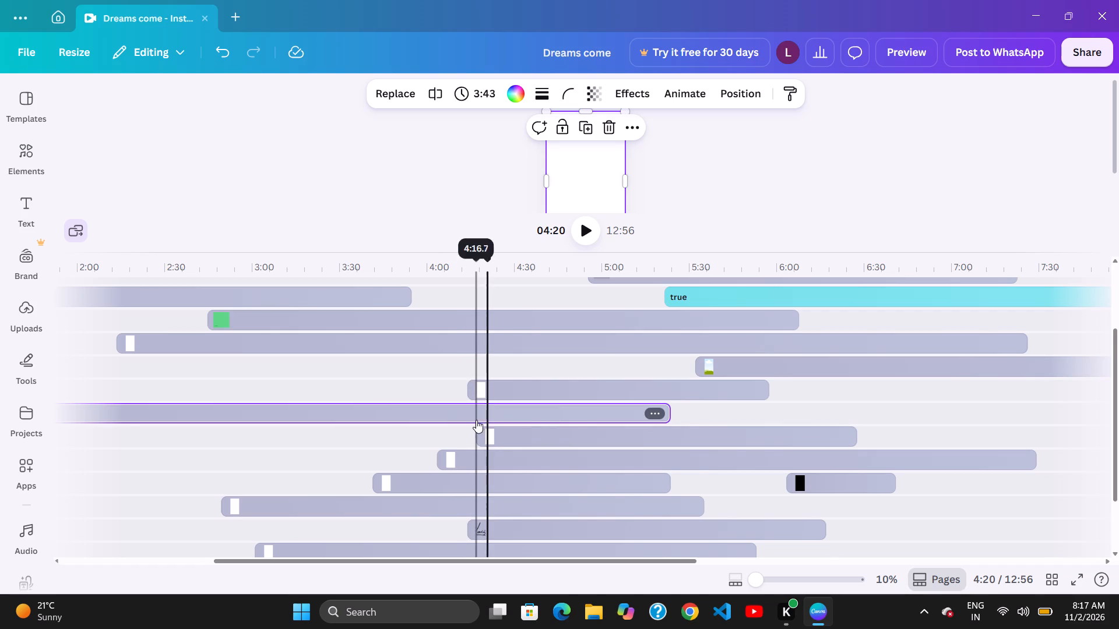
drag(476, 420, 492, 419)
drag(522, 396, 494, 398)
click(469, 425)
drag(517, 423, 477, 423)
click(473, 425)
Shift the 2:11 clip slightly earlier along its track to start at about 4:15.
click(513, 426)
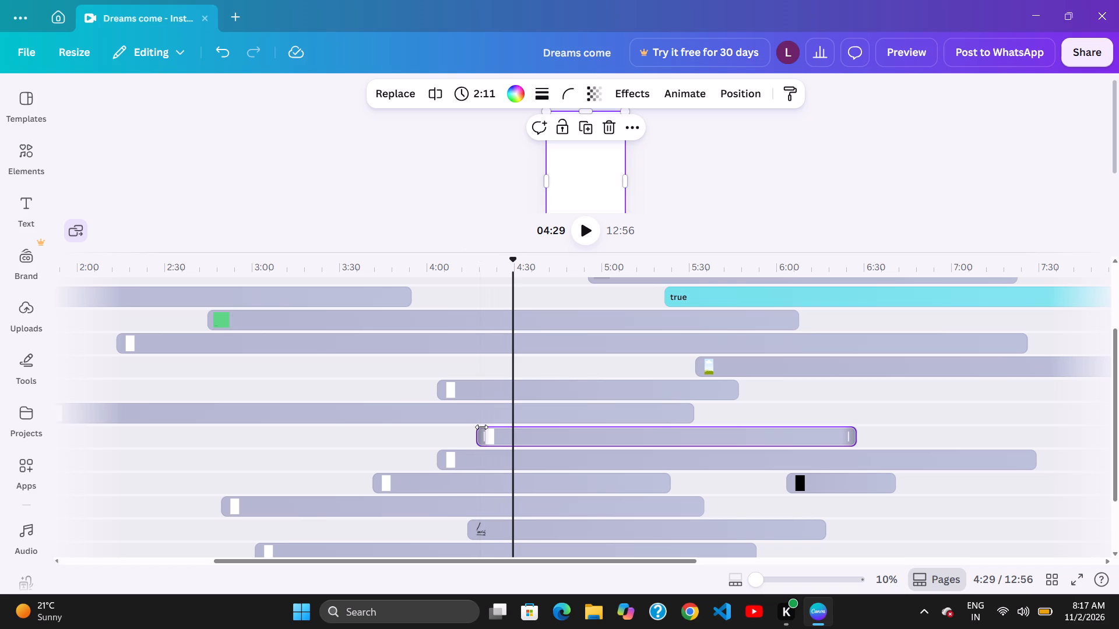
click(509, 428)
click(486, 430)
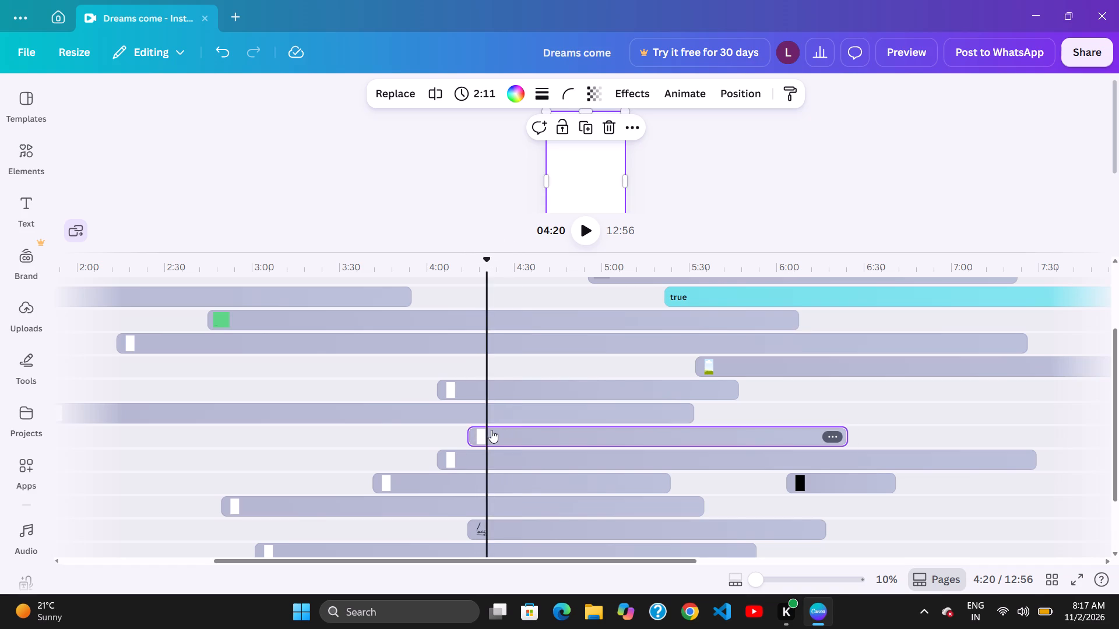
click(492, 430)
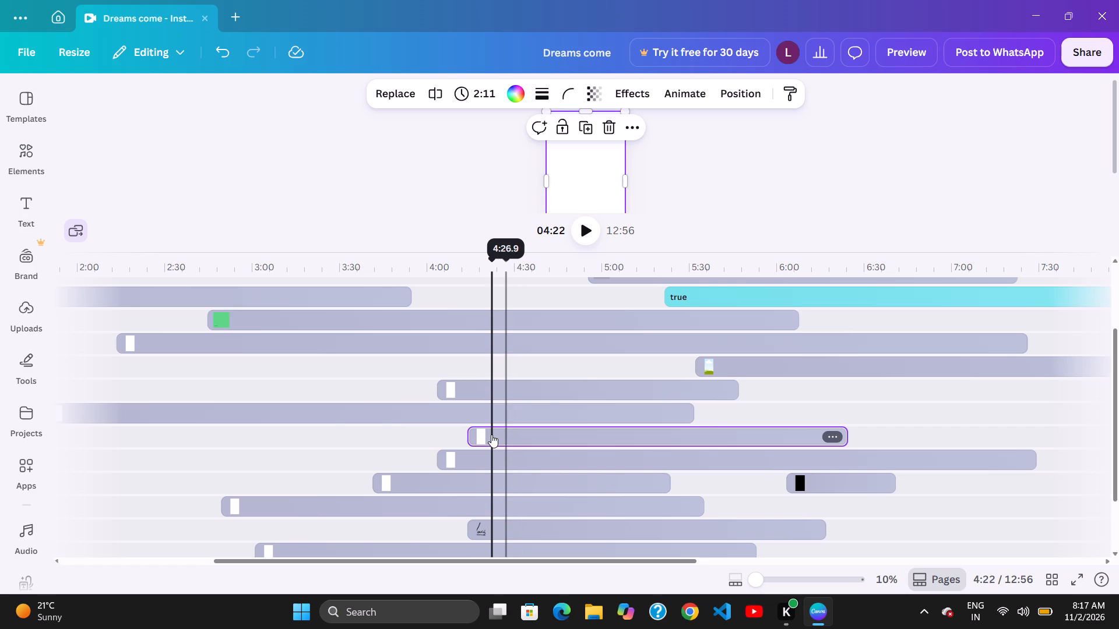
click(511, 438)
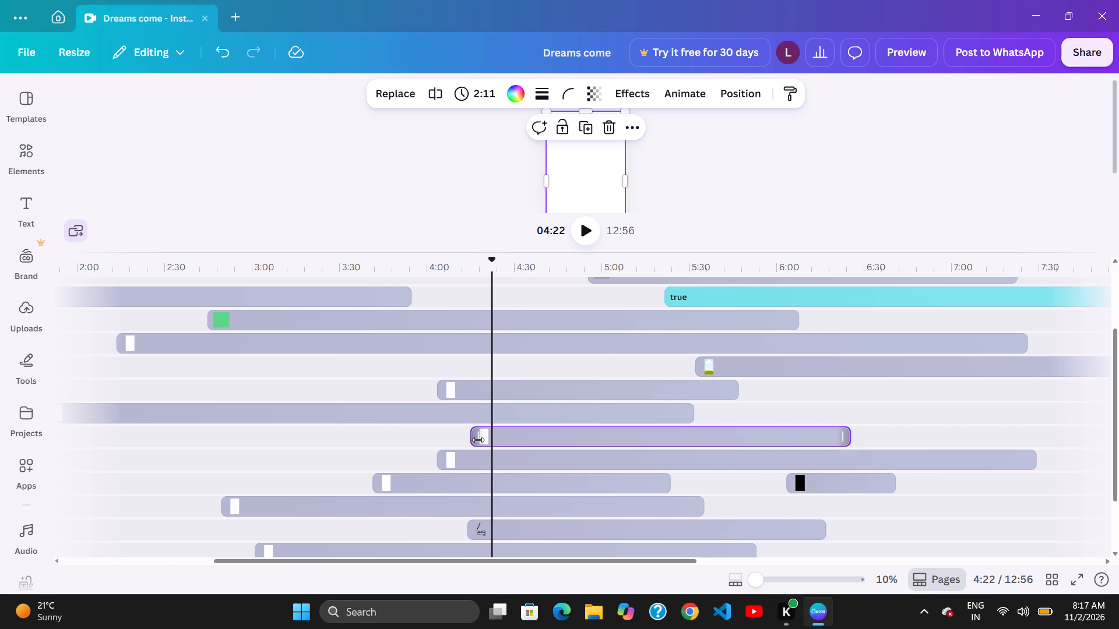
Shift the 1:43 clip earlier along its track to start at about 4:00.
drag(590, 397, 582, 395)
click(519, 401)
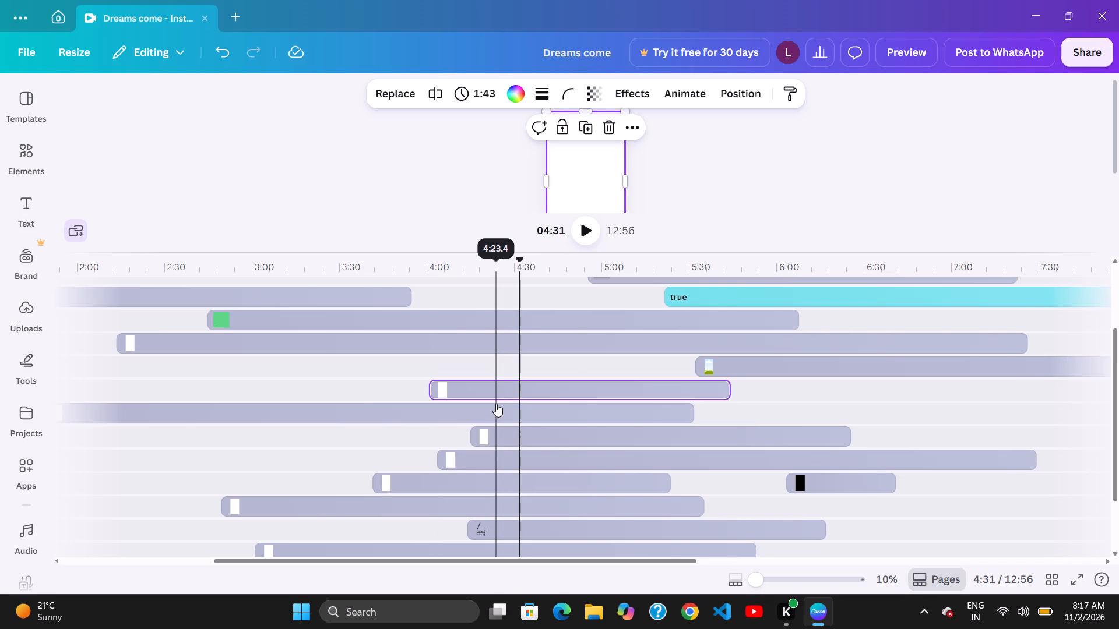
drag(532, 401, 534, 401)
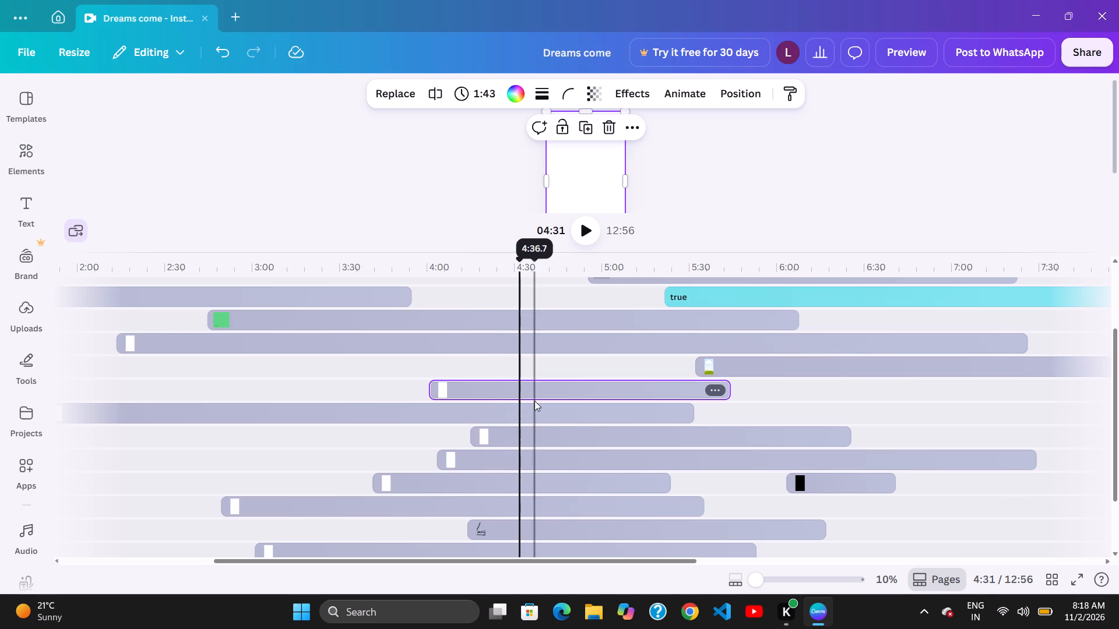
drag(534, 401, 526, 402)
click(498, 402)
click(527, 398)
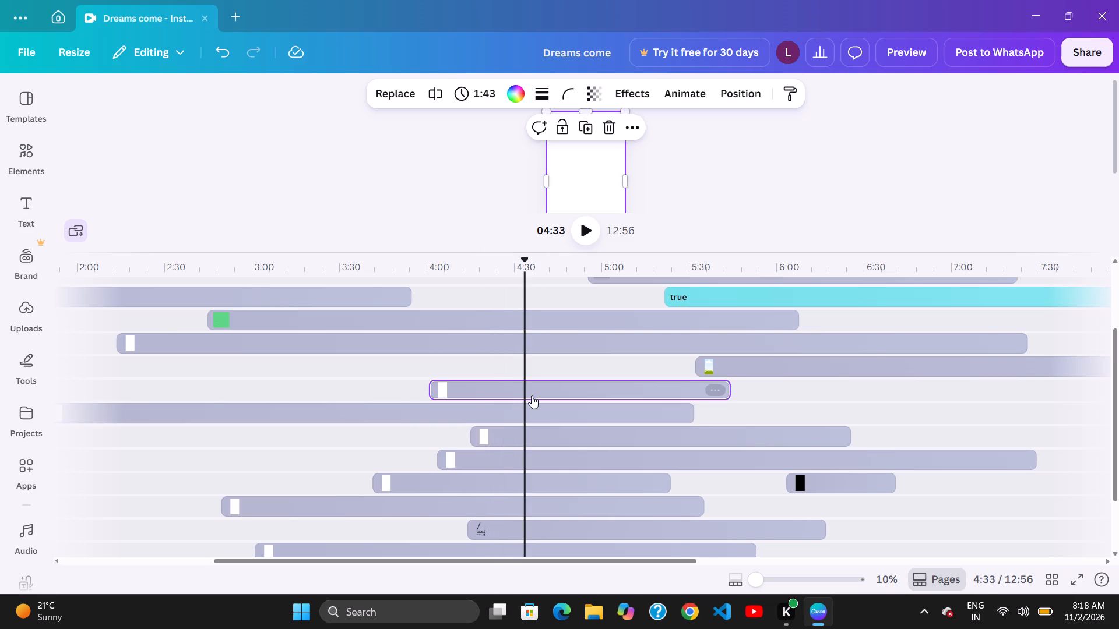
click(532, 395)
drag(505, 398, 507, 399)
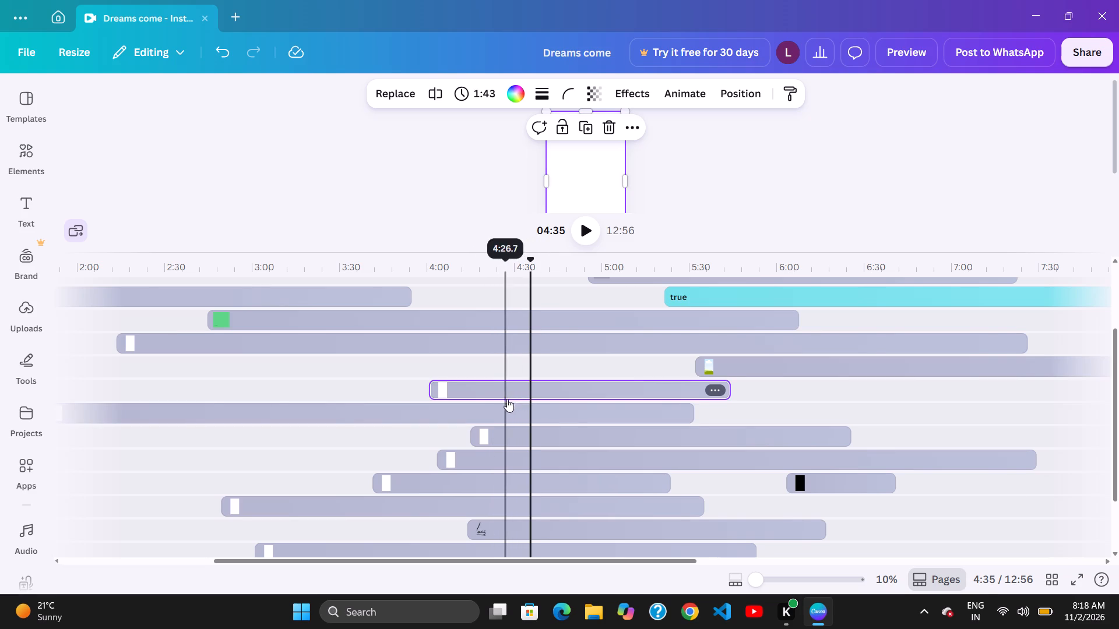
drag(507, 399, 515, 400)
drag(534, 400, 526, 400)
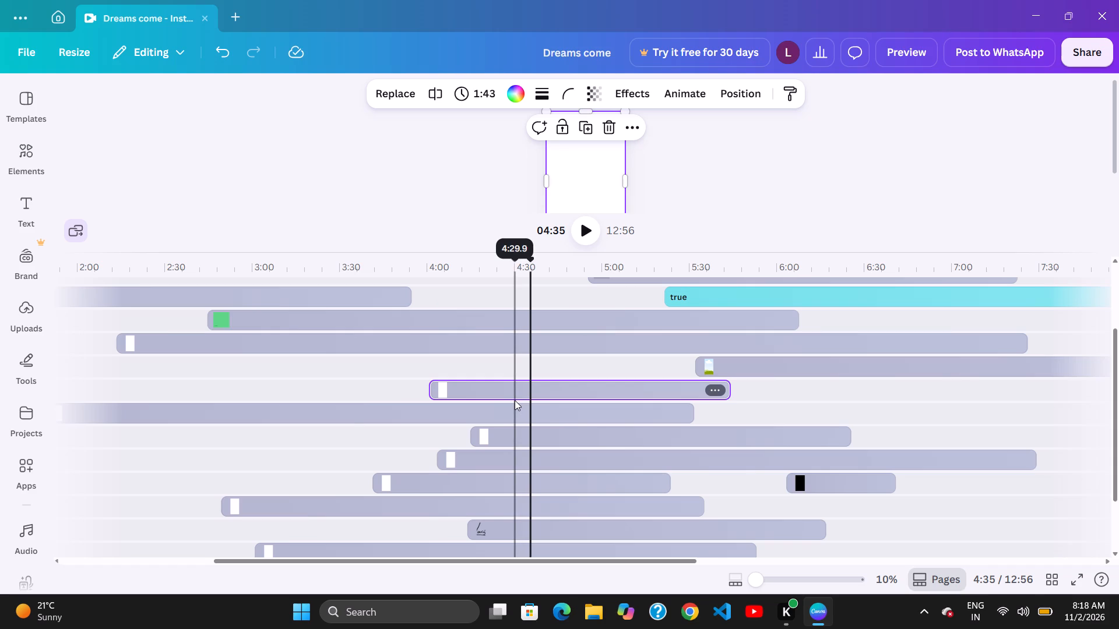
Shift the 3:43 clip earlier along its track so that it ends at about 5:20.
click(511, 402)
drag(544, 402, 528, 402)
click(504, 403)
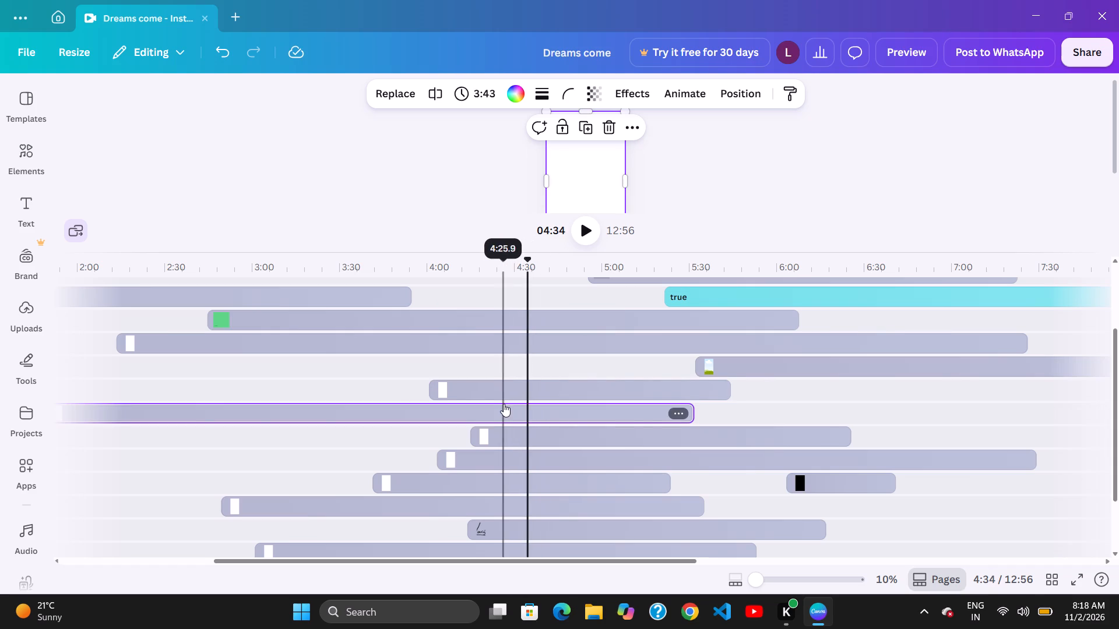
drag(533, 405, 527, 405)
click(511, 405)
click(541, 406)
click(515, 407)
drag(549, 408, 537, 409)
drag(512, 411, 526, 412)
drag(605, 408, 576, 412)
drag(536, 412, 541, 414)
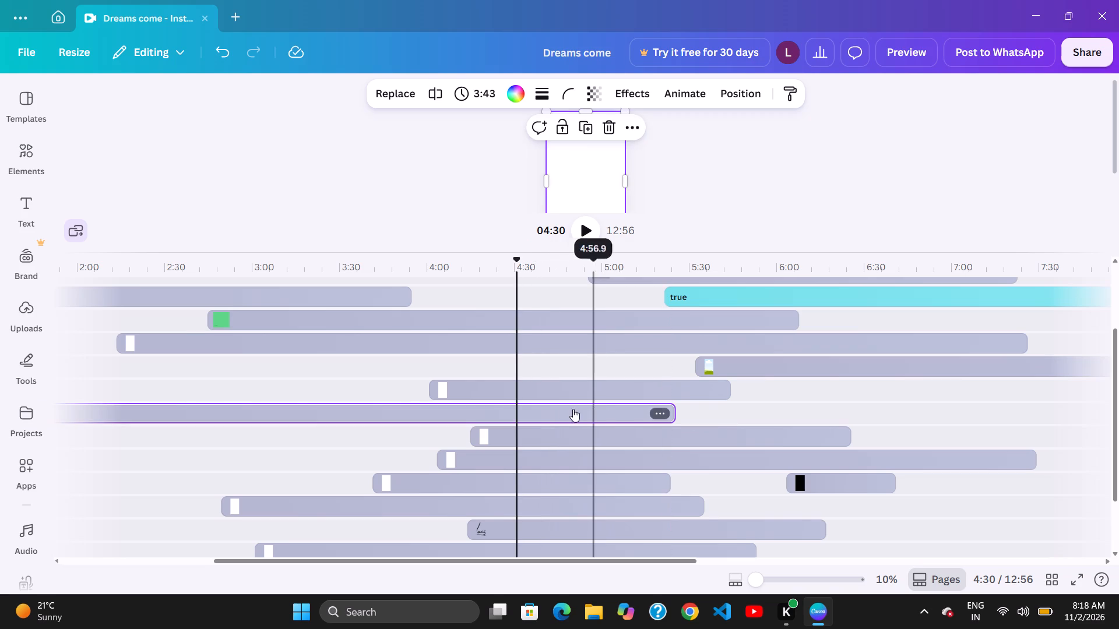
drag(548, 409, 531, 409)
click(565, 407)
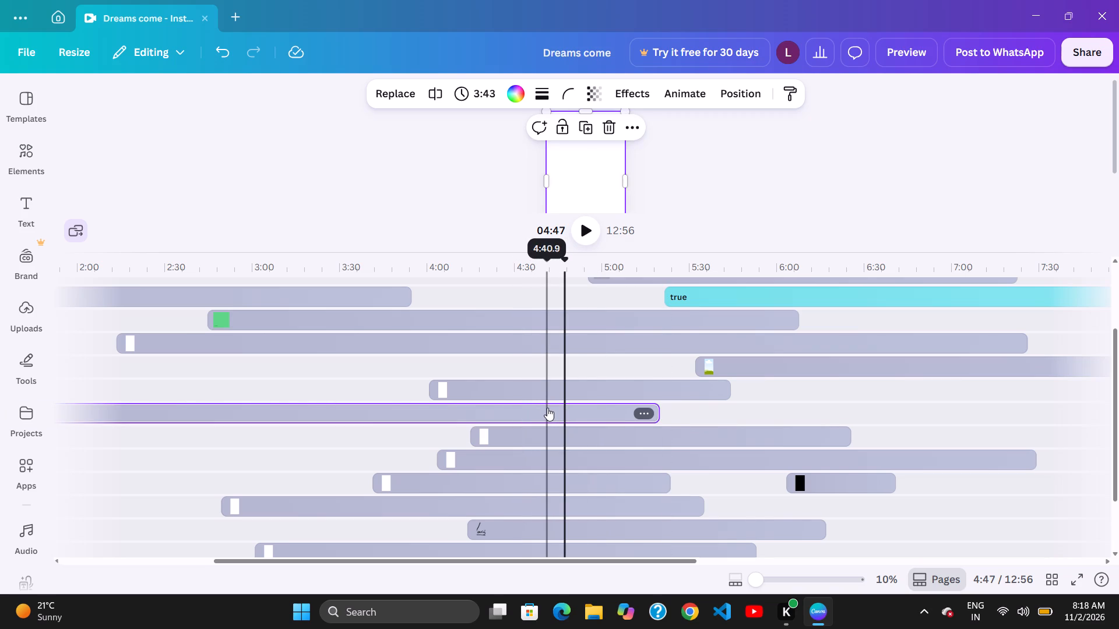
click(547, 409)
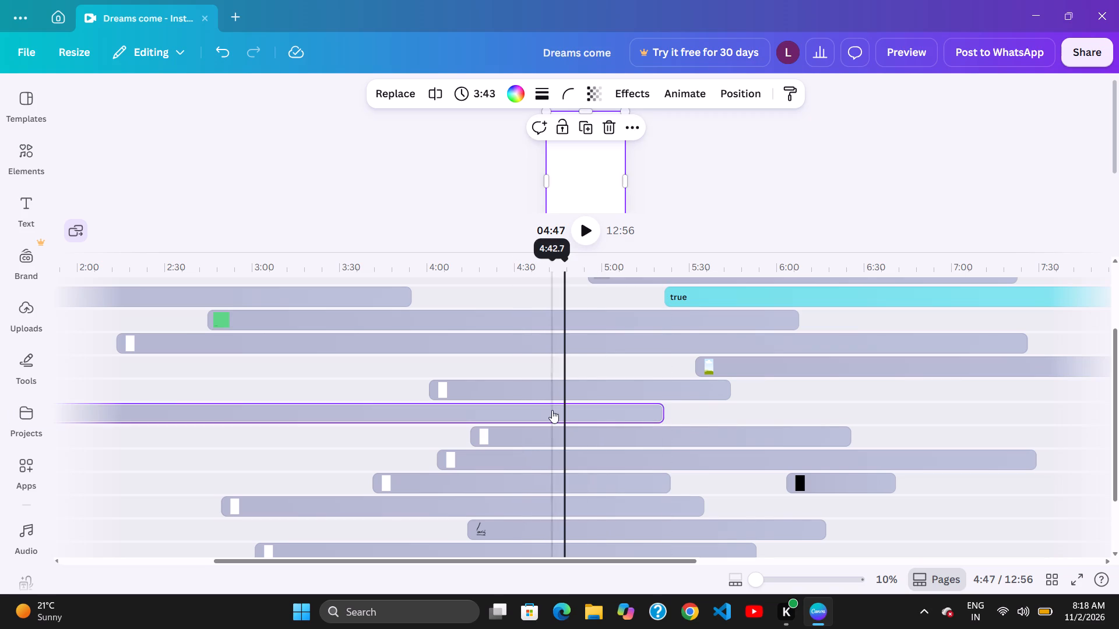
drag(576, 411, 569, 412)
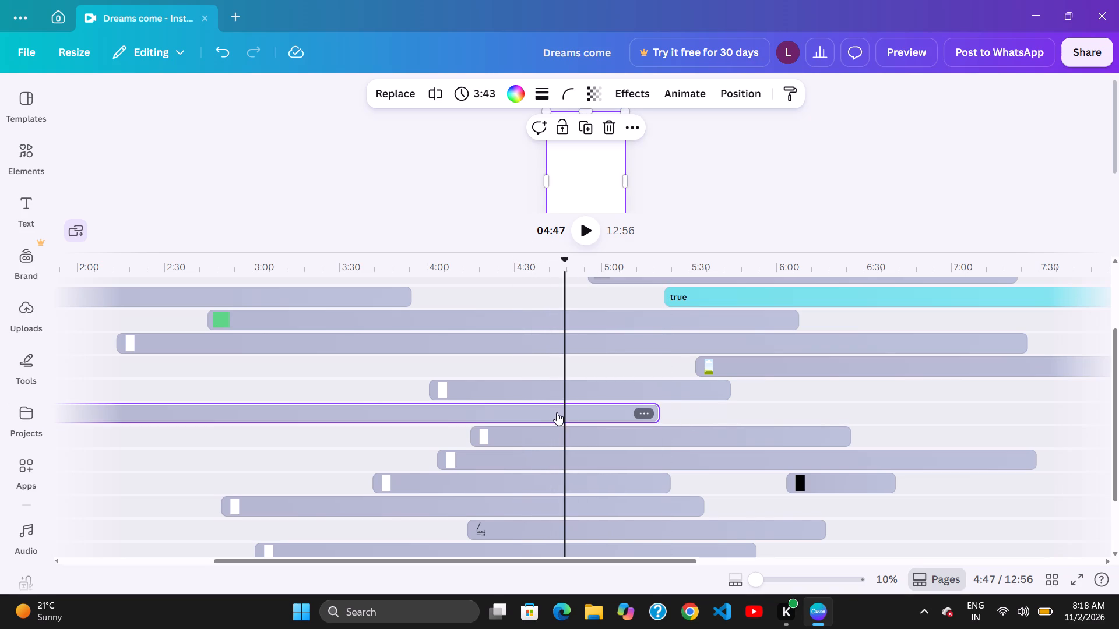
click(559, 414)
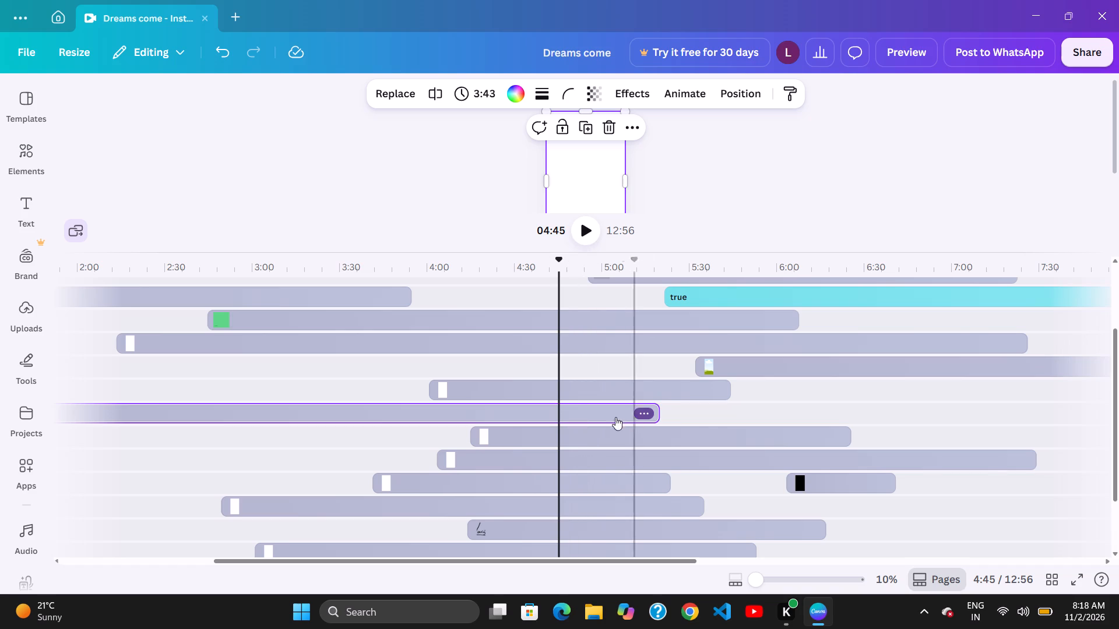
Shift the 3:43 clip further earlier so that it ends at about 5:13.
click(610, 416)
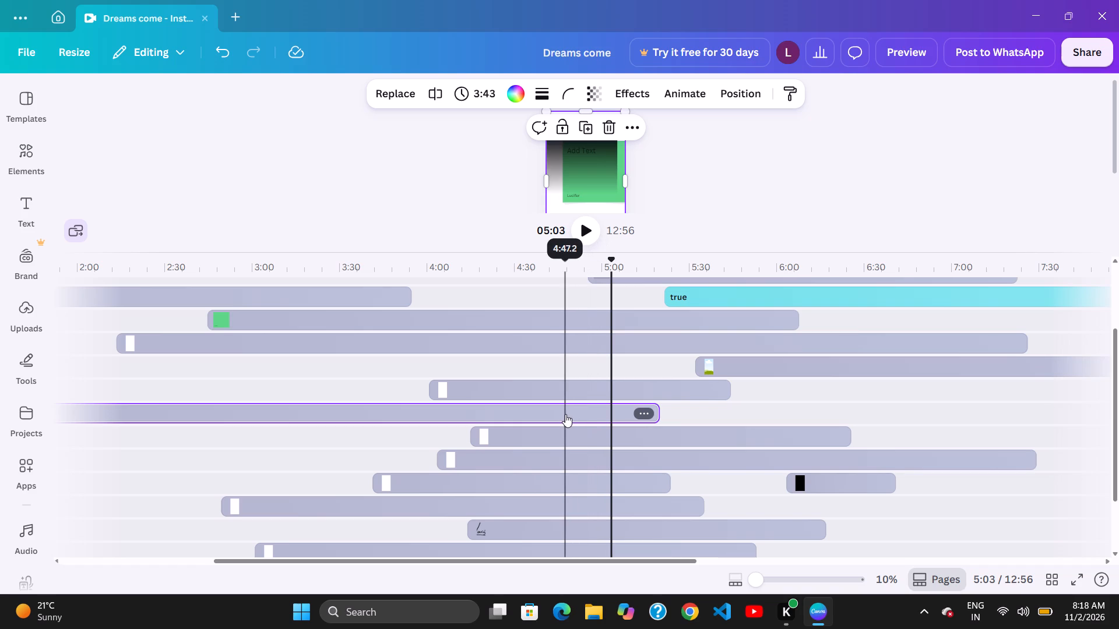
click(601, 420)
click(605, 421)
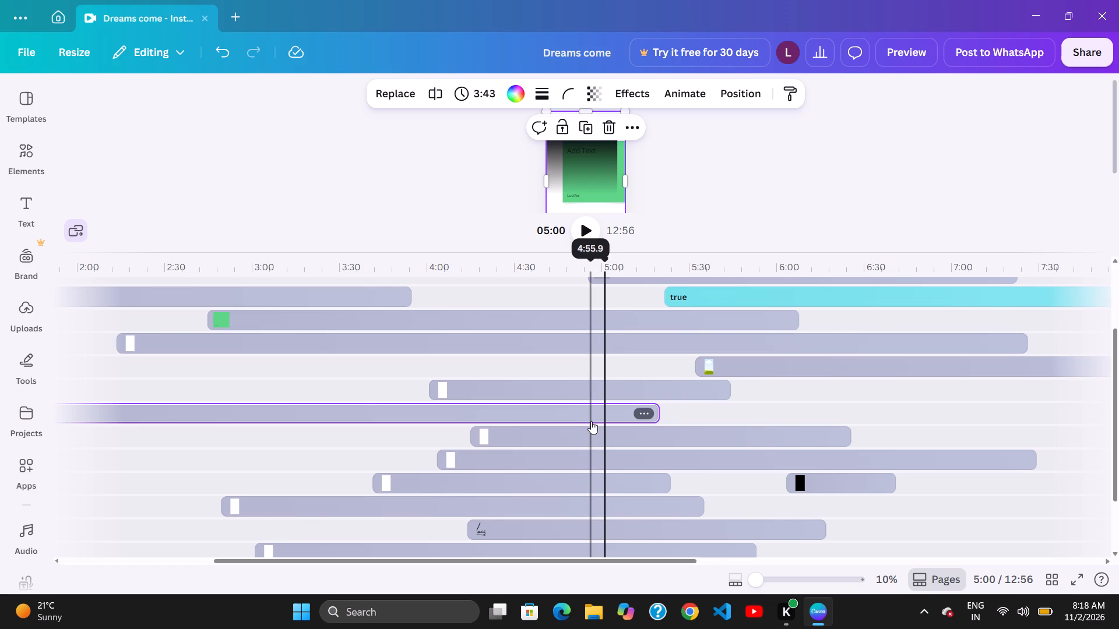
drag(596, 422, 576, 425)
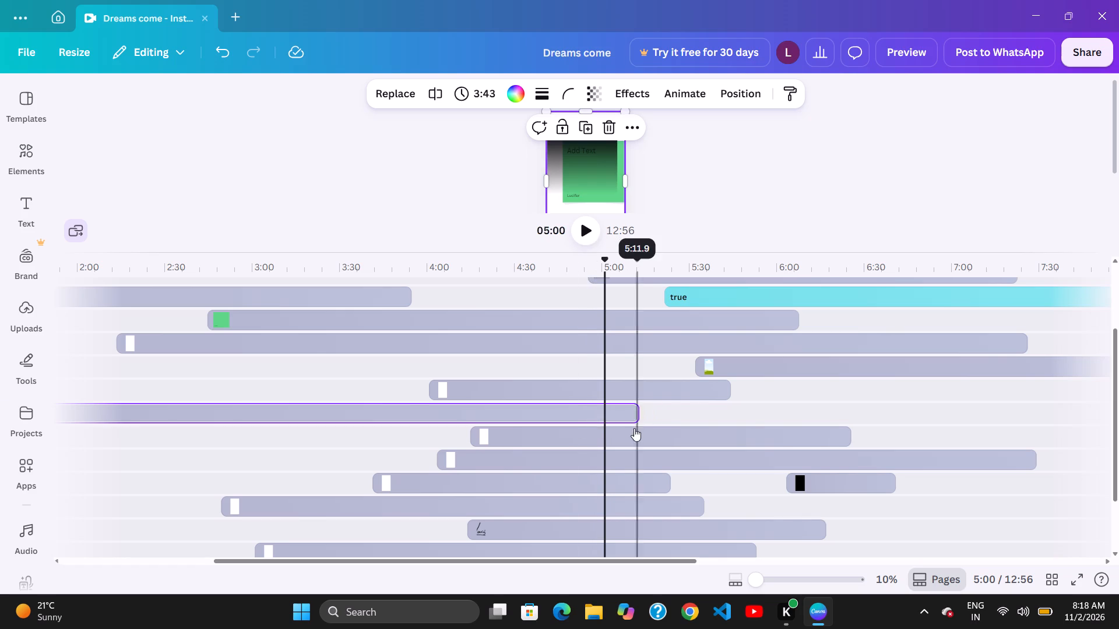
Shift the 2:11 clip later along its track to start at about 4:23.
click(622, 428)
click(631, 429)
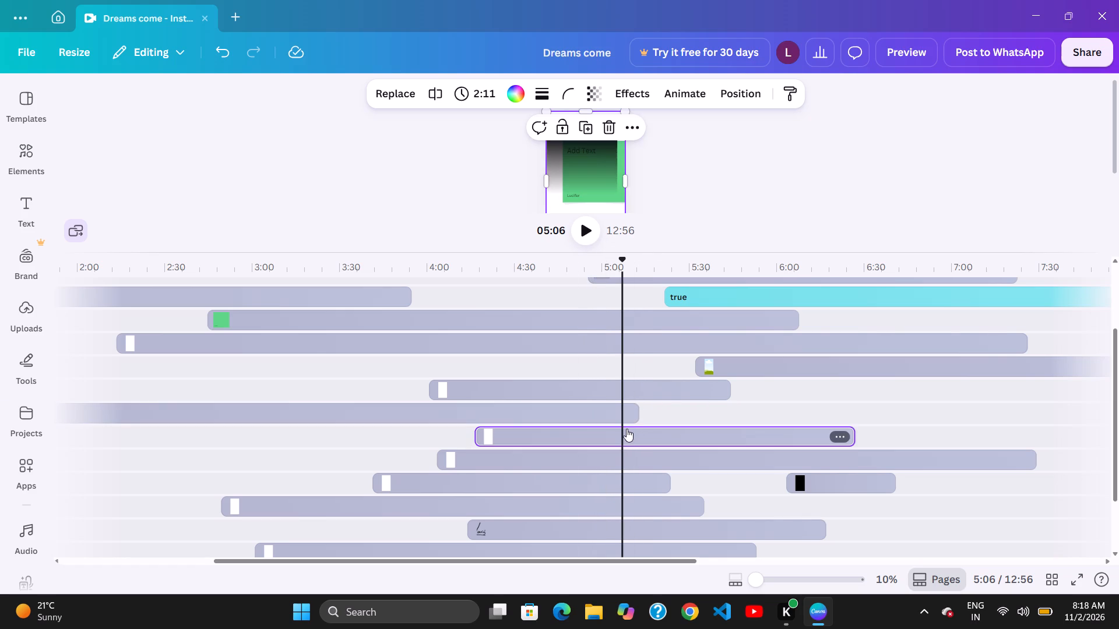
click(559, 434)
click(581, 432)
drag(572, 432, 594, 432)
click(616, 429)
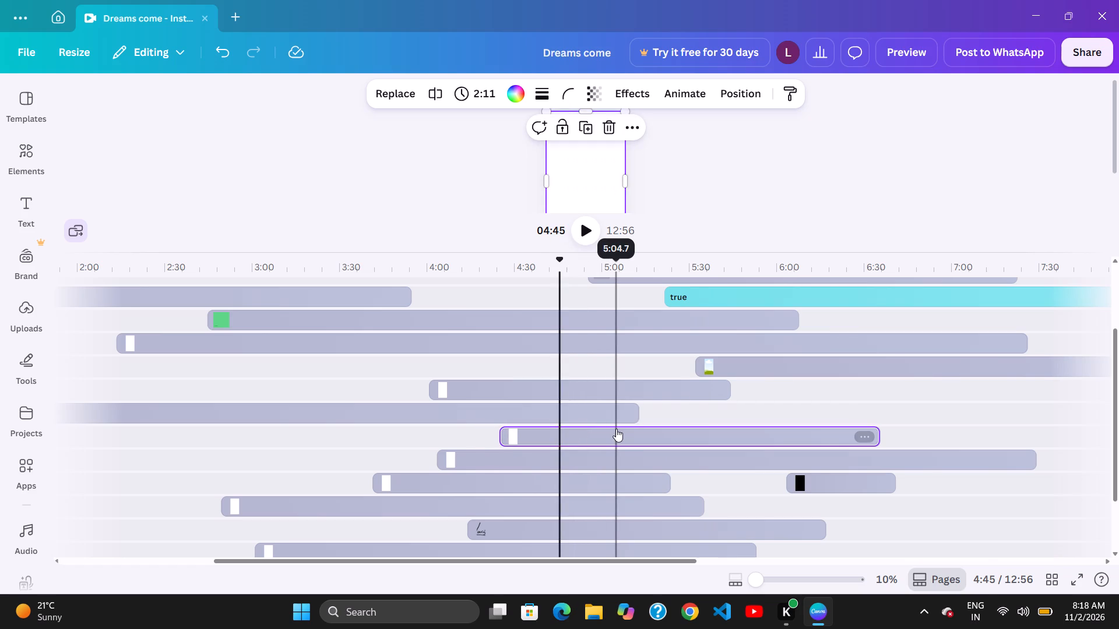
click(617, 427)
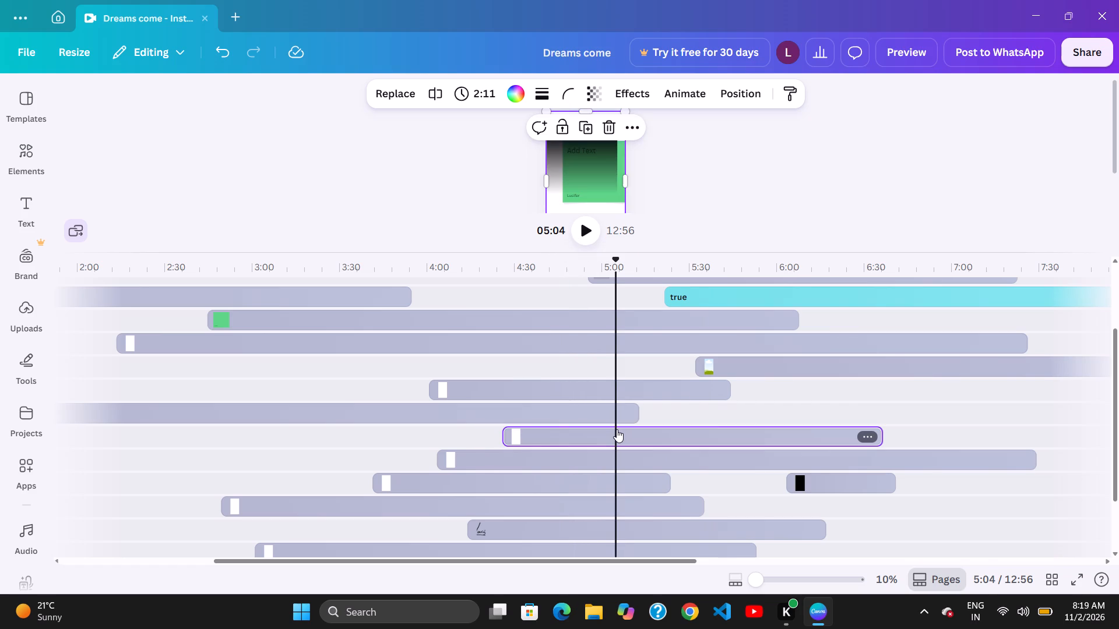
click(621, 430)
drag(631, 432, 621, 432)
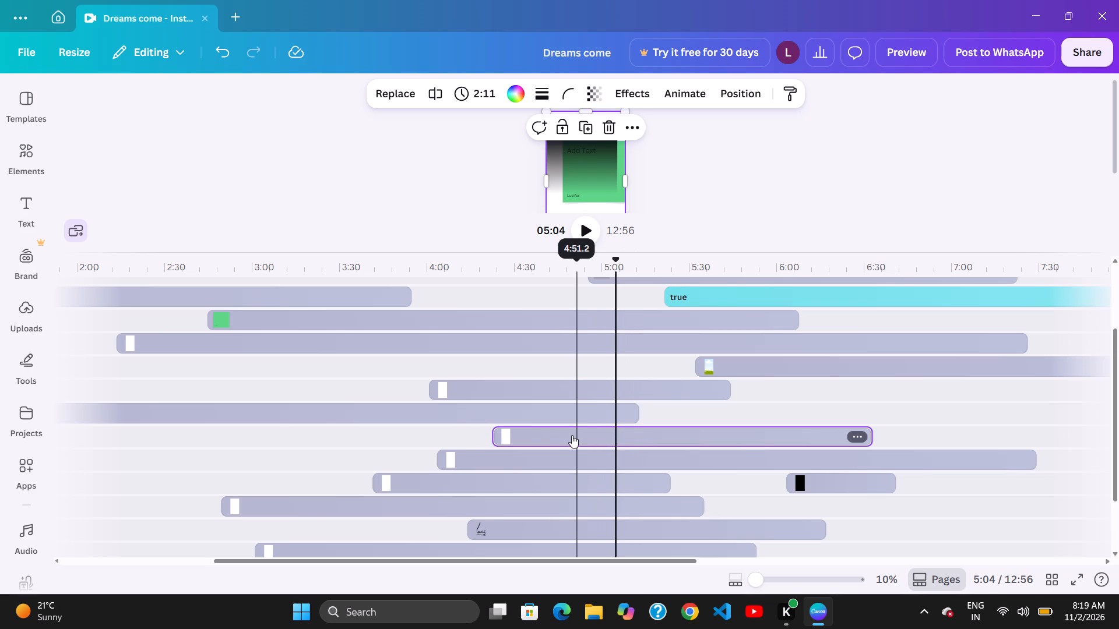
click(649, 436)
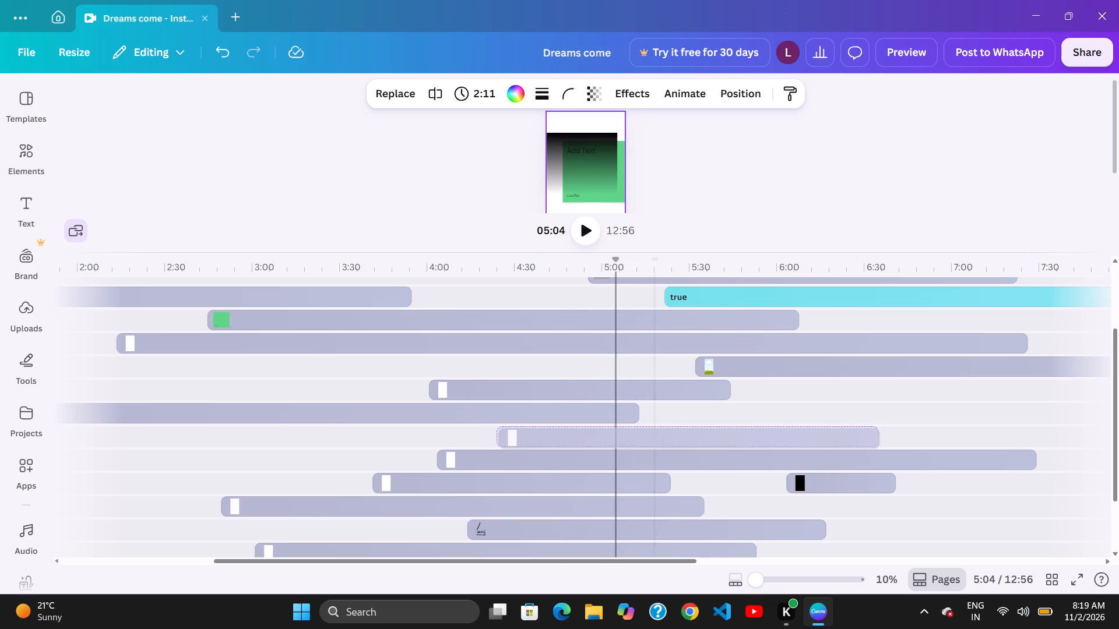
click(651, 434)
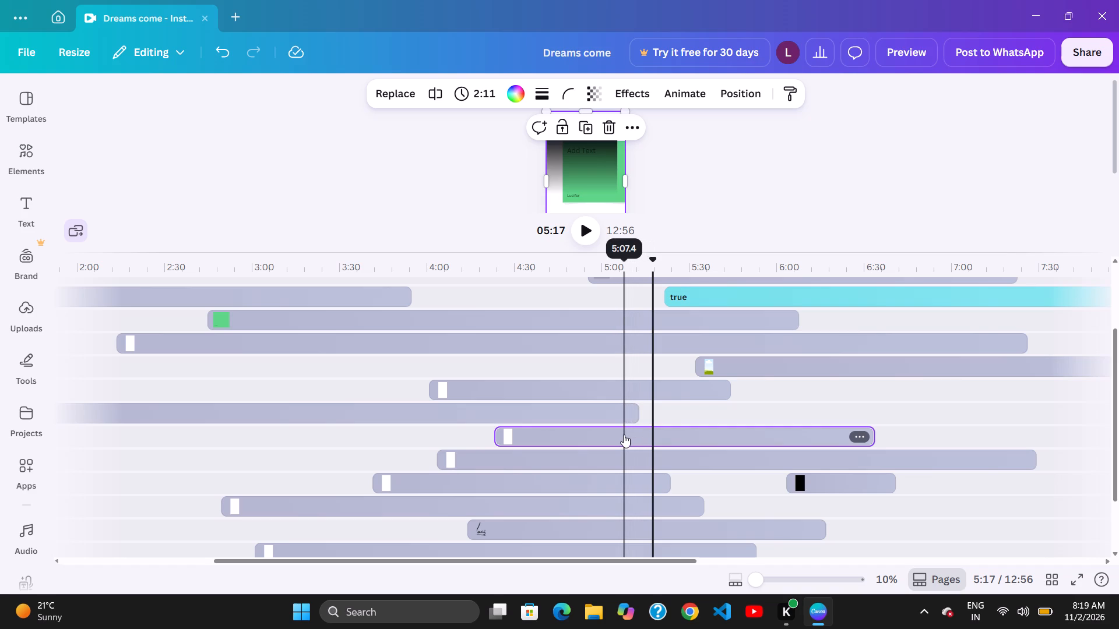
Shift the 3:43 clip slightly later along its track so that it ends at about 5:16.
click(580, 378)
click(652, 344)
drag(540, 413, 551, 414)
drag(716, 401, 673, 417)
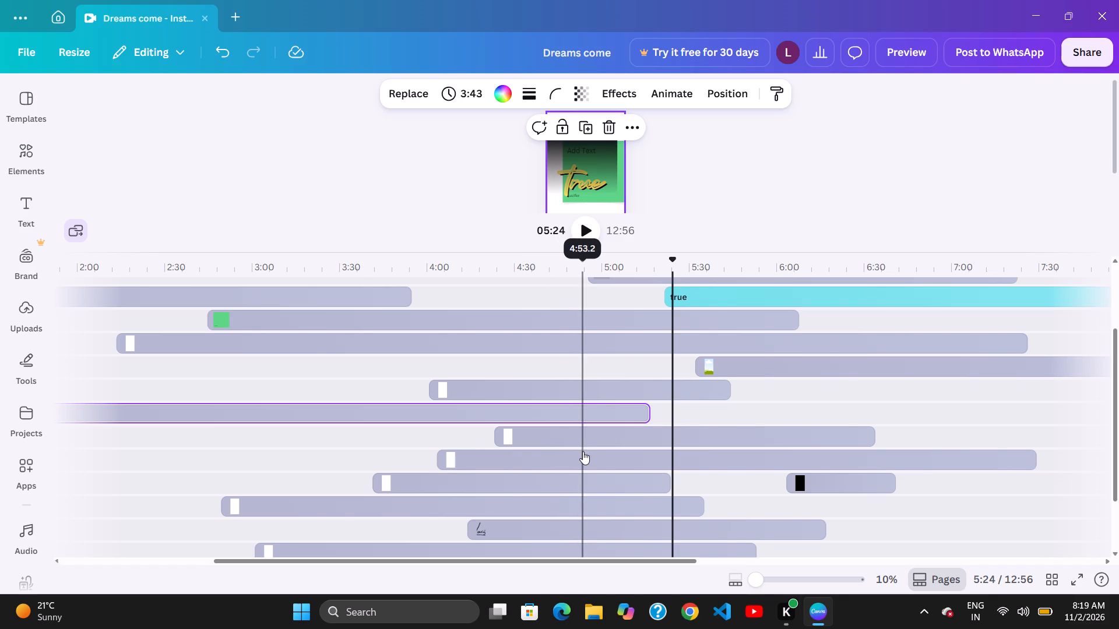
Shift the 3:26 clip later along its track to start at about 4:18.
click(502, 454)
drag(596, 454, 576, 455)
click(549, 457)
click(575, 460)
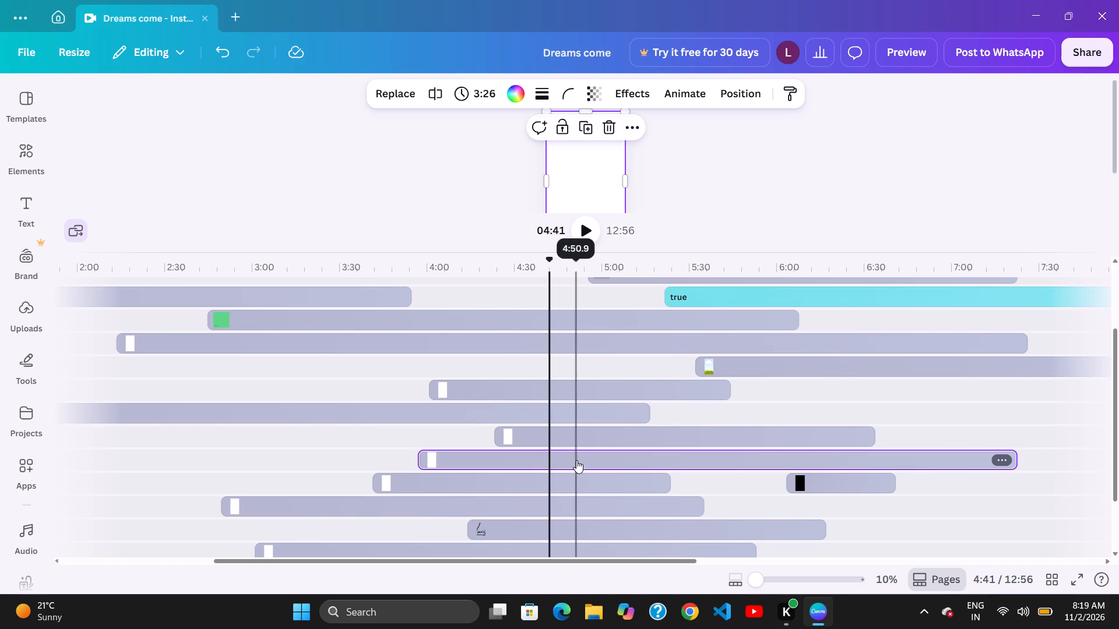
click(562, 460)
click(590, 460)
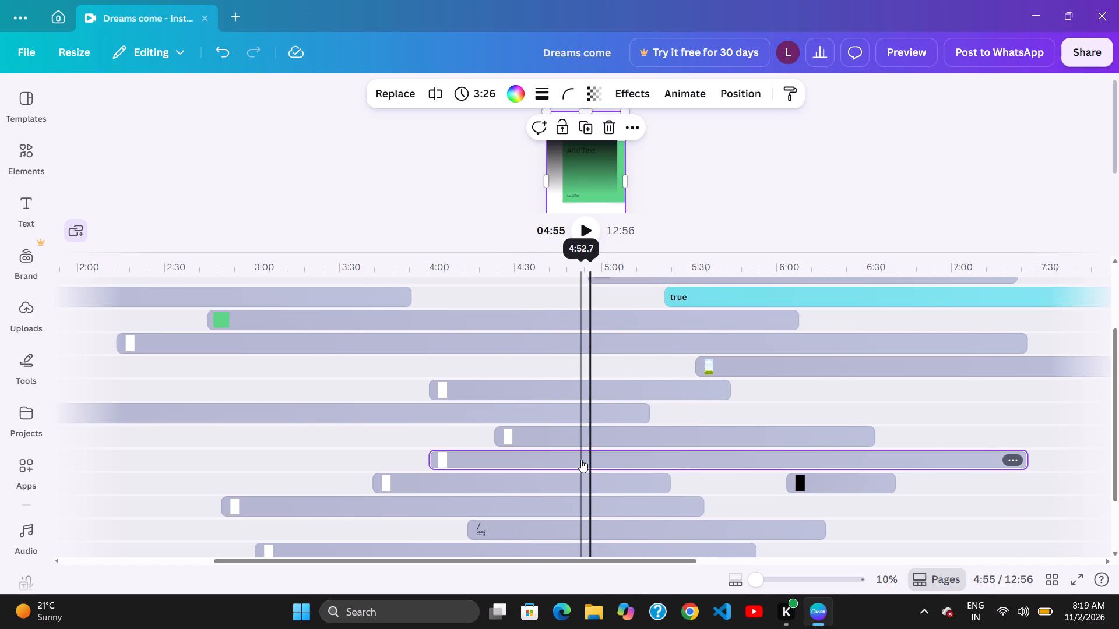
drag(587, 461, 597, 465)
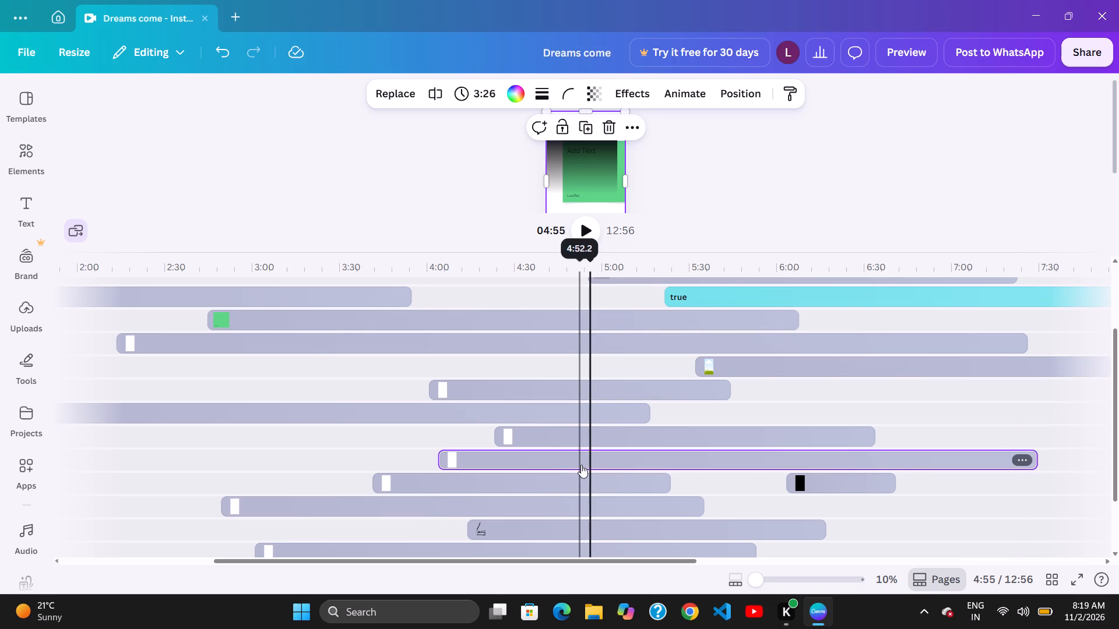
click(628, 458)
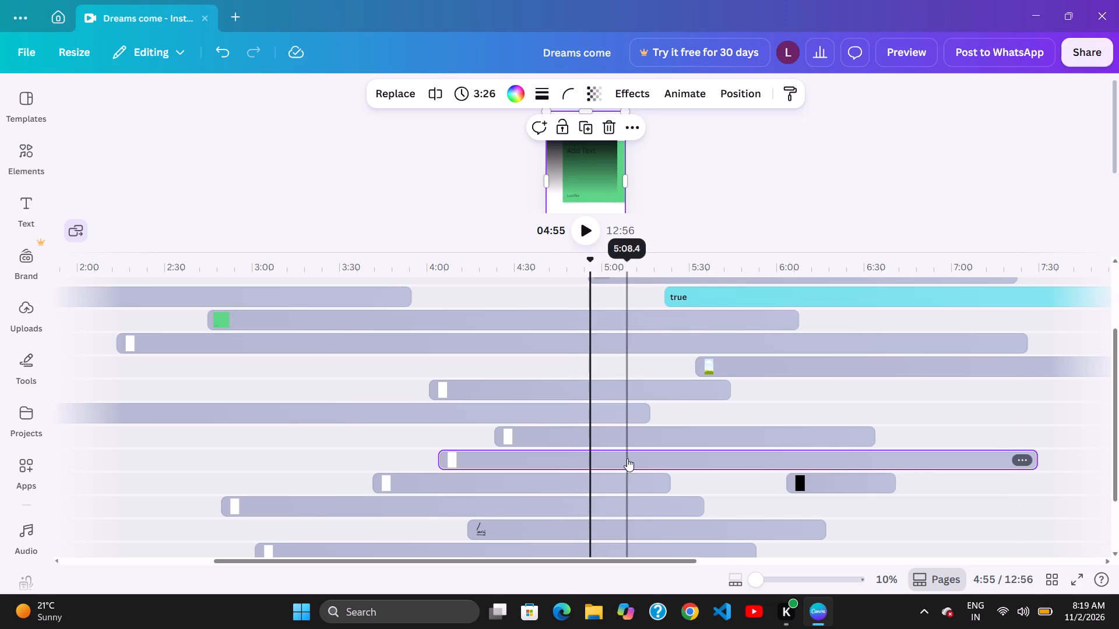
click(622, 460)
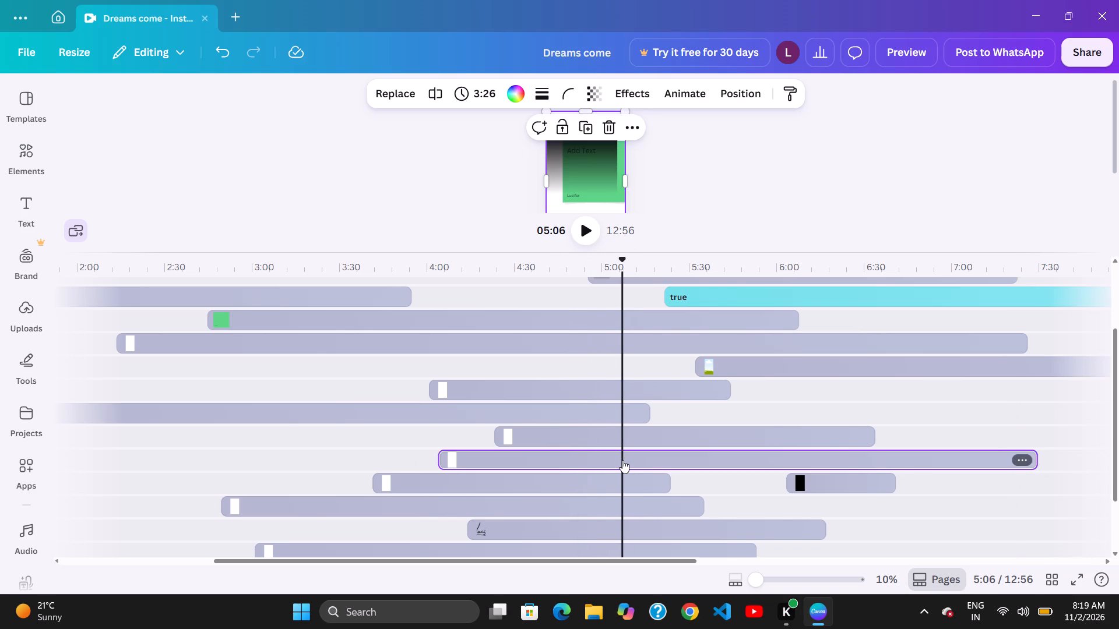
drag(567, 462, 599, 461)
drag(626, 455, 616, 456)
drag(535, 457, 557, 457)
Move the green 3:23 clip one track down, below the long white clip, starting at about 2:36.
drag(610, 328, 586, 366)
Shift the 1:43 clip slightly earlier along its track to start at about 3:59.
drag(553, 401, 566, 401)
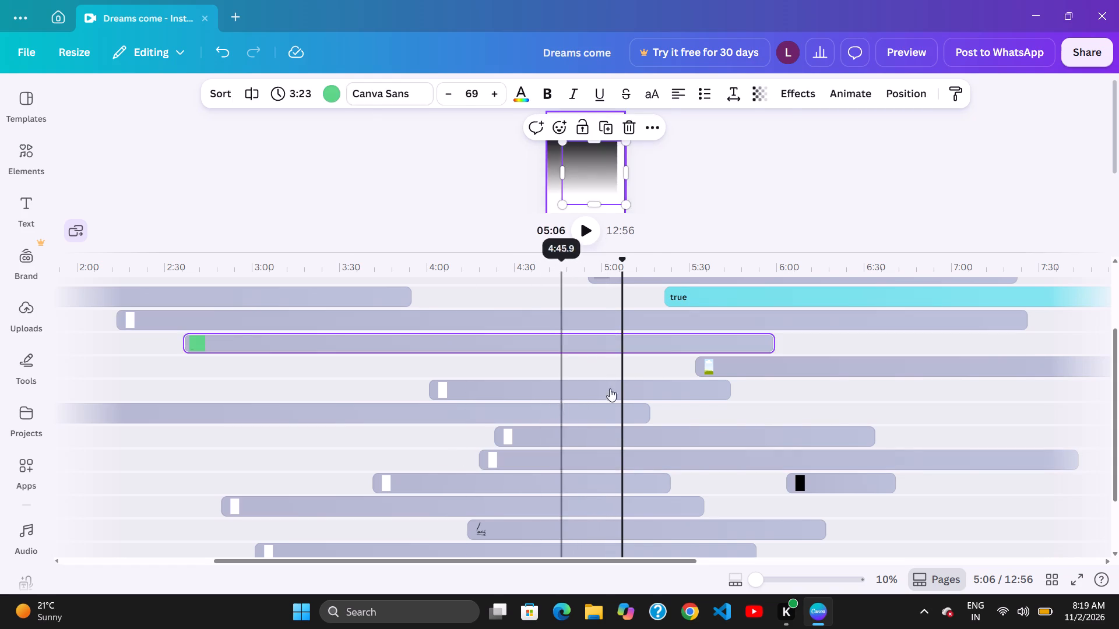
click(639, 383)
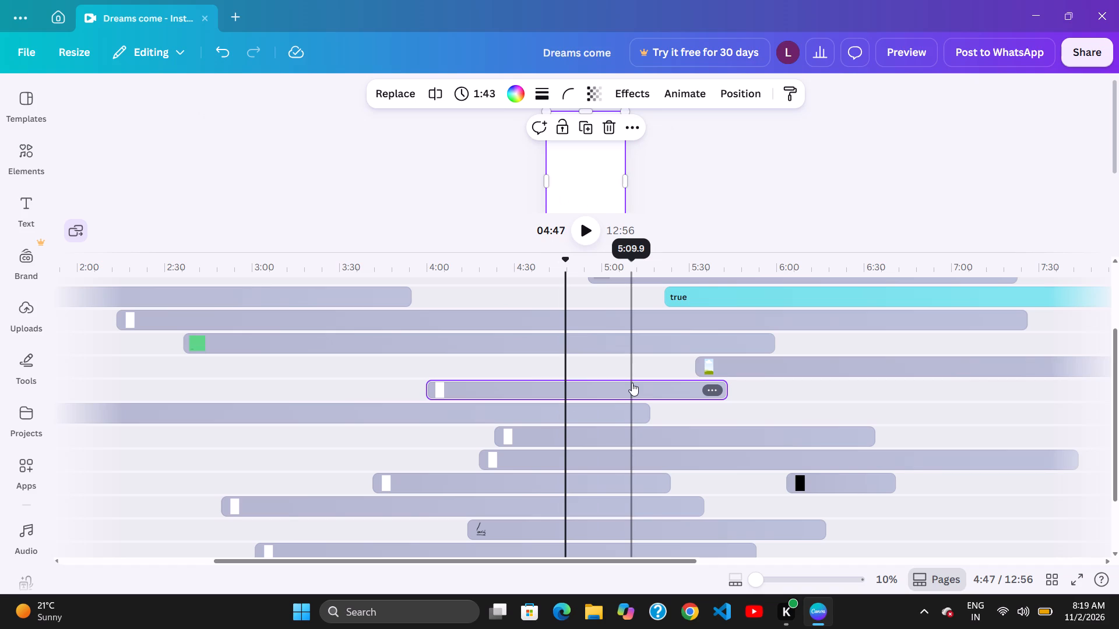
scroll(634, 382, up, 1)
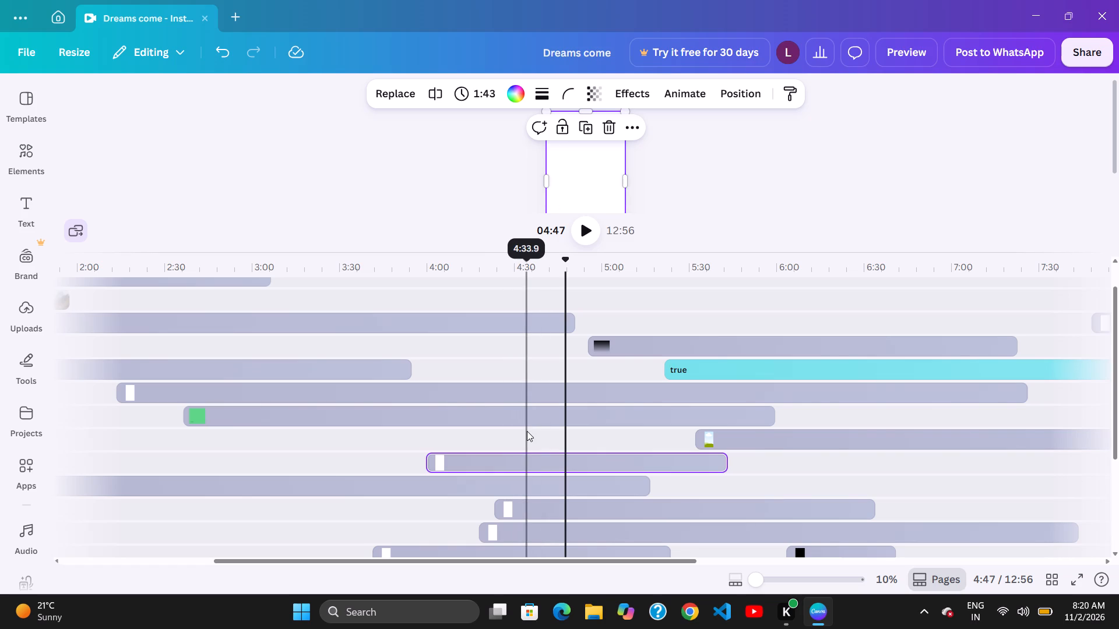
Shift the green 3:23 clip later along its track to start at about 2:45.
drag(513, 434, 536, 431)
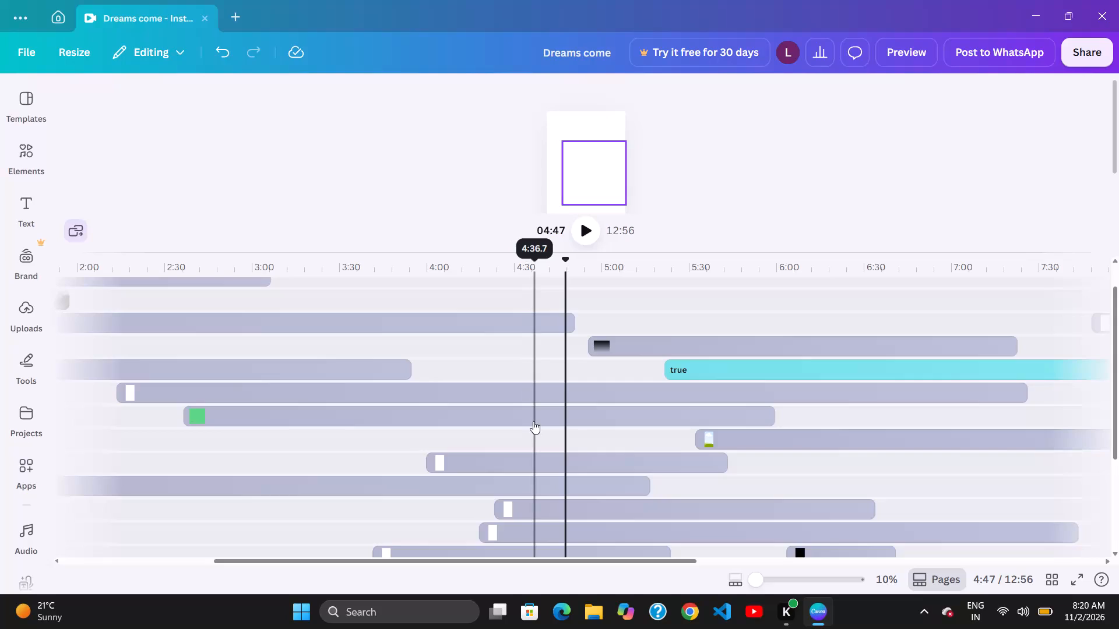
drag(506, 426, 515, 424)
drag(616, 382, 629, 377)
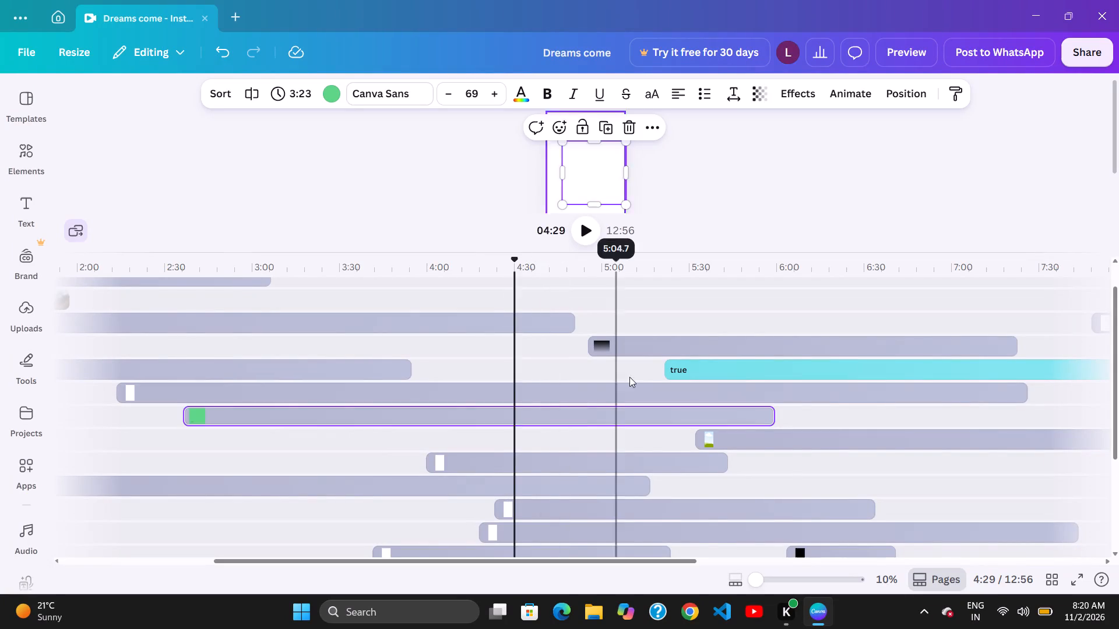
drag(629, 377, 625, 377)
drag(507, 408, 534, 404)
Shift the long white 5:13 clip later along its track to start at about 2:25.
drag(648, 373, 602, 390)
drag(547, 402, 552, 401)
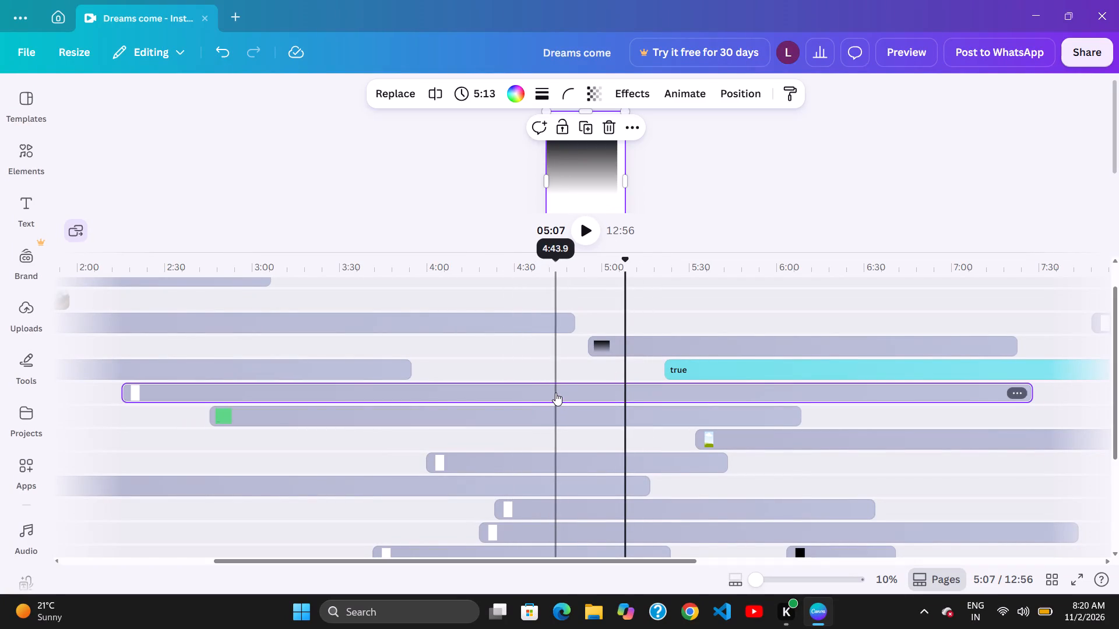
click(539, 395)
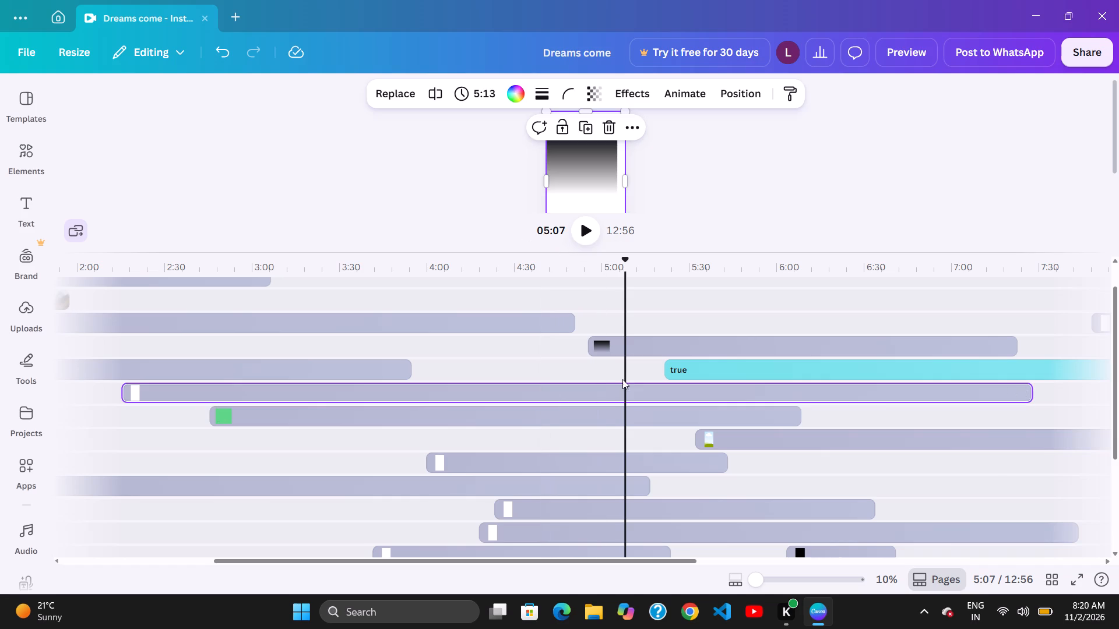
click(622, 379)
click(580, 388)
click(627, 380)
click(562, 393)
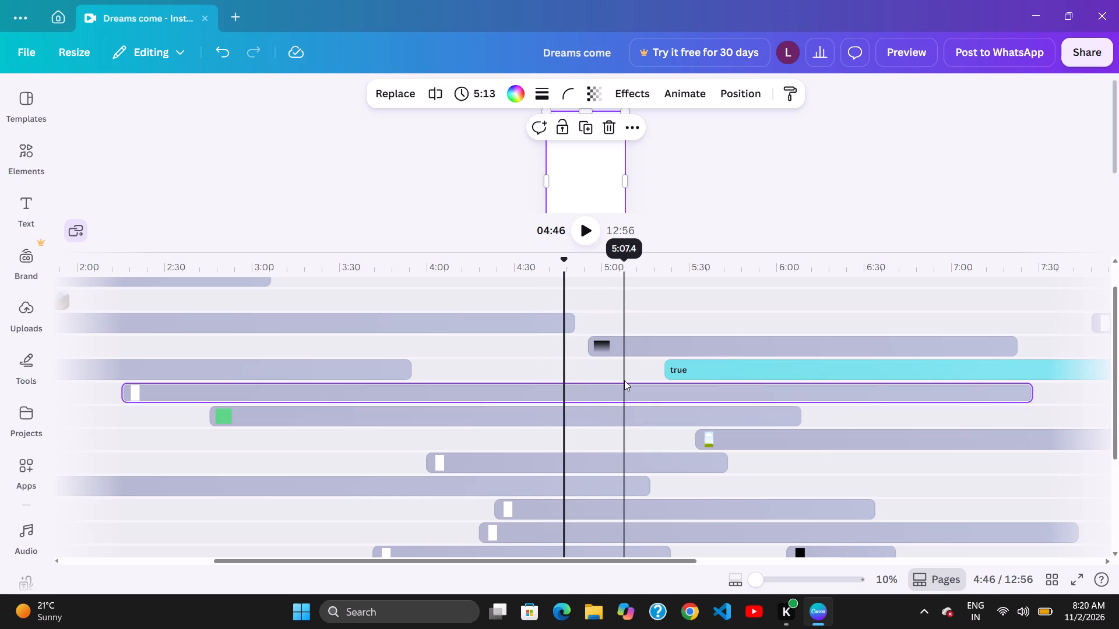
click(624, 380)
drag(576, 398, 608, 395)
drag(660, 384, 622, 391)
drag(564, 402, 601, 397)
click(678, 383)
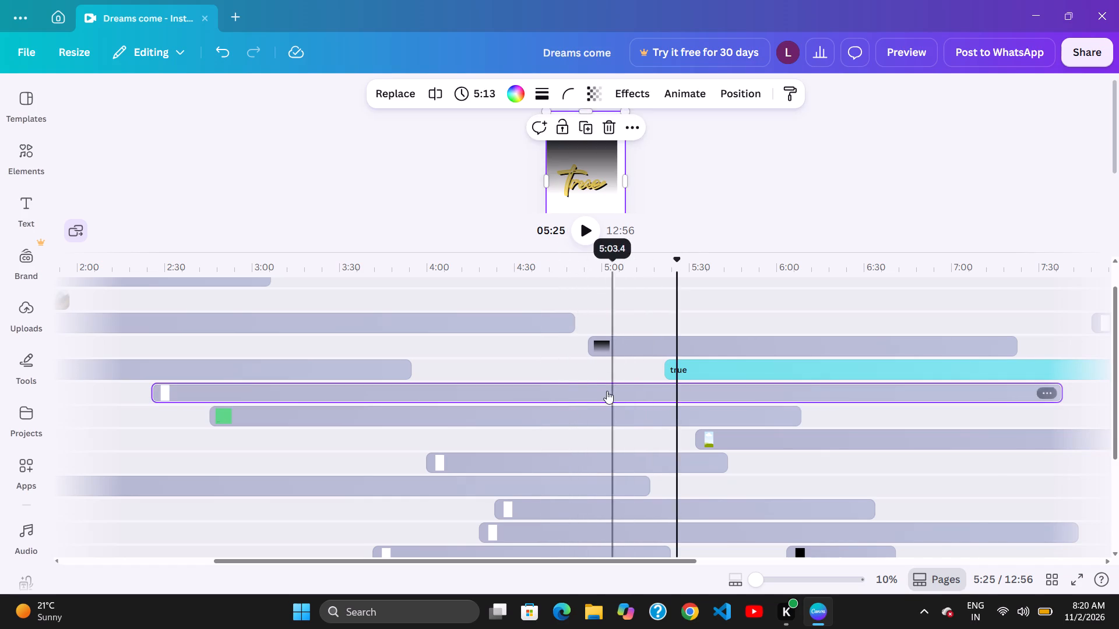
Shift the 5:13 clip later to start at about 3:25 and the "true" text clip earlier to start at about 5:06.
drag(606, 391, 621, 390)
drag(680, 378, 674, 378)
drag(614, 383, 663, 376)
drag(677, 373, 659, 376)
drag(624, 382, 648, 379)
drag(685, 373, 673, 375)
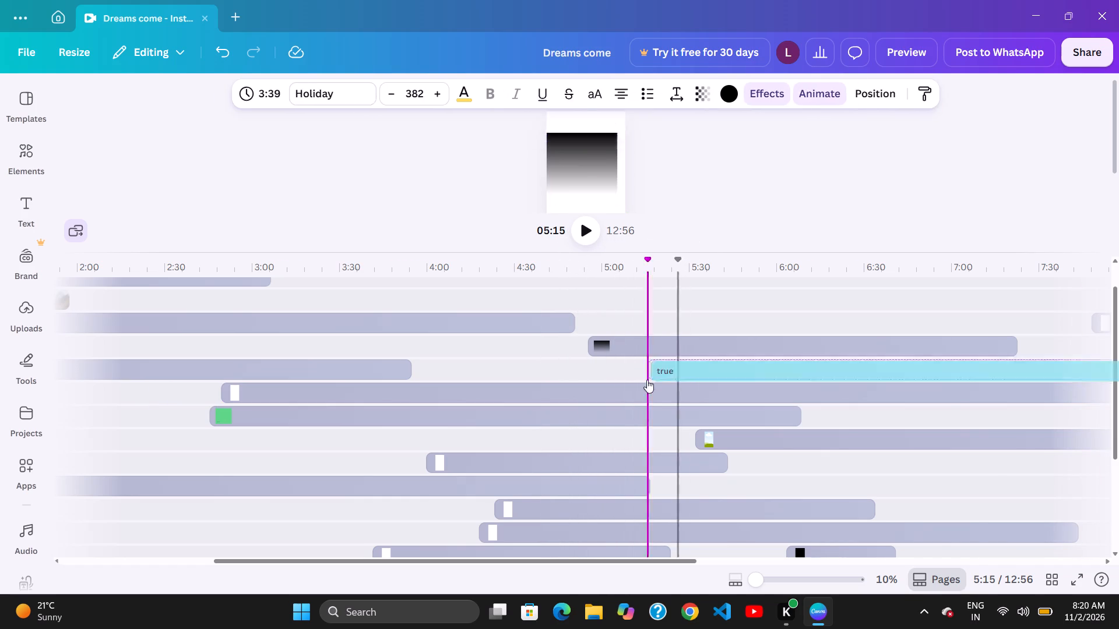
drag(630, 385, 675, 379)
drag(691, 377, 669, 382)
click(655, 385)
drag(692, 381, 656, 387)
drag(629, 389, 688, 380)
drag(692, 380, 648, 386)
drag(616, 387, 660, 383)
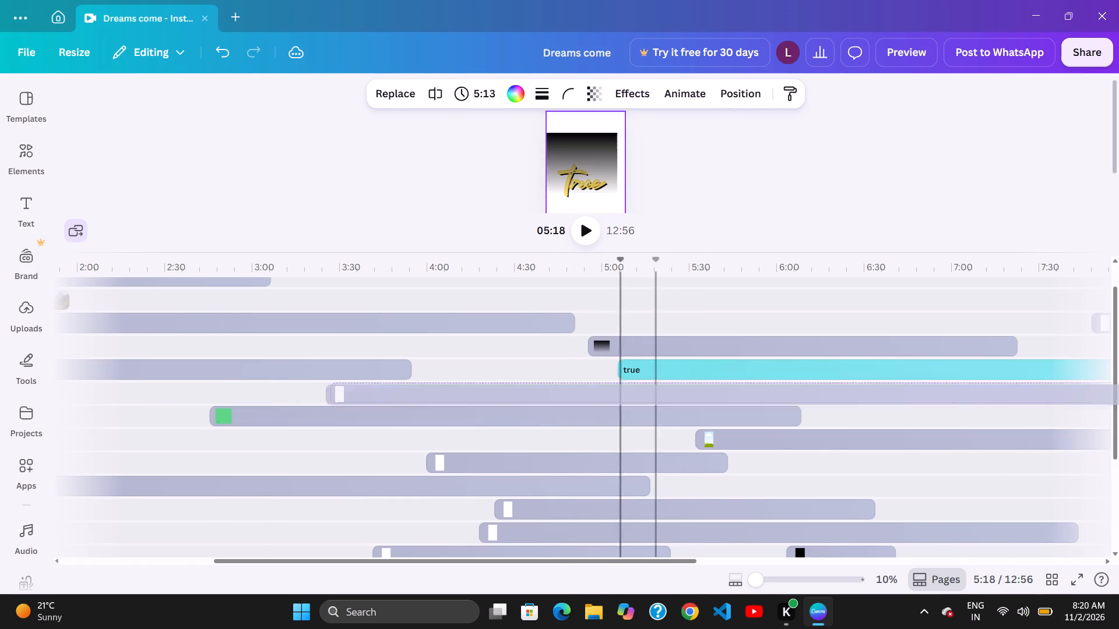
Shift the 5:13 clip later to start at about 4:05 and the "true" clip earlier to start at about 4:14.
drag(660, 383, 689, 377)
drag(692, 376, 631, 383)
drag(614, 383, 657, 379)
drag(680, 374, 620, 379)
drag(610, 380, 656, 376)
drag(681, 371, 652, 374)
click(614, 375)
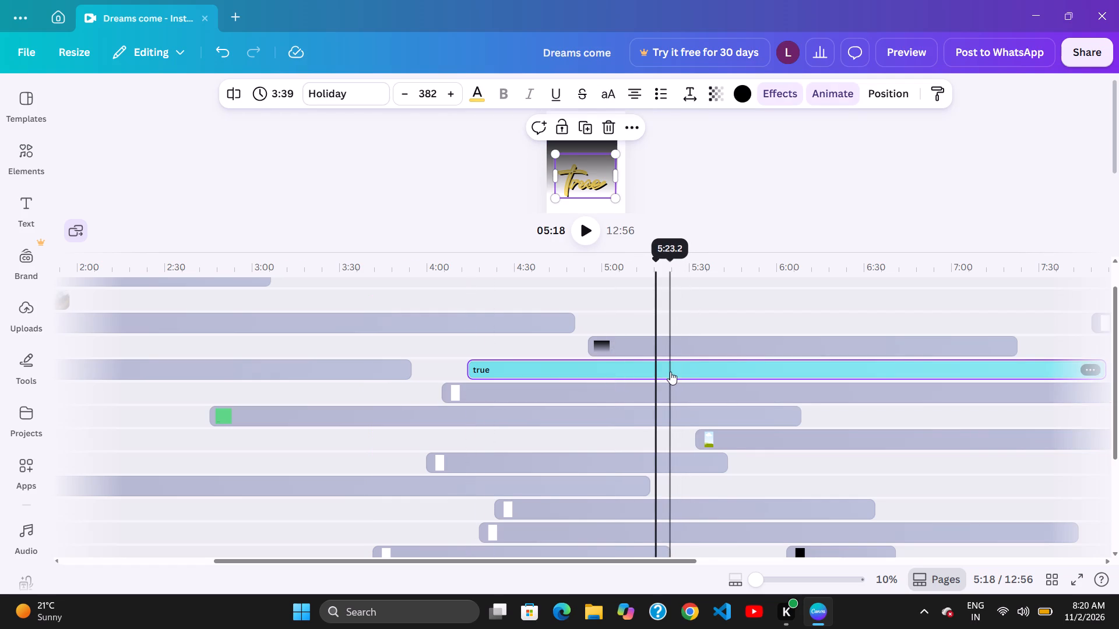
Nudge the 5:13 clip to start at about 4:06 and the "true" clip to start at about 4:14.
drag(620, 379, 636, 380)
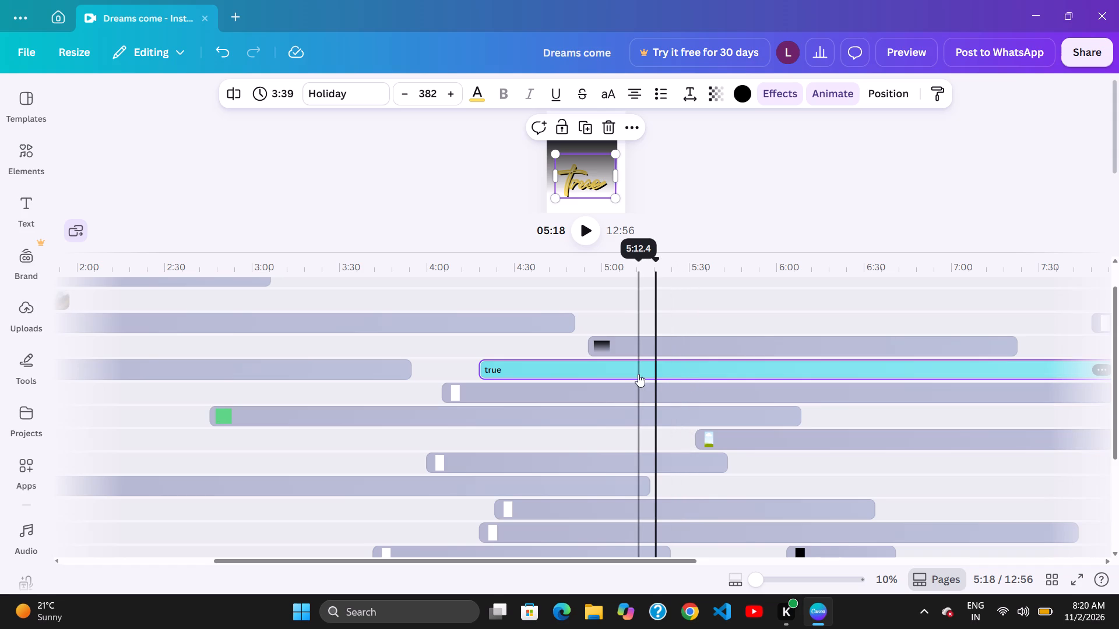
drag(616, 396, 633, 398)
click(685, 398)
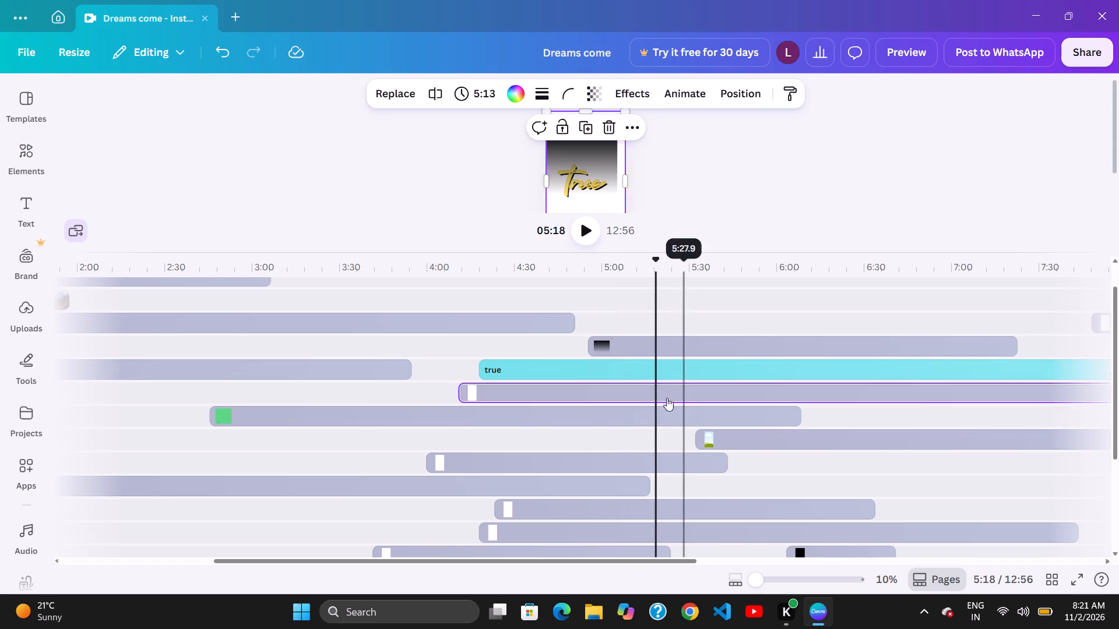
drag(637, 398, 624, 396)
drag(617, 395, 624, 394)
drag(716, 372, 708, 372)
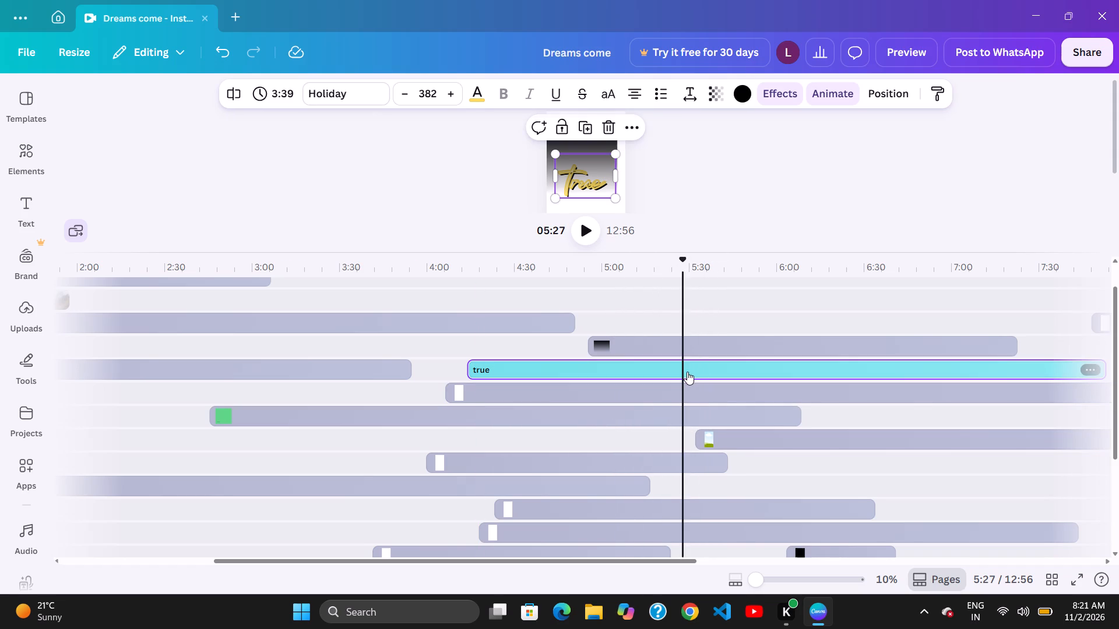
Shift the "true" clip earlier to start at about 4:06, in line with the start of the 5:13 clip.
click(674, 372)
click(705, 373)
click(652, 378)
drag(718, 374, 706, 375)
drag(674, 376, 689, 376)
drag(741, 373, 722, 373)
drag(684, 373, 700, 375)
drag(770, 369, 748, 371)
drag(715, 372, 741, 372)
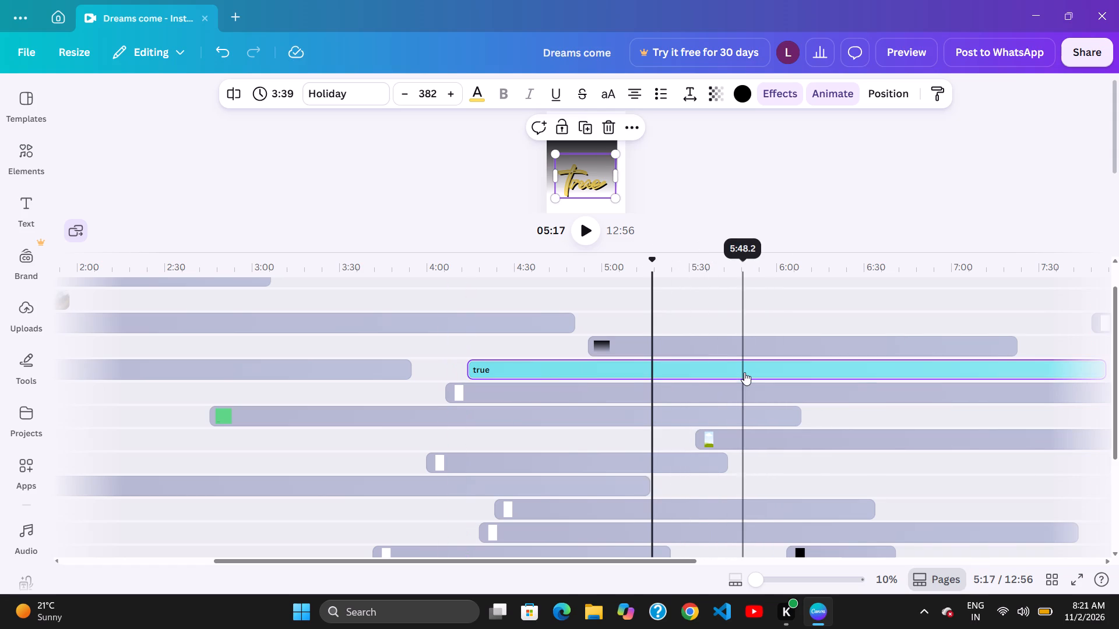
drag(691, 372, 698, 372)
drag(762, 372, 734, 374)
drag(664, 374, 685, 376)
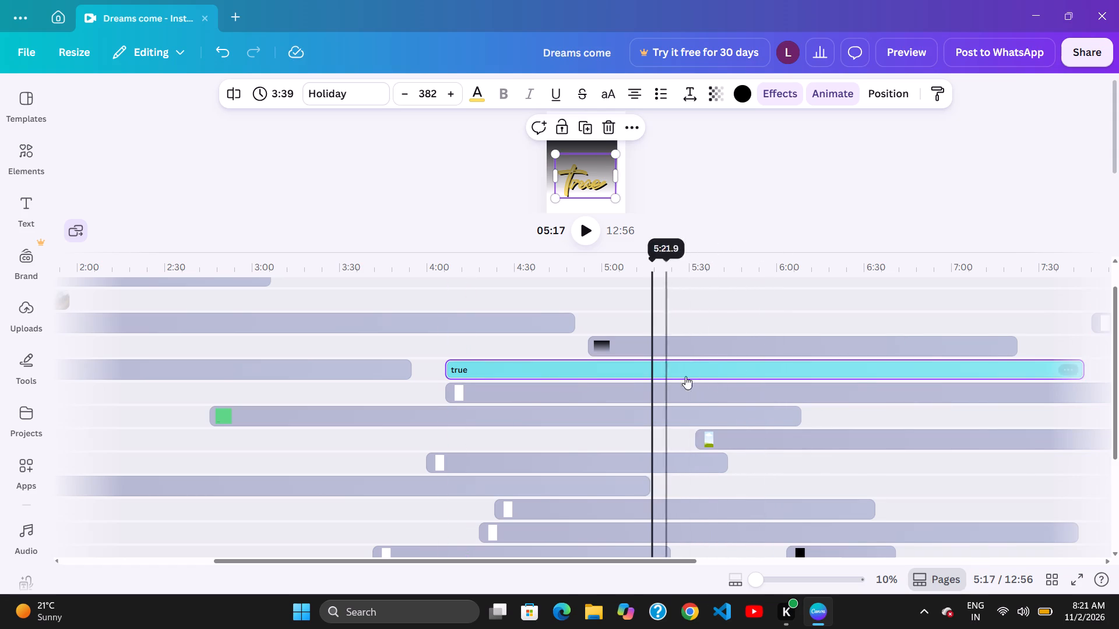
Shift the "true" clip earlier along its track to start at about 3:59.
drag(685, 376, 673, 376)
drag(733, 376, 724, 378)
drag(703, 378, 725, 379)
drag(772, 376, 736, 378)
click(719, 379)
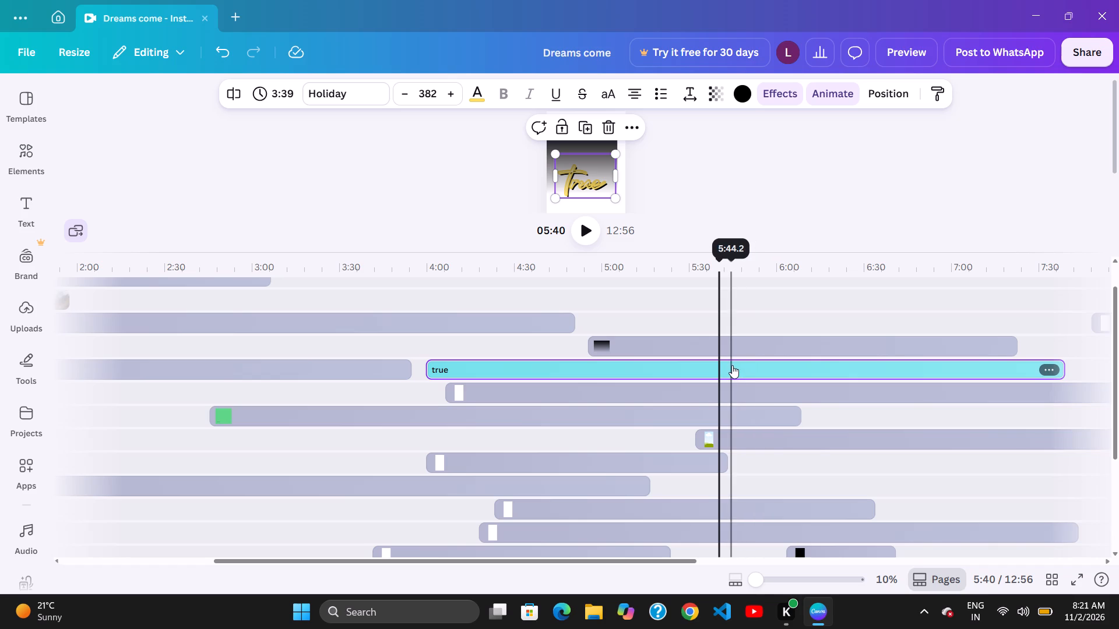
Nudge the 5:13 clip later to start at about 4:09 and the "true" clip earlier to start at about 3:55.
drag(576, 387, 585, 387)
drag(657, 371, 631, 371)
drag(590, 371, 598, 372)
click(677, 372)
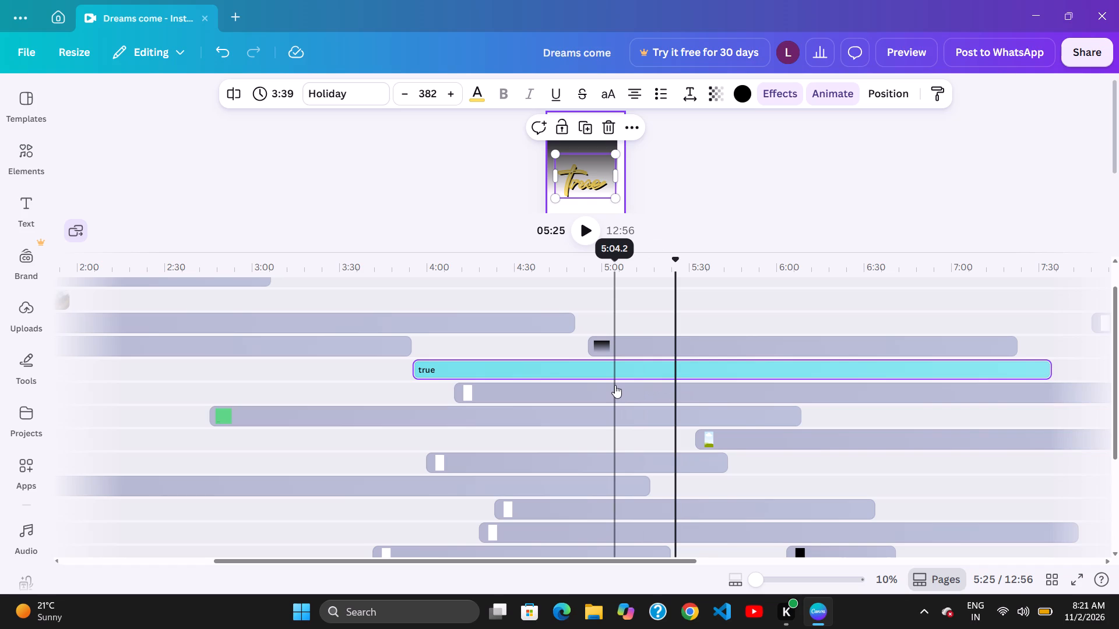
Shift the 5:13 clip later along its track to start at about 4:14.
drag(621, 390, 641, 390)
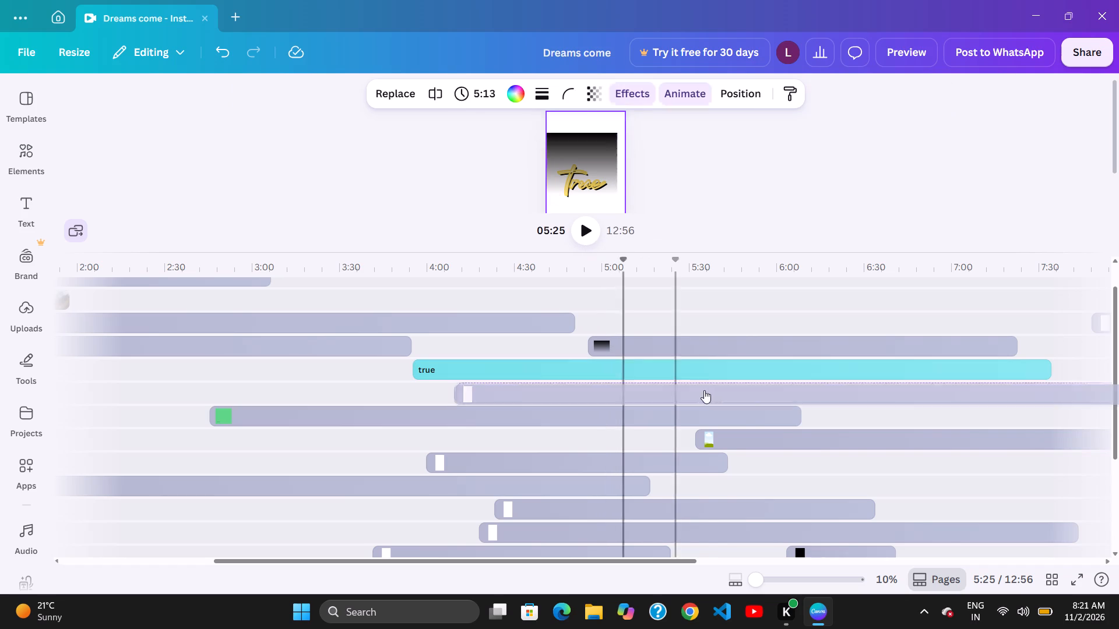
drag(709, 390, 702, 393)
click(634, 402)
click(692, 402)
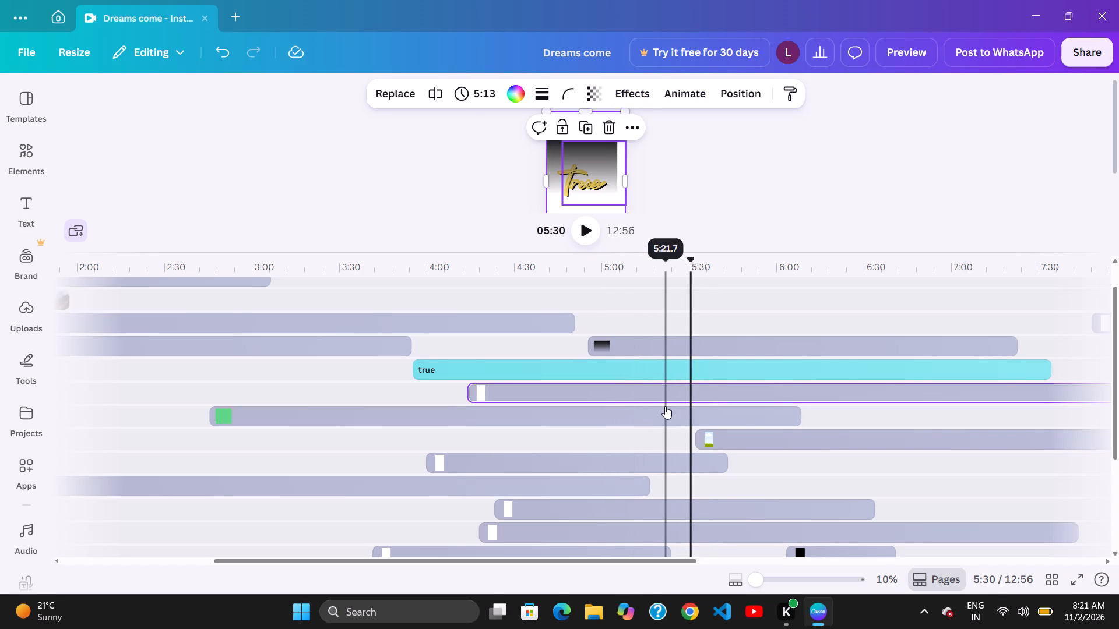
click(632, 401)
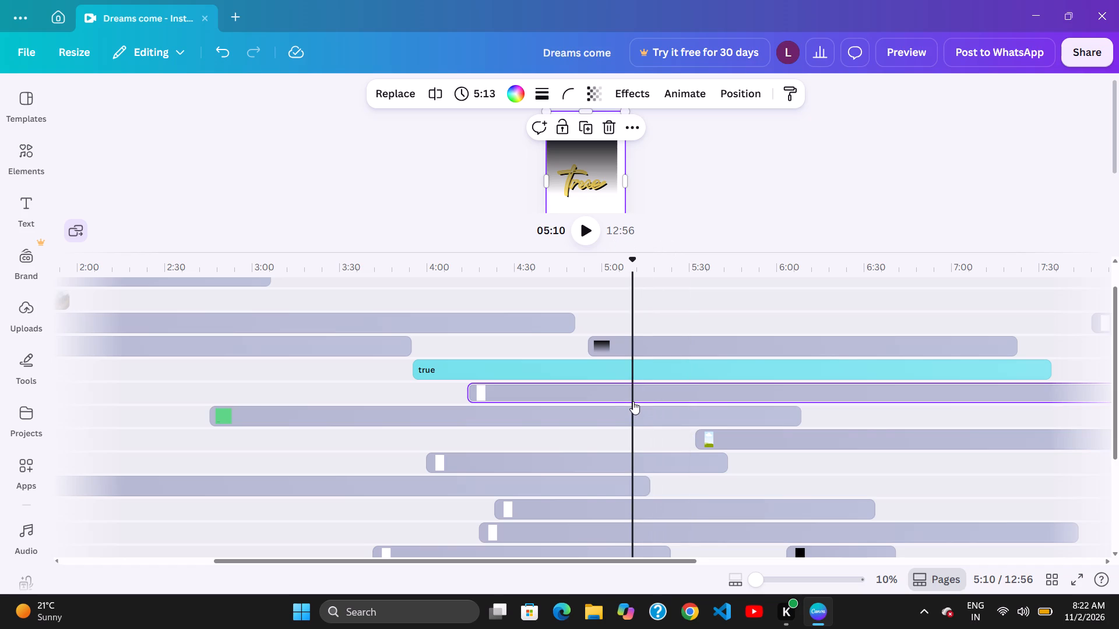
click(631, 401)
Shift the green 3:23 clip earlier along its track to start at about 2:37.
drag(680, 406, 656, 406)
click(641, 404)
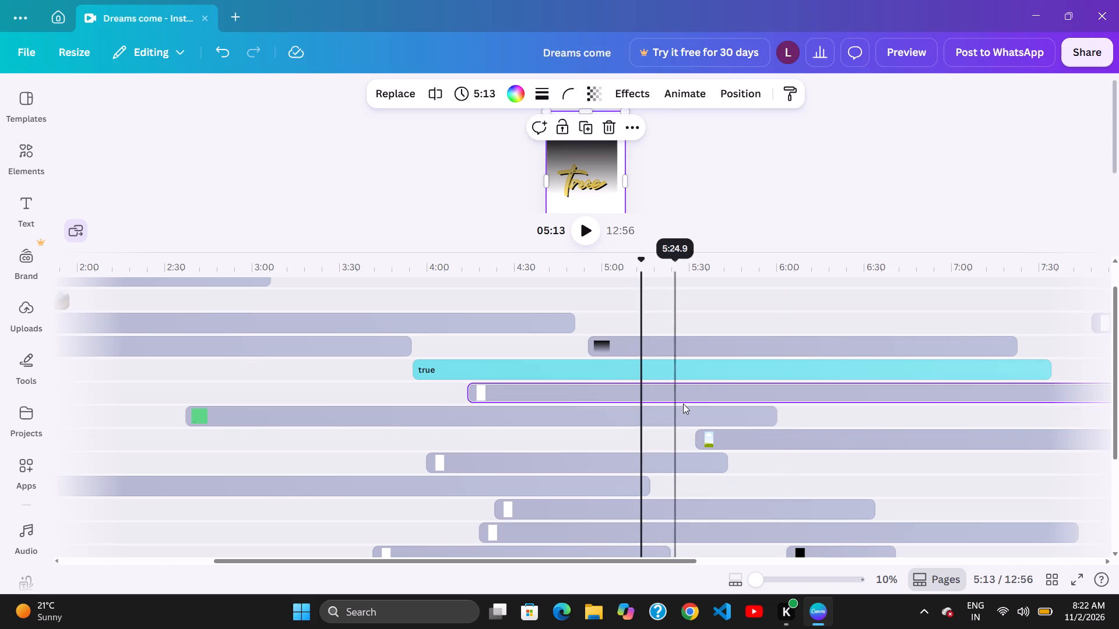
drag(684, 404, 669, 404)
click(666, 404)
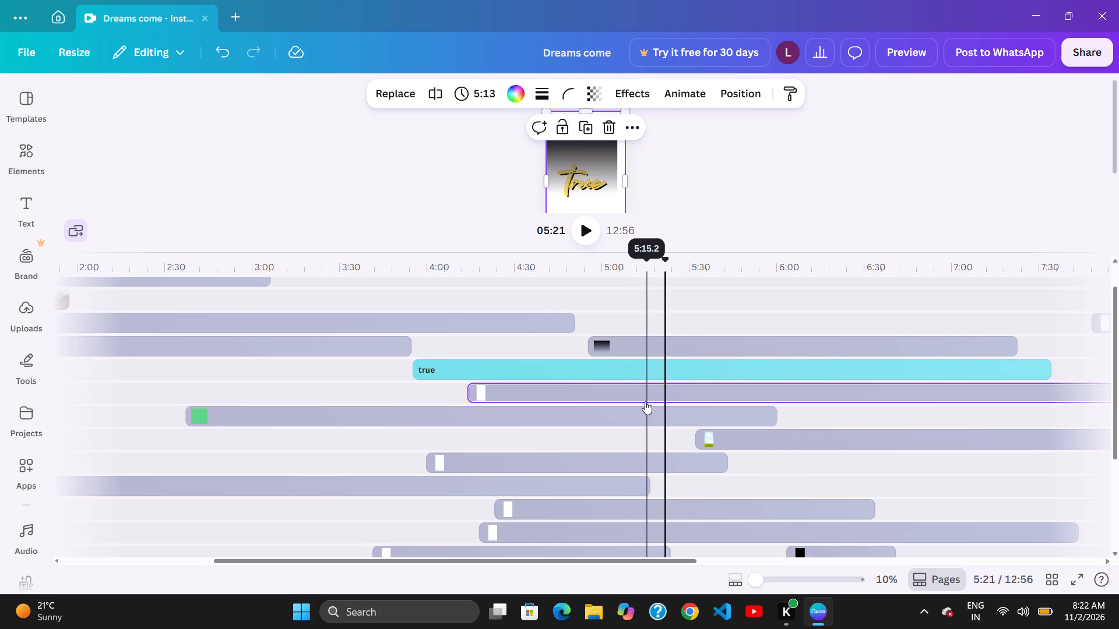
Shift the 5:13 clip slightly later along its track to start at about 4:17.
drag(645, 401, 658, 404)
Shift the green 3:23 clip earlier along its track to start at about 2:24.
click(679, 407)
click(671, 407)
click(690, 407)
click(689, 407)
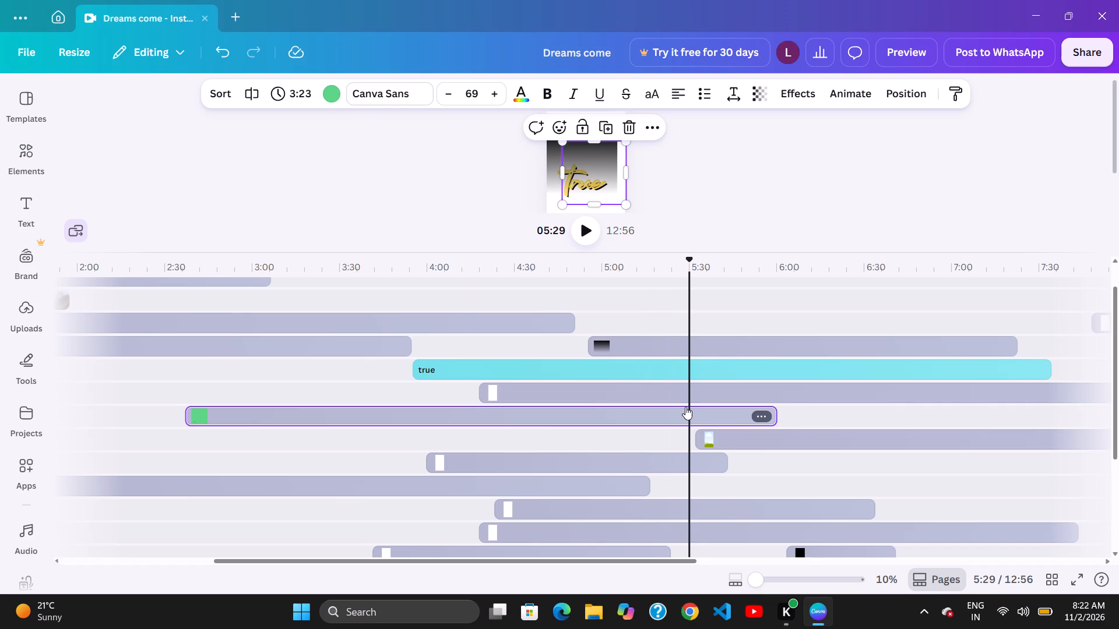
click(685, 407)
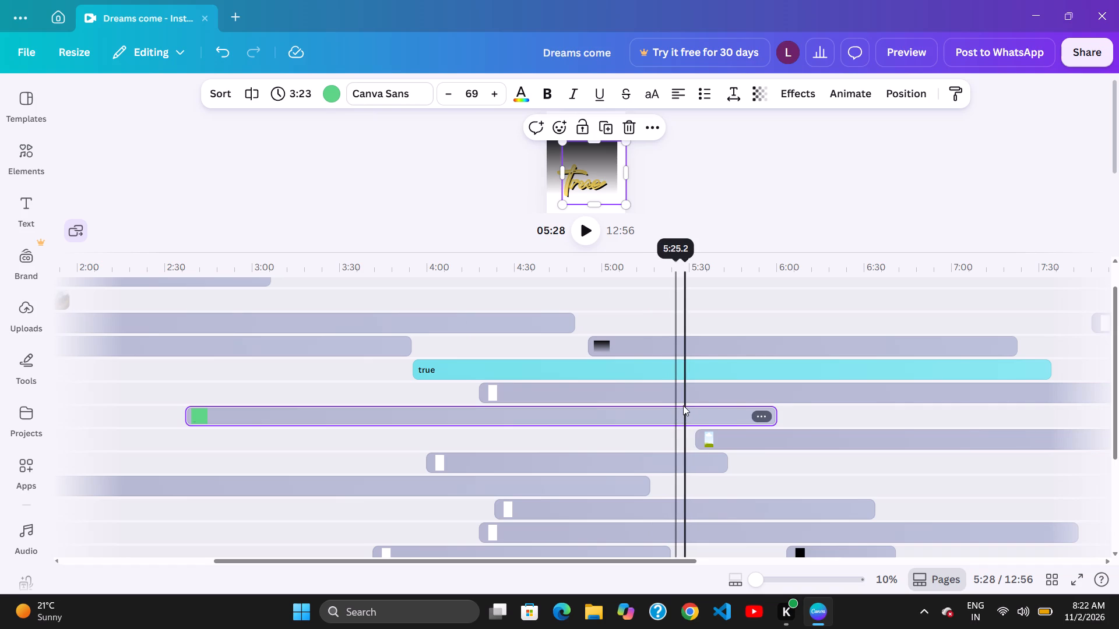
drag(639, 405, 652, 408)
click(681, 409)
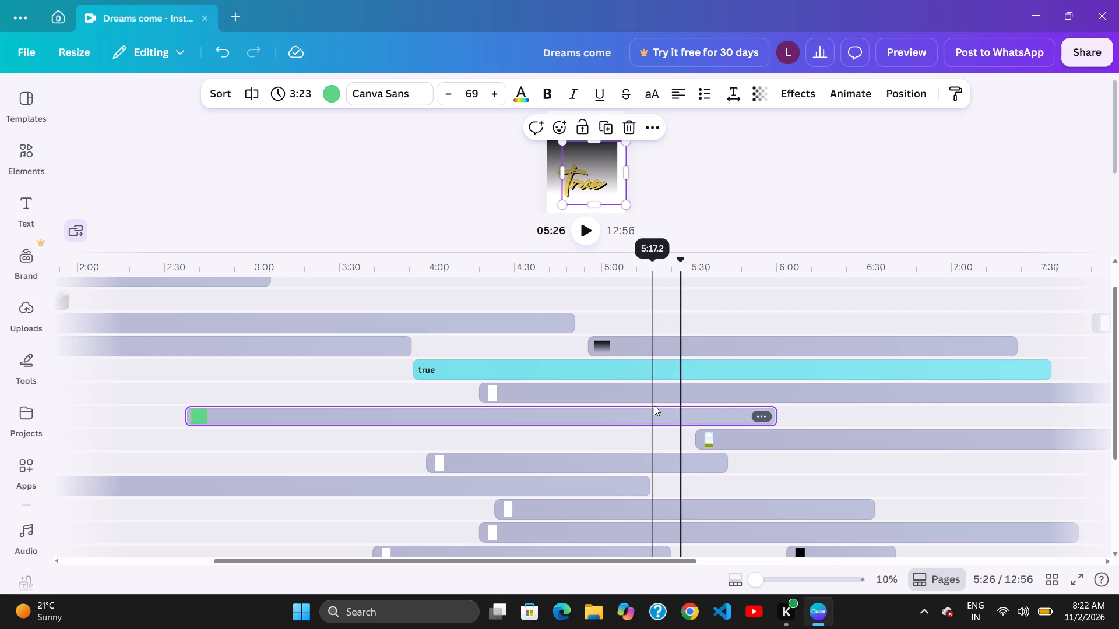
click(659, 408)
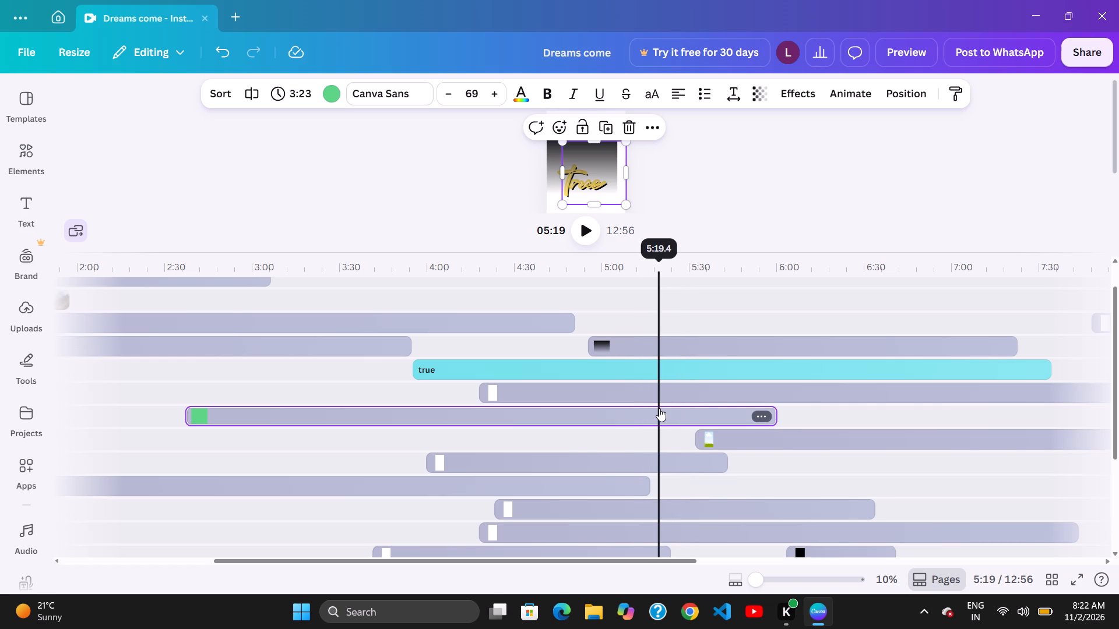
click(648, 408)
drag(696, 408, 681, 408)
click(655, 405)
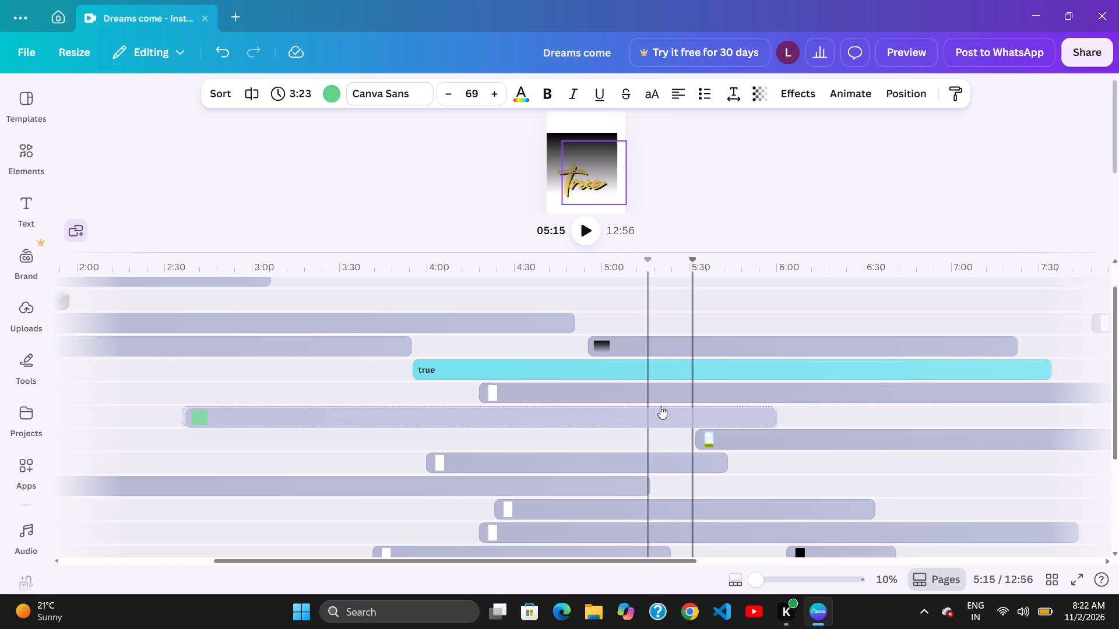
drag(689, 407, 678, 407)
click(656, 404)
drag(670, 407, 664, 406)
click(646, 403)
drag(671, 405, 654, 404)
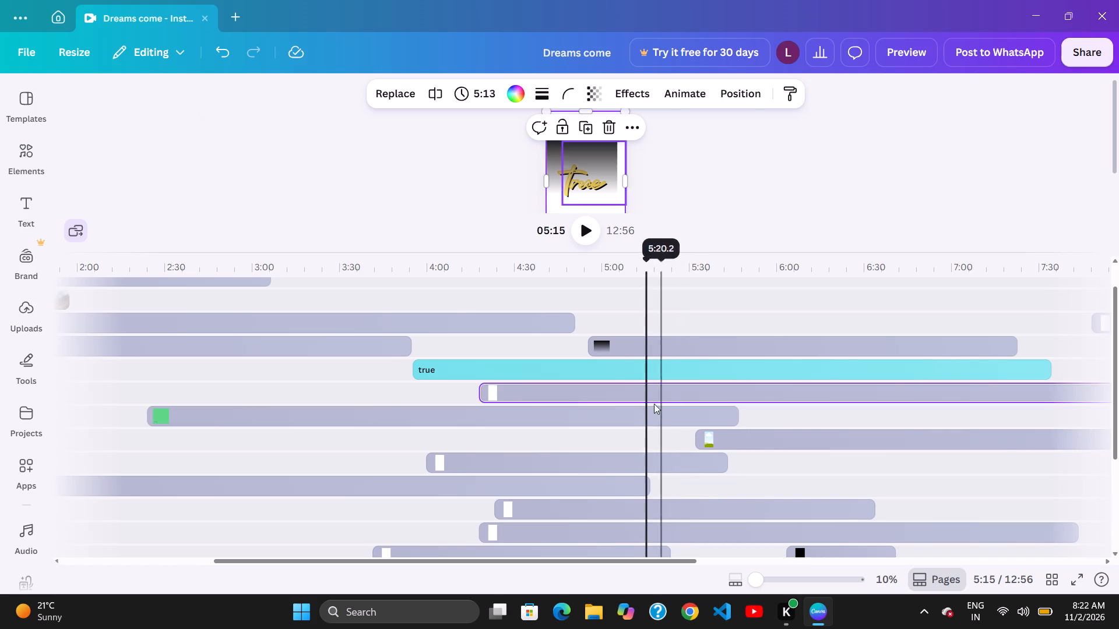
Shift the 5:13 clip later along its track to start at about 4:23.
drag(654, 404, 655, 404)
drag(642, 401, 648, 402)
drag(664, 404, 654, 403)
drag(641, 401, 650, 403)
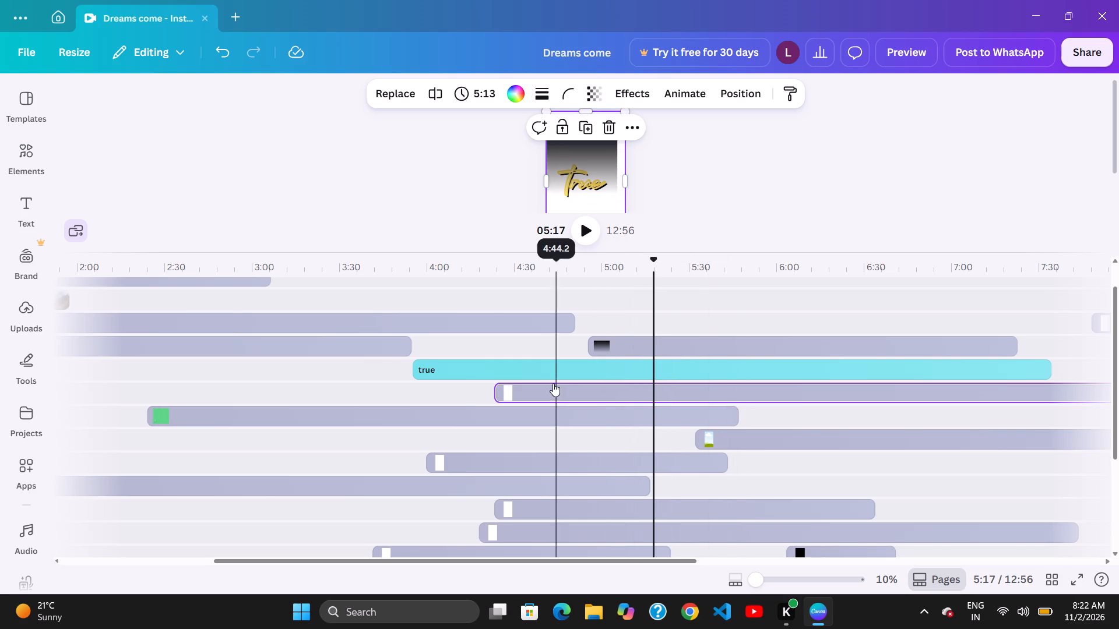
Shift the 5:13 clip earlier along its track to start at about 4:14.
drag(551, 383, 561, 387)
drag(615, 391, 596, 391)
click(580, 389)
drag(624, 392, 613, 394)
click(593, 391)
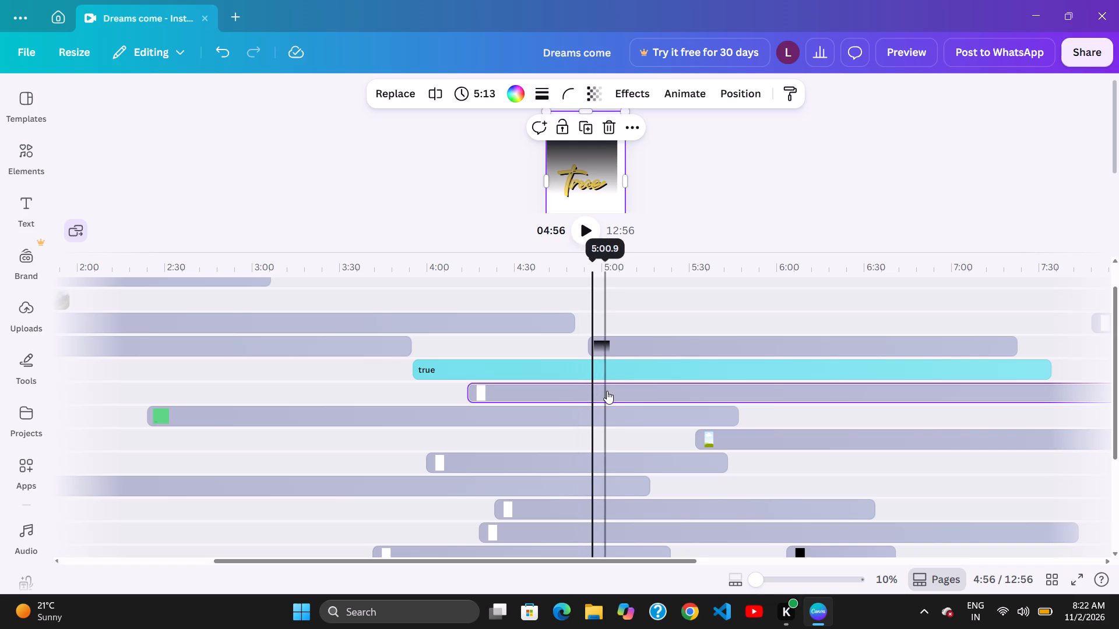
Shift the "true" clip earlier along its track to start at about 3:47.
click(394, 360)
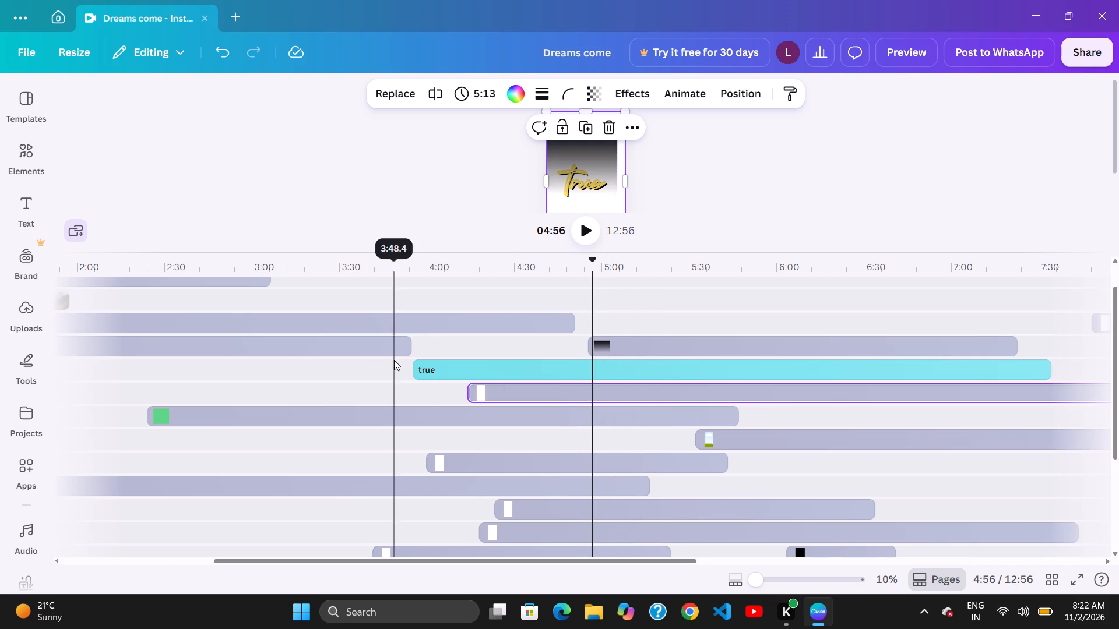
drag(496, 356, 487, 356)
click(431, 356)
drag(534, 356, 500, 356)
drag(439, 356, 445, 357)
drag(530, 360, 506, 360)
click(458, 356)
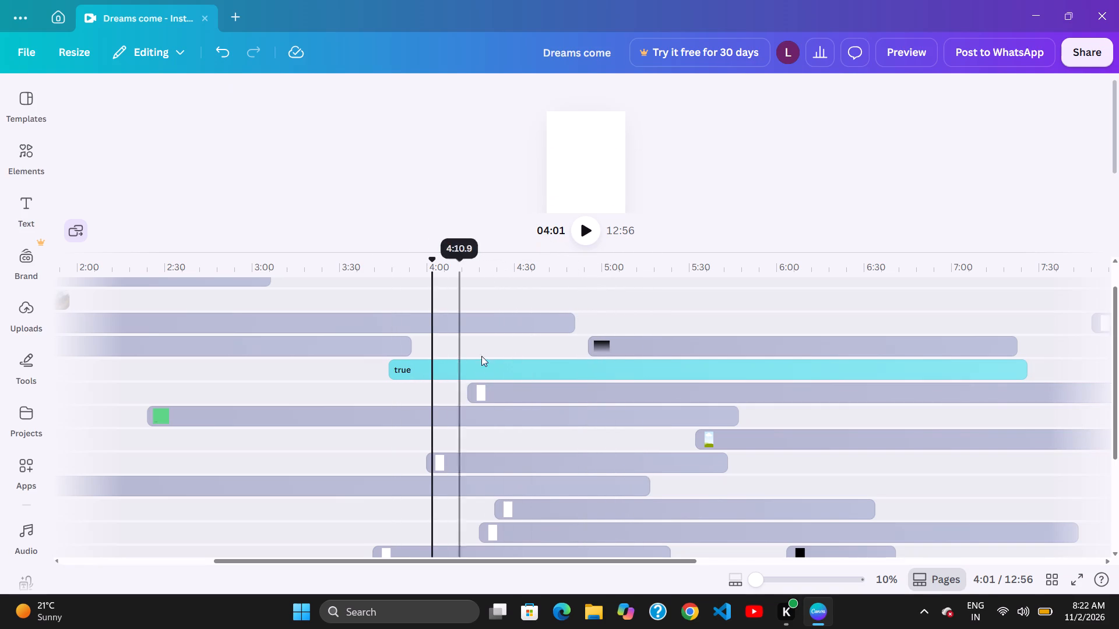
click(531, 356)
click(494, 356)
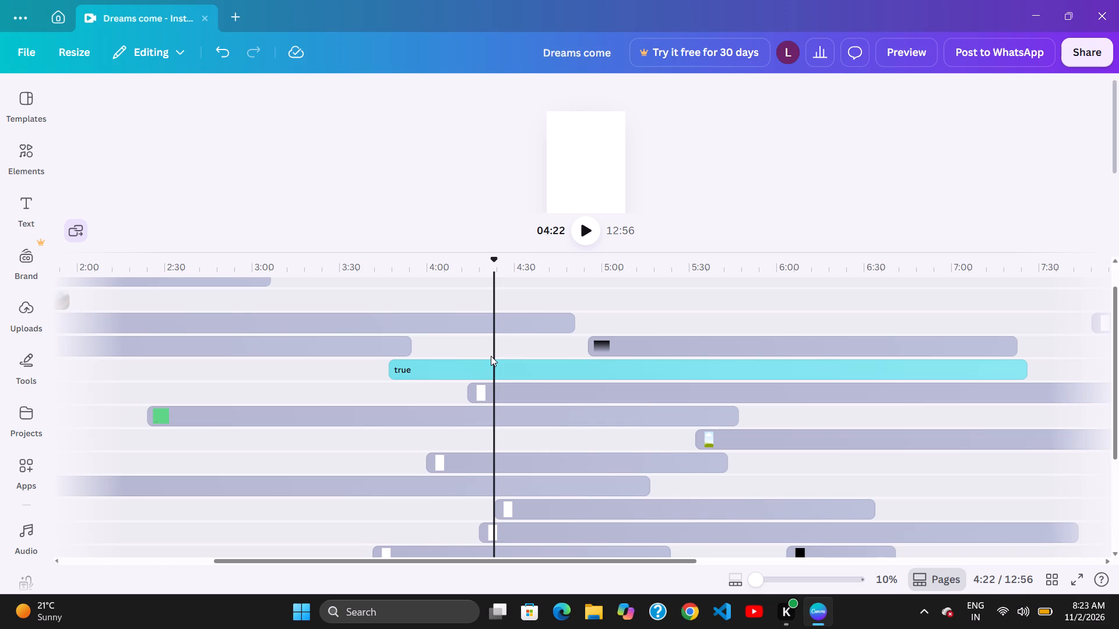
click(527, 355)
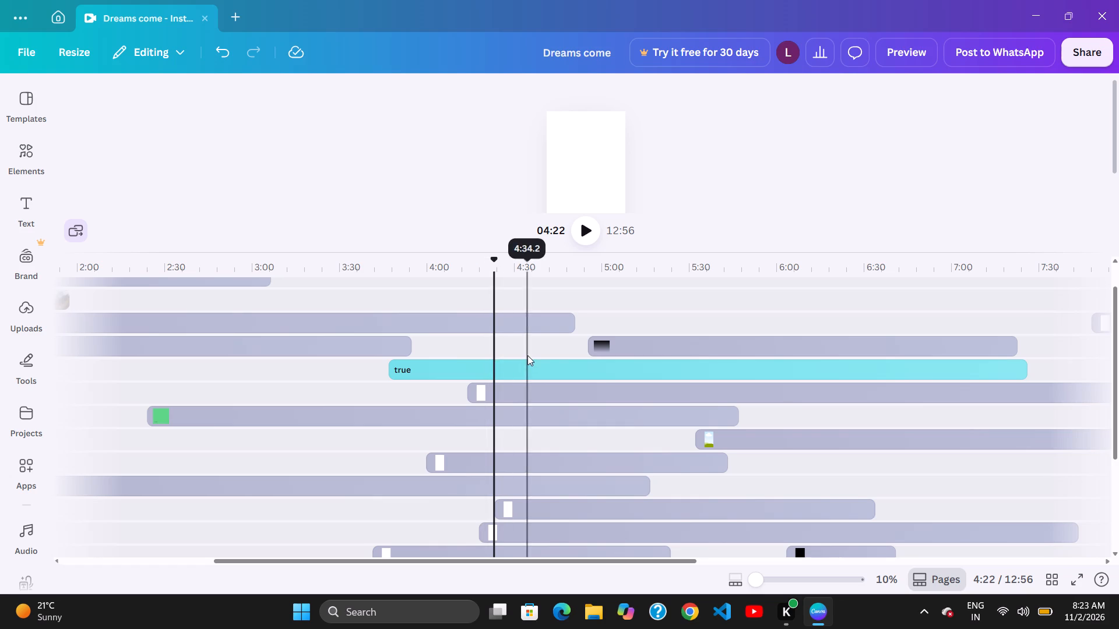
Extend the start of the black gradient clip earlier to about 4:51.
drag(590, 354, 573, 356)
Shift the "true" clip earlier along its track to start at about 3:15.
click(466, 364)
drag(573, 367, 523, 371)
drag(474, 371, 479, 371)
drag(557, 365, 520, 367)
click(478, 367)
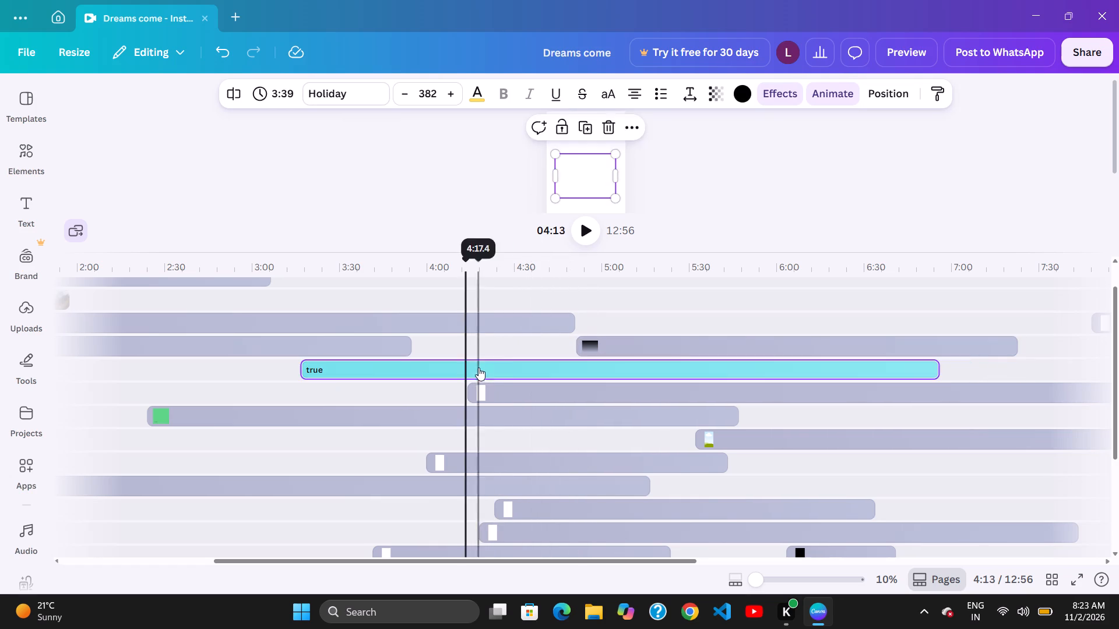
click(515, 367)
drag(463, 367, 469, 367)
drag(508, 367, 503, 367)
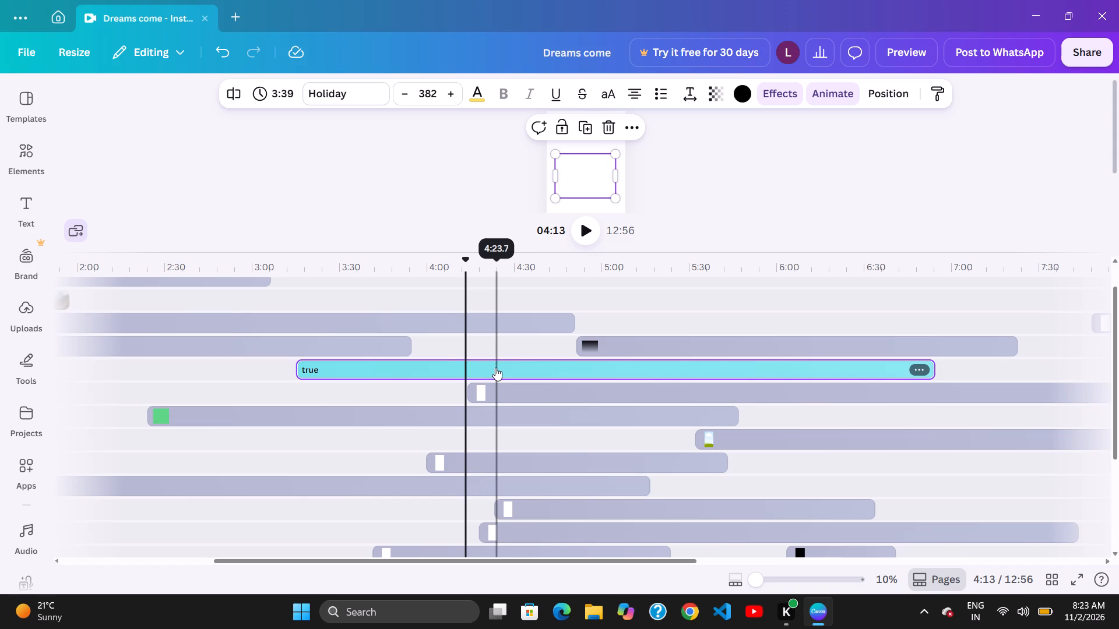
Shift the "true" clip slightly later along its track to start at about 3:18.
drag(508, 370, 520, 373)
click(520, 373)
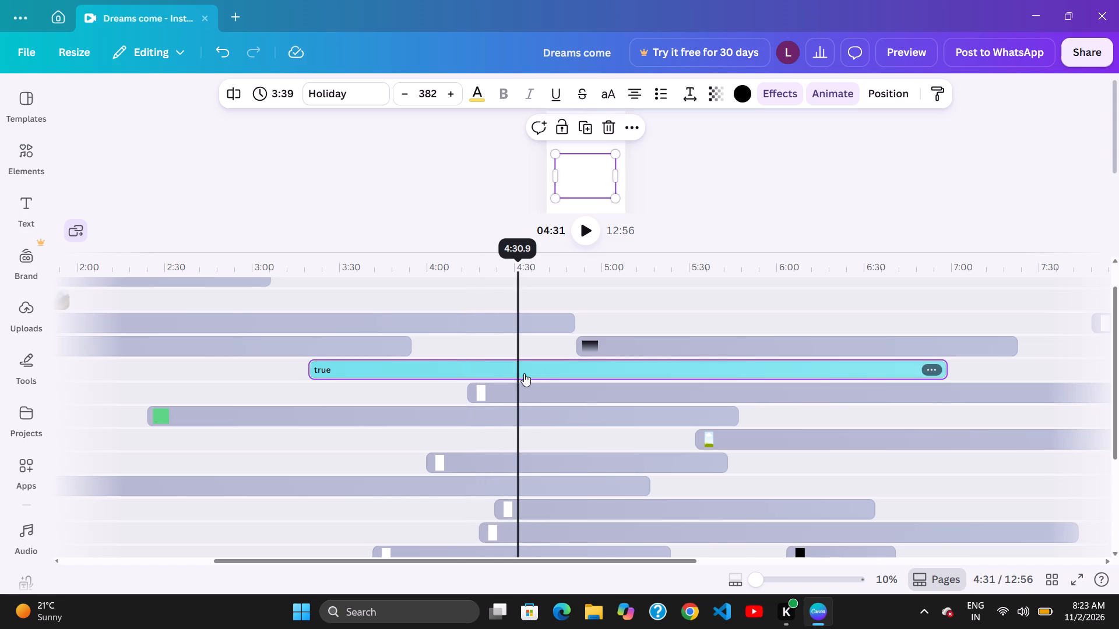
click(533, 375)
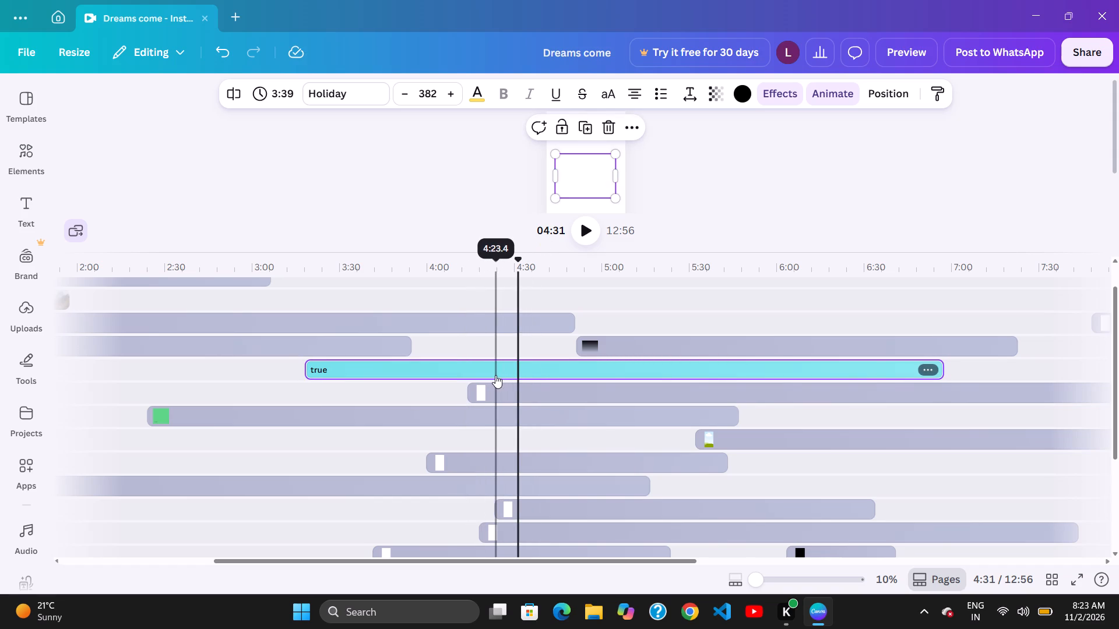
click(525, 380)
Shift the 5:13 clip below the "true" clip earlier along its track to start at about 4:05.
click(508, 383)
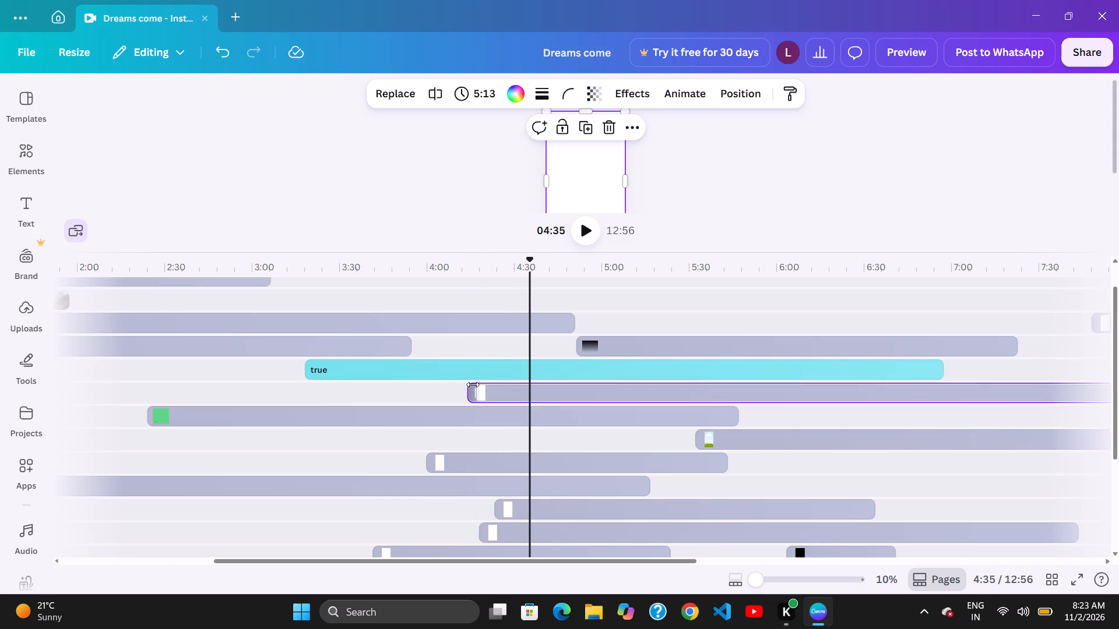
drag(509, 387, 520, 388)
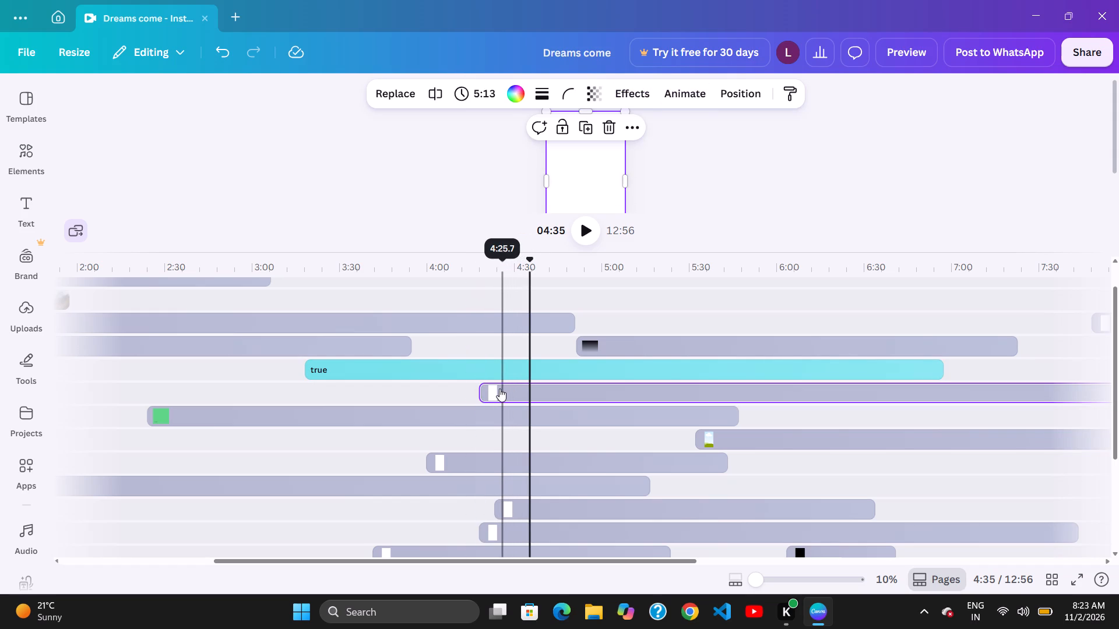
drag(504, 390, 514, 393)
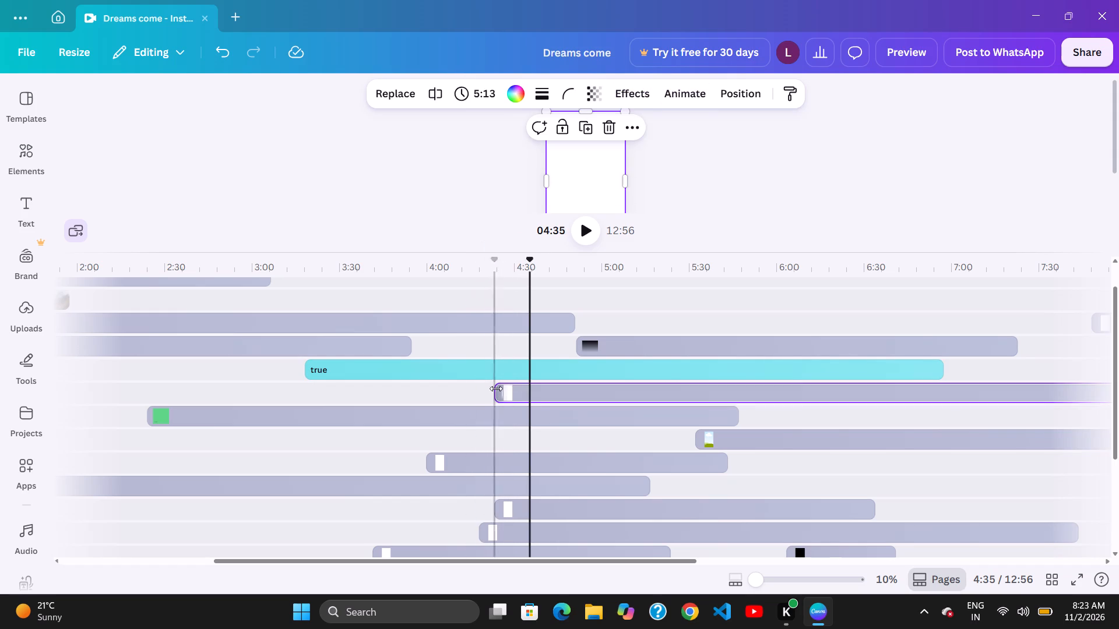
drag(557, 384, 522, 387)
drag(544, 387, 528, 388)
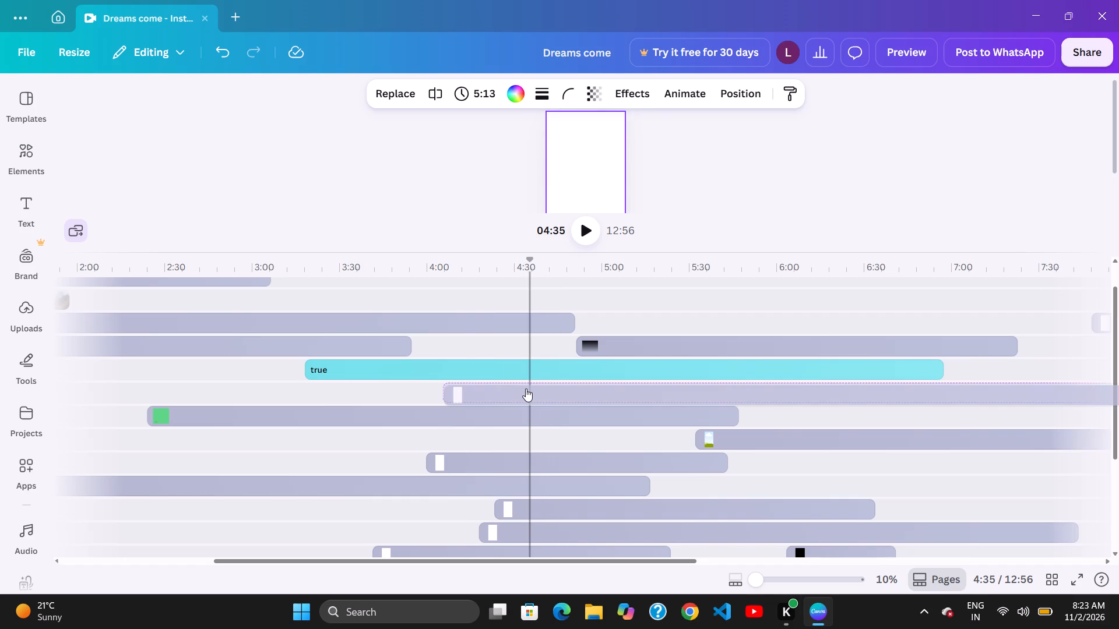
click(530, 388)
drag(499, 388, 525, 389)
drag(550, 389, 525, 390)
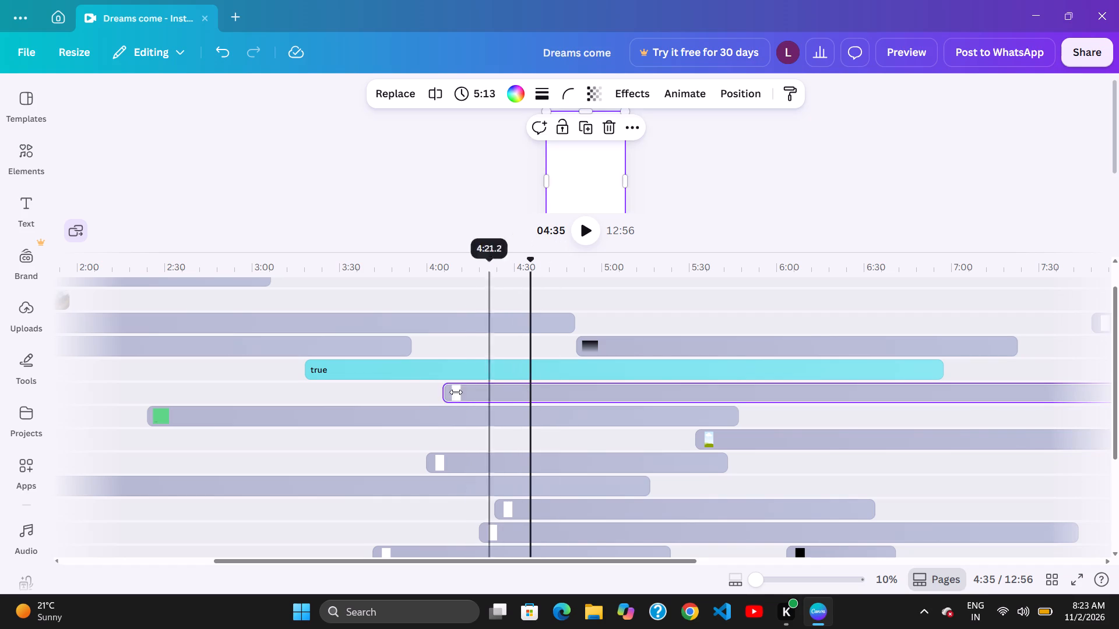
Trim the start of the 5:13 clip to shorten it to 5:00, placing it to start at about 3:47.
drag(455, 392, 490, 395)
drag(635, 391, 559, 397)
drag(484, 397, 512, 400)
drag(601, 400, 565, 404)
Shift the green clip earlier along its track to start at about 2:08.
drag(473, 405, 485, 406)
drag(573, 406, 569, 407)
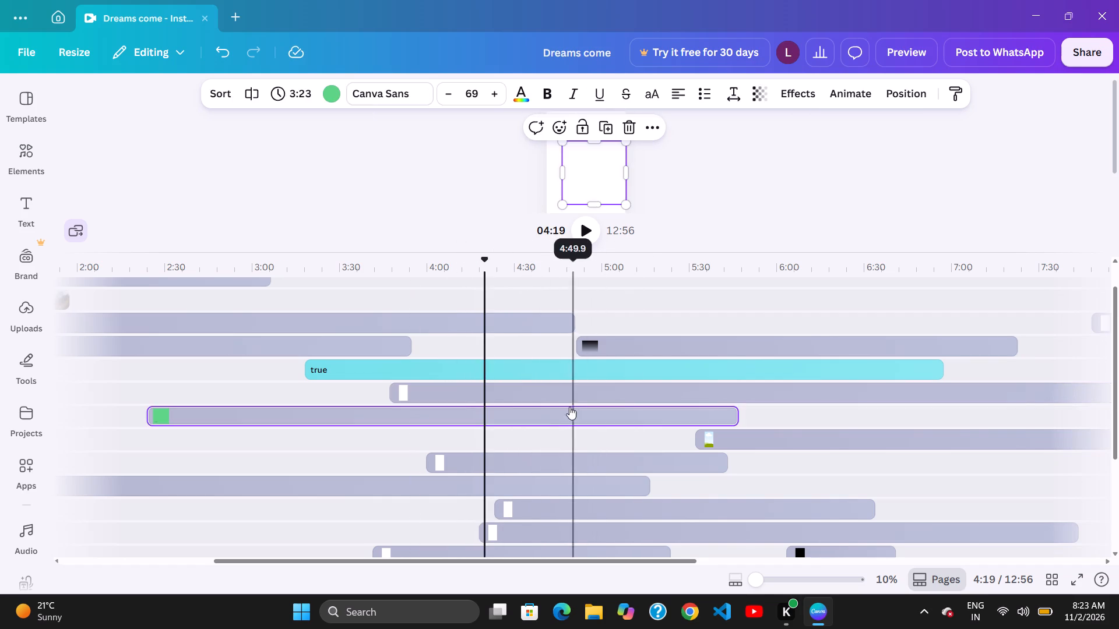
drag(569, 407, 530, 409)
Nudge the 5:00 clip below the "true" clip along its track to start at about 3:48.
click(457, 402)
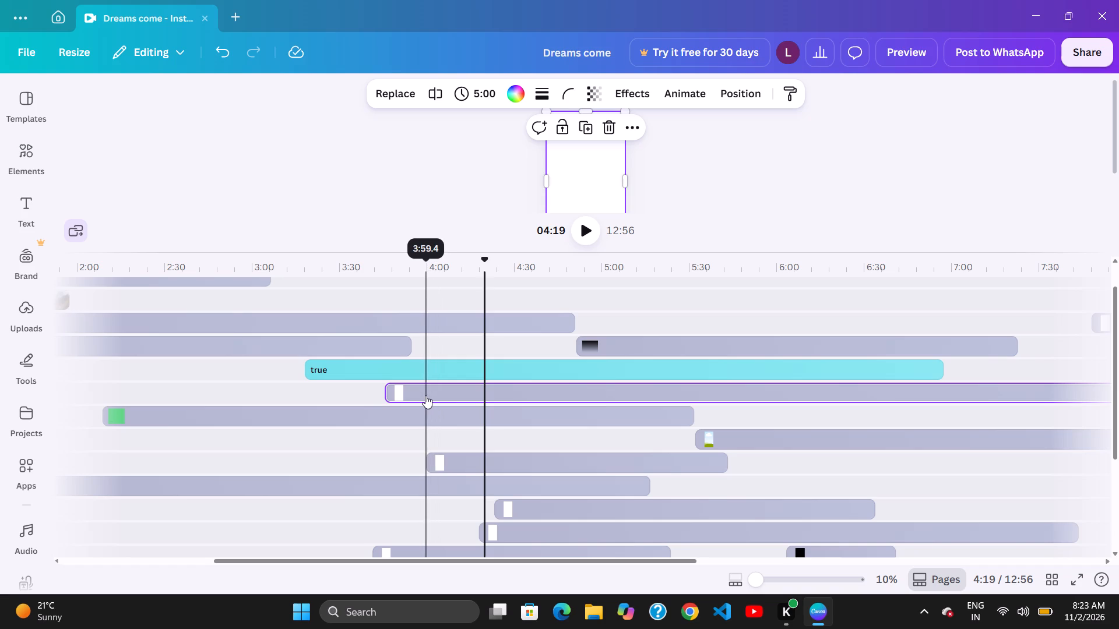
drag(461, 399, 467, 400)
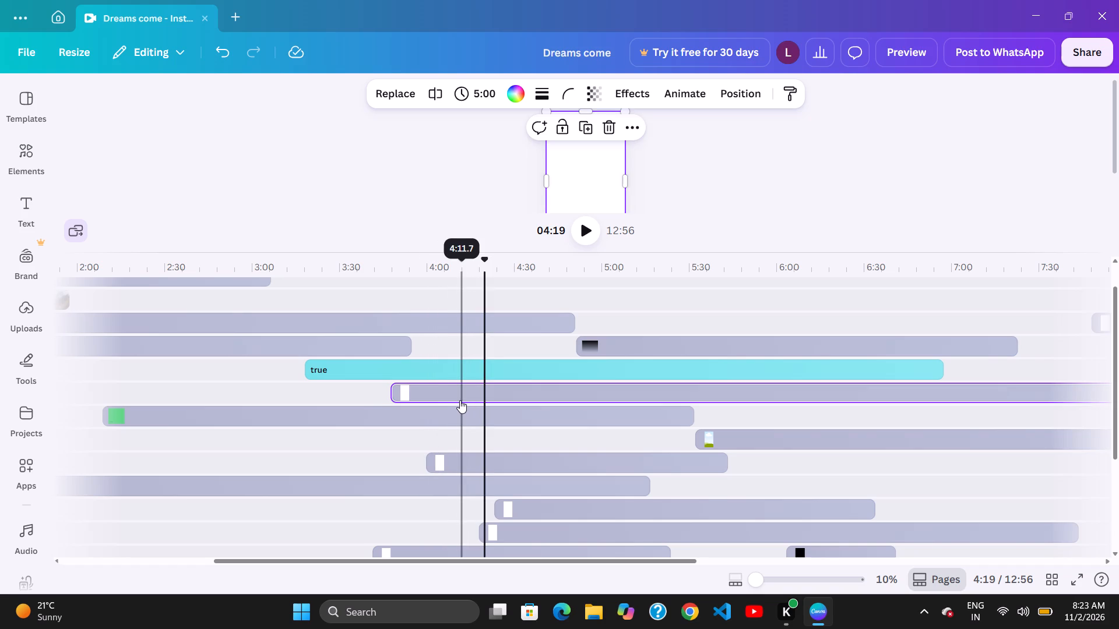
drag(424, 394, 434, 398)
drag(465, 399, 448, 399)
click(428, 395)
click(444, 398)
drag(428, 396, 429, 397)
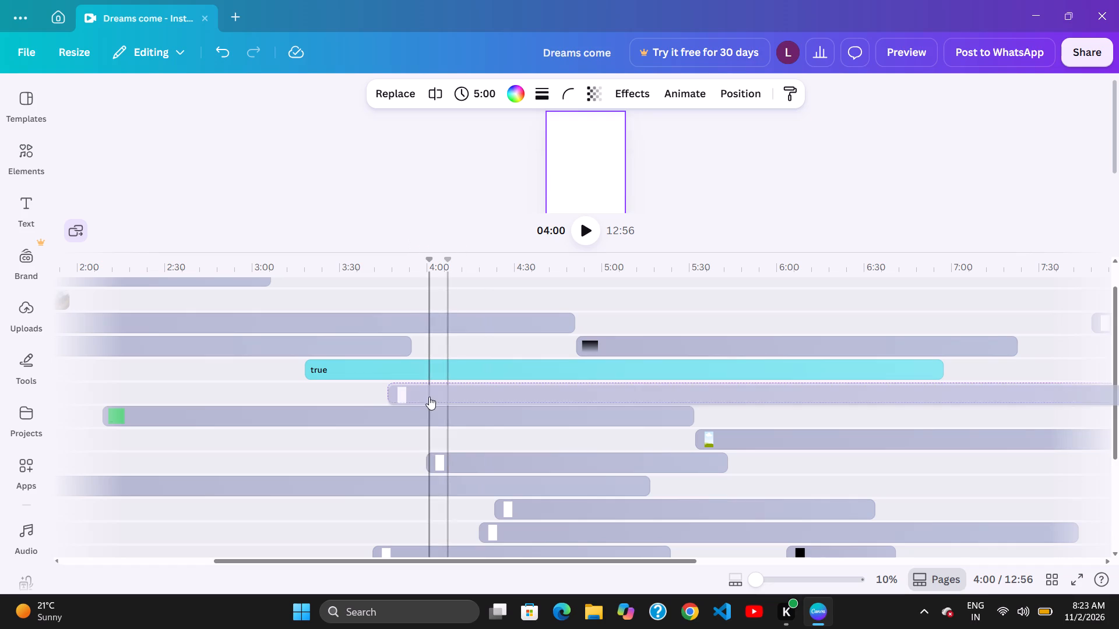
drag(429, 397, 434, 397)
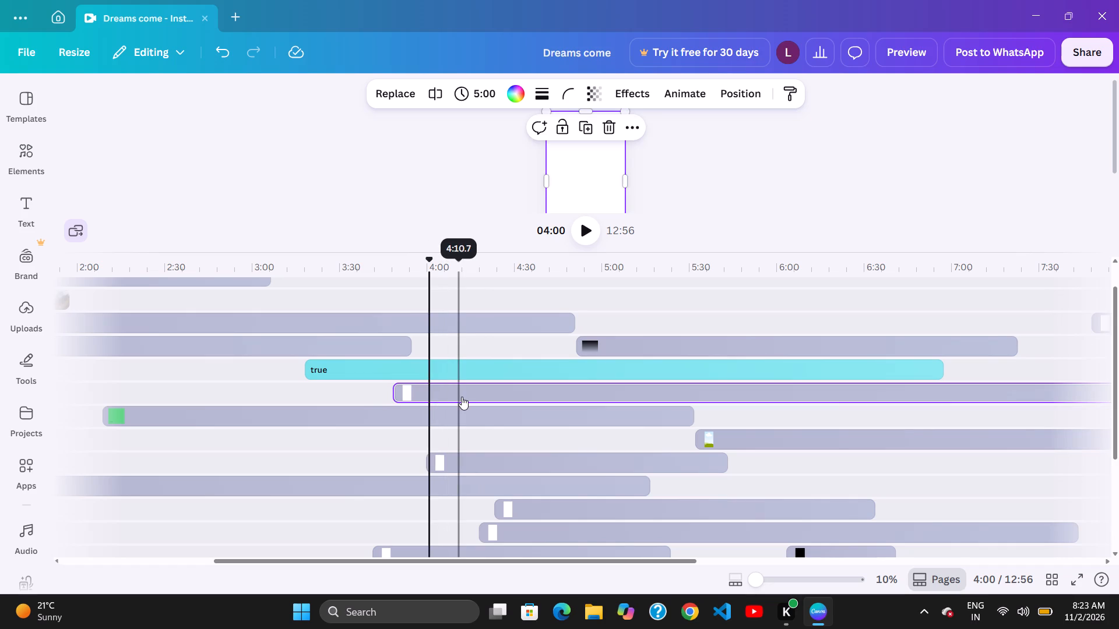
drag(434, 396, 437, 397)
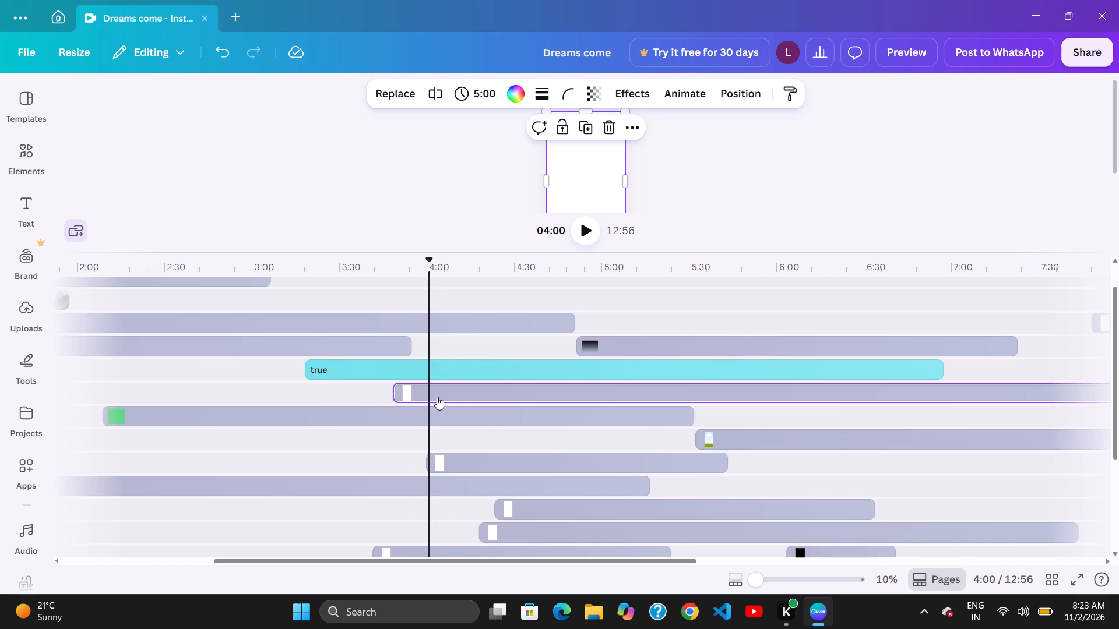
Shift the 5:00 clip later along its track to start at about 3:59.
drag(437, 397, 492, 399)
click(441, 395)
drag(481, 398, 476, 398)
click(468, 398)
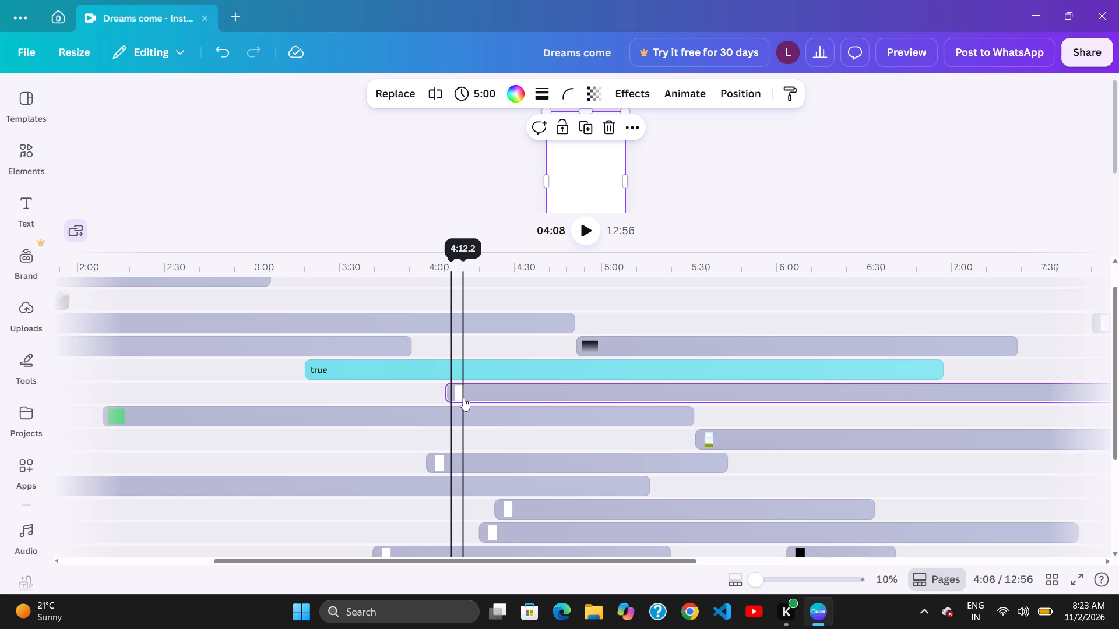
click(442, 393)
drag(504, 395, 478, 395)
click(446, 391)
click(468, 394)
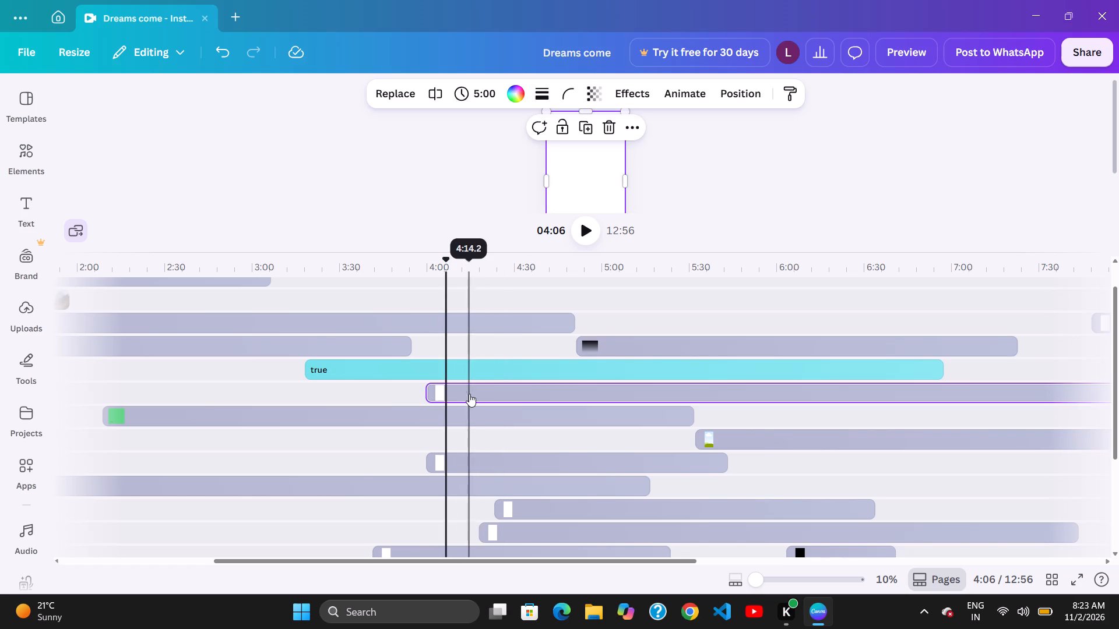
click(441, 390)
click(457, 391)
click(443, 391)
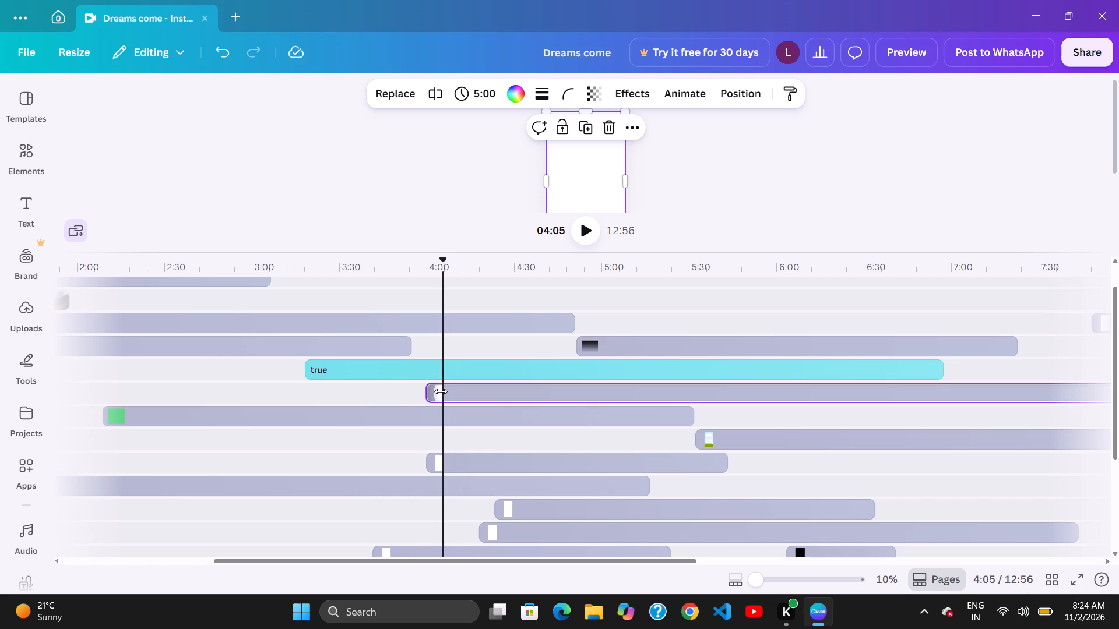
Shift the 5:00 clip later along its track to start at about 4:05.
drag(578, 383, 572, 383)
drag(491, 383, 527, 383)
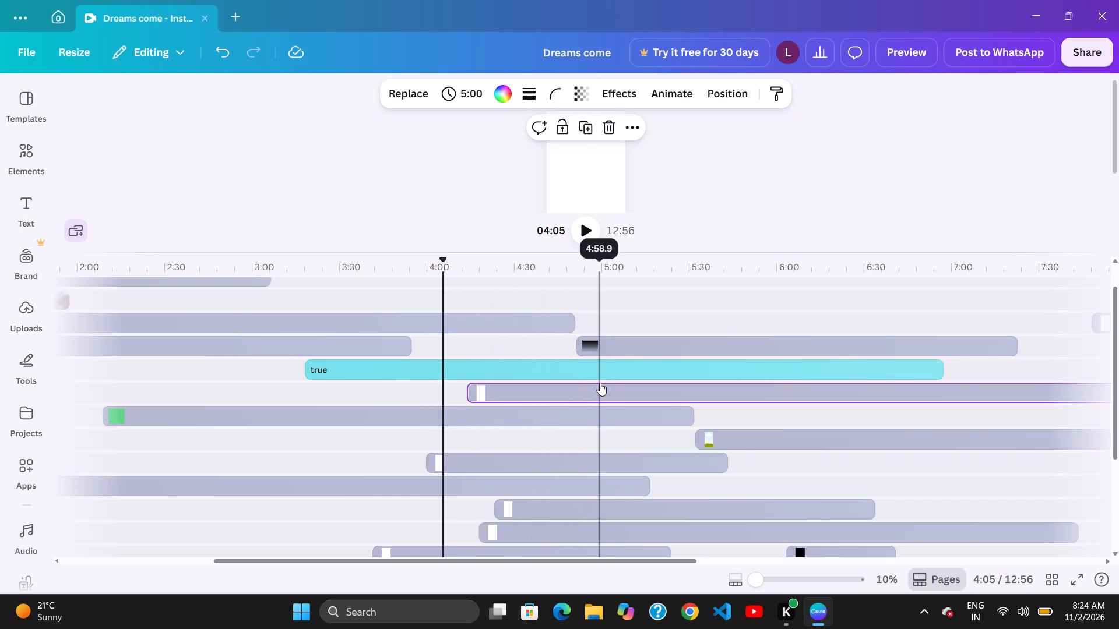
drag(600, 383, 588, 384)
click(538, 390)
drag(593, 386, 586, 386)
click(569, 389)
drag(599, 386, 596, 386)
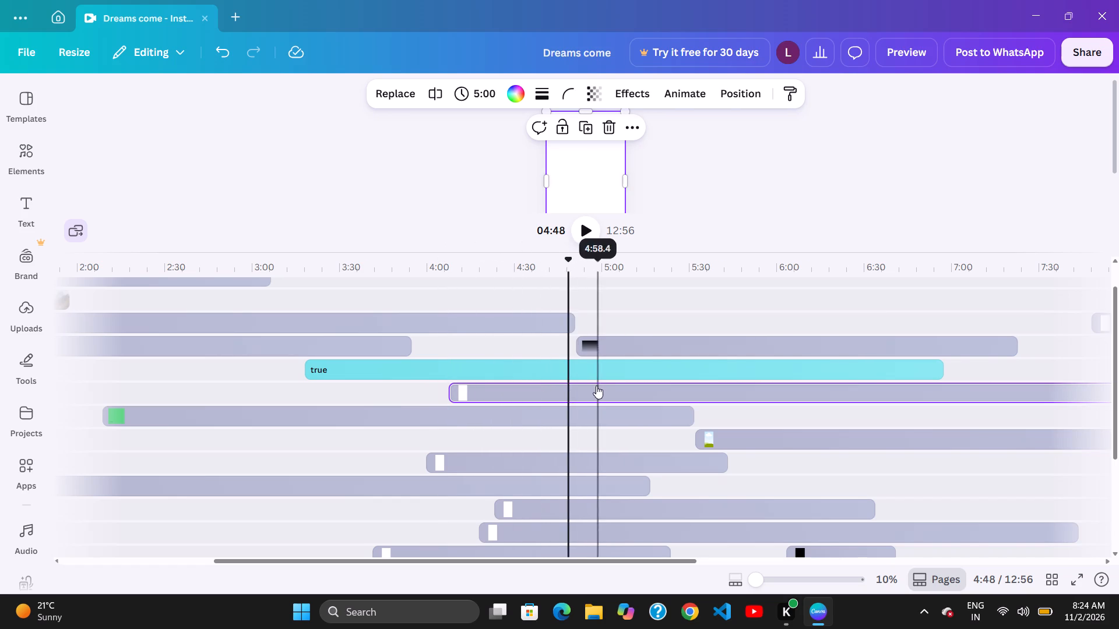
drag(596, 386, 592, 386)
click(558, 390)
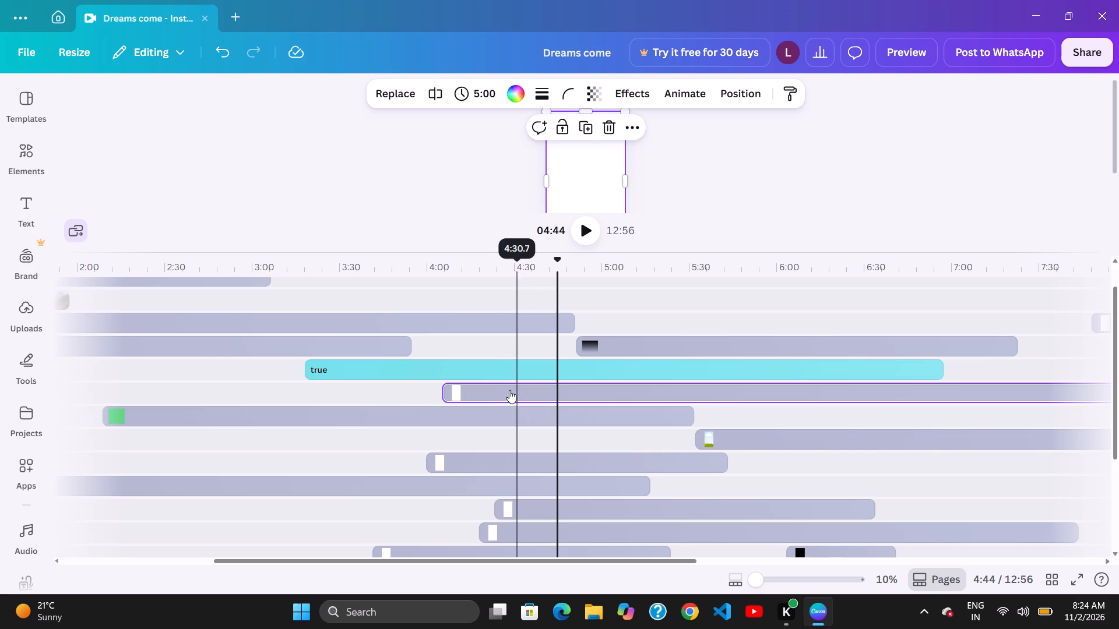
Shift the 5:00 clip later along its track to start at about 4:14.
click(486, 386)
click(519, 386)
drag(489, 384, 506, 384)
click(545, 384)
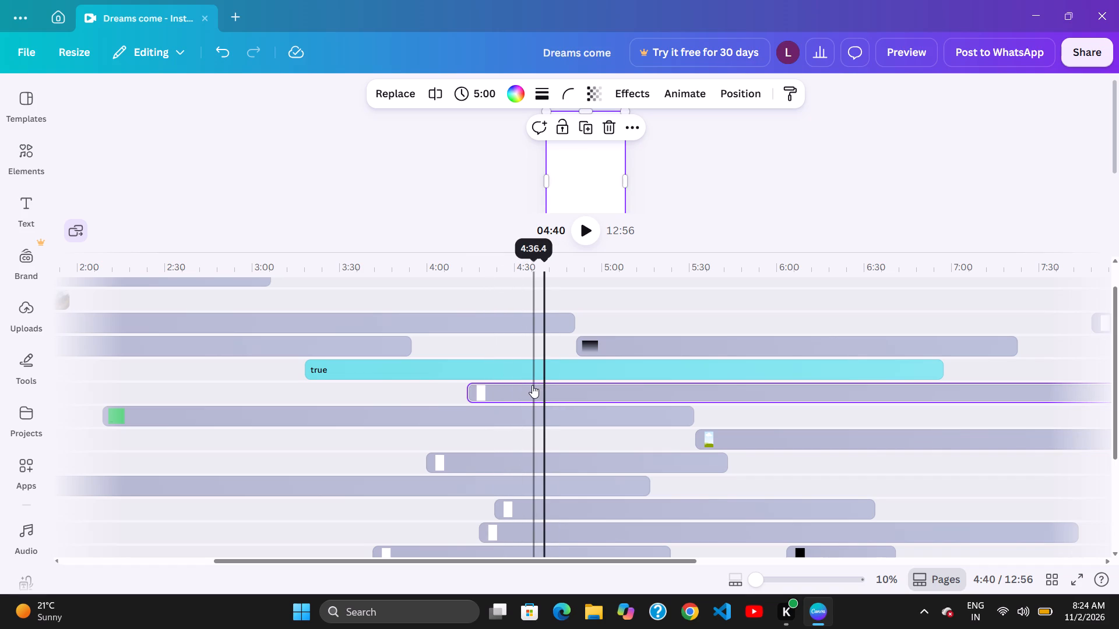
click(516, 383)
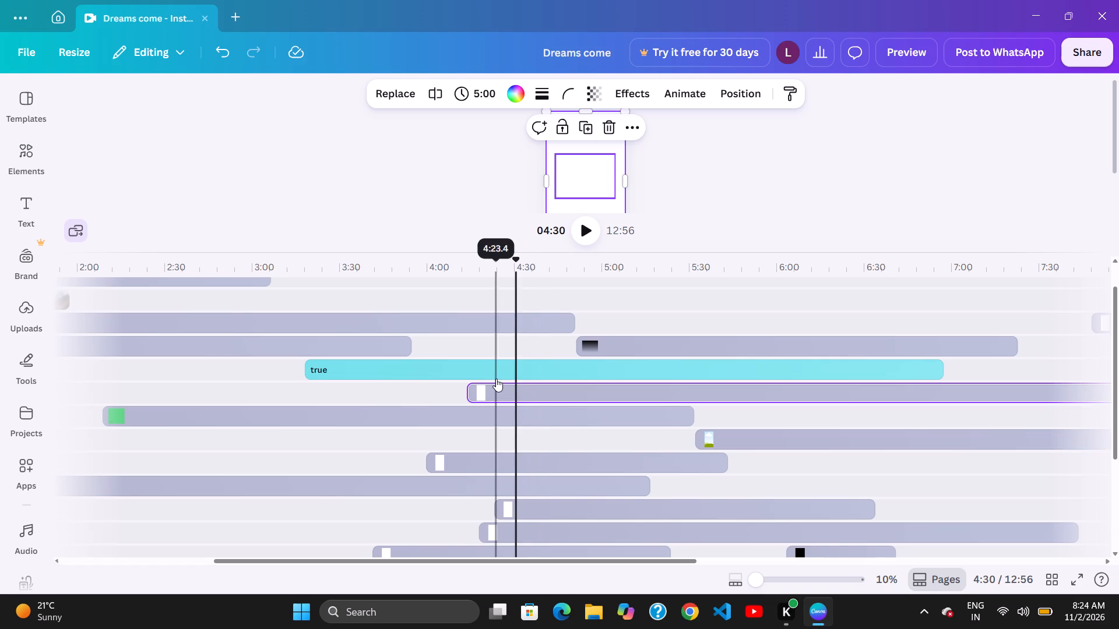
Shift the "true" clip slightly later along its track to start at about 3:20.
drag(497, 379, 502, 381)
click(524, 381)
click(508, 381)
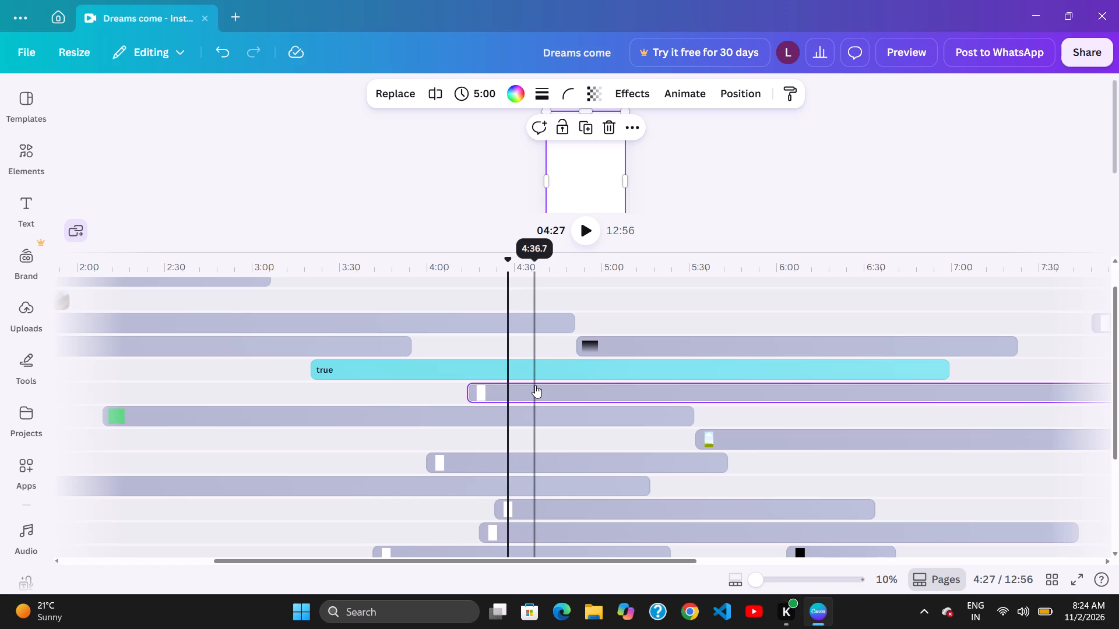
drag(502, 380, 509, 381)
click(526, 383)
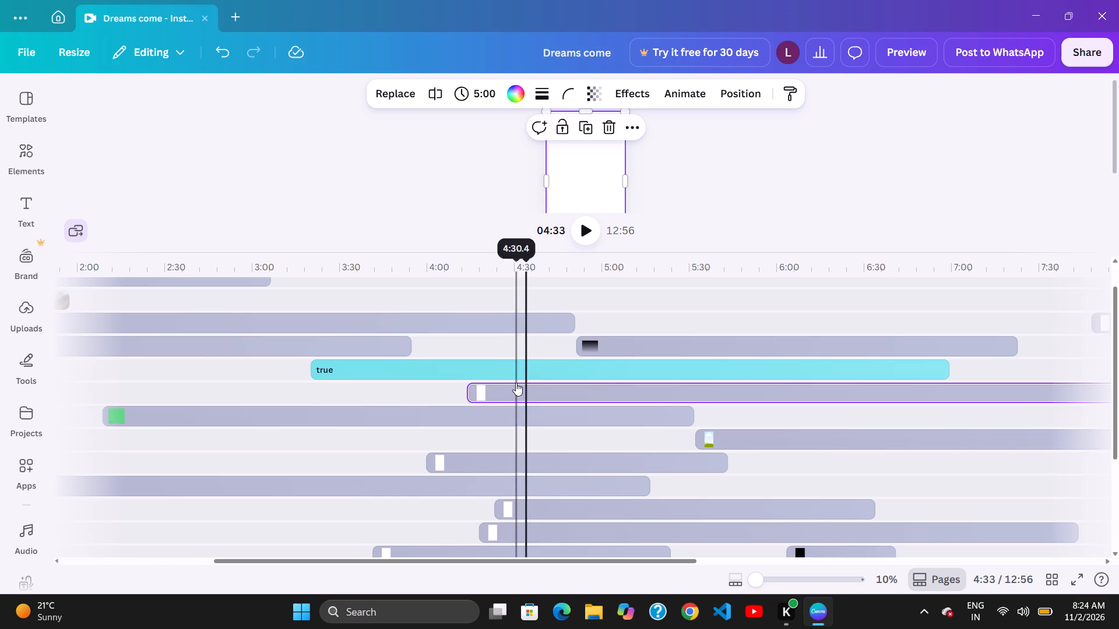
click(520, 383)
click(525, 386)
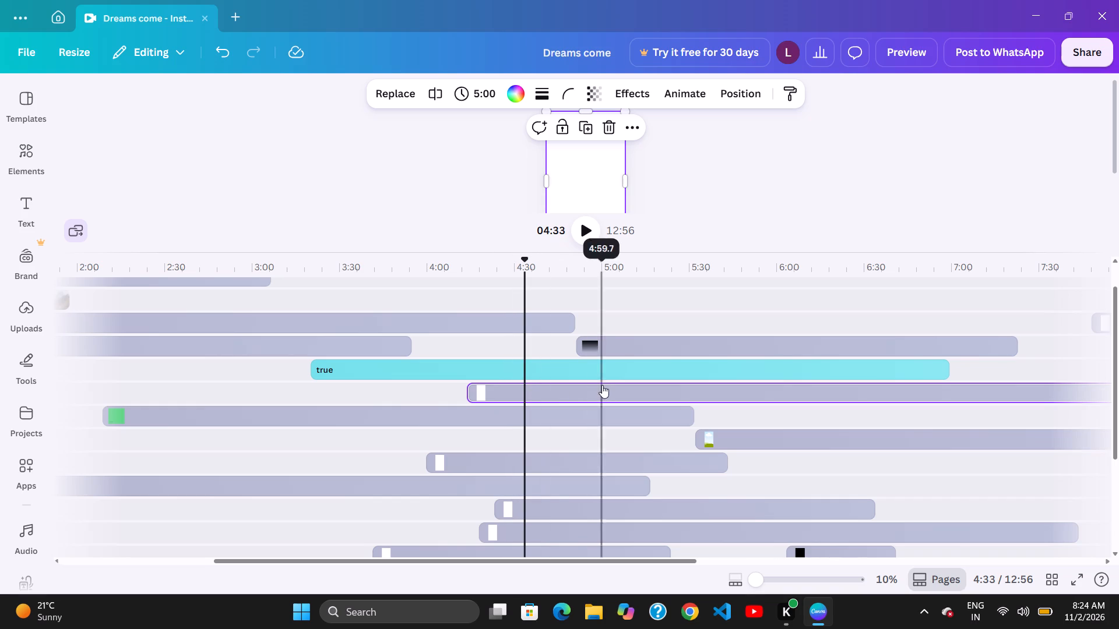
Shift the 5:00 clip earlier along its track to start at about 3:59.
drag(437, 390, 487, 393)
drag(550, 393, 534, 393)
click(474, 393)
drag(613, 386, 589, 386)
click(522, 386)
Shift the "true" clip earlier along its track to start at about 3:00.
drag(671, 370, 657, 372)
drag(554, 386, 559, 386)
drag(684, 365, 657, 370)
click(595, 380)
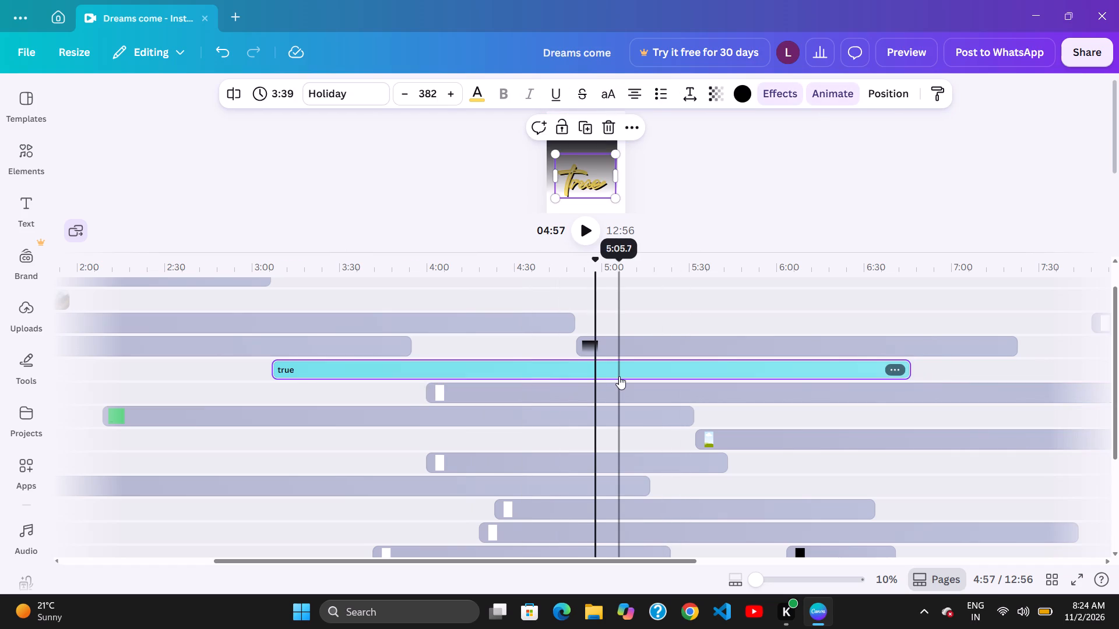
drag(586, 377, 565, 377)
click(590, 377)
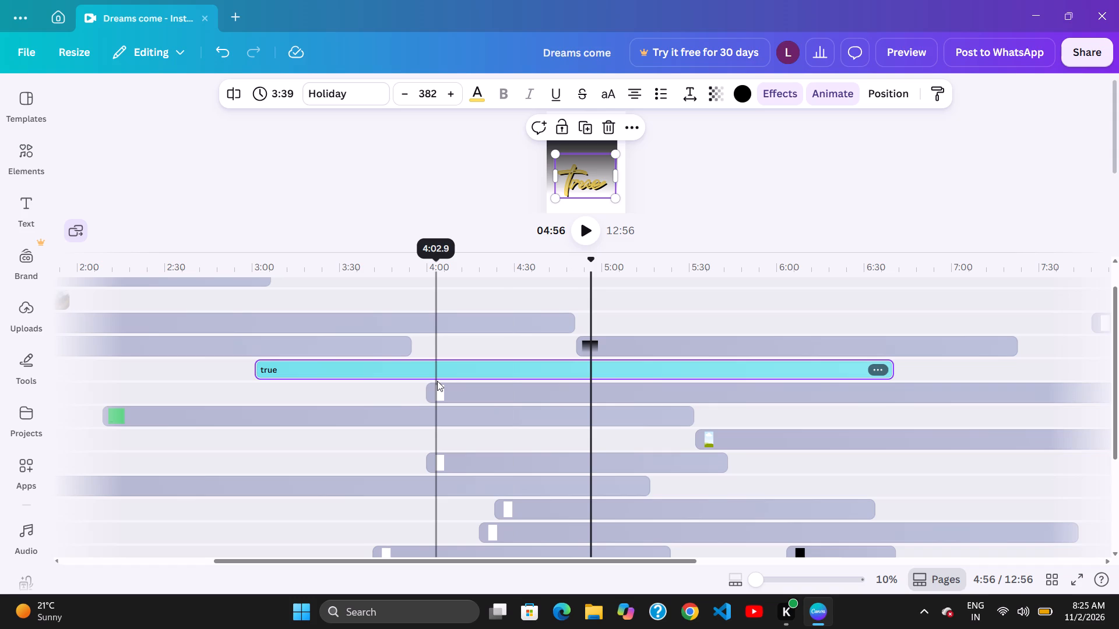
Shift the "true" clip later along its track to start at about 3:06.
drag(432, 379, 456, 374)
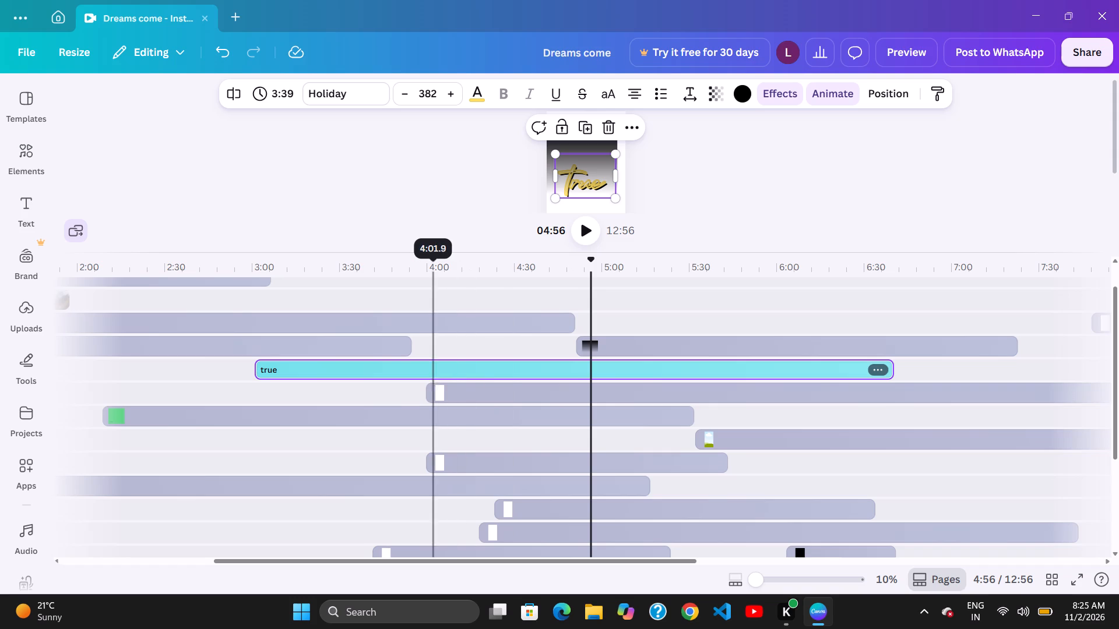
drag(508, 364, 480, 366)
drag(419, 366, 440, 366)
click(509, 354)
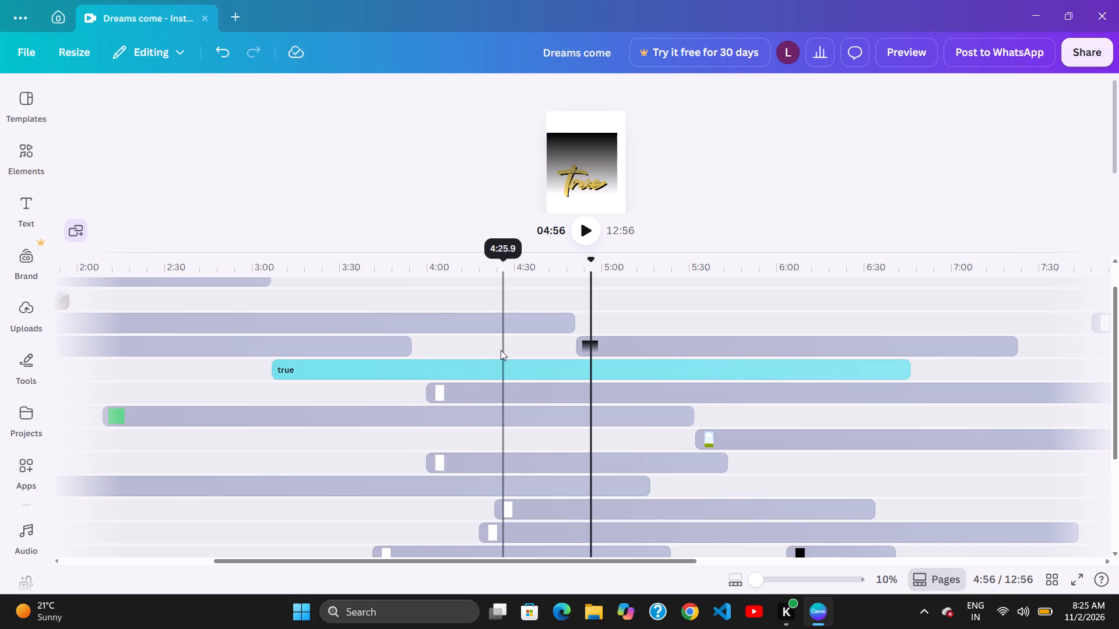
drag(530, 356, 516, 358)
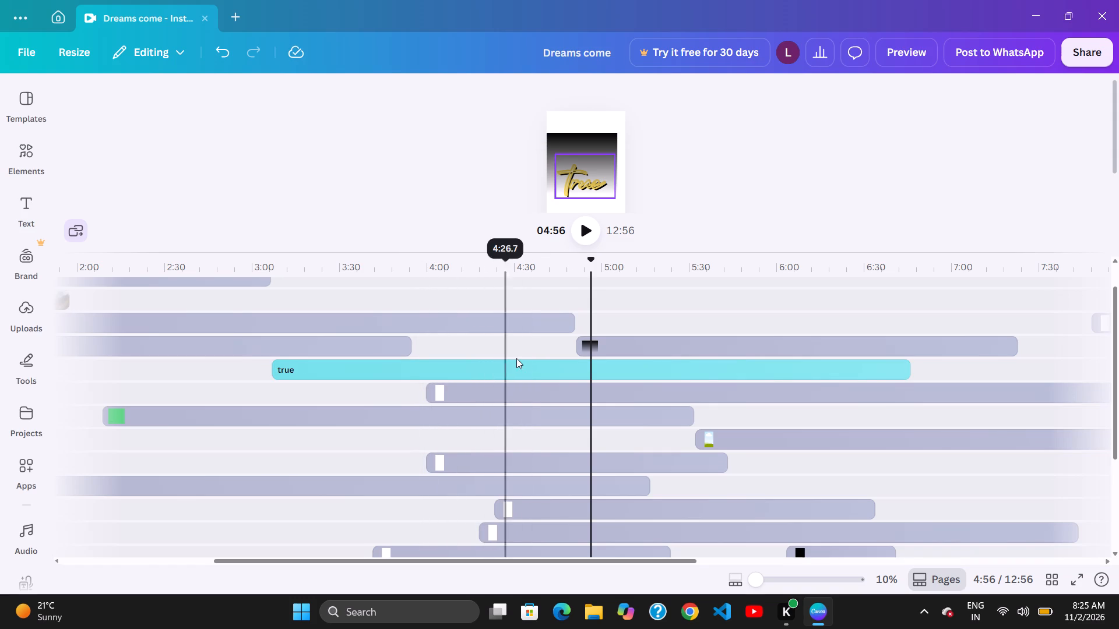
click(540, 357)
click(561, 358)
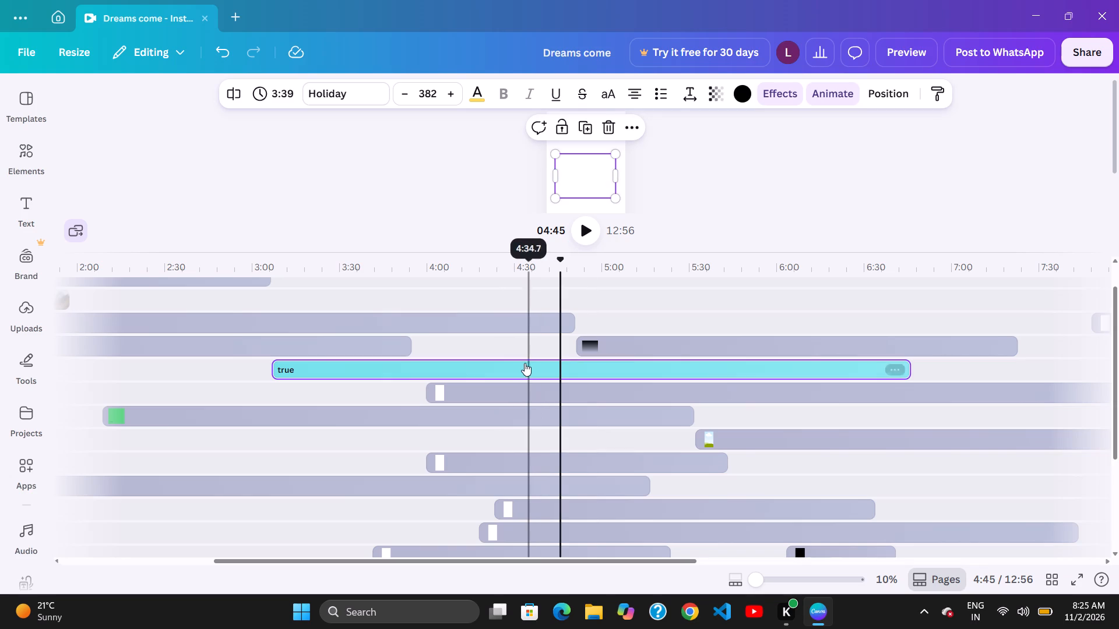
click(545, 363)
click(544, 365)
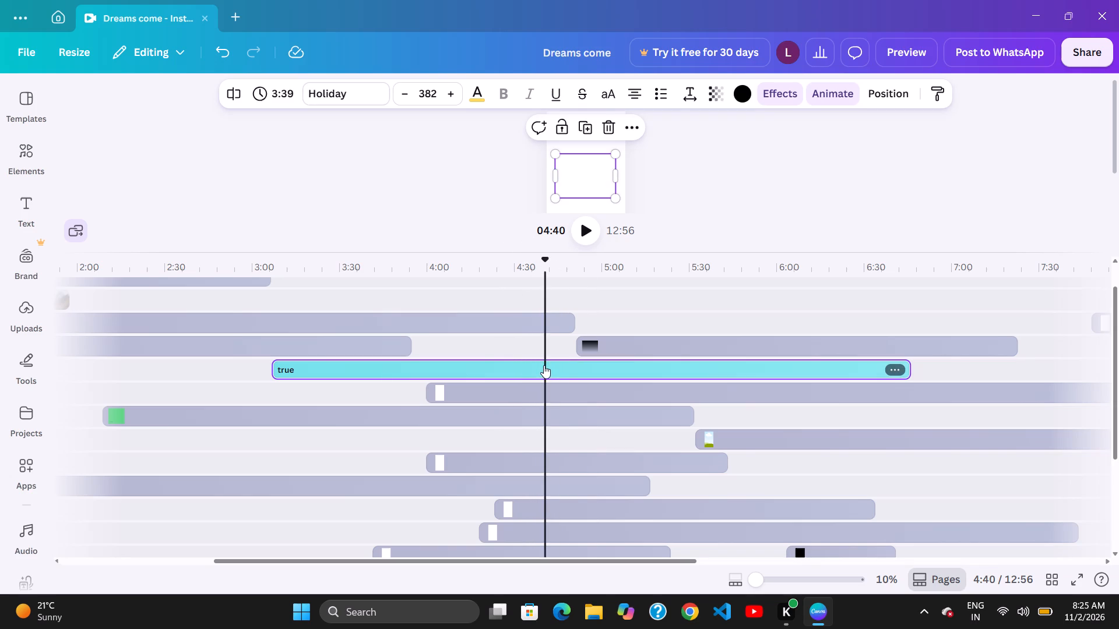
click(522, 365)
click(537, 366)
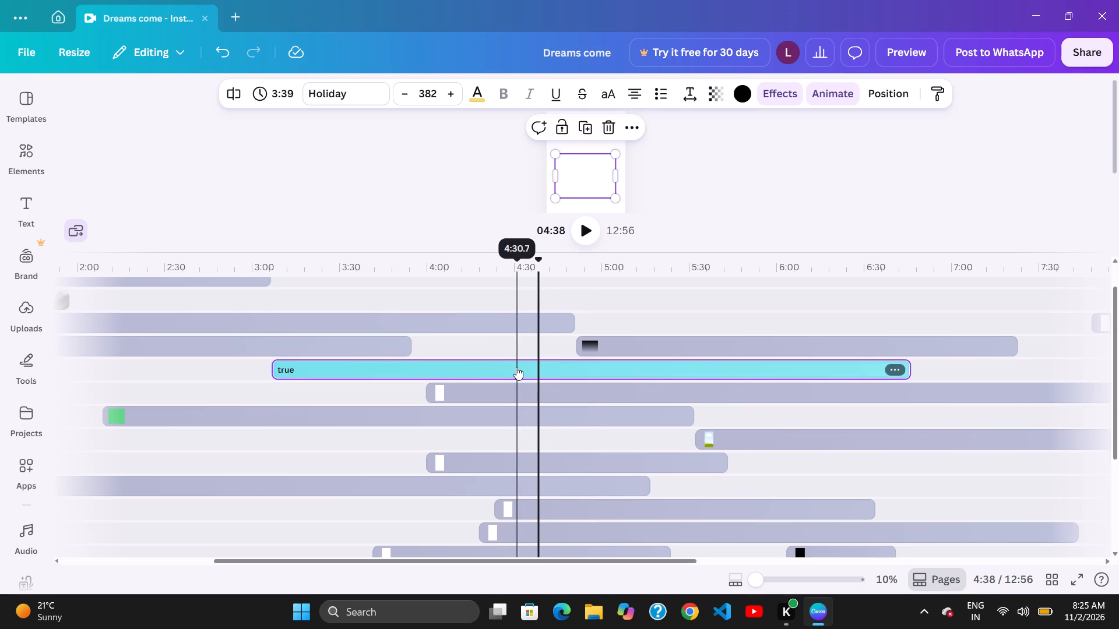
Shift the "true" clip later along its track to start at about 3:24.
drag(433, 363, 504, 370)
drag(513, 371, 494, 371)
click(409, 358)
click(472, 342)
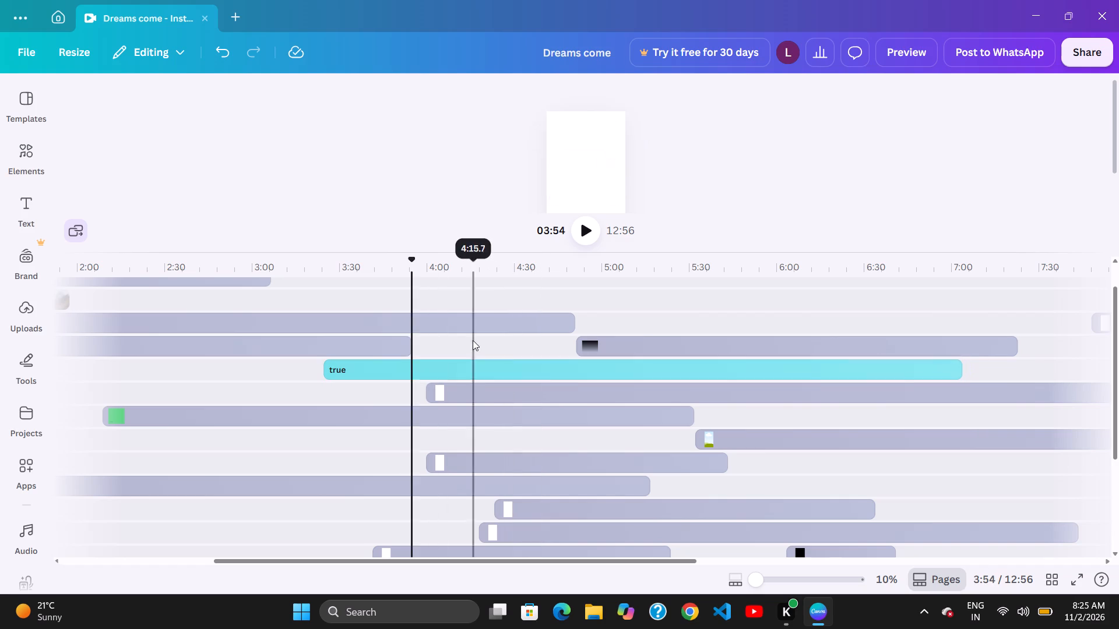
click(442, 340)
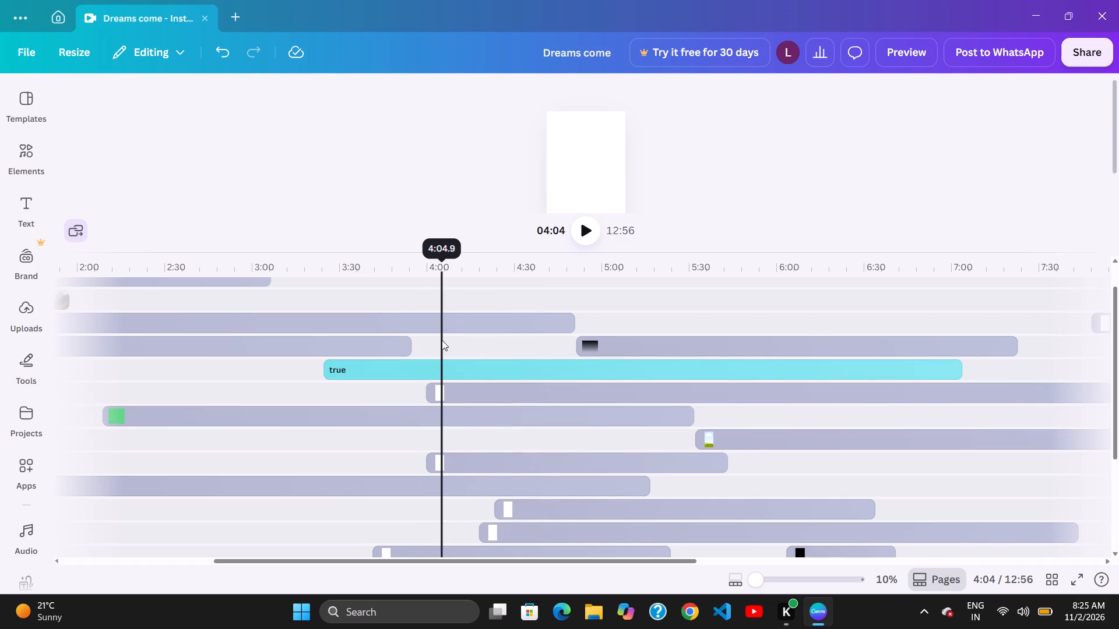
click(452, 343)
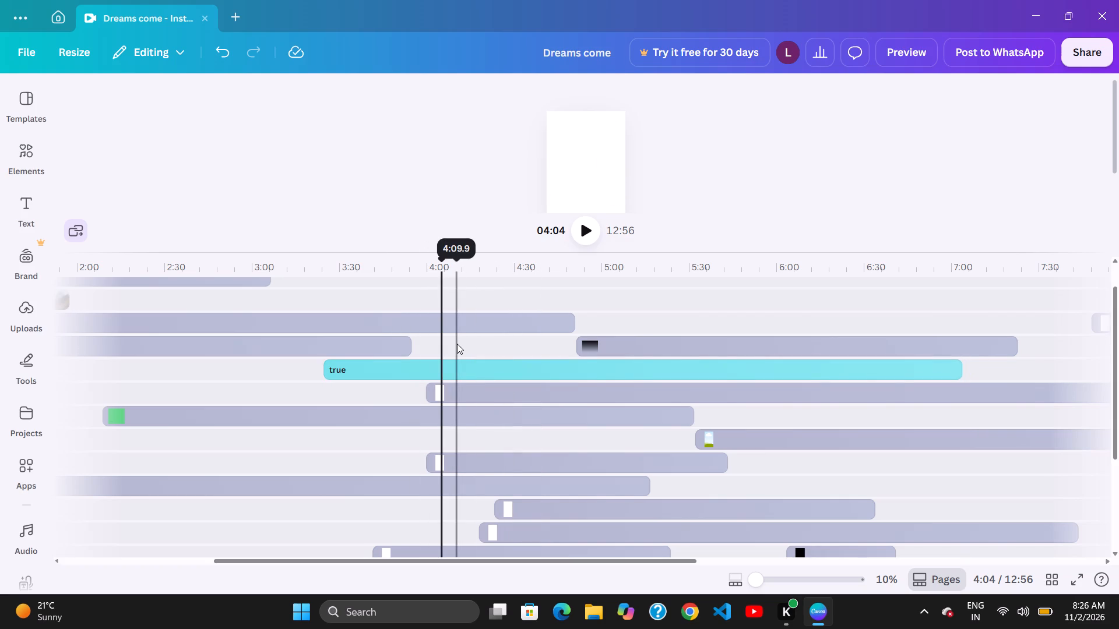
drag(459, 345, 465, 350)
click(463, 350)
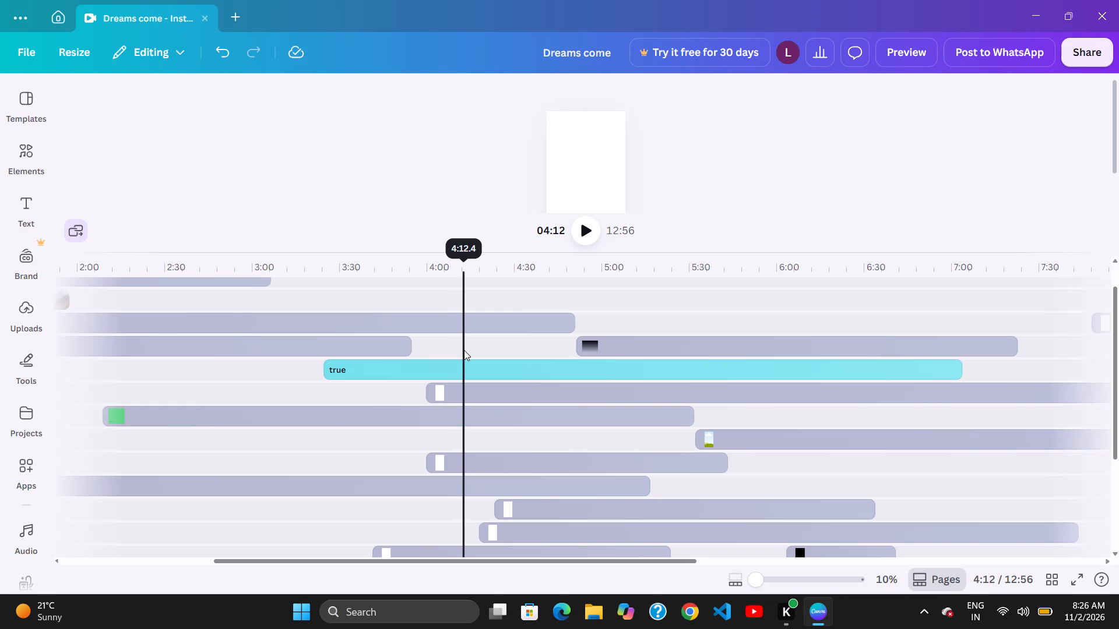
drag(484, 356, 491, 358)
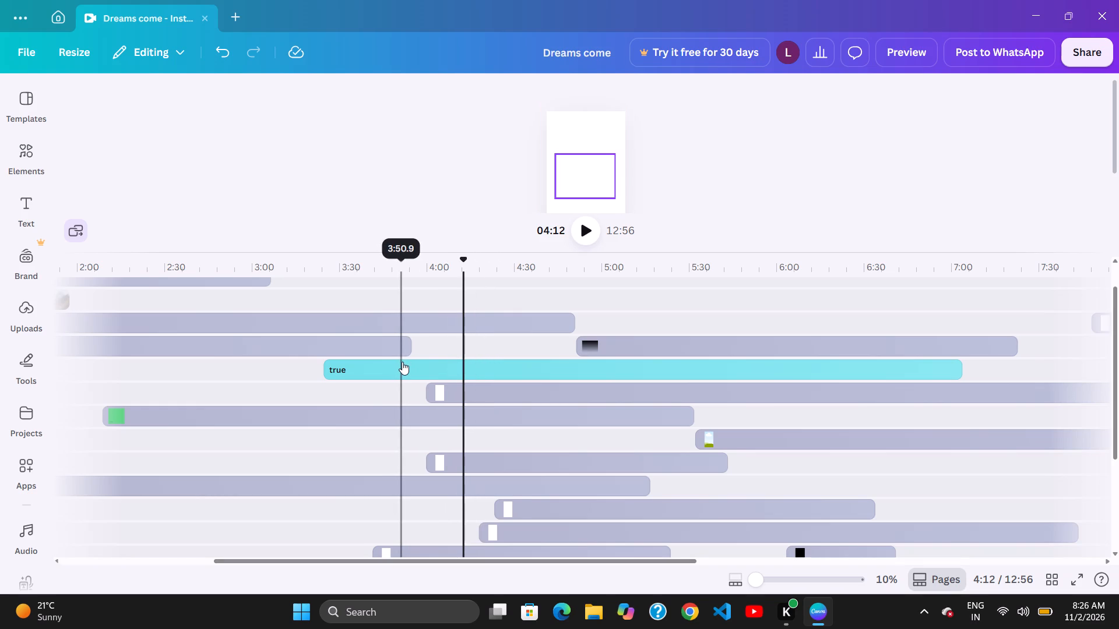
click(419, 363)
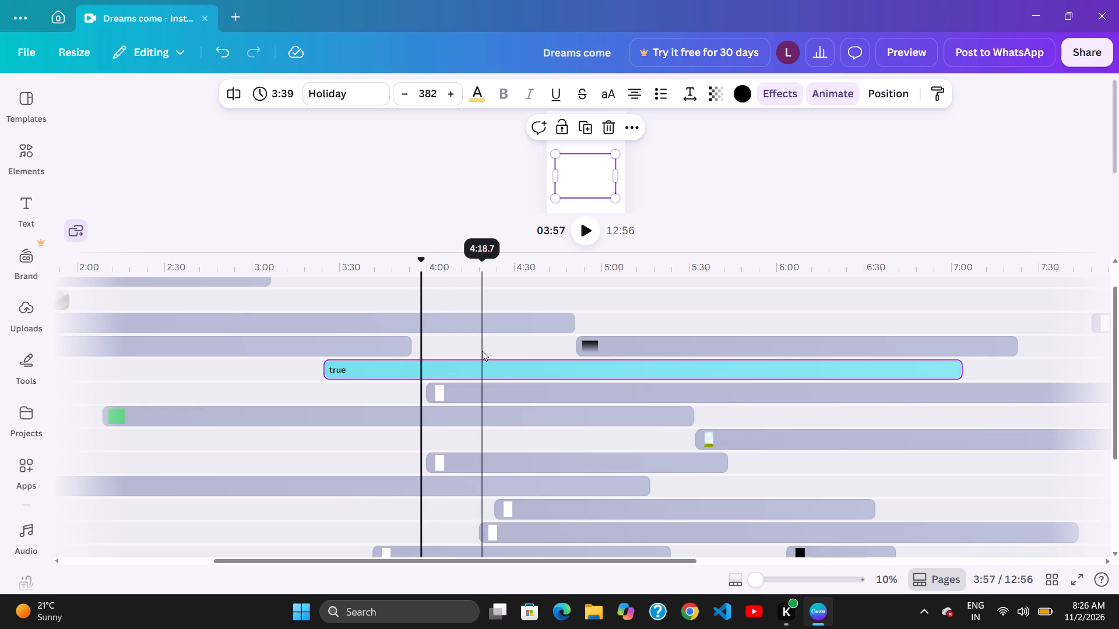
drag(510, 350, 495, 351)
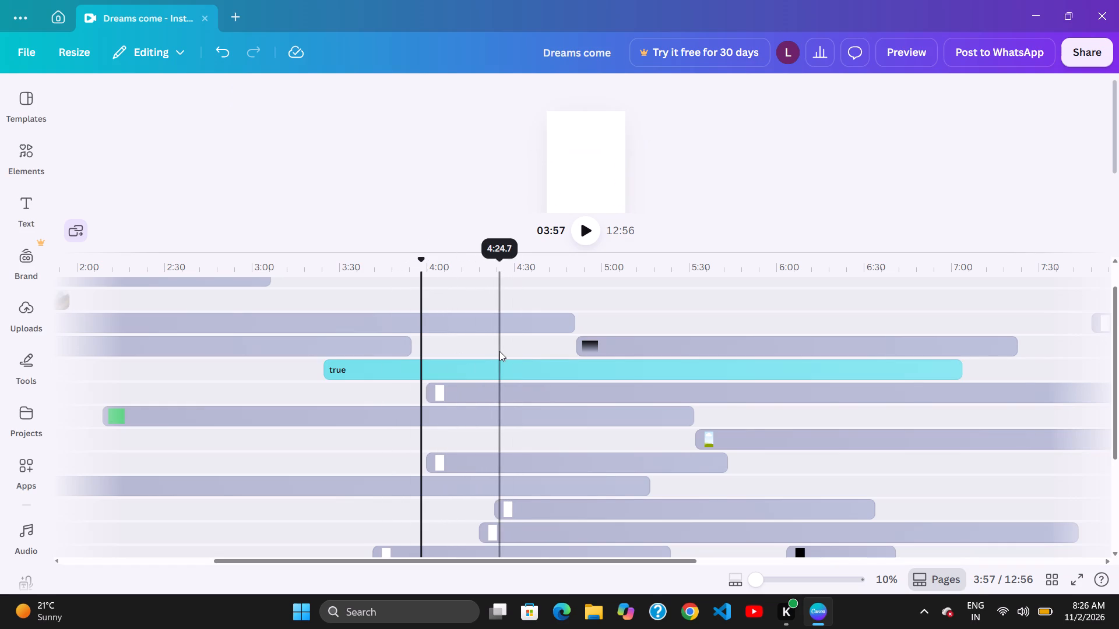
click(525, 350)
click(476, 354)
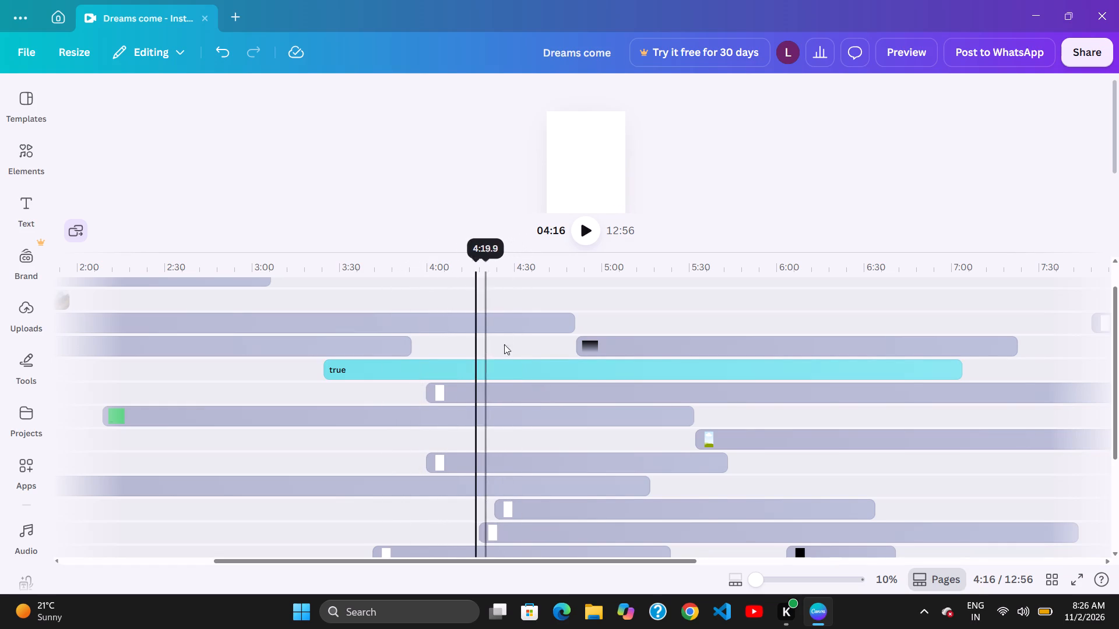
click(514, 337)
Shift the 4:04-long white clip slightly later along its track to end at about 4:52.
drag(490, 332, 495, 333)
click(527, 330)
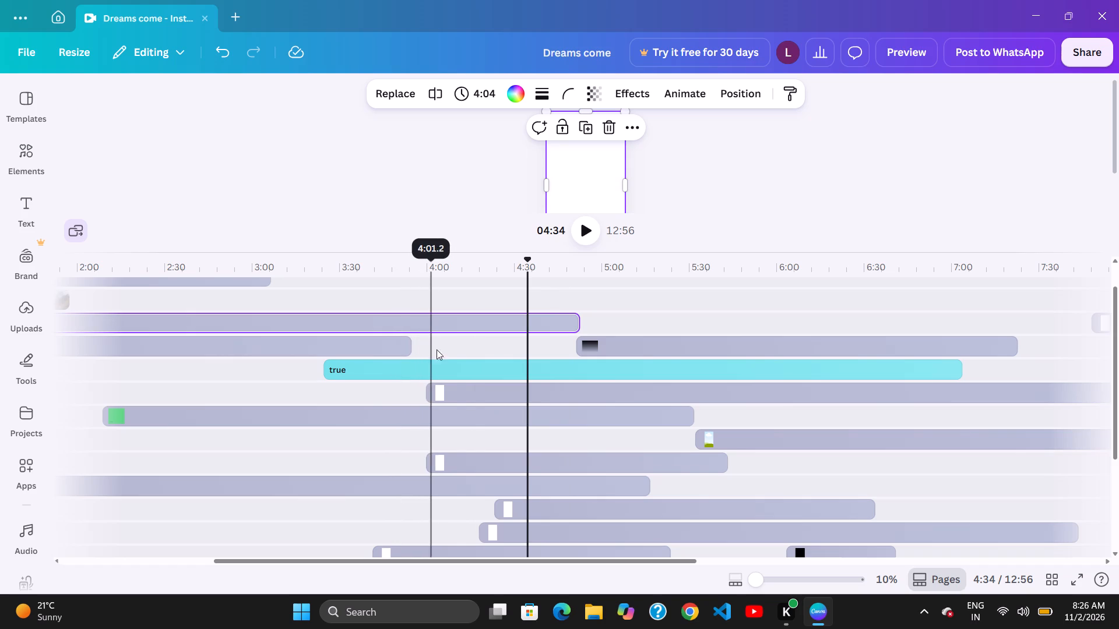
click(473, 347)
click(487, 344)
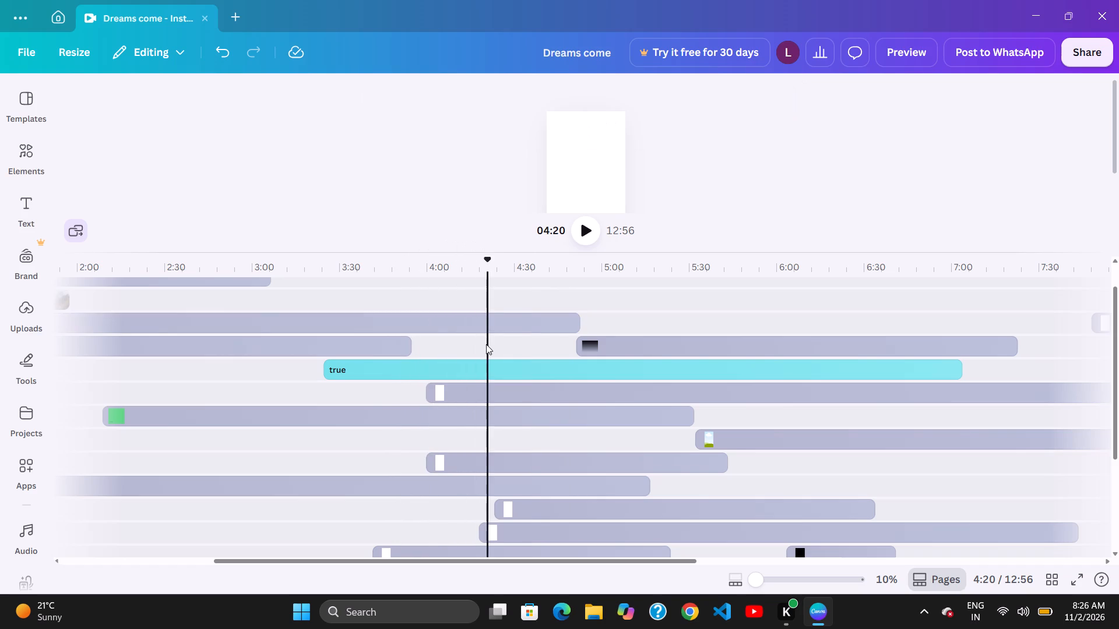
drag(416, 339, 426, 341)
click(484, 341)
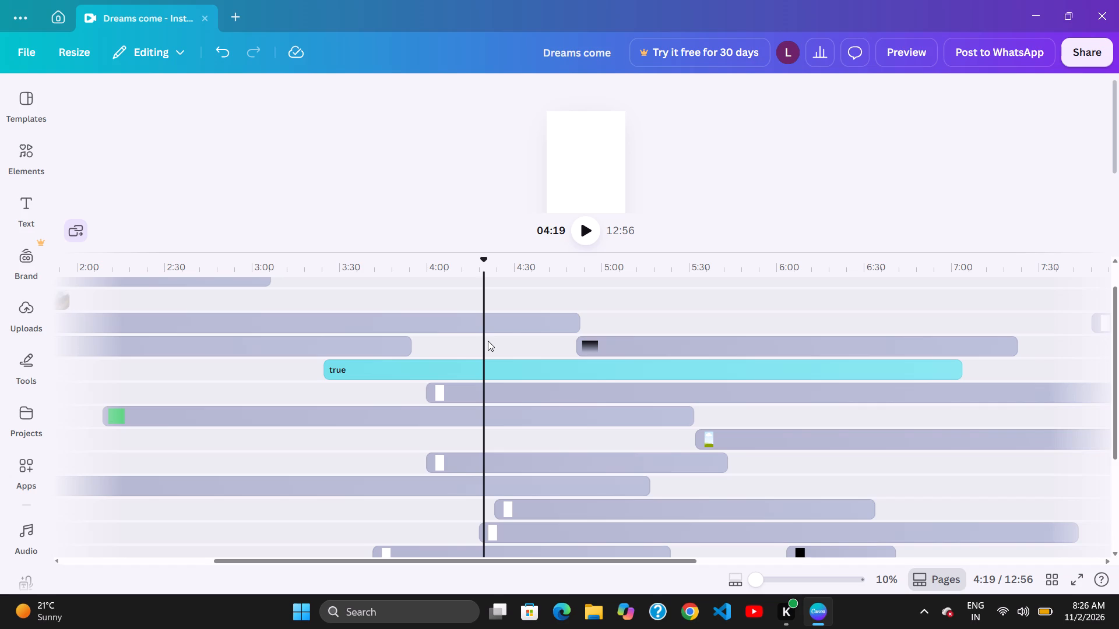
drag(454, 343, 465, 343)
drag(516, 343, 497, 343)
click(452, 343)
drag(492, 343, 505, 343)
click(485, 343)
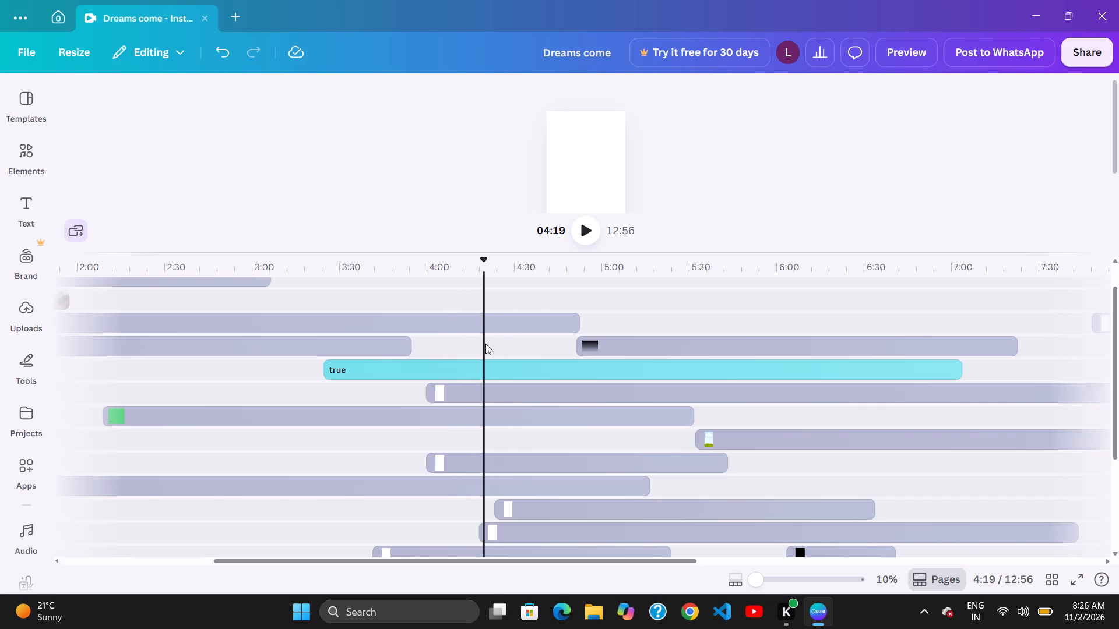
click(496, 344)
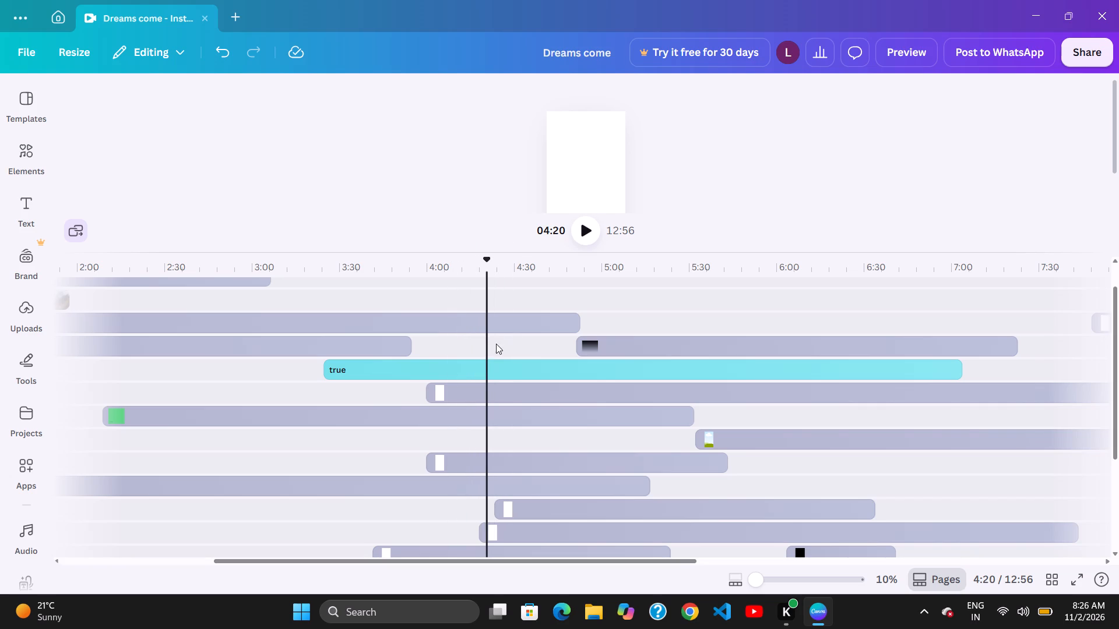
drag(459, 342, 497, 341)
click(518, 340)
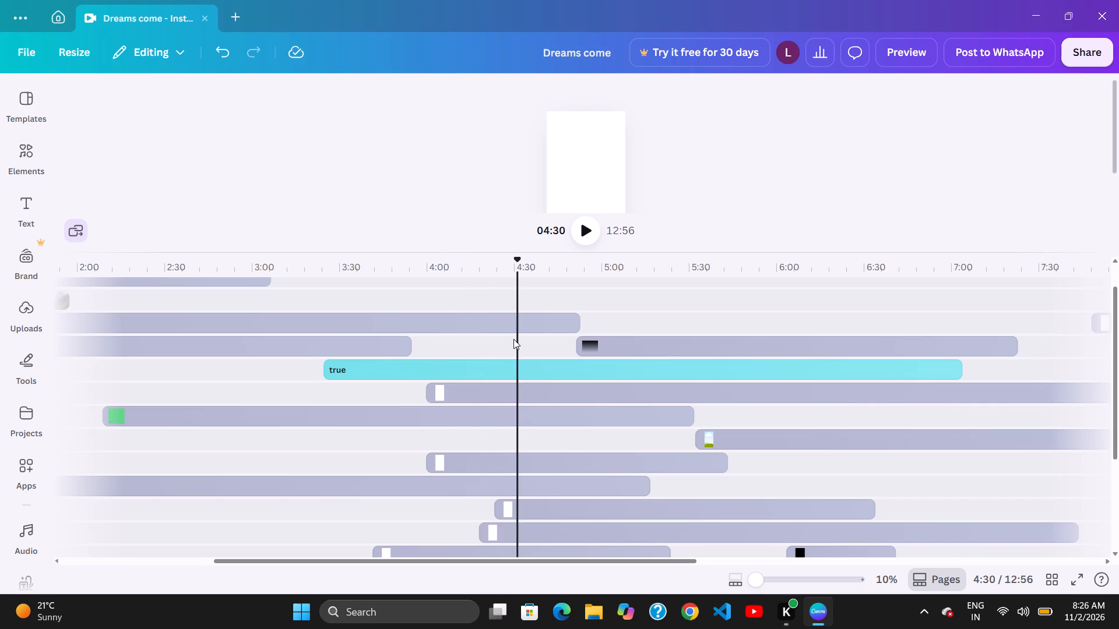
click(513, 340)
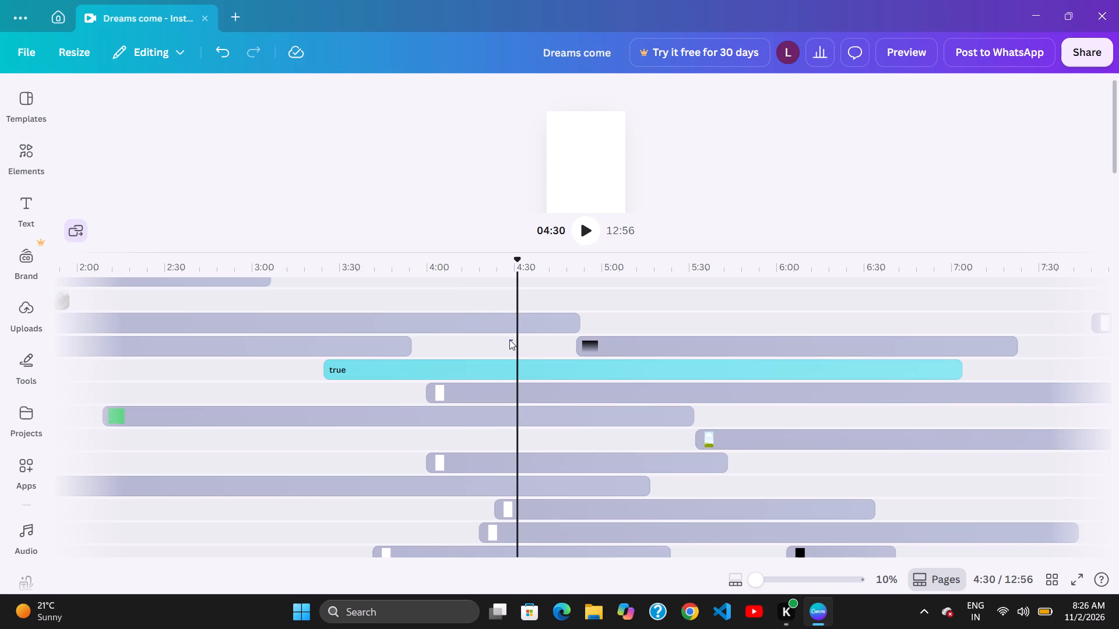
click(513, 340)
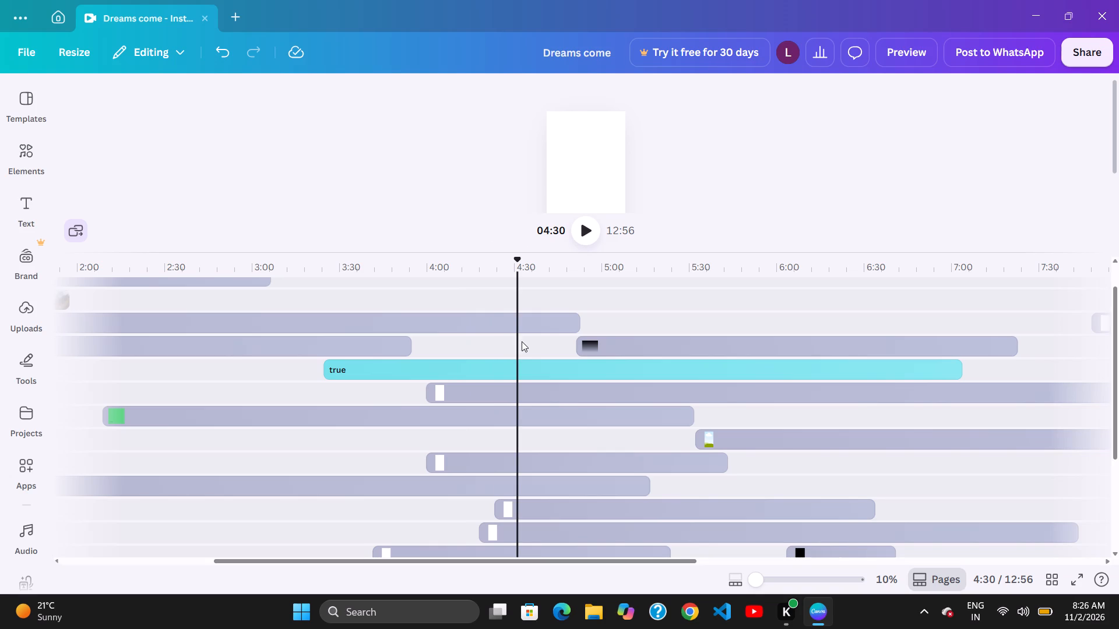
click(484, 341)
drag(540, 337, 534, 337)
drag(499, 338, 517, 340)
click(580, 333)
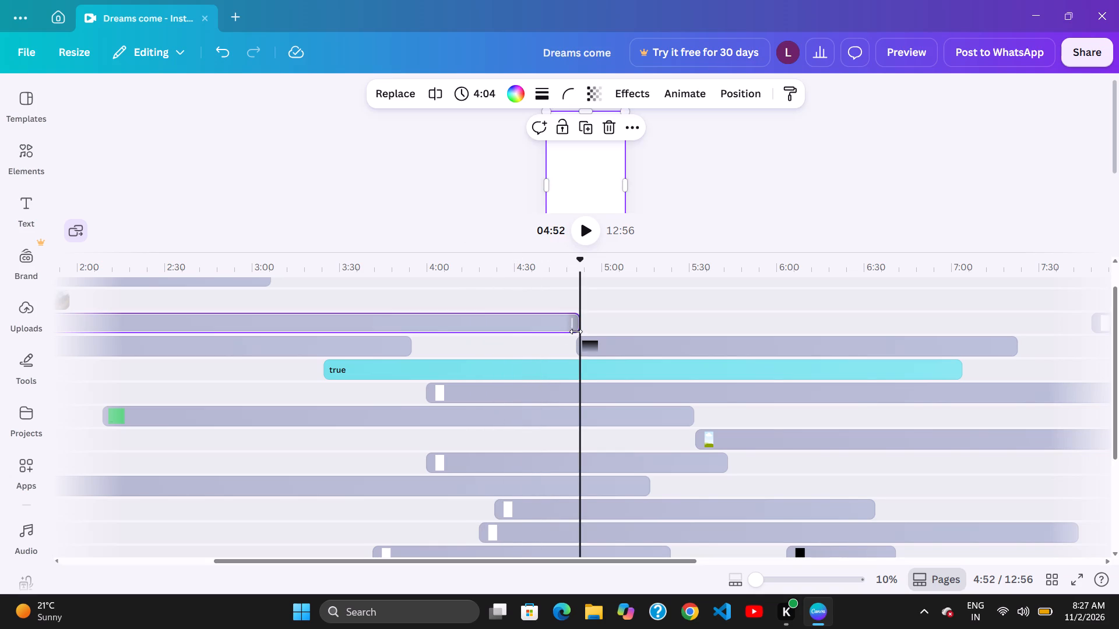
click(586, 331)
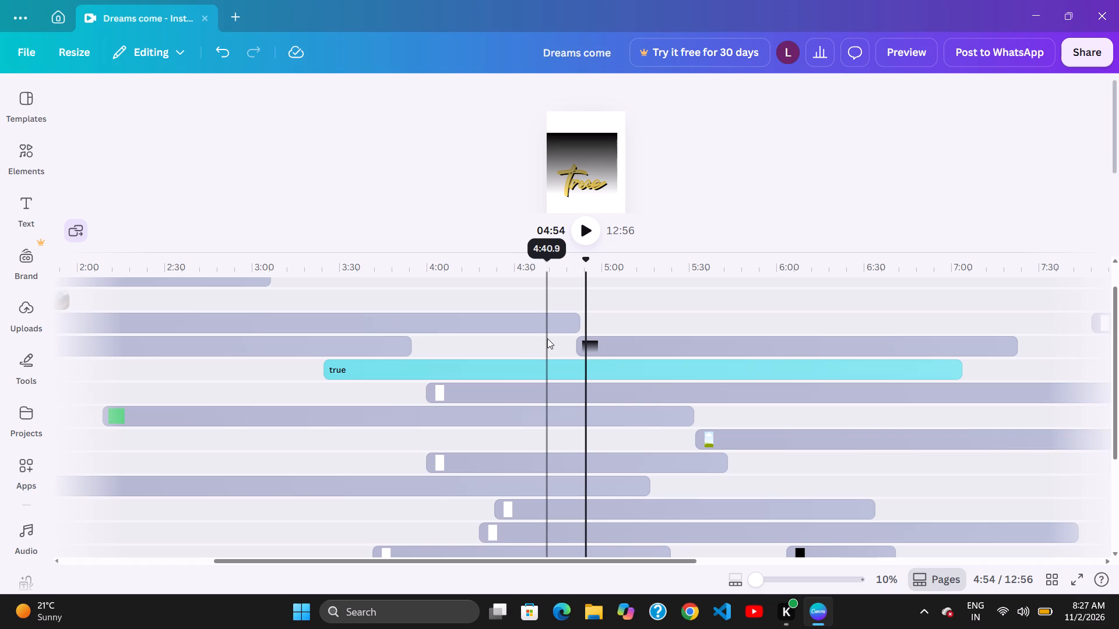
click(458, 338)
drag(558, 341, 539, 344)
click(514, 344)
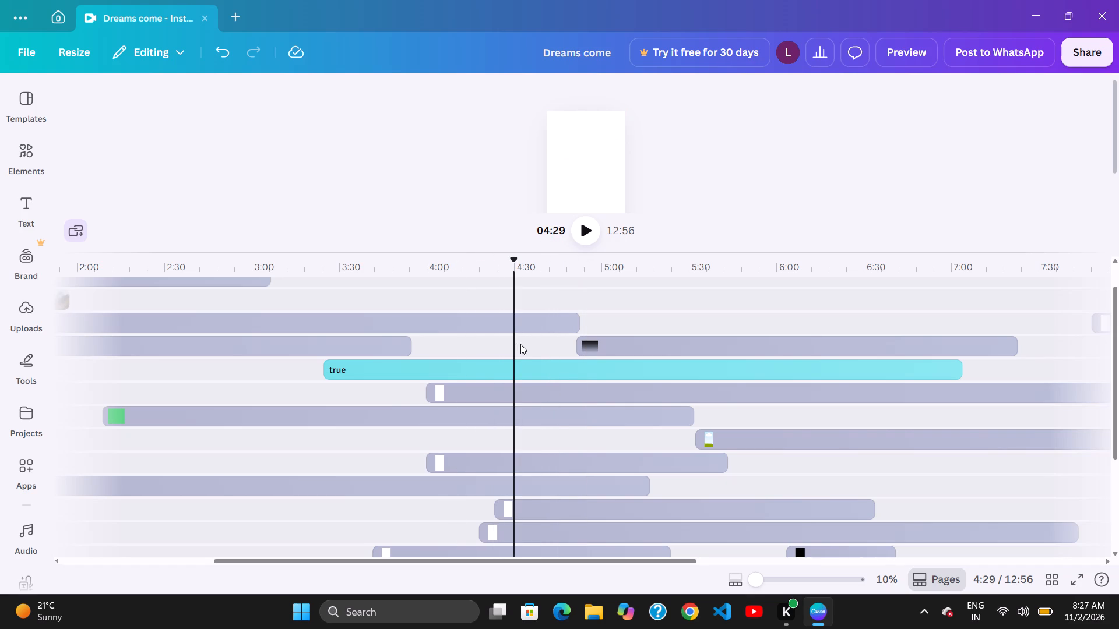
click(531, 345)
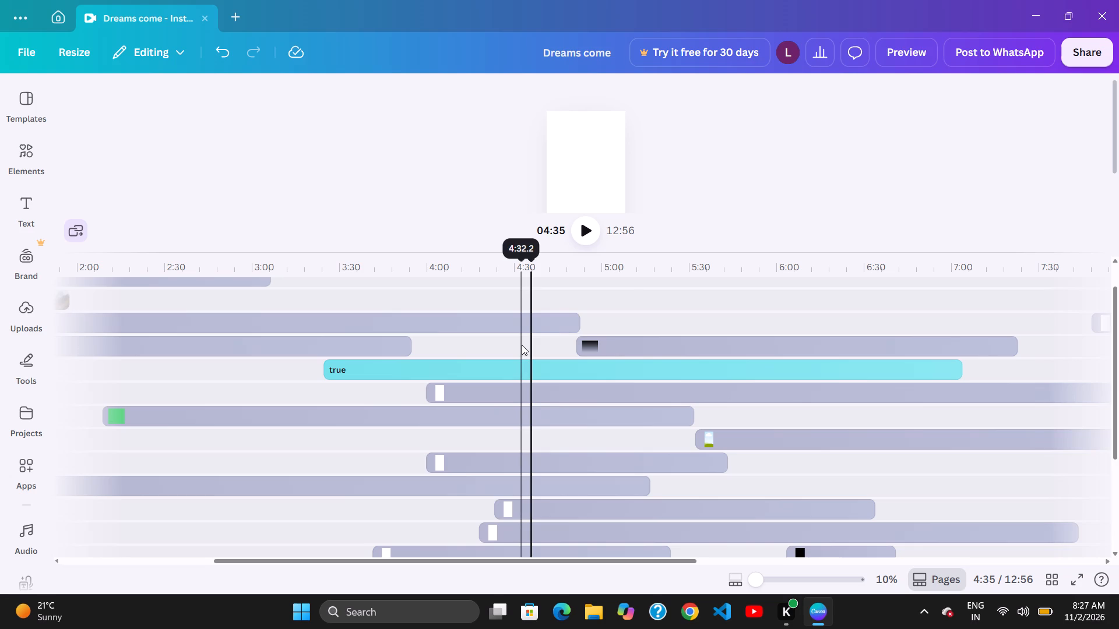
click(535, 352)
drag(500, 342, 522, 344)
Shift the black gradient clip earlier along its track to start at about 4:35 and shorten it to 2:28.
drag(624, 341, 546, 348)
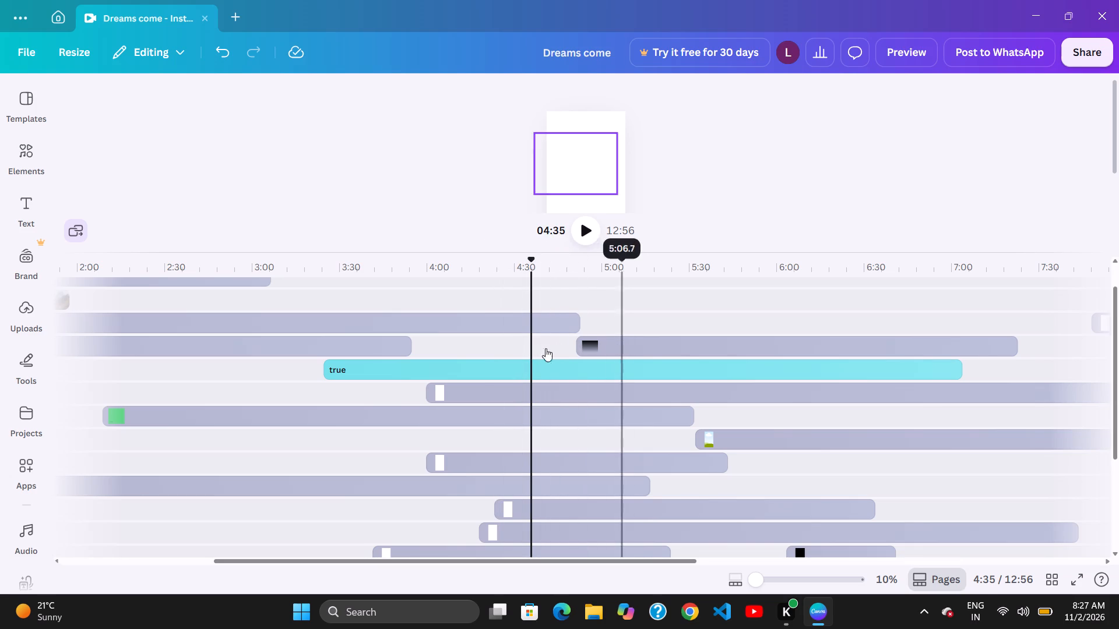
drag(546, 348, 555, 348)
drag(522, 348, 532, 348)
drag(565, 347, 574, 346)
drag(620, 332, 564, 344)
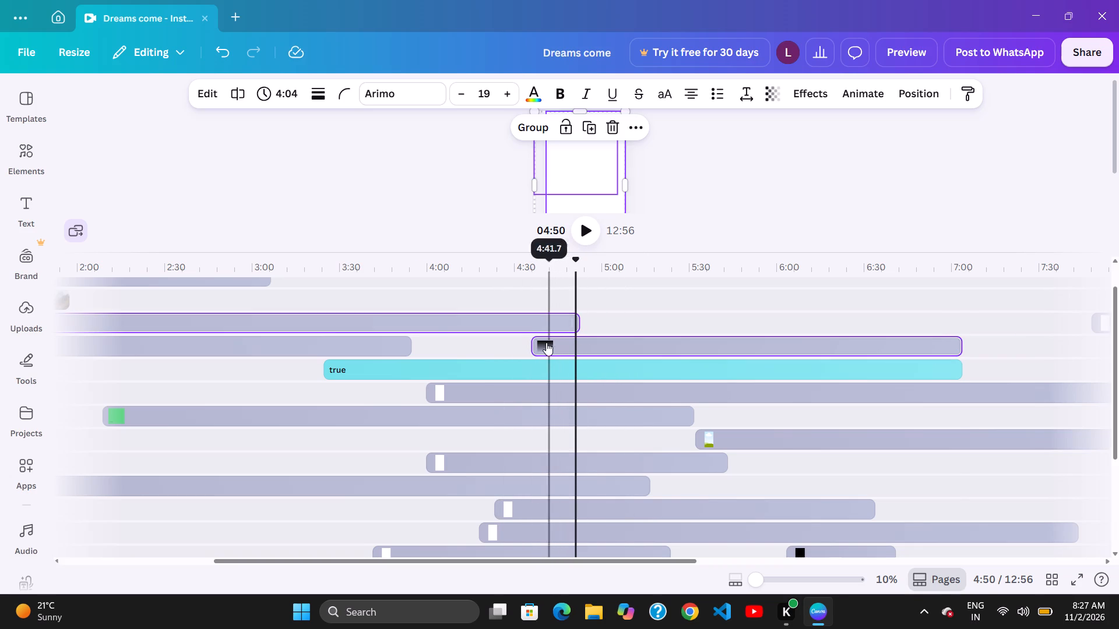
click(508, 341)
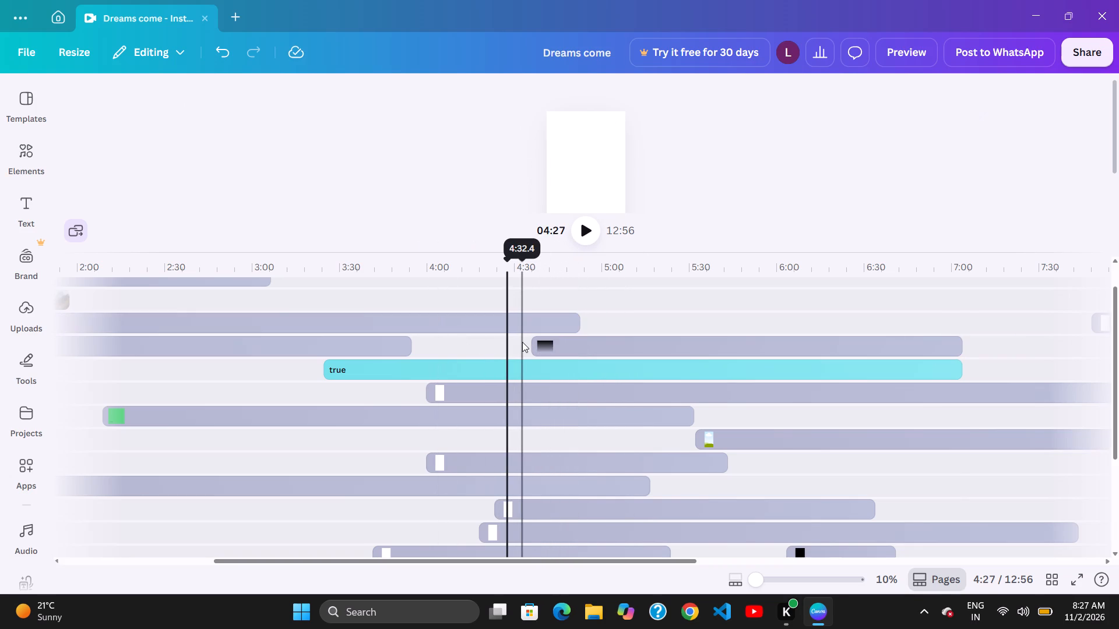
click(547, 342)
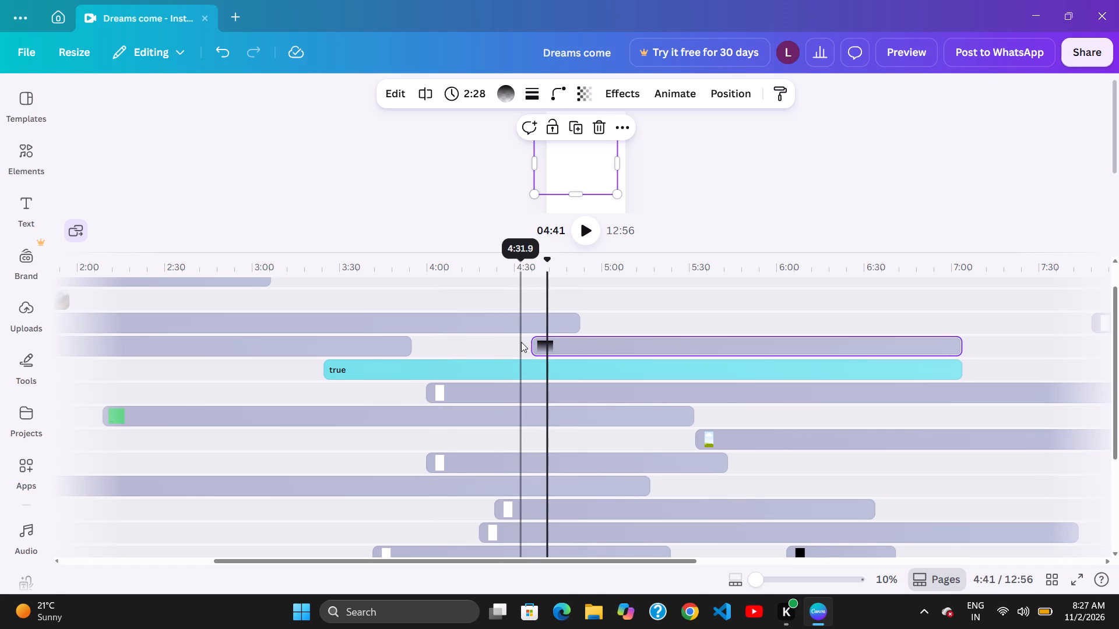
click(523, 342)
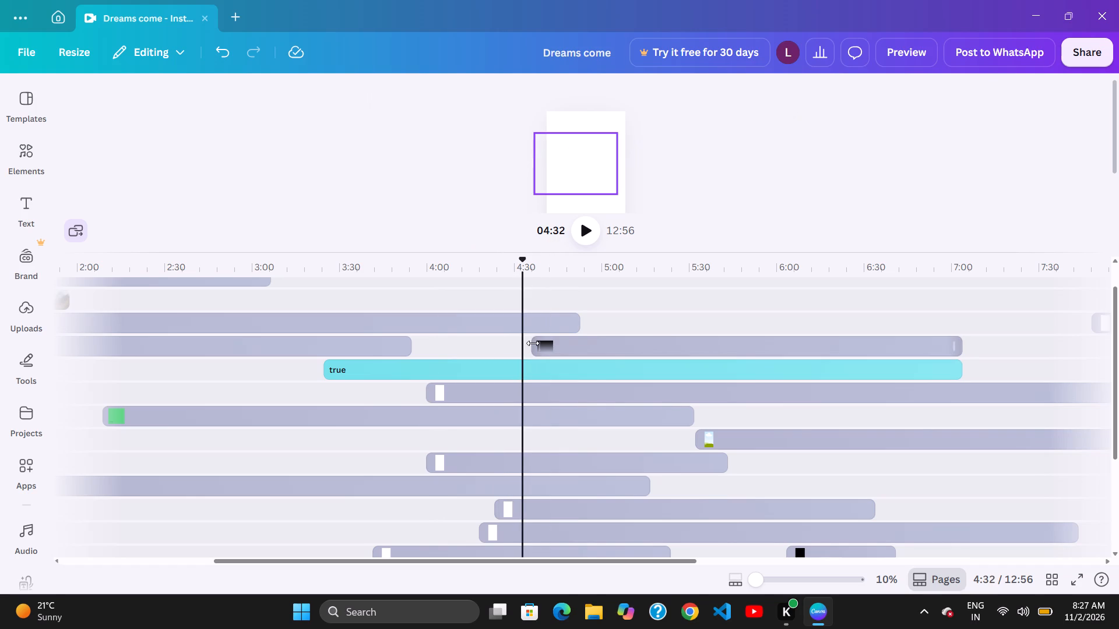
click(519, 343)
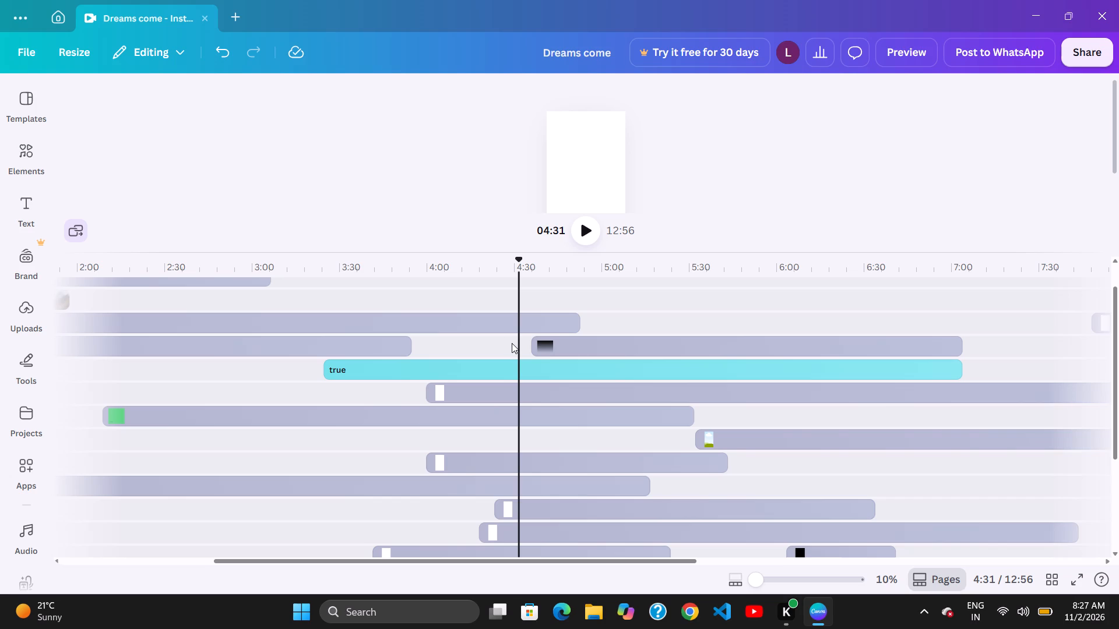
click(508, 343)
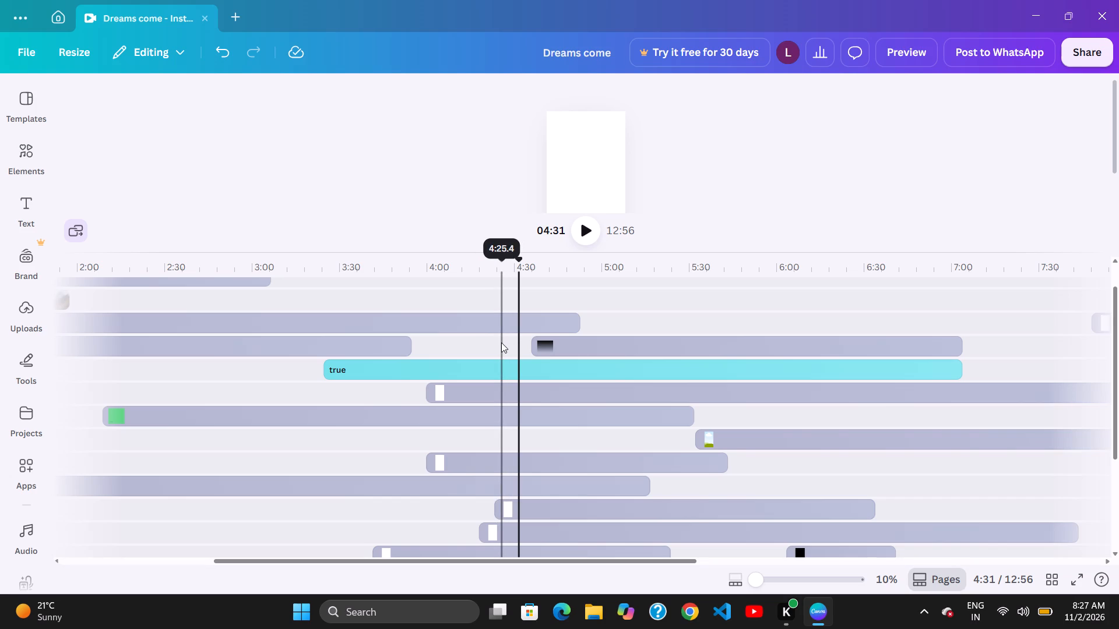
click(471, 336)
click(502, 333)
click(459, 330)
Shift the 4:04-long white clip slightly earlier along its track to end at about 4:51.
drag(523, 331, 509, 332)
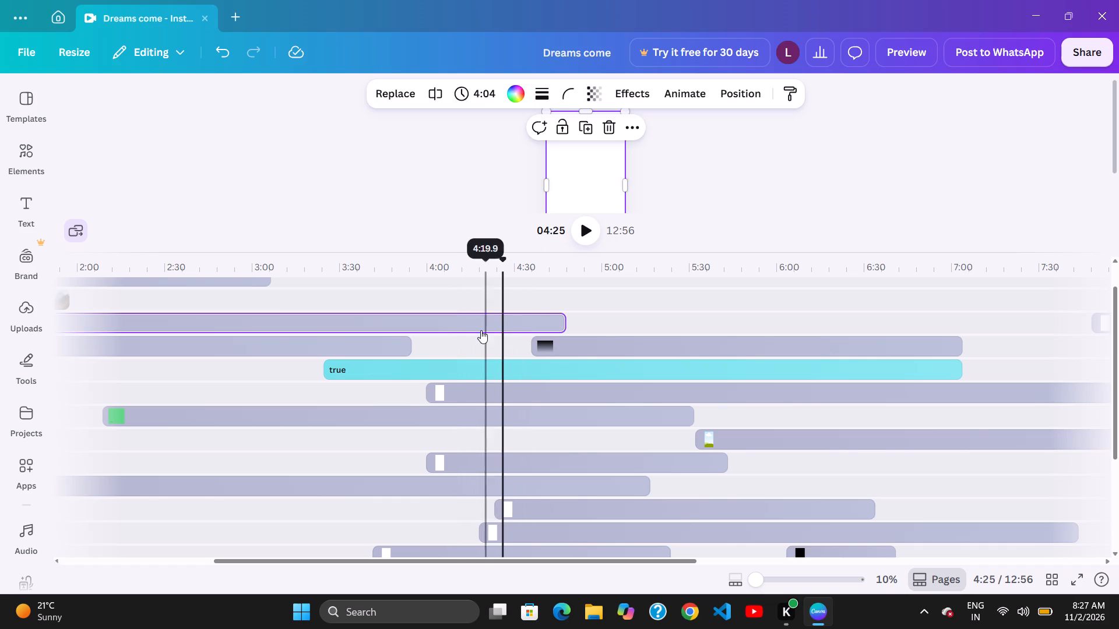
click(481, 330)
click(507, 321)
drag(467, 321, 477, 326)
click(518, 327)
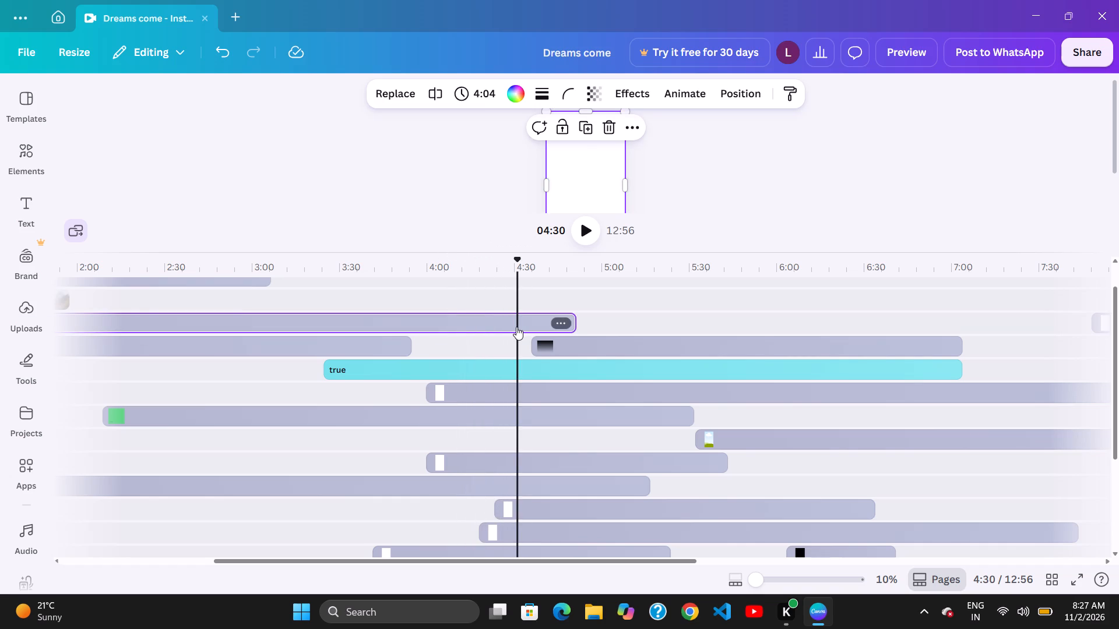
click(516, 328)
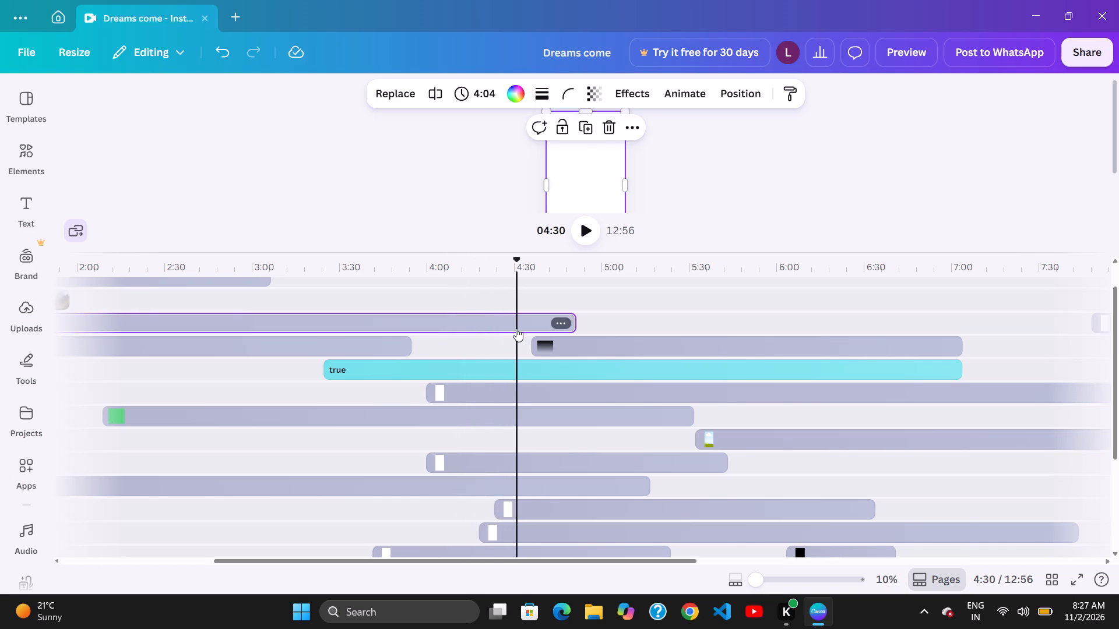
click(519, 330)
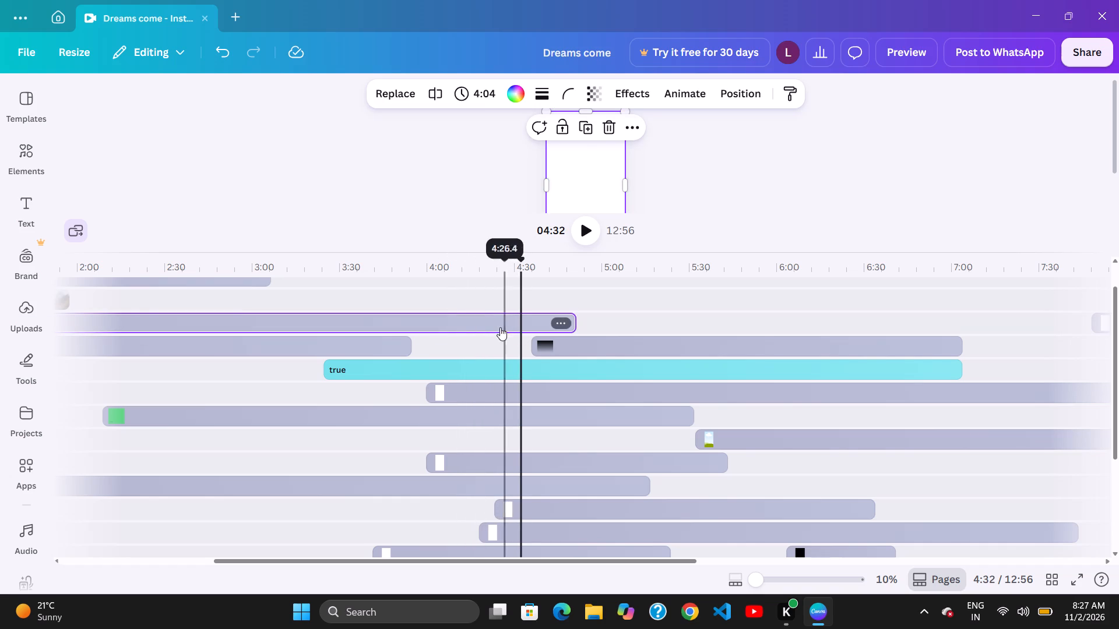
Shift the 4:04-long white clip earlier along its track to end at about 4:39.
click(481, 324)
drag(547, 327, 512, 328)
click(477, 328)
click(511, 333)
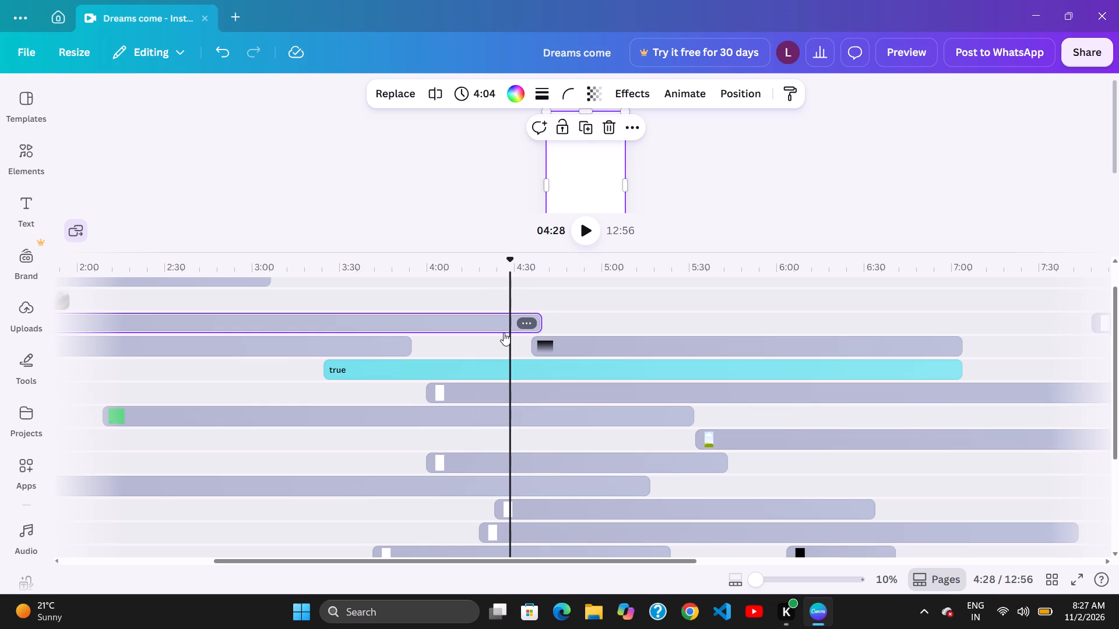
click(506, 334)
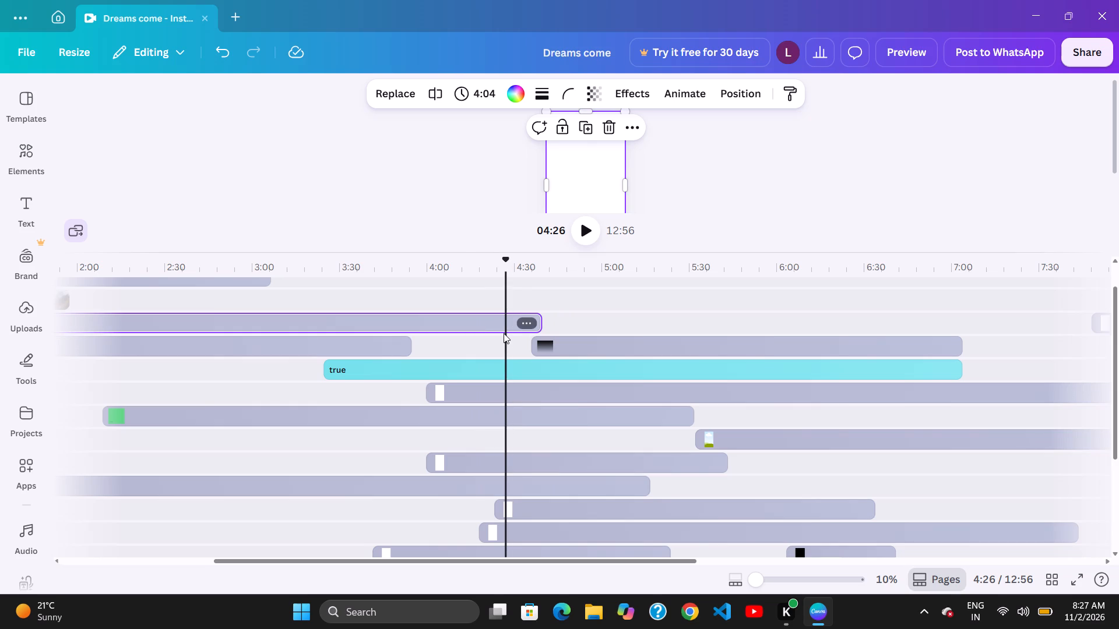
Shift the 4:04-long white clip later along its track to end at about 4:52.
drag(485, 329, 522, 337)
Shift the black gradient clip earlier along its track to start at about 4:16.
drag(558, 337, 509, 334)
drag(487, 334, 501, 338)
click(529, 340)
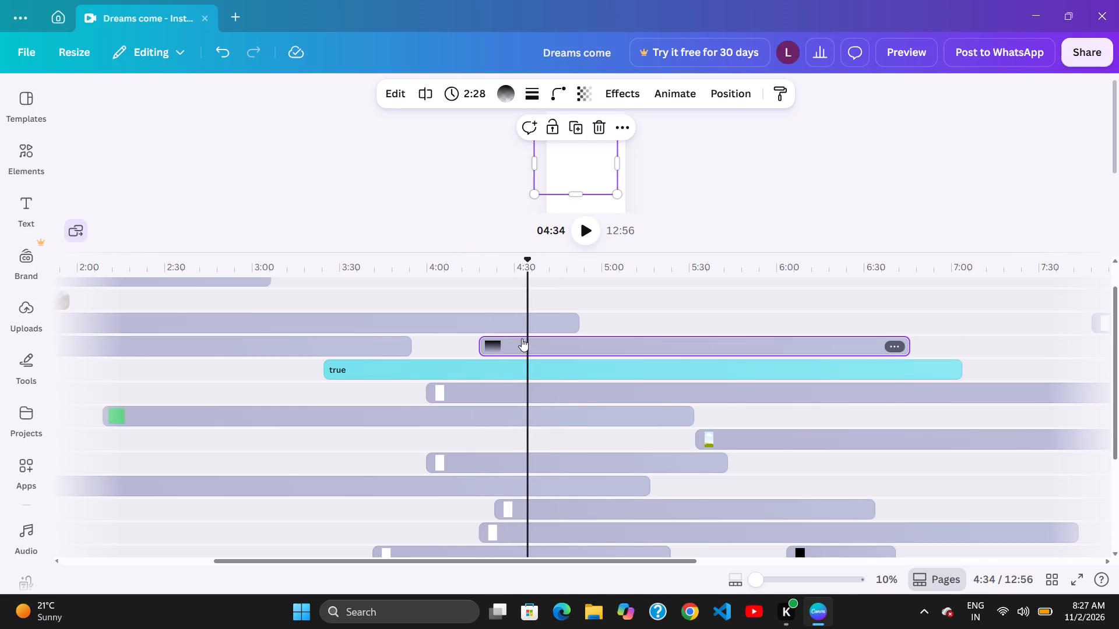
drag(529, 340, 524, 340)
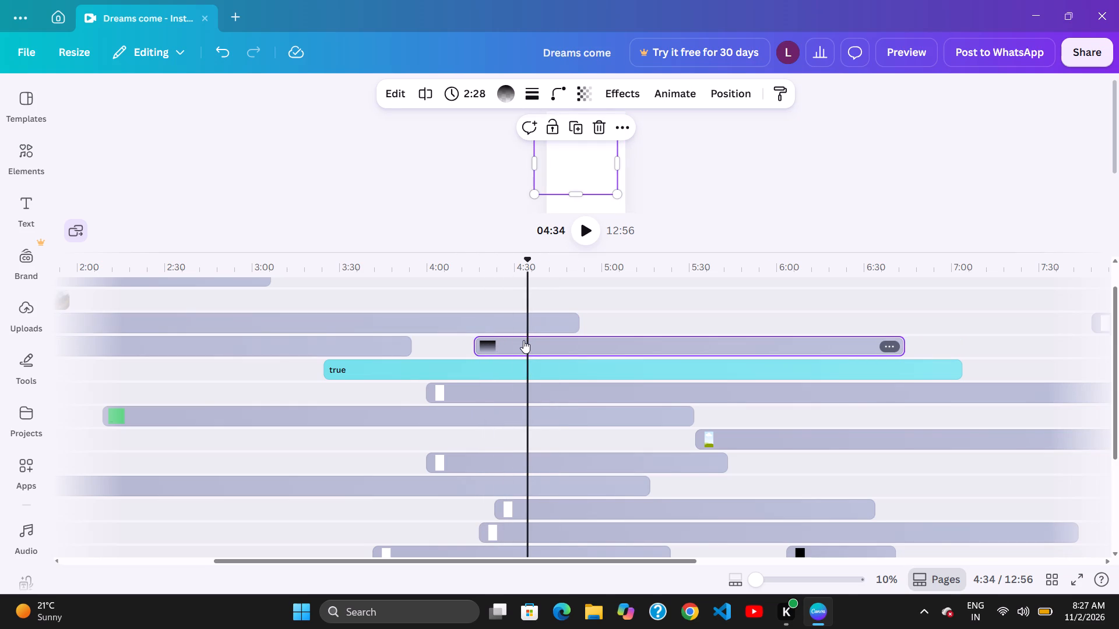
Move the black gradient clip earlier to start at about 3:49, on its own track directly below the 4:04-long white clip.
click(526, 341)
click(498, 336)
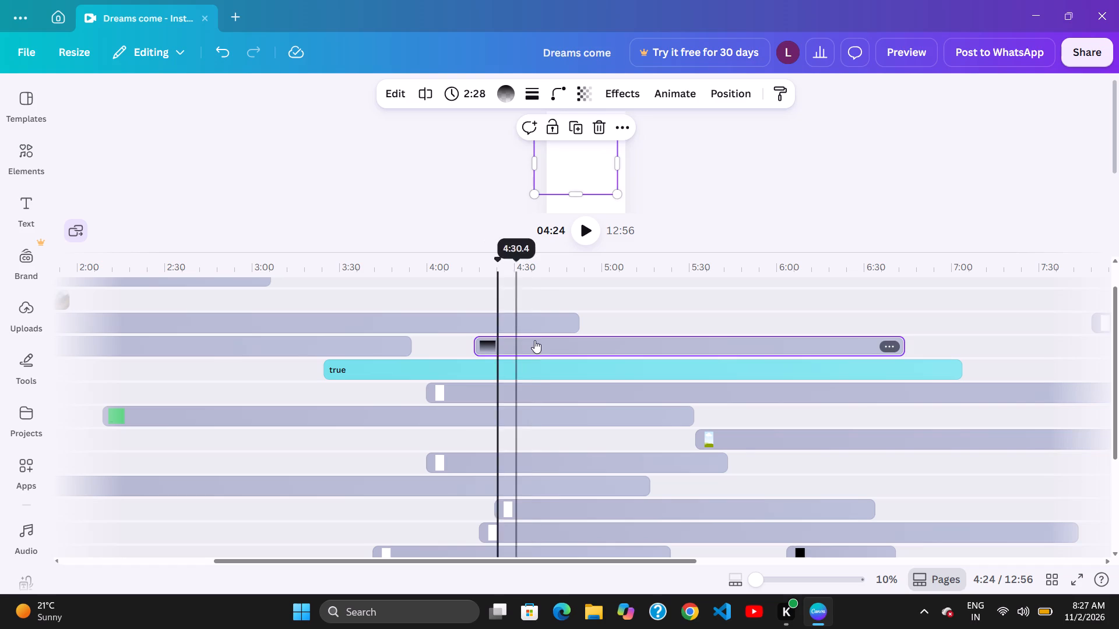
drag(534, 340, 511, 340)
click(500, 338)
drag(557, 339, 548, 340)
drag(499, 335, 514, 339)
drag(573, 340, 532, 338)
click(498, 333)
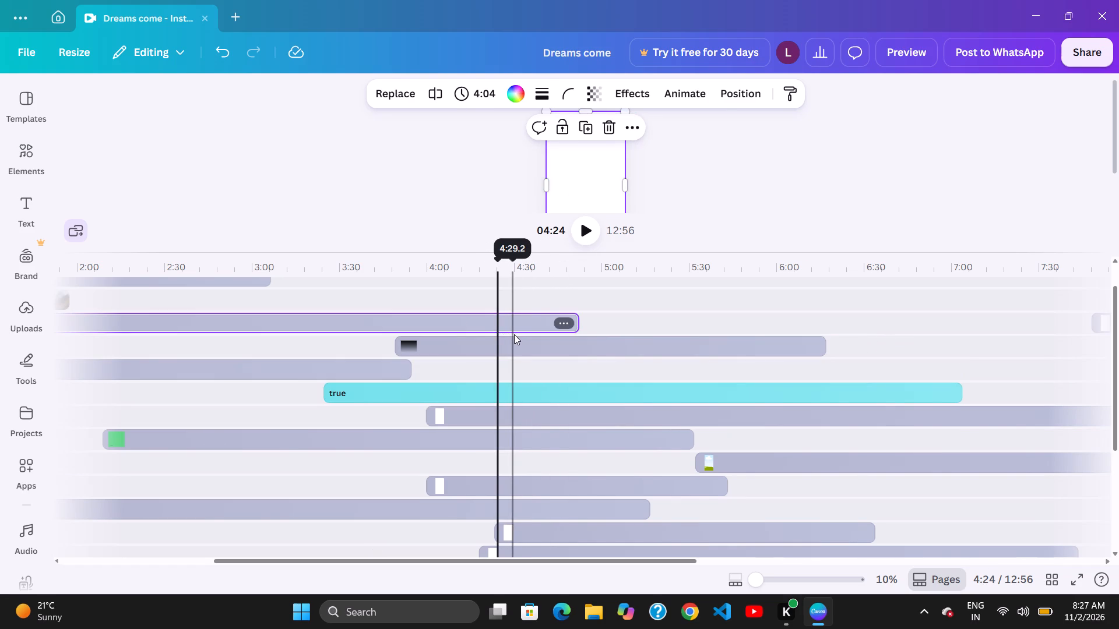
Shift the black gradient clip slightly later along its new track to start at about 3:51.
click(532, 338)
drag(536, 340, 542, 341)
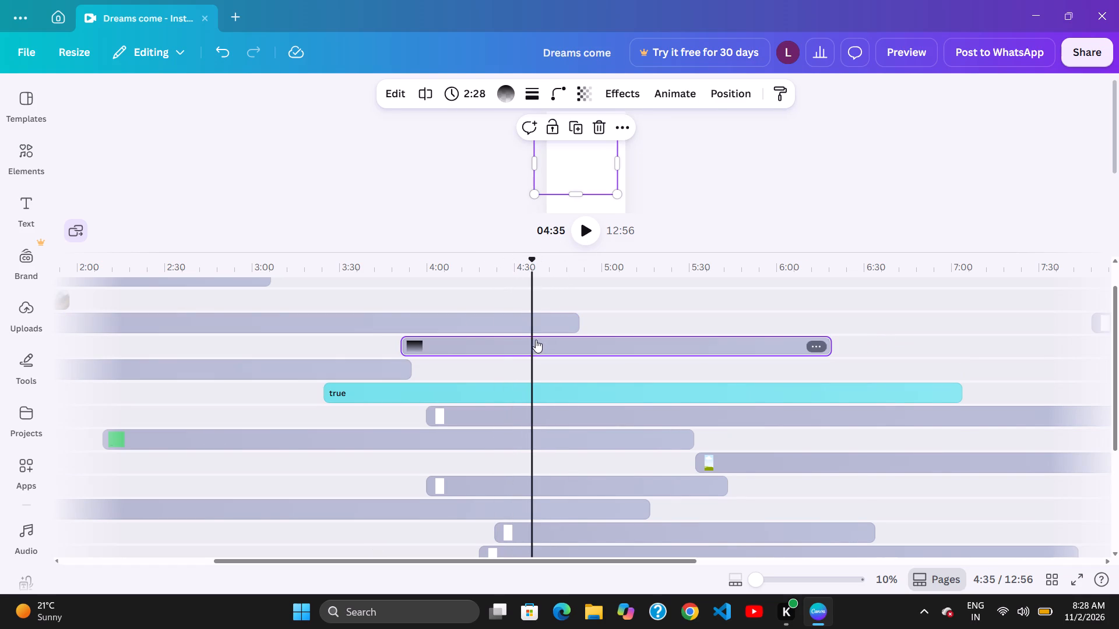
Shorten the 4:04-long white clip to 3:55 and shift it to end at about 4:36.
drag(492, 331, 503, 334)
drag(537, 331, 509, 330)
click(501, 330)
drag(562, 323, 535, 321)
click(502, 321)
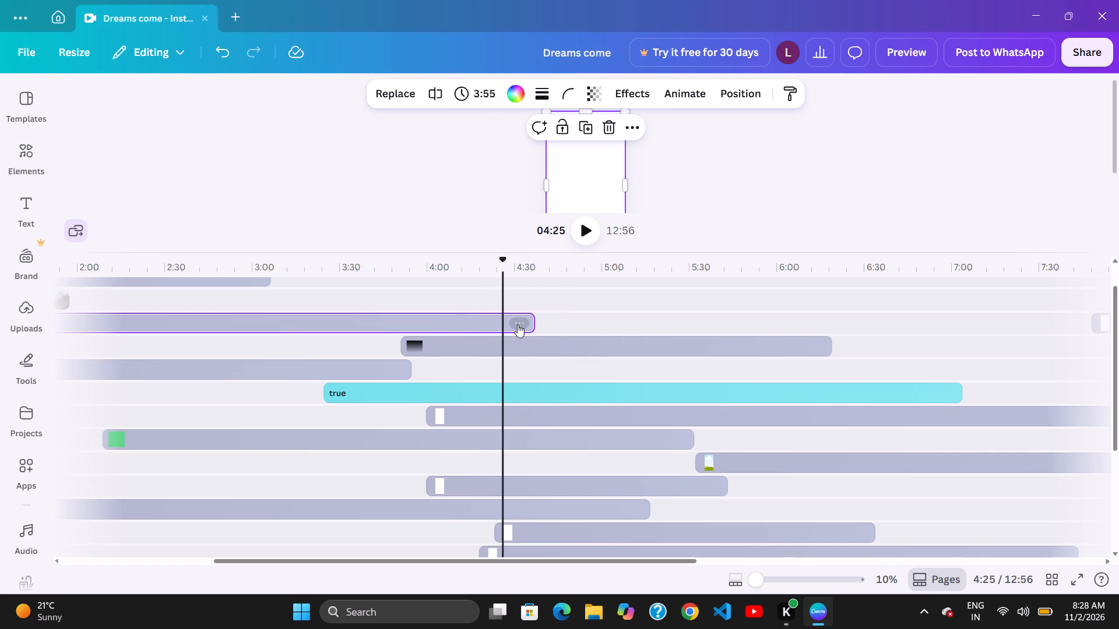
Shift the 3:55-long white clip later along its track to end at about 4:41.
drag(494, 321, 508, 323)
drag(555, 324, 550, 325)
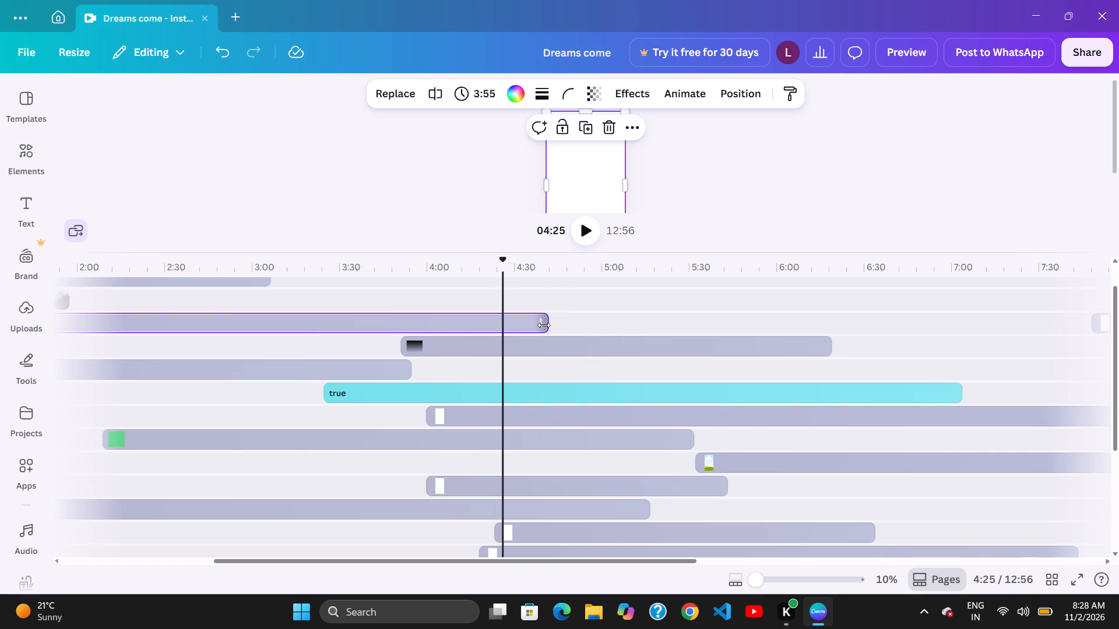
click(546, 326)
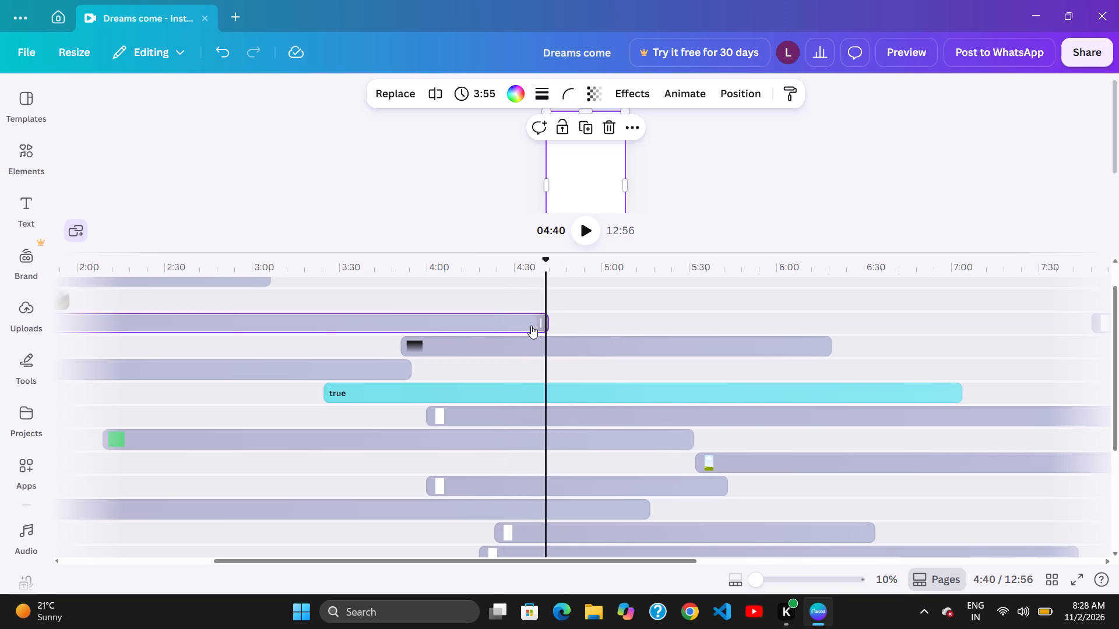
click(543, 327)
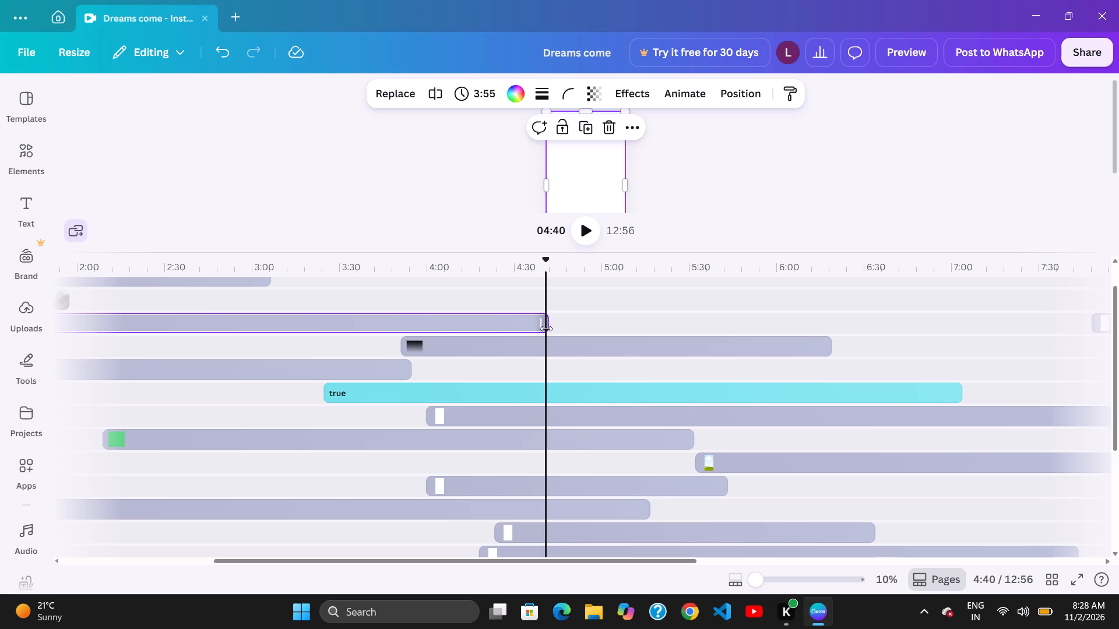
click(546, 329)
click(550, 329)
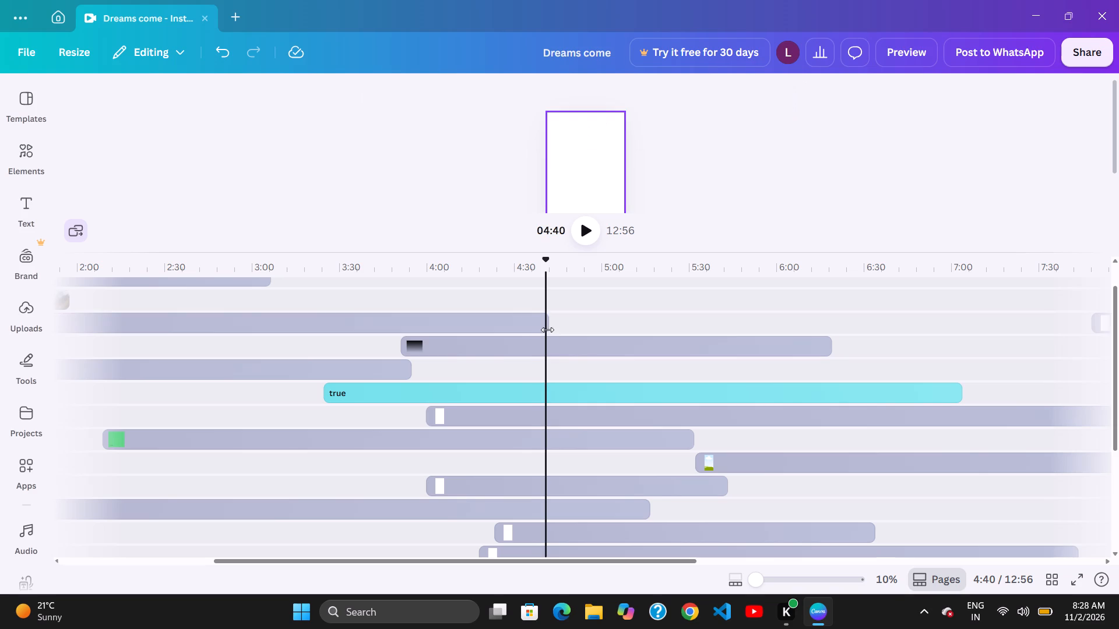
Shorten the 3:55-long white clip to 3:49 by trimming its end back to about 4:35.
click(500, 322)
drag(546, 328, 527, 327)
click(508, 324)
drag(536, 326, 527, 326)
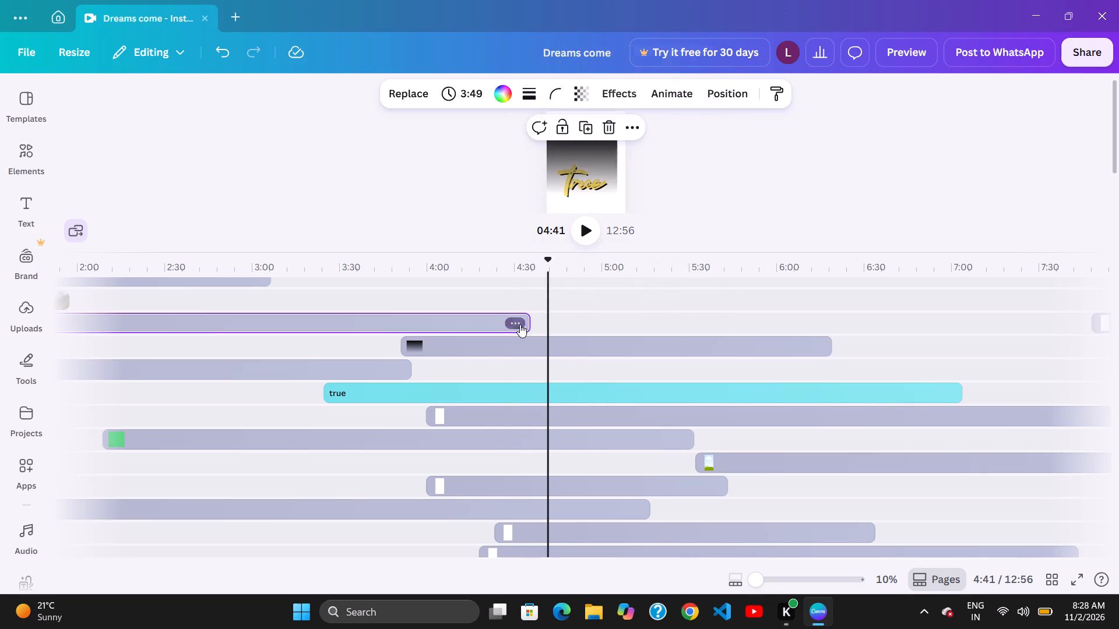
click(518, 324)
click(529, 326)
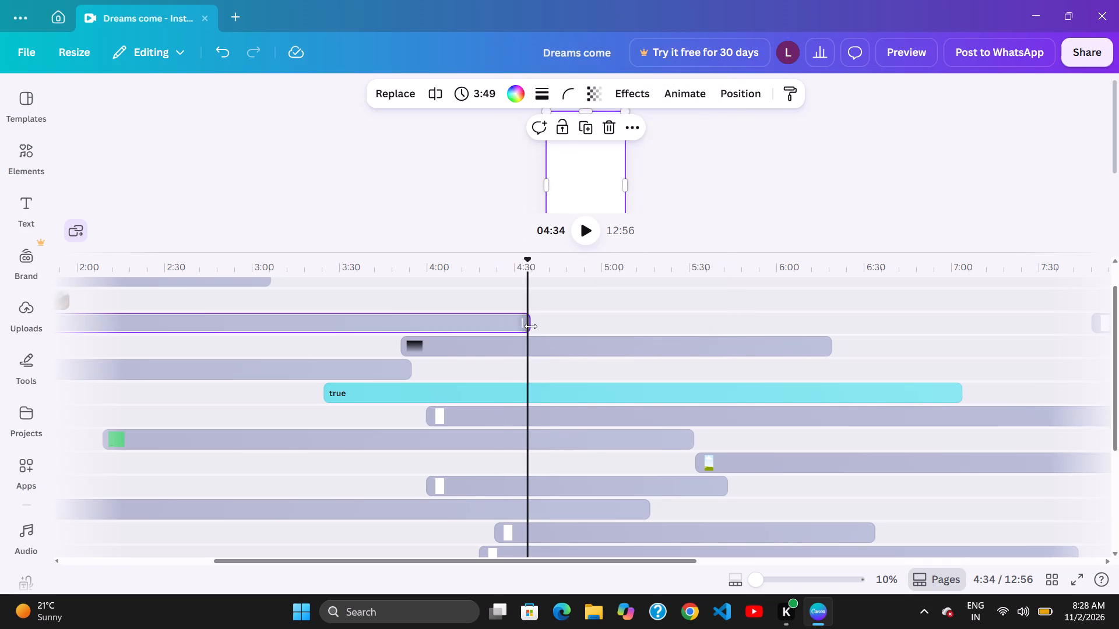
Shift the 3:49-long white clip later along its track to end at about 4:40.
click(511, 323)
drag(523, 319, 516, 317)
drag(509, 319, 514, 320)
drag(565, 319, 555, 319)
drag(529, 320, 544, 323)
drag(572, 323, 561, 324)
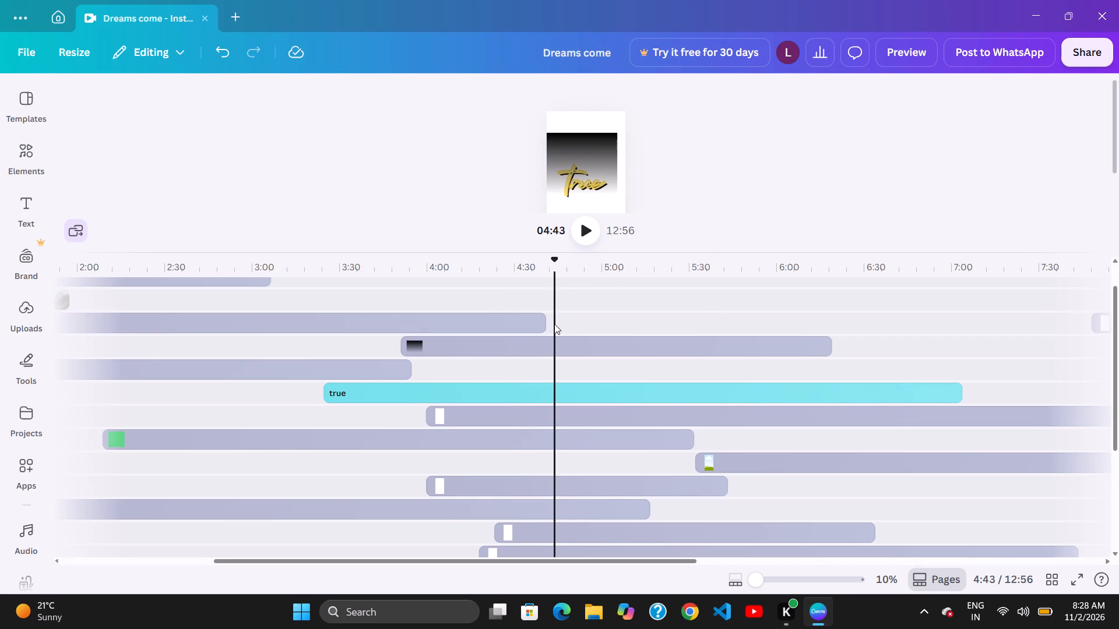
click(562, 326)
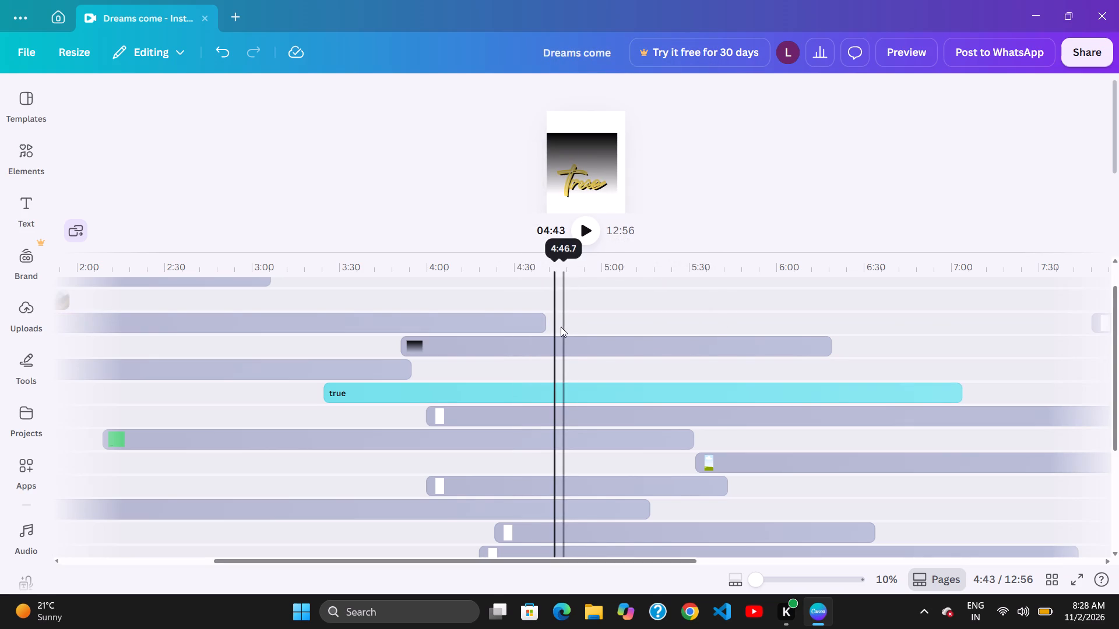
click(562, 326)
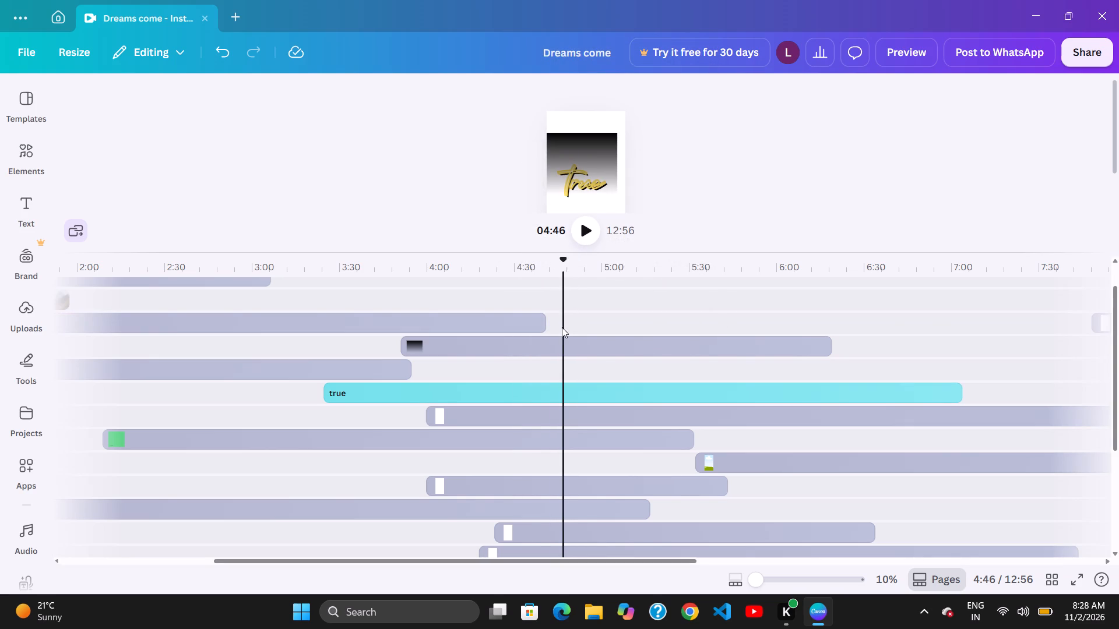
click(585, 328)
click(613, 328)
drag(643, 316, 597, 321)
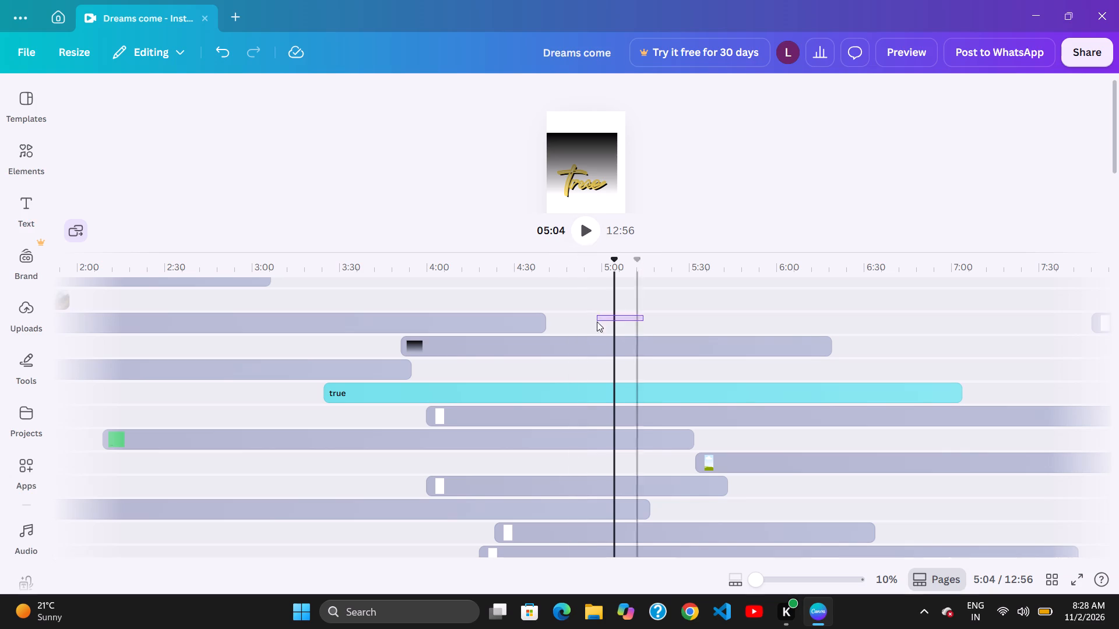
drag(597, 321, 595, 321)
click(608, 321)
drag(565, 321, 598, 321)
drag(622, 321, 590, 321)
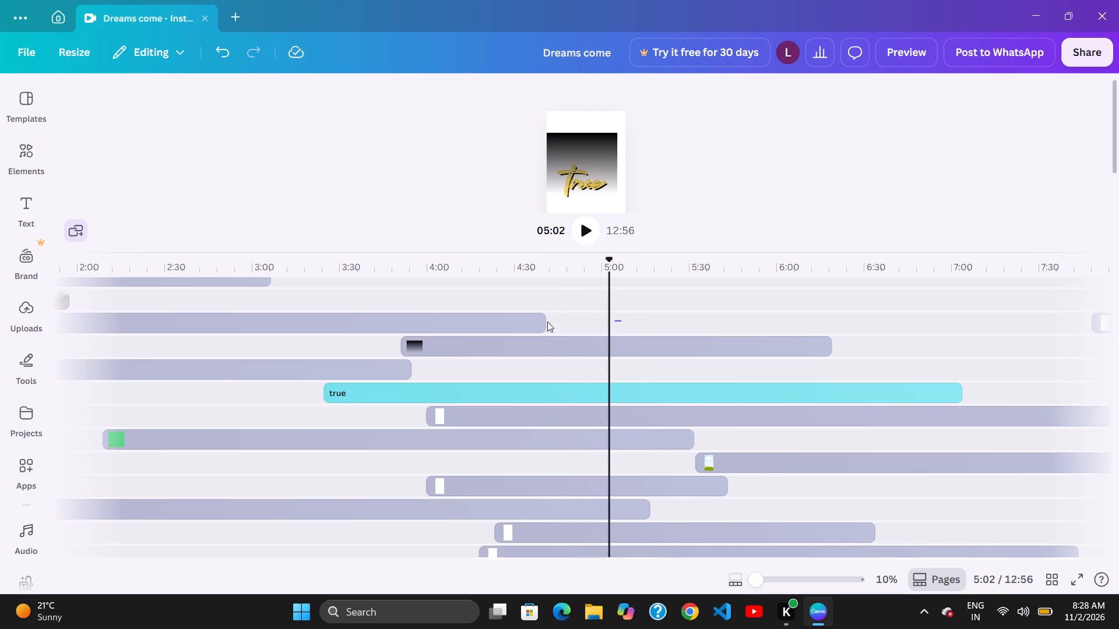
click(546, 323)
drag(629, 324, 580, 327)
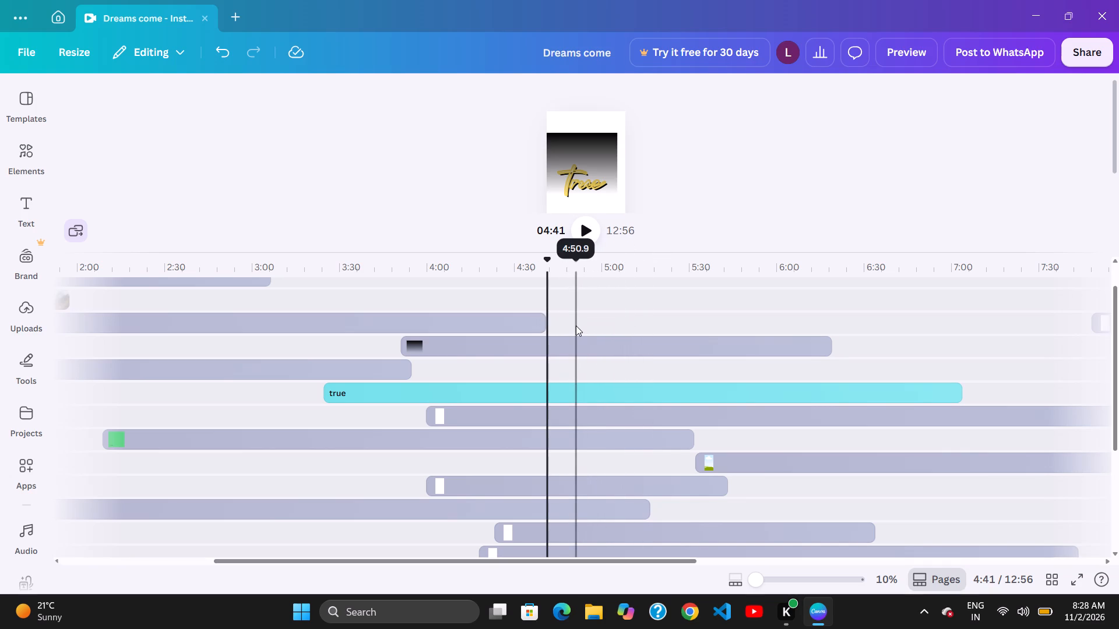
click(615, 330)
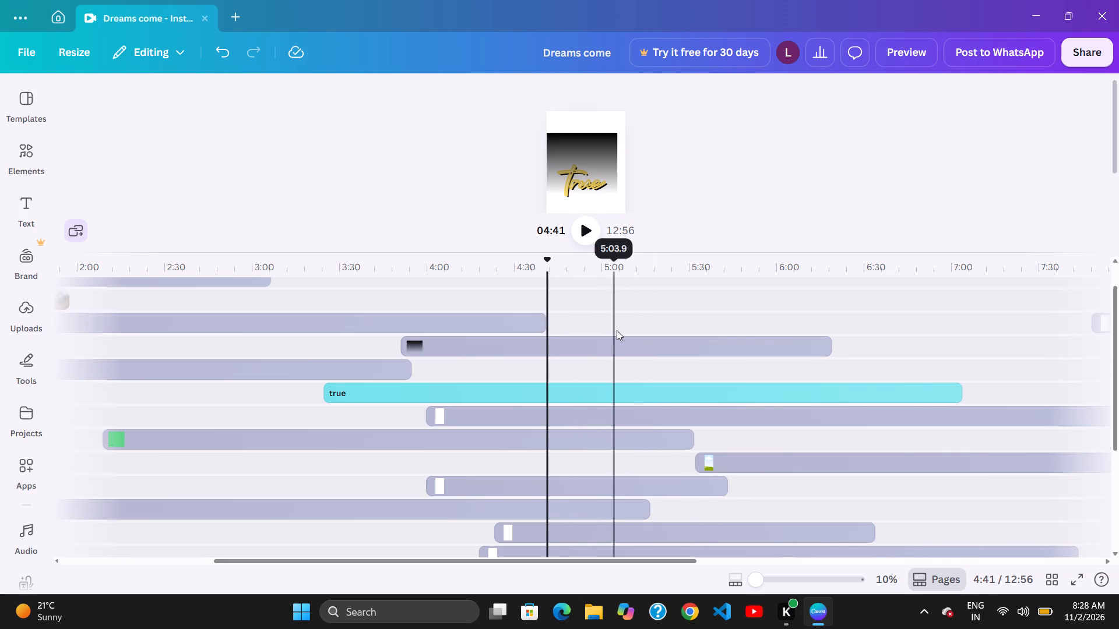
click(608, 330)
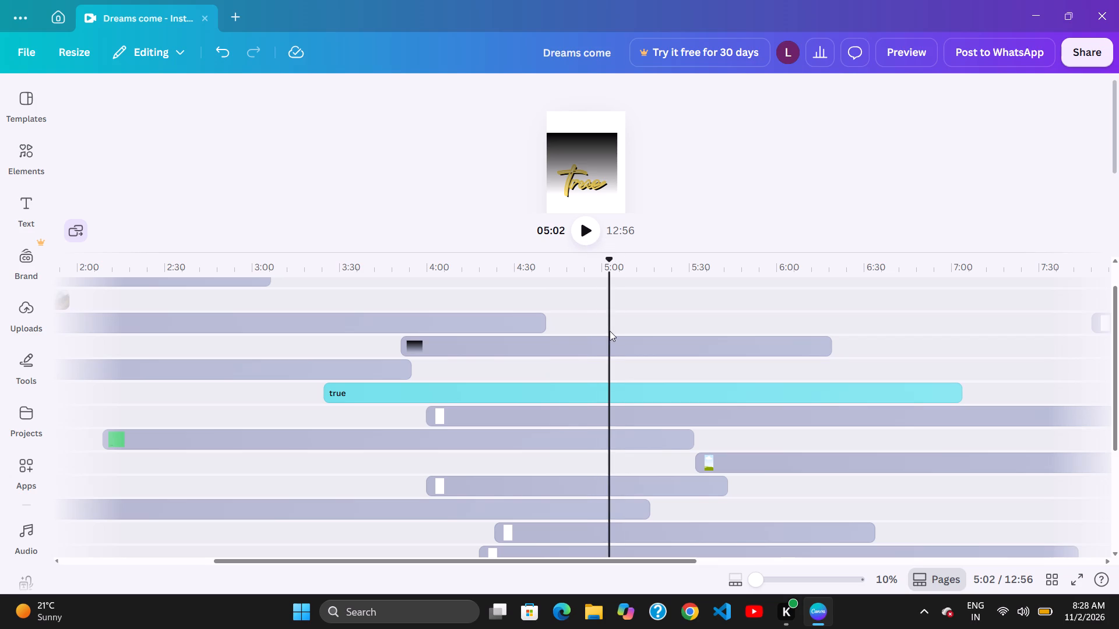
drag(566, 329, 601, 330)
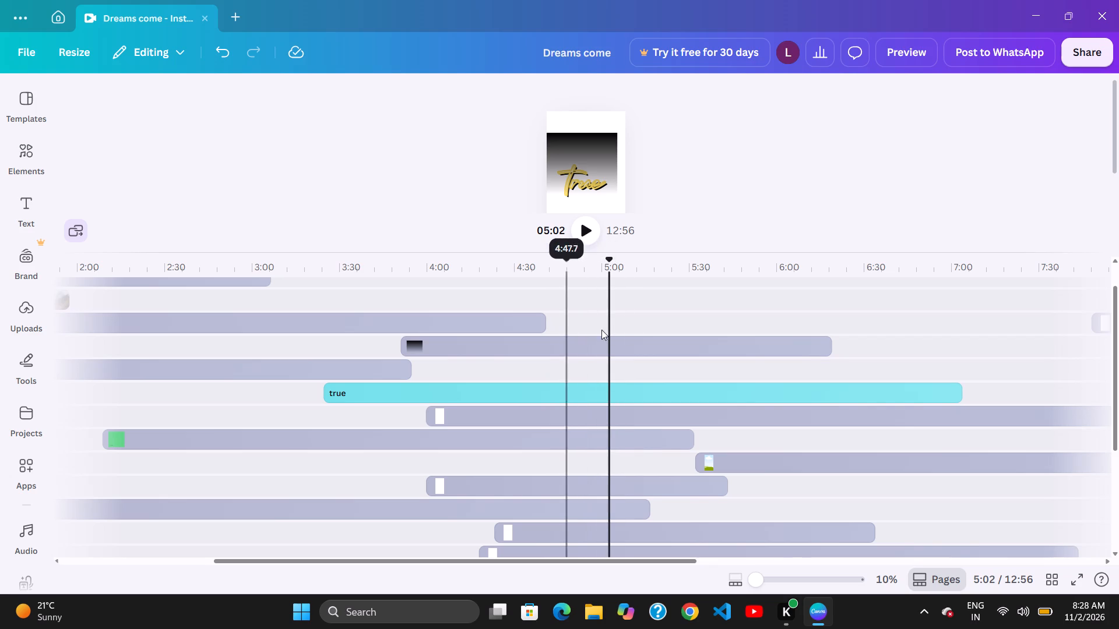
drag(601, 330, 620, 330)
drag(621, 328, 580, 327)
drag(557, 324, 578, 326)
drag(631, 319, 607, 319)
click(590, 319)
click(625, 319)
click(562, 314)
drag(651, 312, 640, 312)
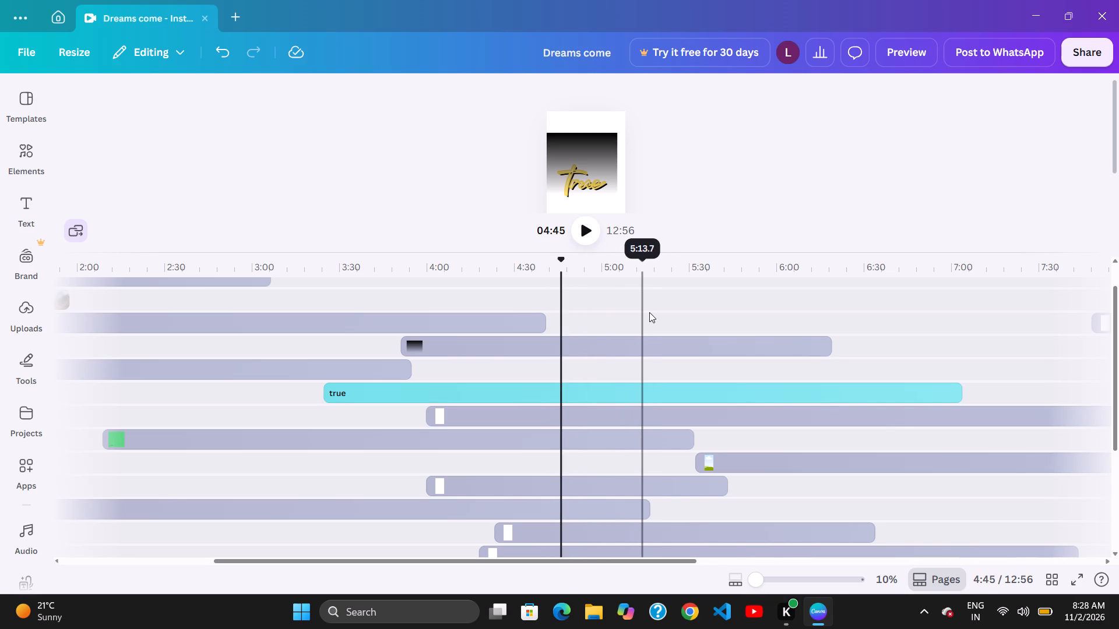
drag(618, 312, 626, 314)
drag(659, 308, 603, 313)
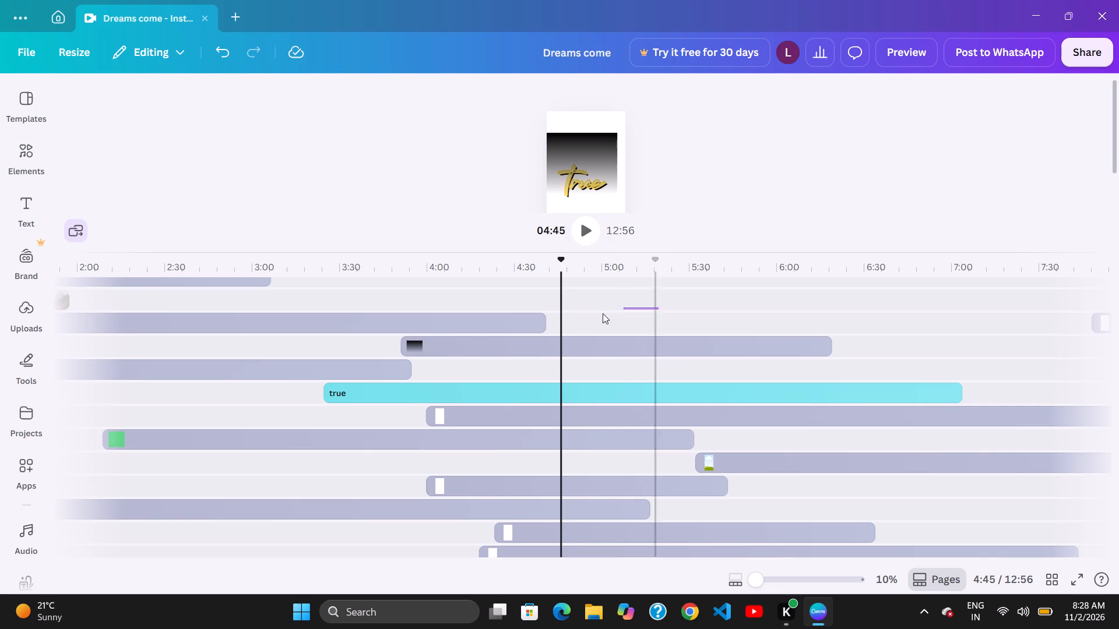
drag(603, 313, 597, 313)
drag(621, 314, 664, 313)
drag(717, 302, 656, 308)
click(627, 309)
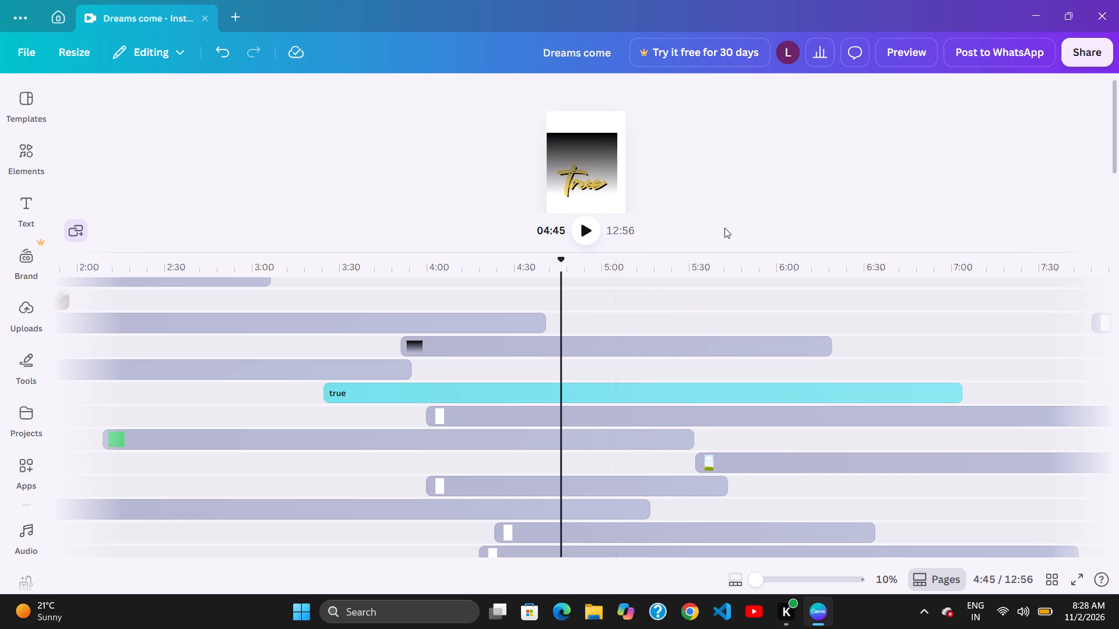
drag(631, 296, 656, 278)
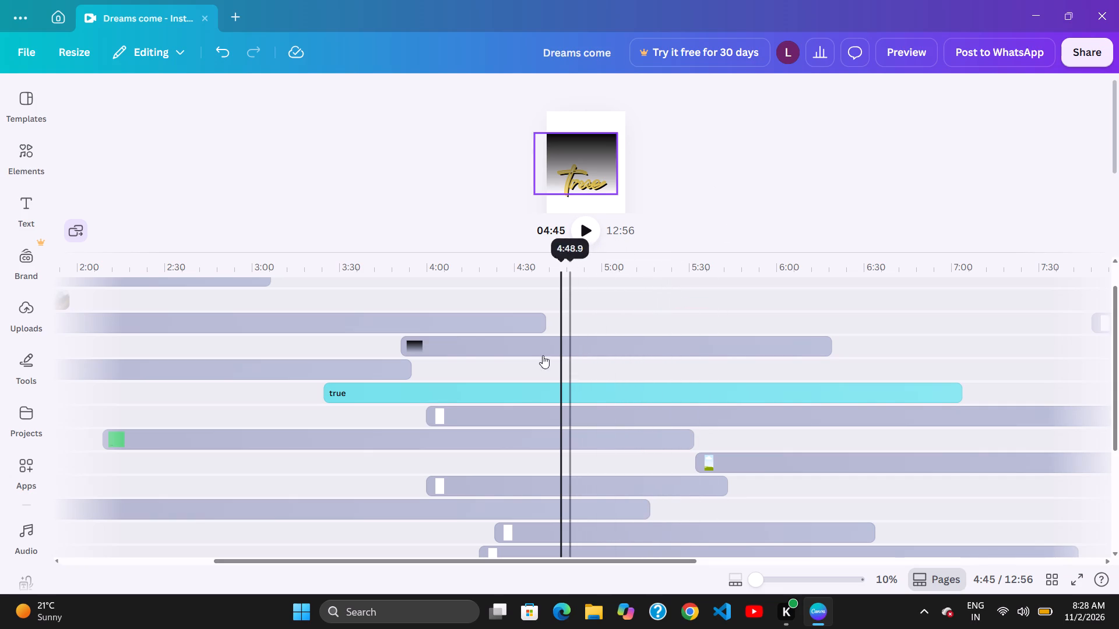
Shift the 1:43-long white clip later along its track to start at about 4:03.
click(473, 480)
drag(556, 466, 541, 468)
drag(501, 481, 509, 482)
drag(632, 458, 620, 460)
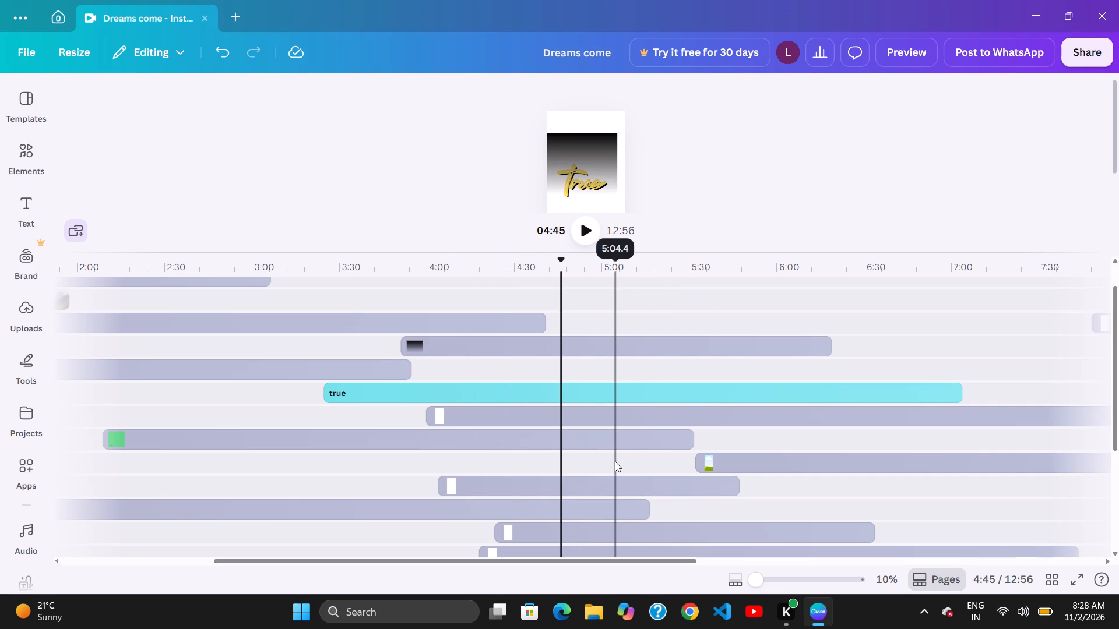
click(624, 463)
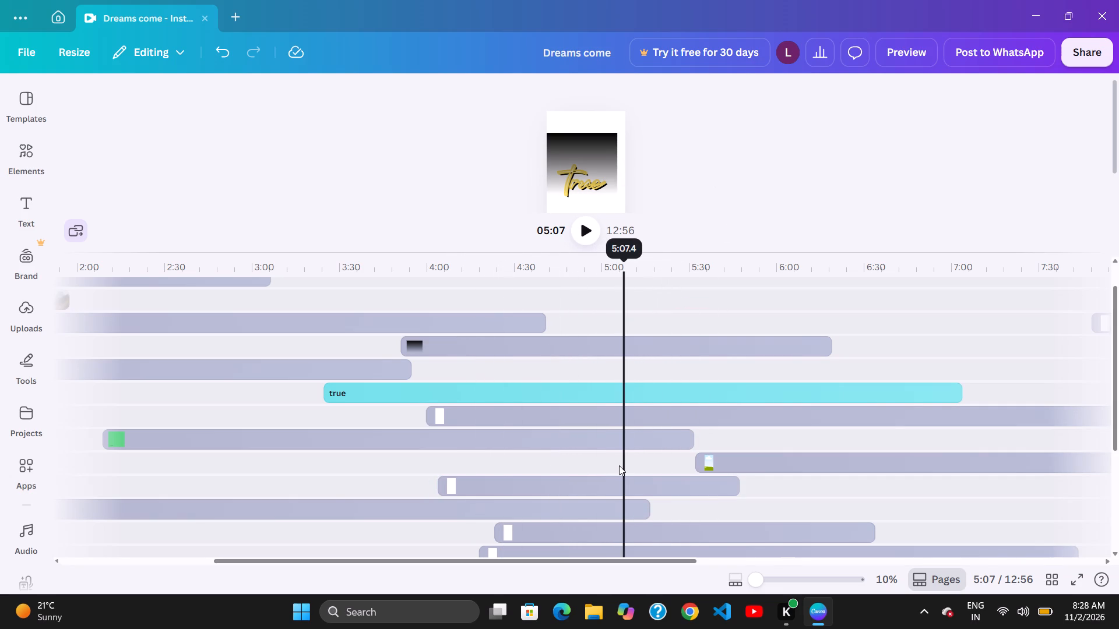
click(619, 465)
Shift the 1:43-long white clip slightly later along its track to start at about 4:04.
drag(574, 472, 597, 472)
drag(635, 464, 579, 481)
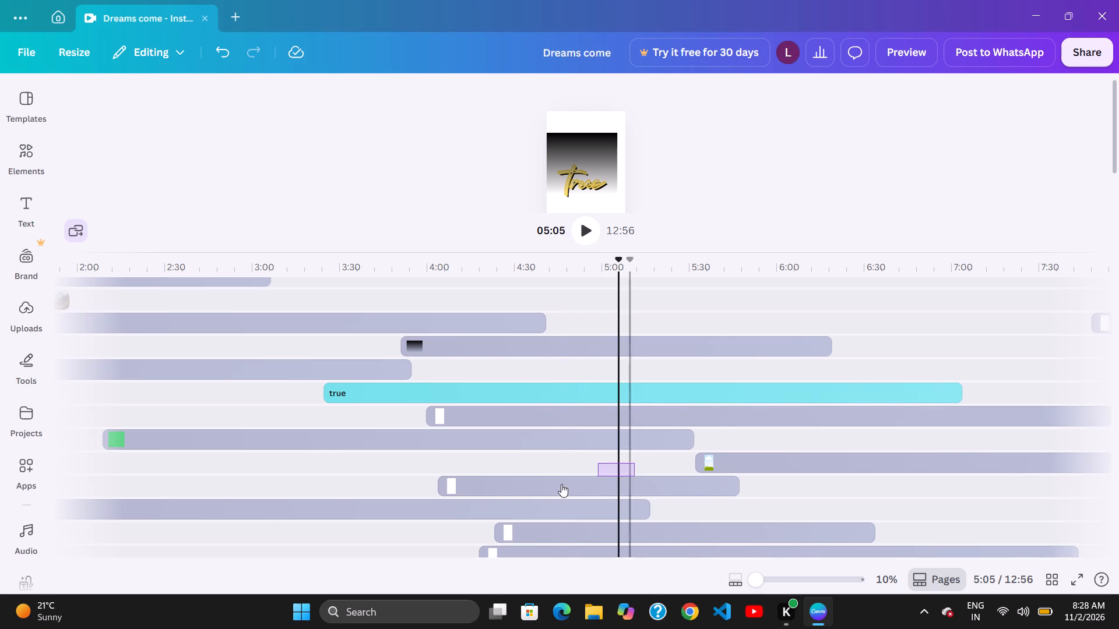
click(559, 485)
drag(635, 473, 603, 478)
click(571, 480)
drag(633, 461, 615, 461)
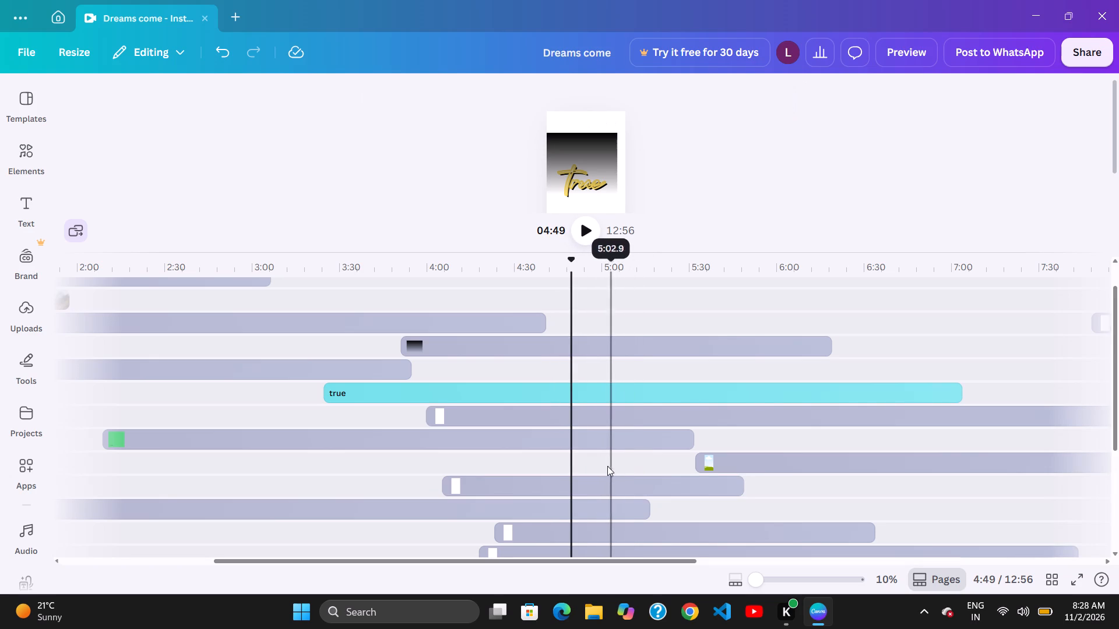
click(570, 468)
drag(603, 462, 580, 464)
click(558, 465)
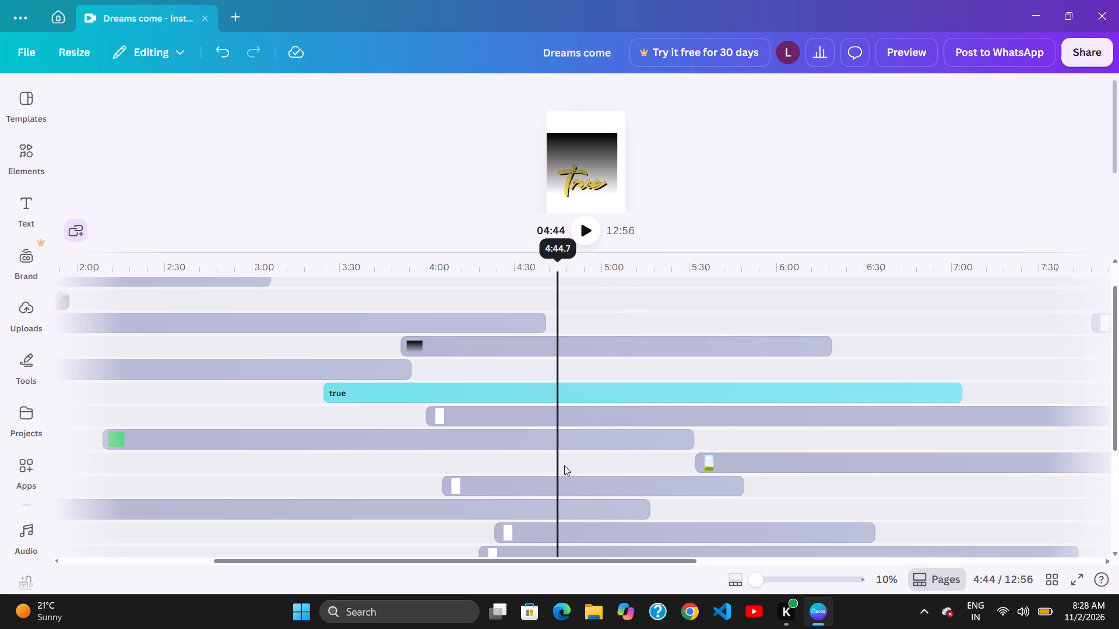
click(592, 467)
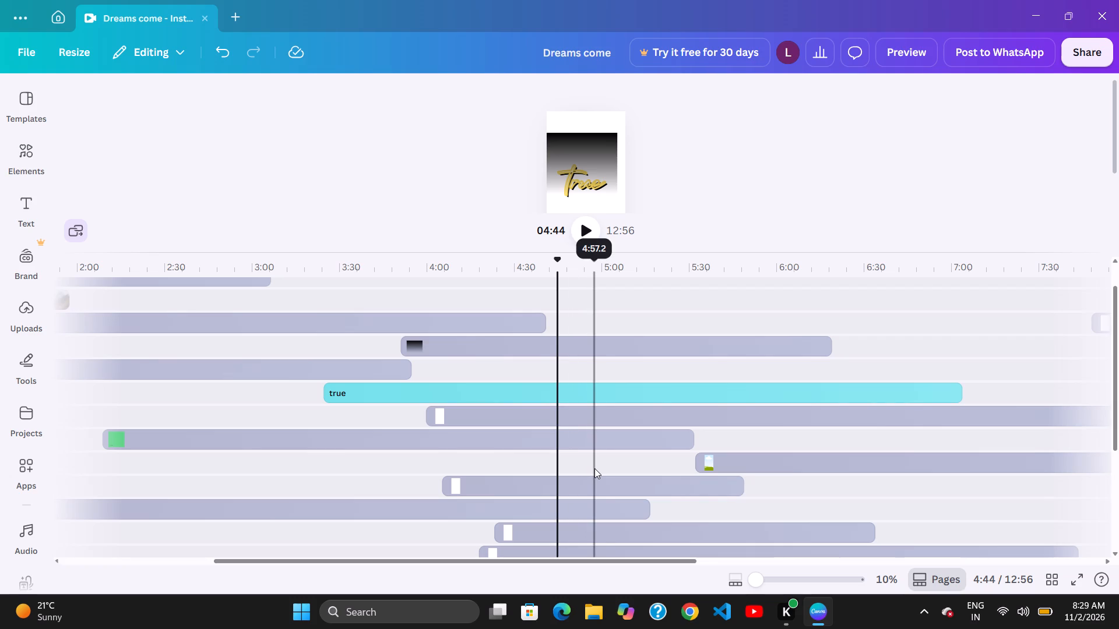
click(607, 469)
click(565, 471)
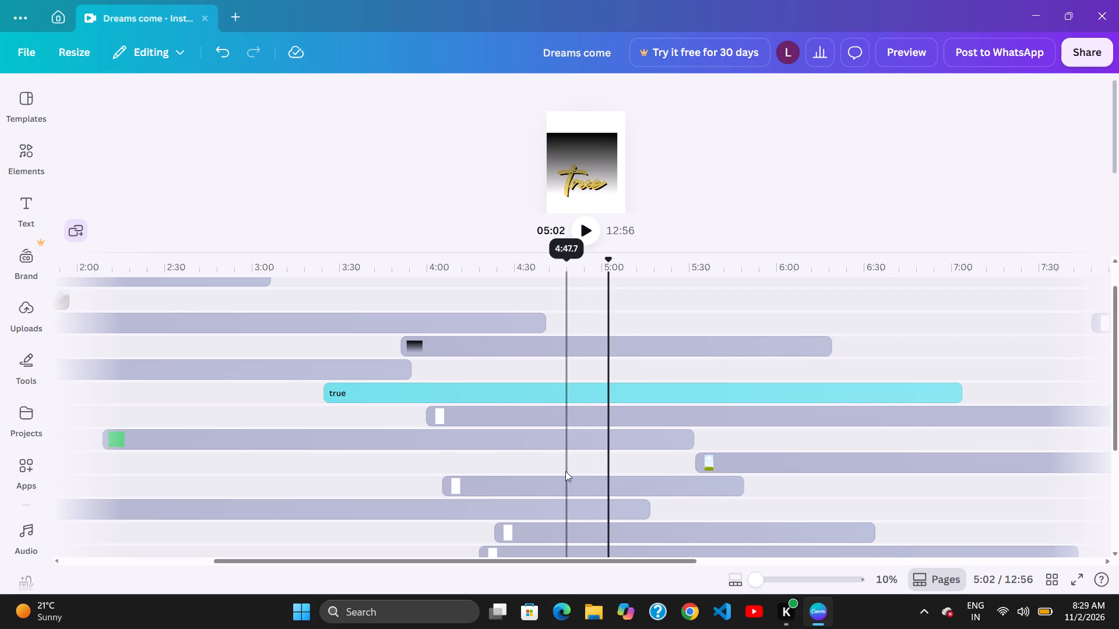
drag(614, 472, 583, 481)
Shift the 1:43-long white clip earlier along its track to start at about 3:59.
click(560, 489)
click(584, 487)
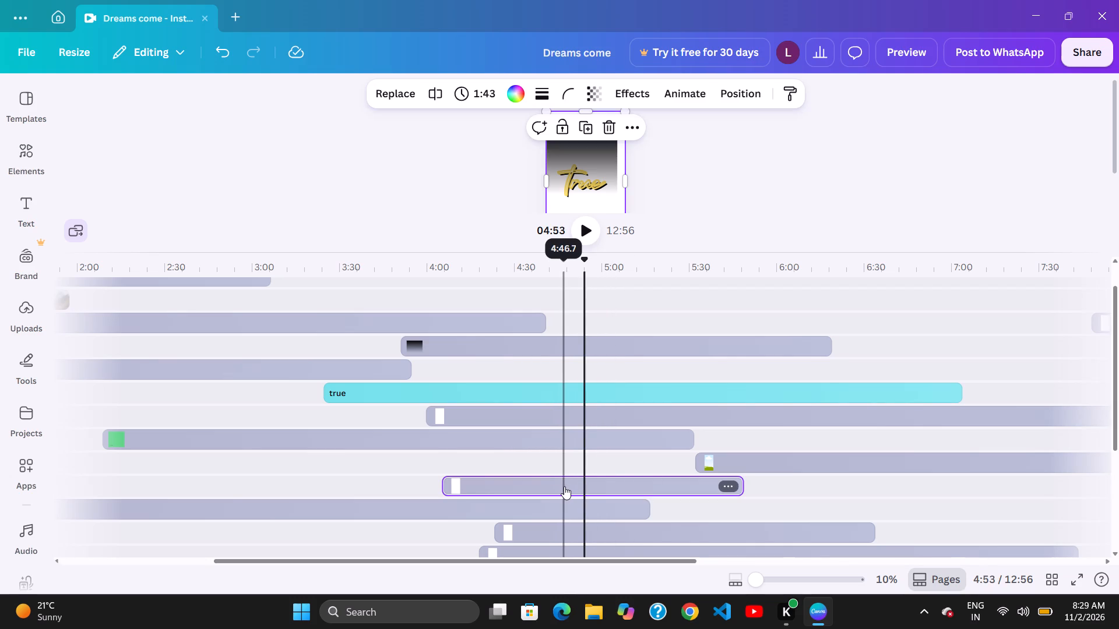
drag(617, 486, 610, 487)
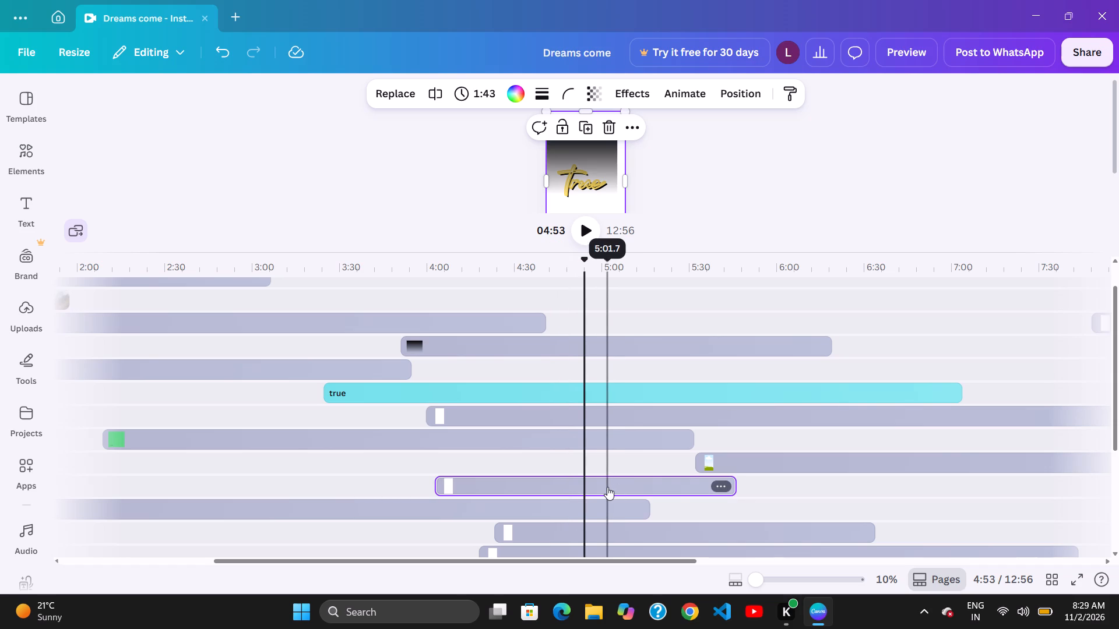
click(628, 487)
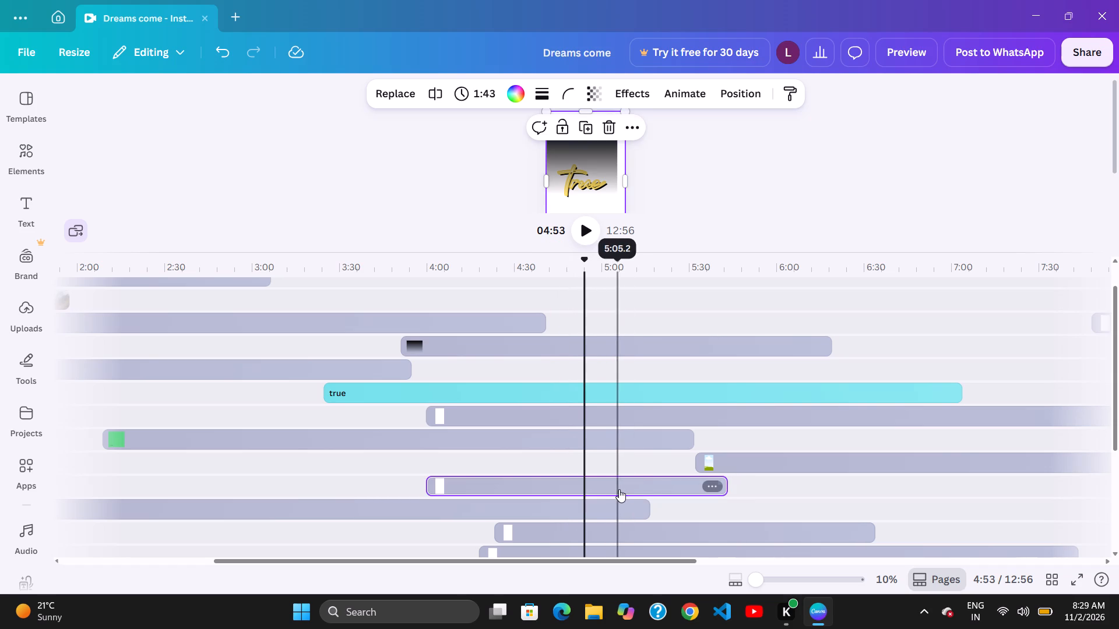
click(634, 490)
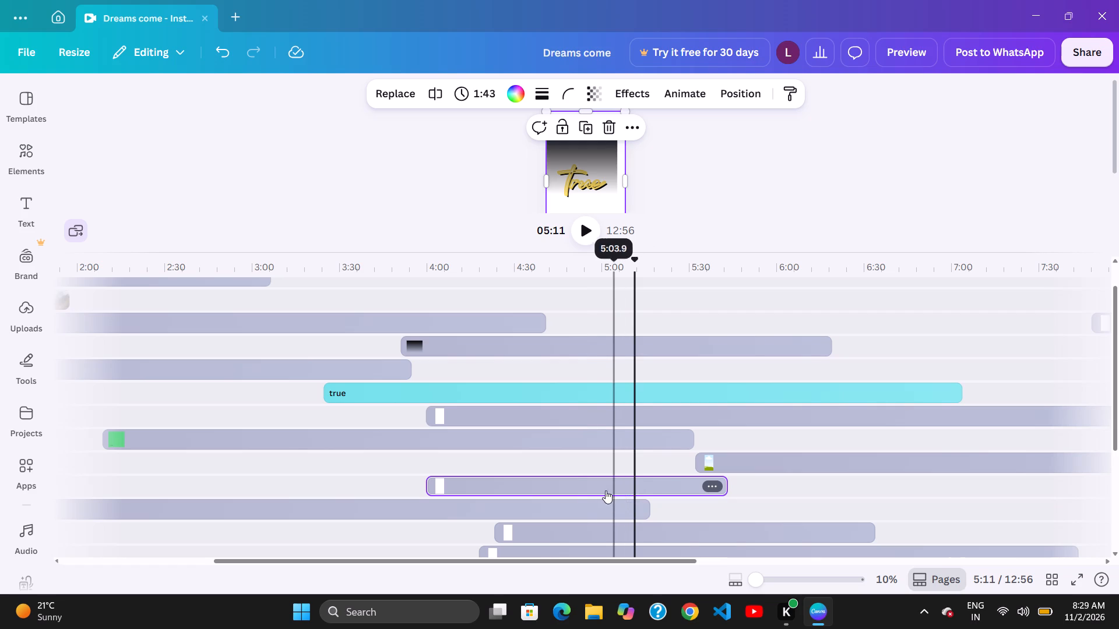
Shift the 1:43-long white clip later along its track to start at about 4:05.
drag(587, 490, 603, 492)
click(637, 490)
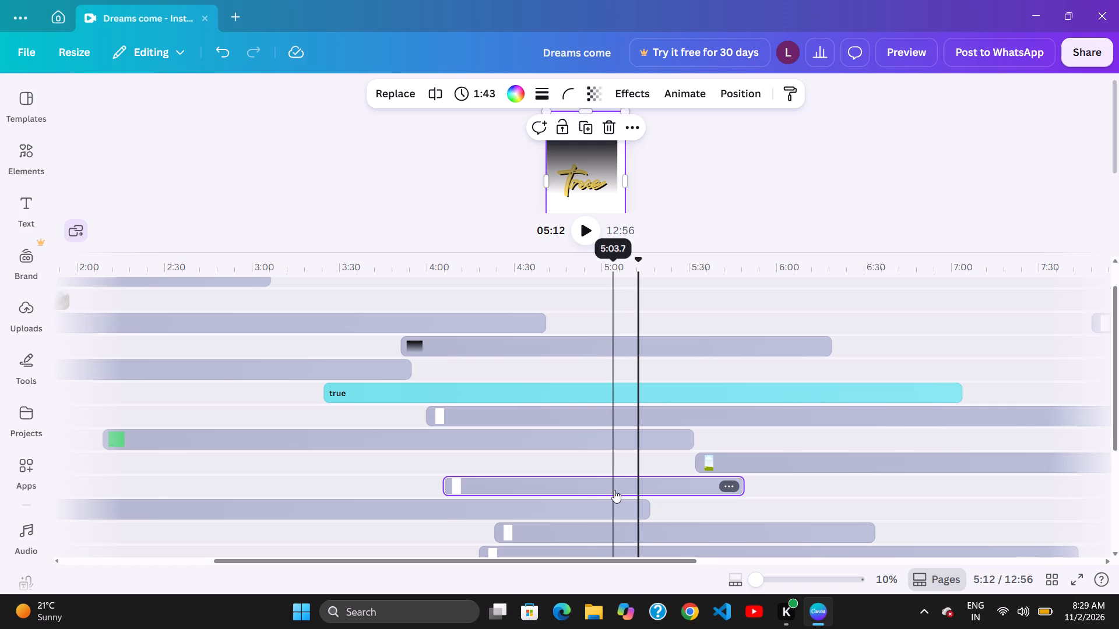
click(559, 491)
Move the black gradient clip onto the track directly above the "true" text clip, starting at about 3:38.
drag(628, 342, 592, 390)
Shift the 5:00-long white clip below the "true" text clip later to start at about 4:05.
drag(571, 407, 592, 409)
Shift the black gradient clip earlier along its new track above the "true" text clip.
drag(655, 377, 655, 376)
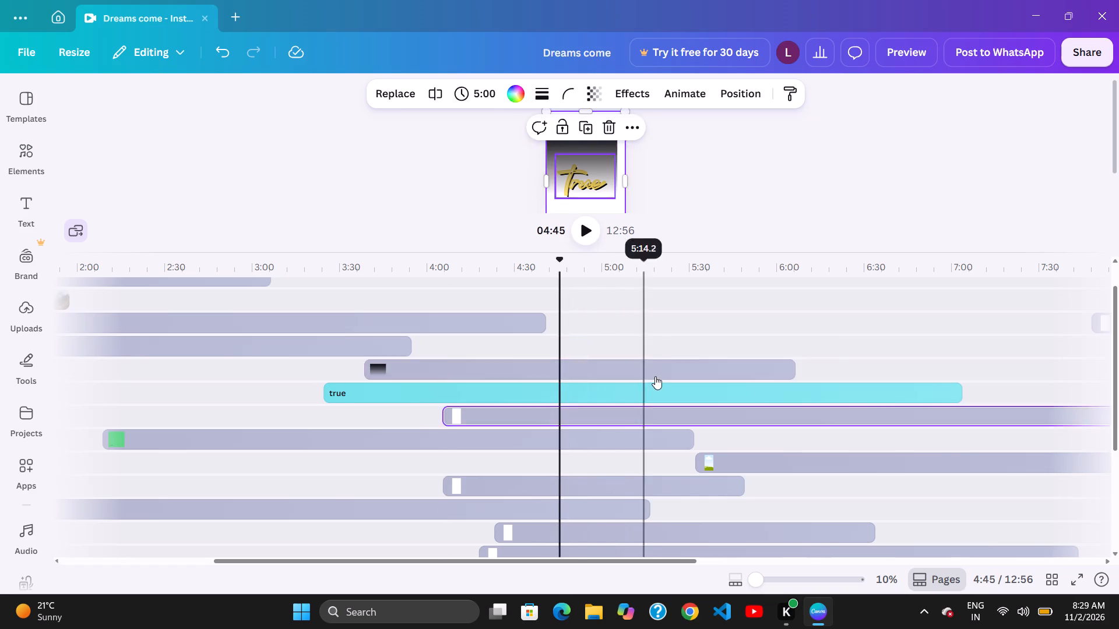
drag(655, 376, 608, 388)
Shift the 5:00-long white clip later along its track to start at about 4:11.
drag(563, 407, 579, 407)
Shift the black gradient clip earlier to start at about 3:00 and nudge the "true" text clip later to start at about 3:25.
drag(643, 366, 628, 373)
click(565, 398)
drag(643, 367, 582, 369)
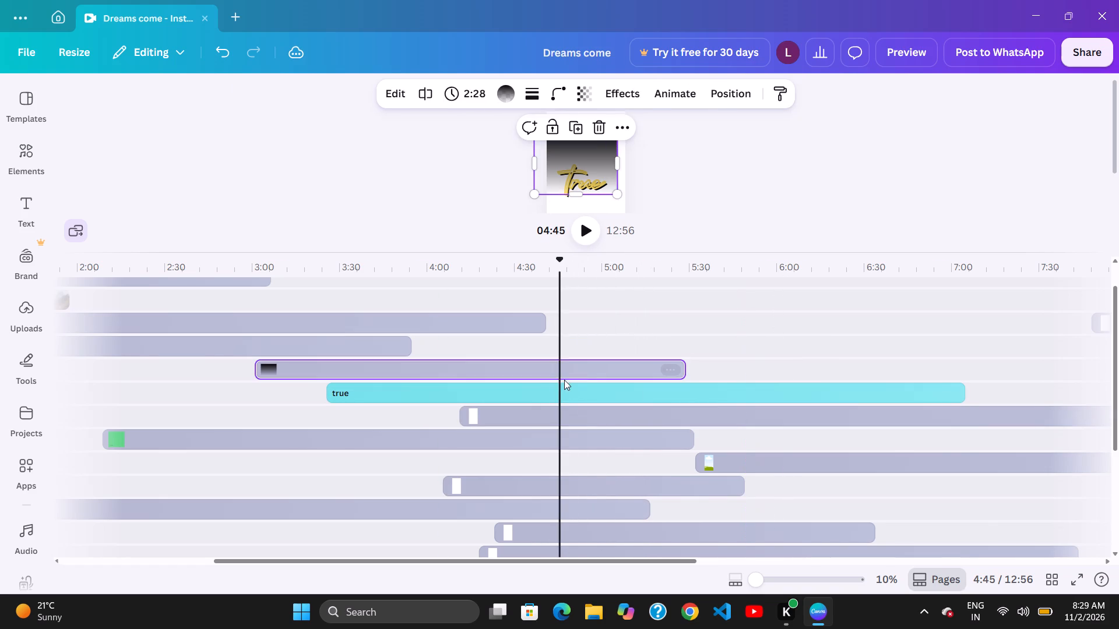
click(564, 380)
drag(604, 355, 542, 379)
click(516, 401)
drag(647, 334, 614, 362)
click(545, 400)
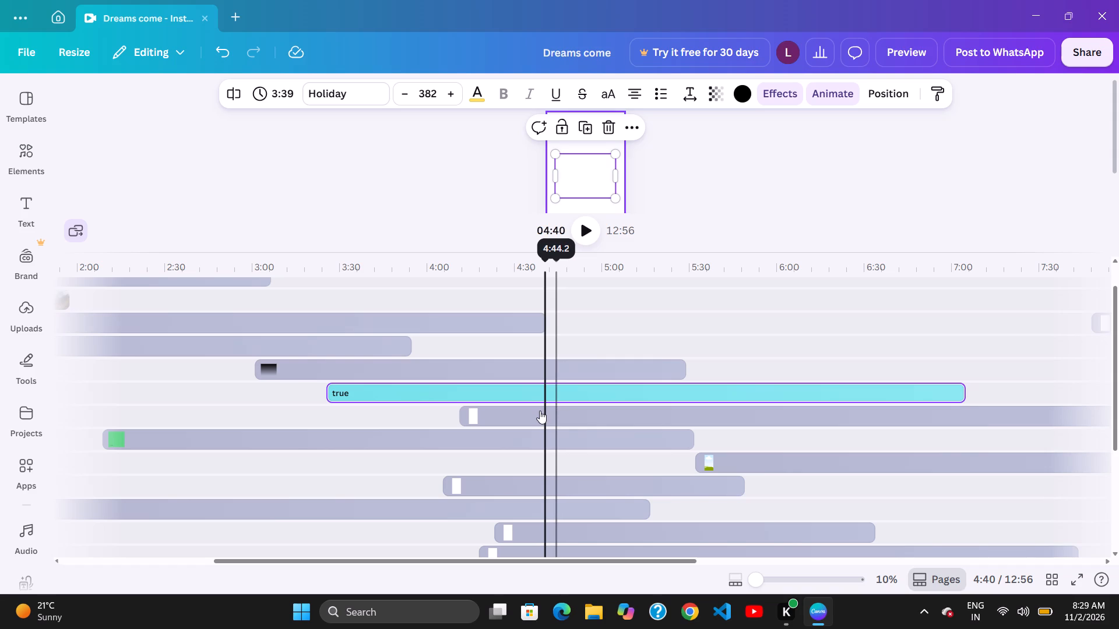
Shift the "true" text clip later to start at about 3:38 and the black gradient clip earlier to about 2:56.
click(557, 415)
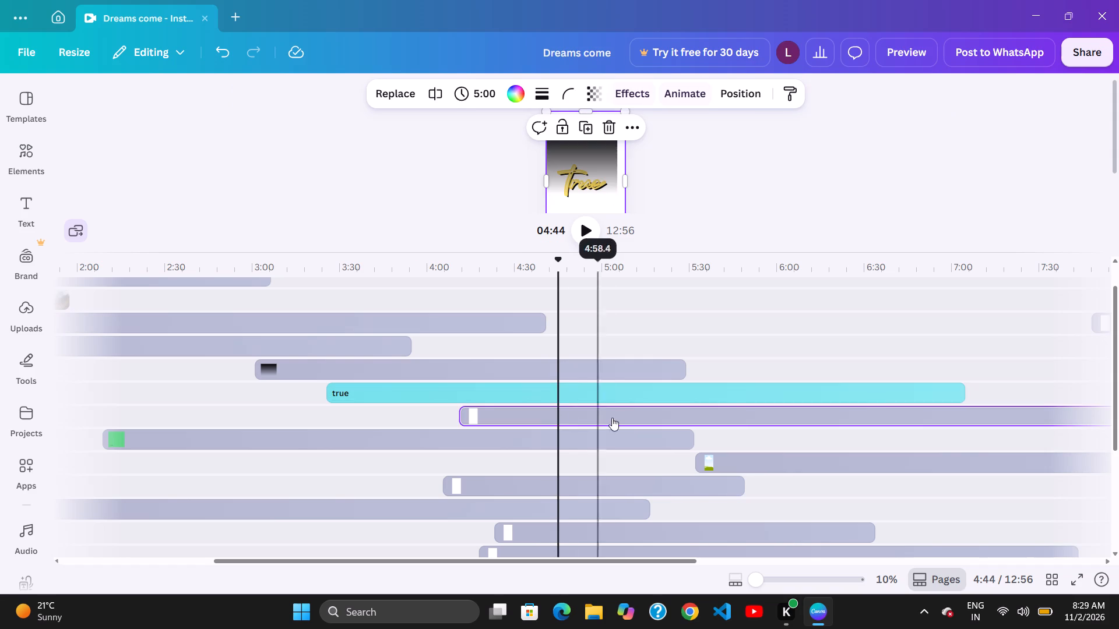
click(612, 418)
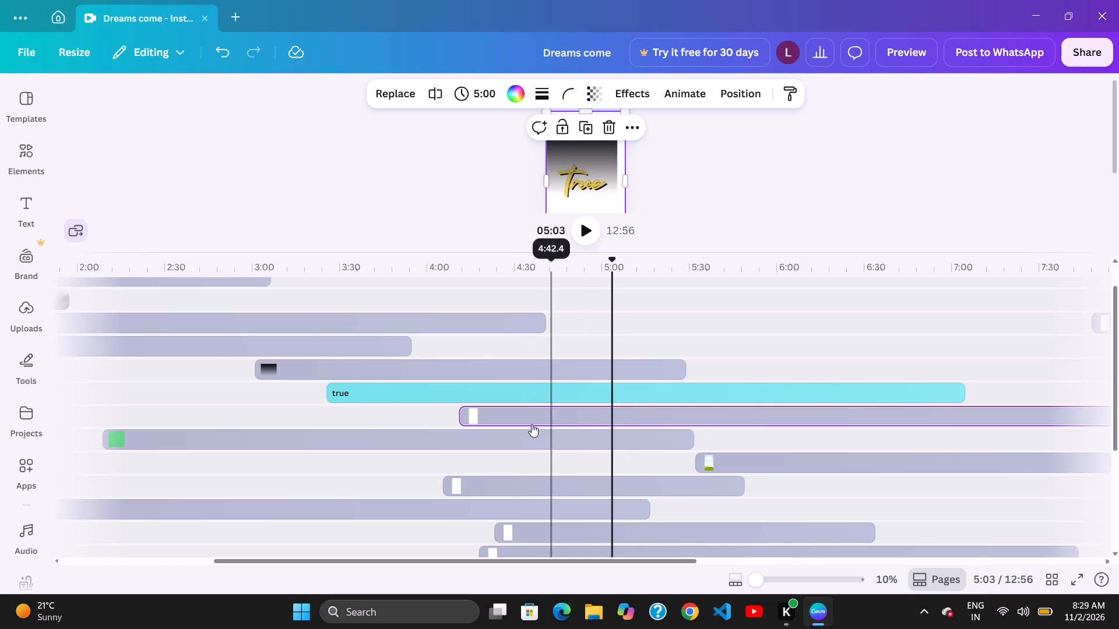
drag(520, 385, 521, 385)
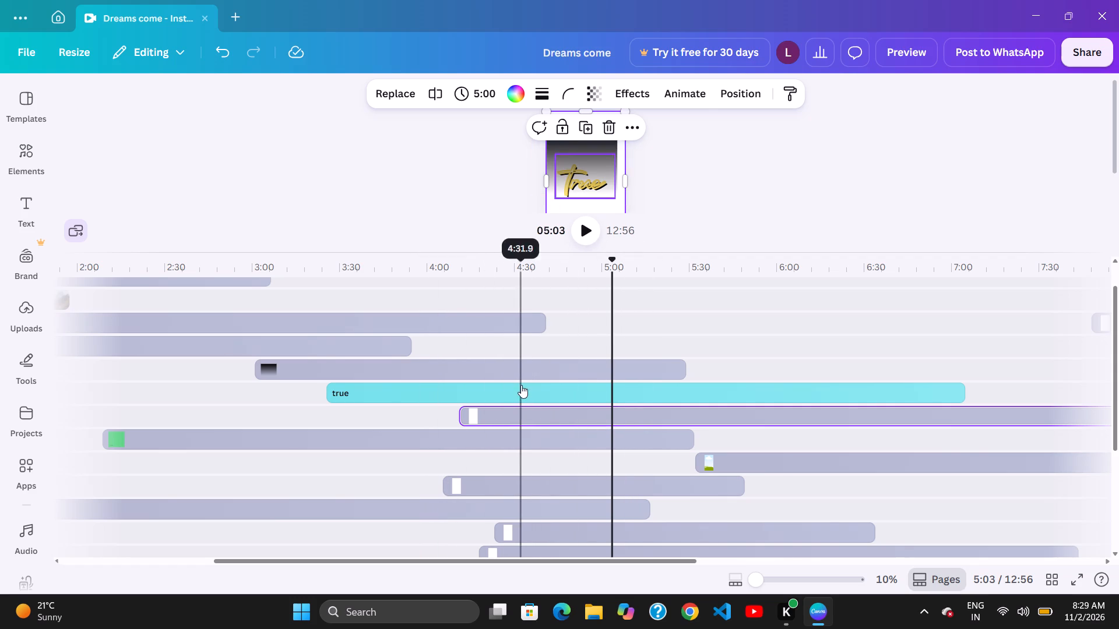
drag(521, 385, 557, 377)
drag(589, 365, 579, 369)
Shift the green clip later to start at about 2:17 and nudge the 5:00-long white clip above it later to about 4:14.
drag(456, 441, 468, 440)
click(529, 410)
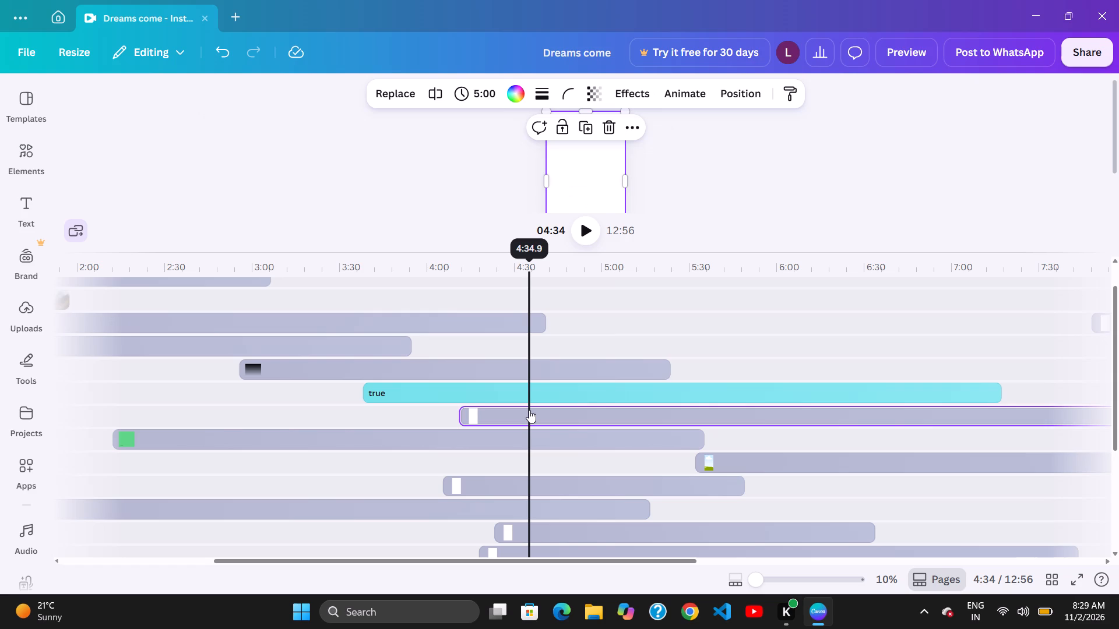
click(541, 415)
click(559, 416)
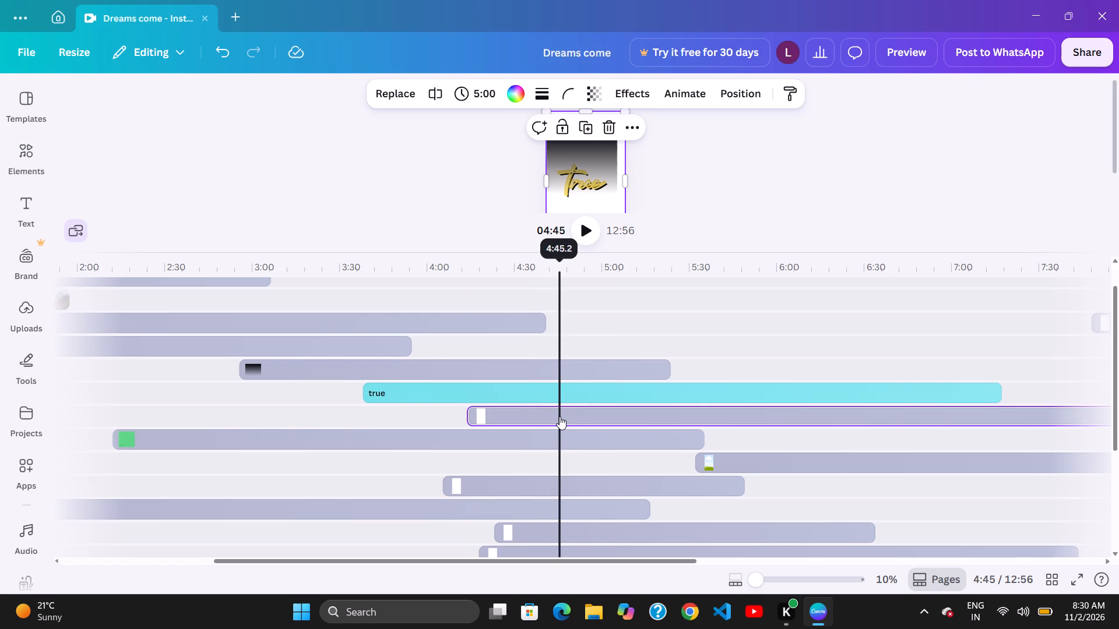
click(568, 419)
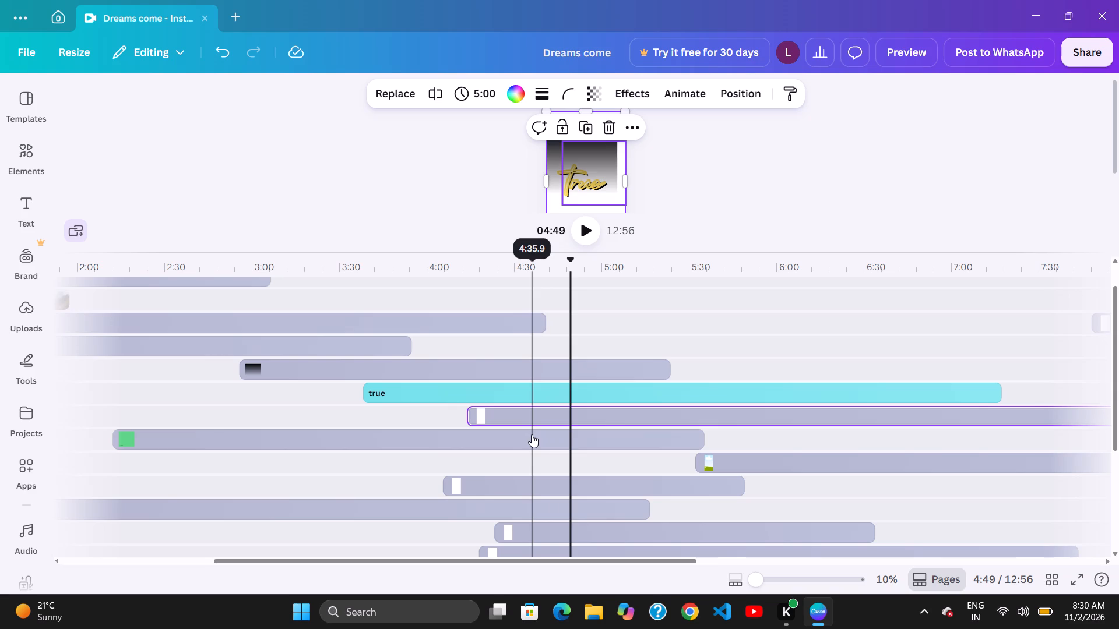
drag(513, 432, 527, 418)
Shift the 5:00-long white clip earlier to start at about 3:46 and nudge the green clip below it slightly later.
drag(554, 411, 472, 436)
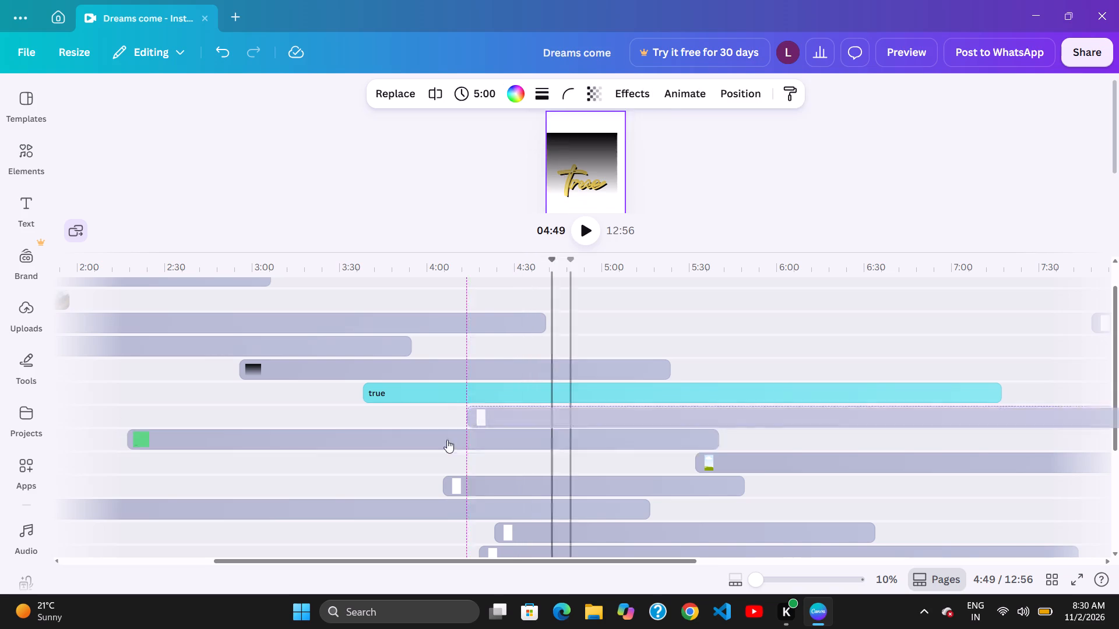
click(460, 440)
drag(487, 439, 496, 440)
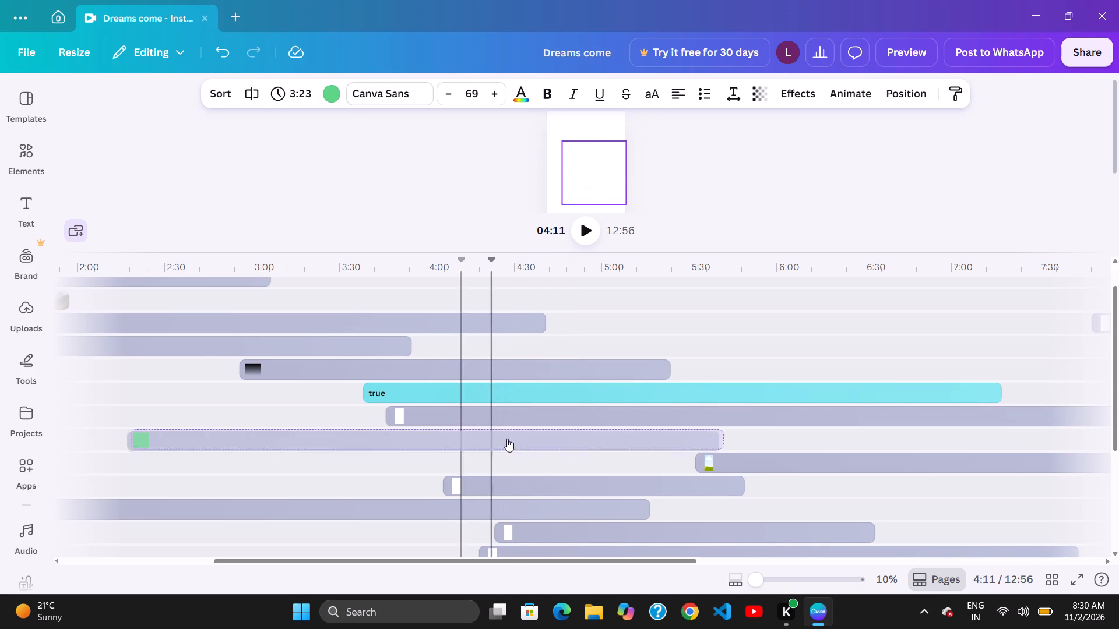
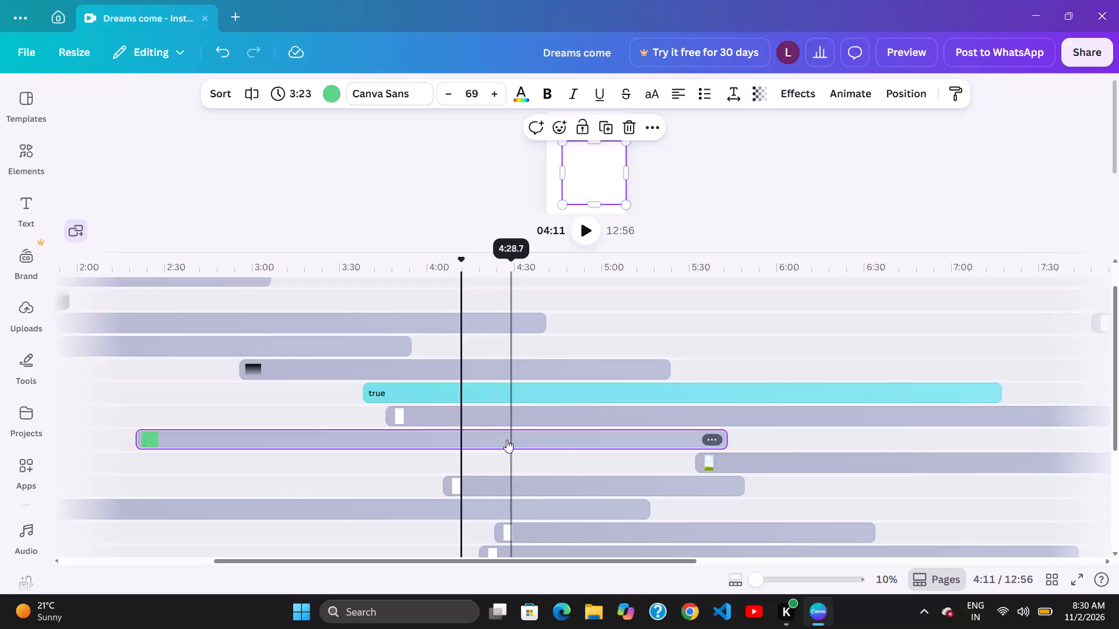
Shift the 3:23 green clip later to start at about 2:24 and the 1:43 white clip to about 4:14.
drag(497, 442, 507, 441)
drag(532, 435, 526, 435)
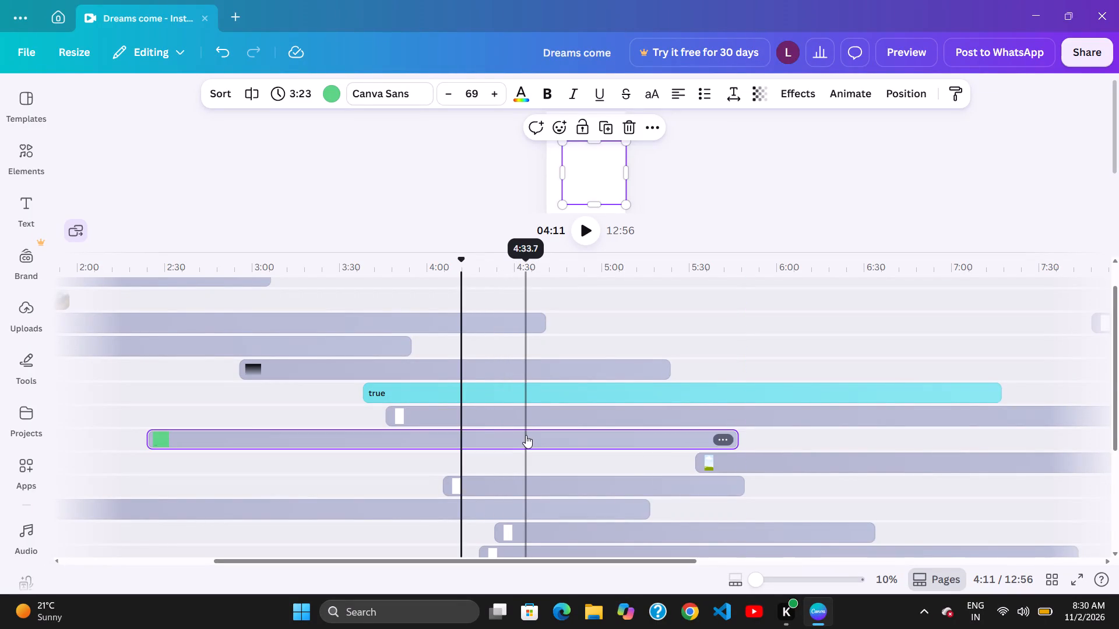
drag(436, 498, 453, 496)
click(482, 497)
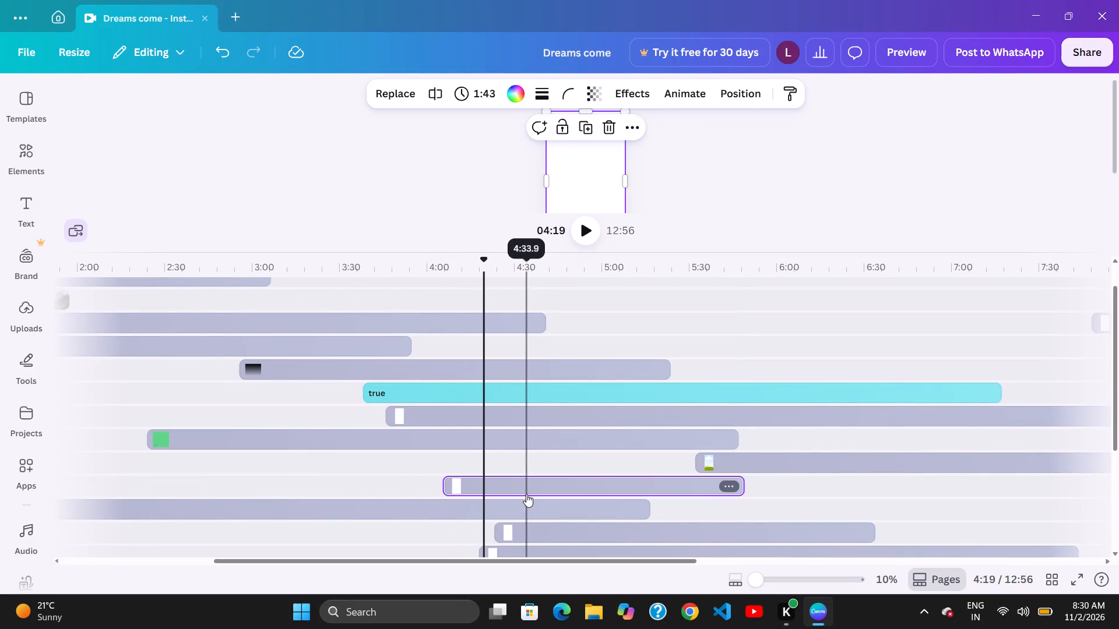
drag(548, 490, 572, 480)
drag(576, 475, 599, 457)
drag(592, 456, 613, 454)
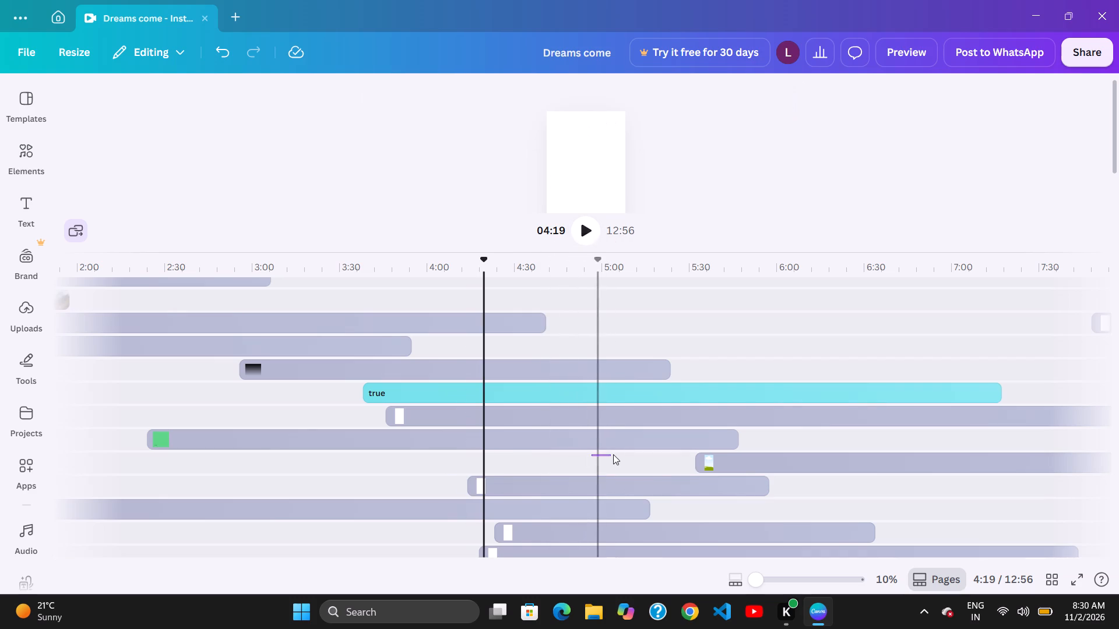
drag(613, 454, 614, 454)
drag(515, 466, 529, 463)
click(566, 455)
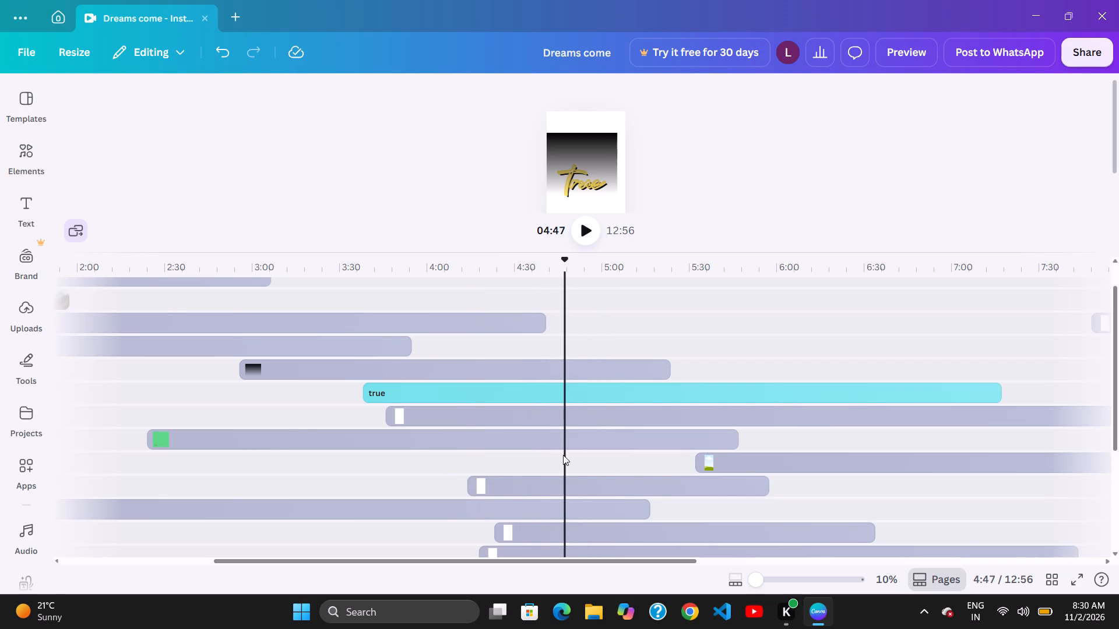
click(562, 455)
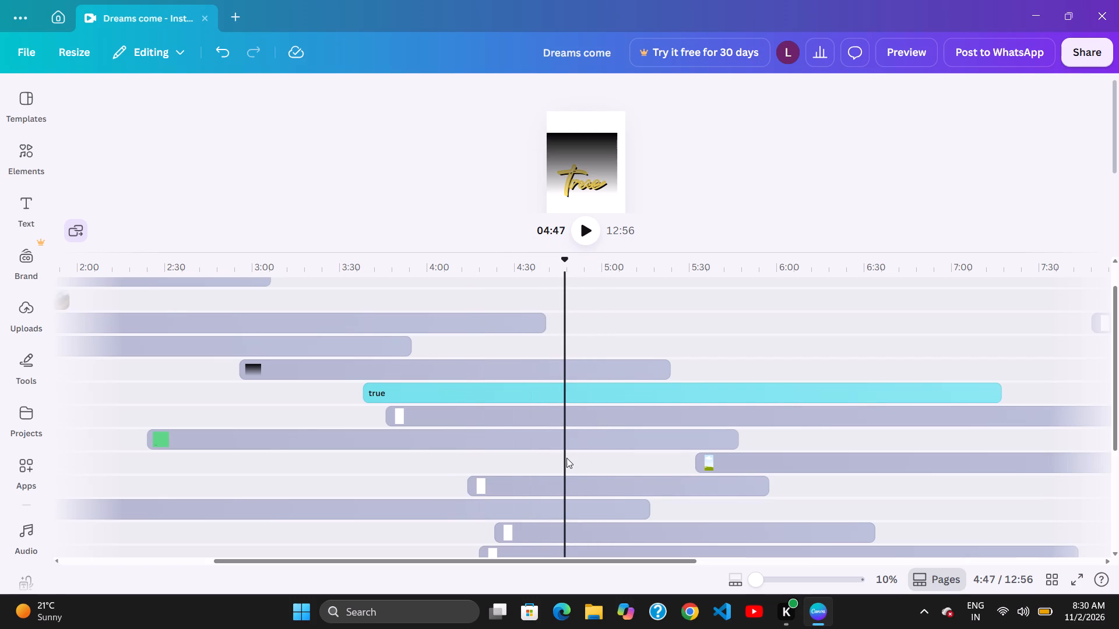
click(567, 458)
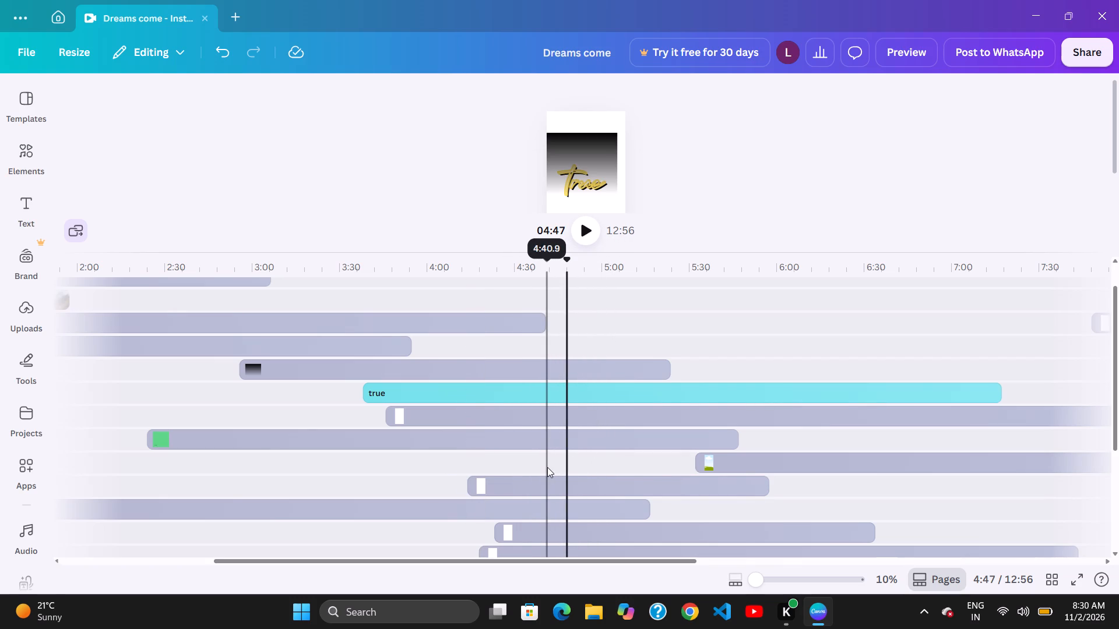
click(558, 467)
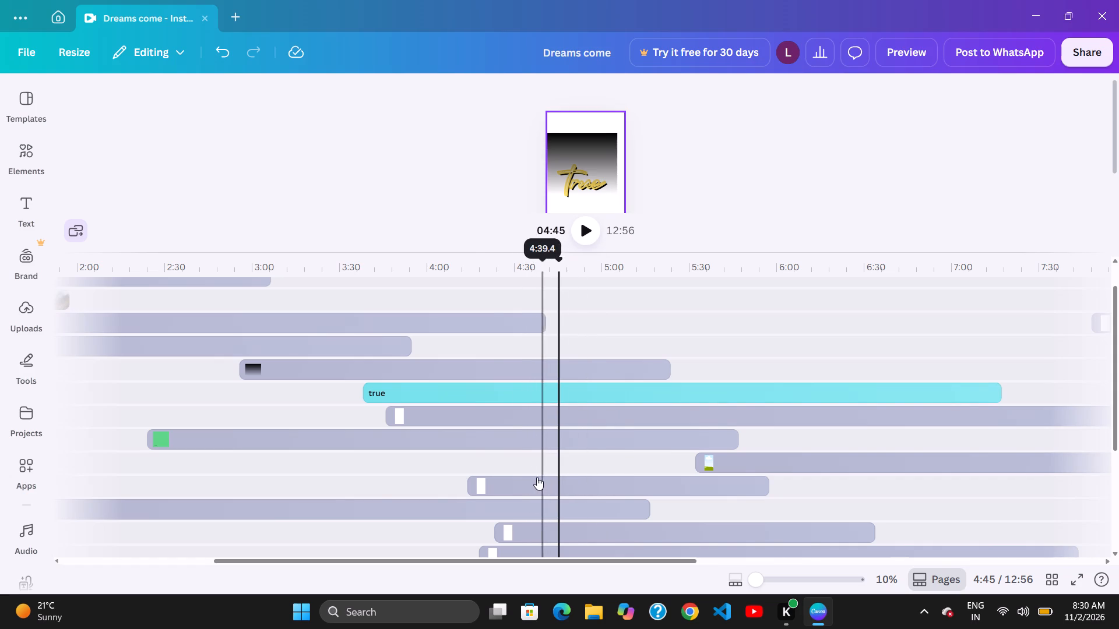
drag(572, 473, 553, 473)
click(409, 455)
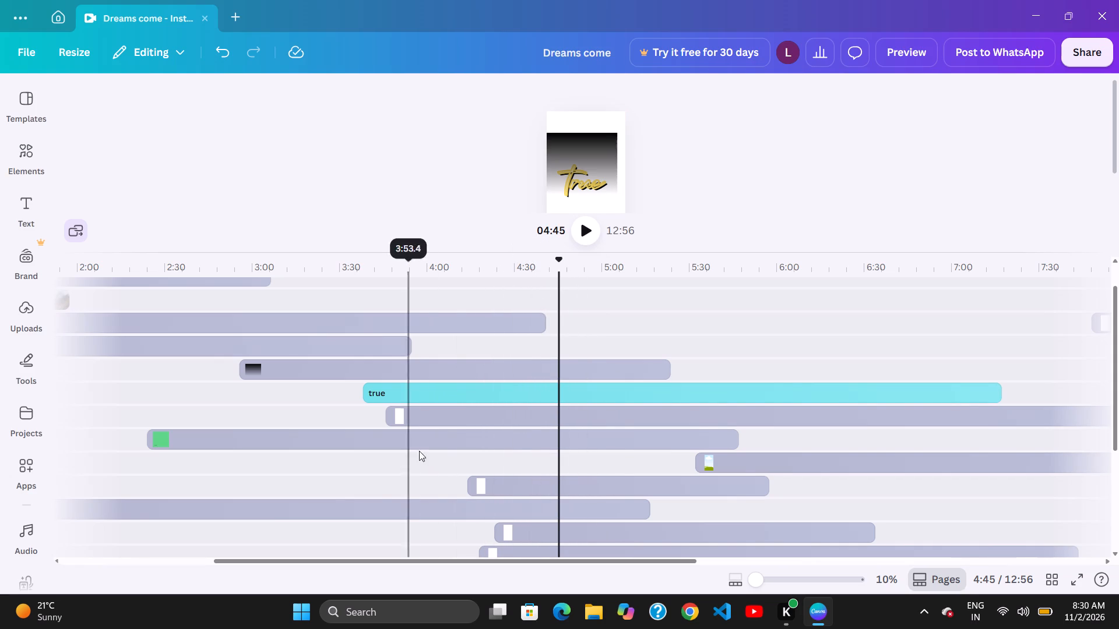
Shift the 3:23 green clip later to start at about 2:35 and the 5:00 white clip above it earlier to about 3:07.
click(513, 429)
click(442, 443)
click(476, 437)
drag(434, 436, 456, 432)
drag(547, 411, 423, 429)
click(420, 430)
double_click(443, 430)
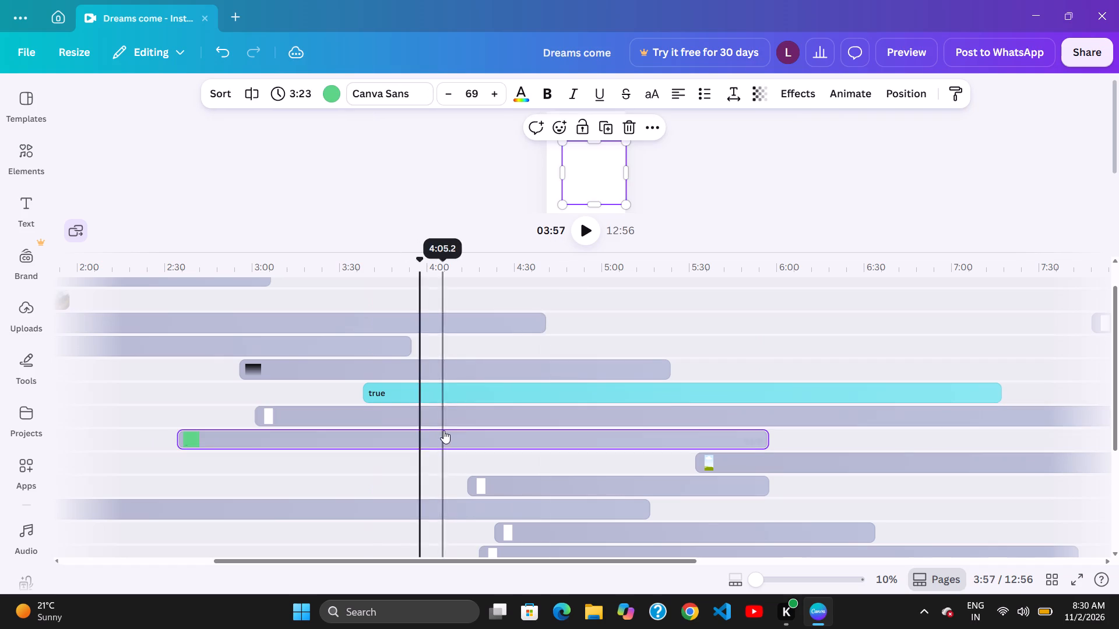
click(469, 432)
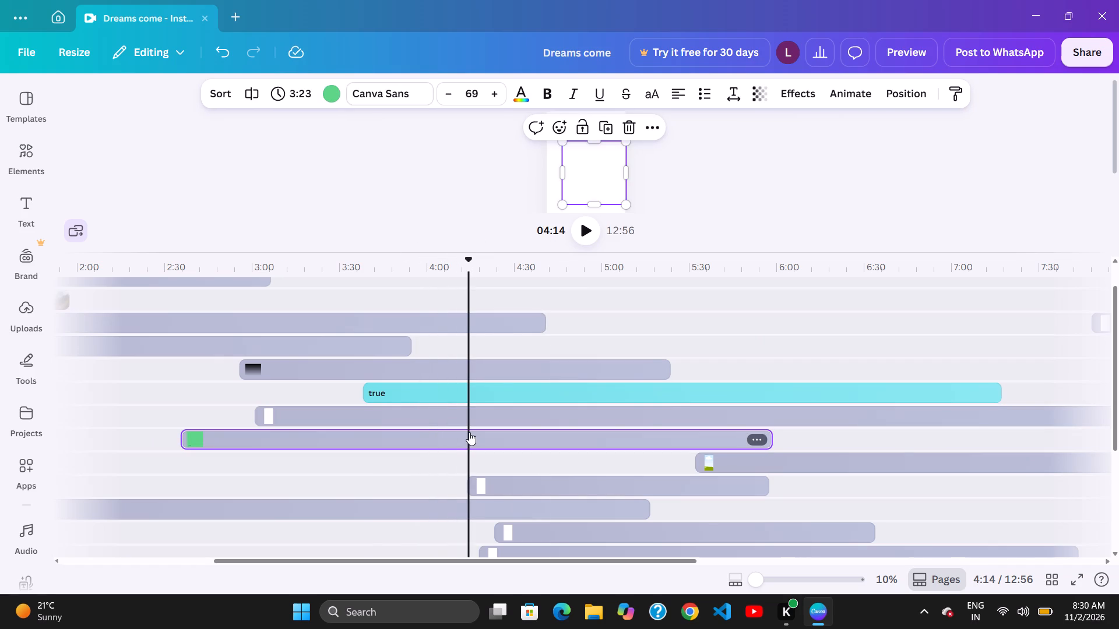
click(444, 443)
click(467, 442)
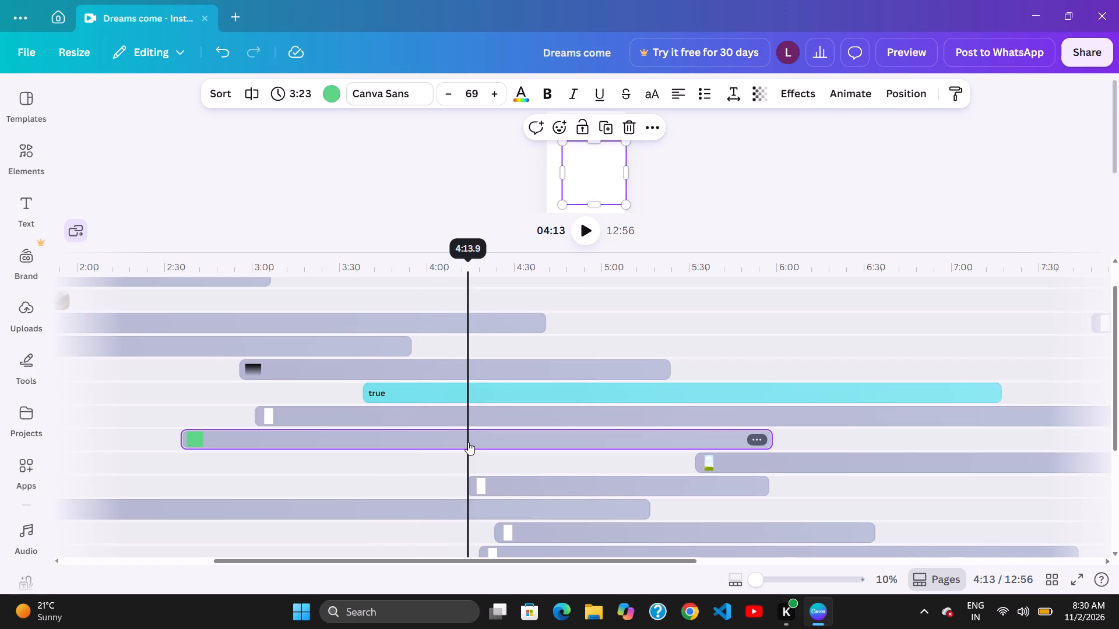
click(483, 453)
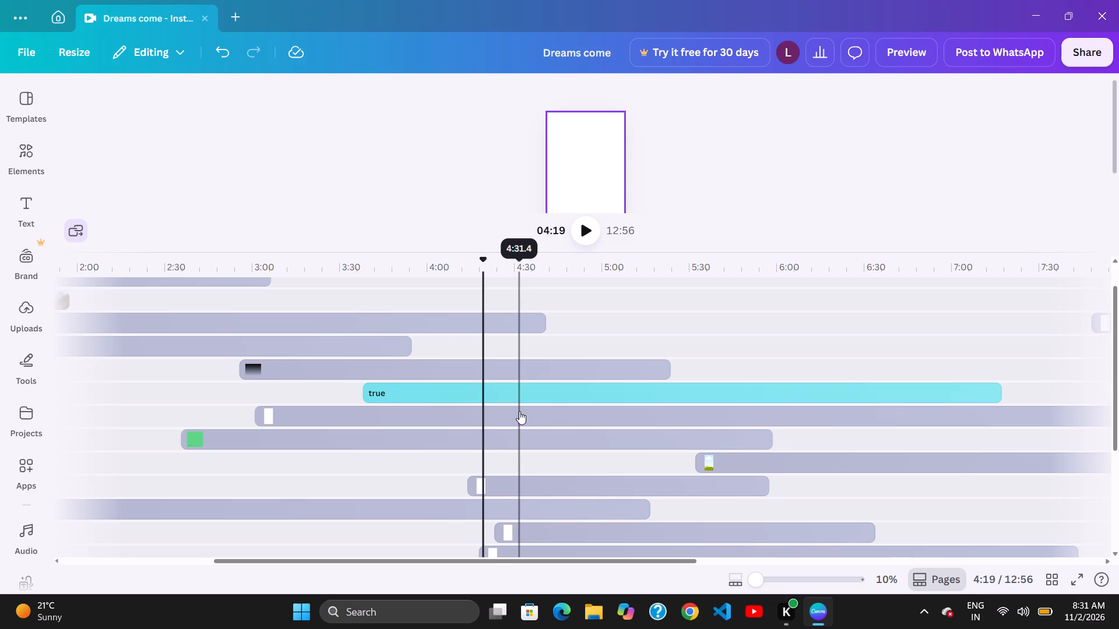
click(559, 411)
drag(575, 412, 588, 412)
click(588, 411)
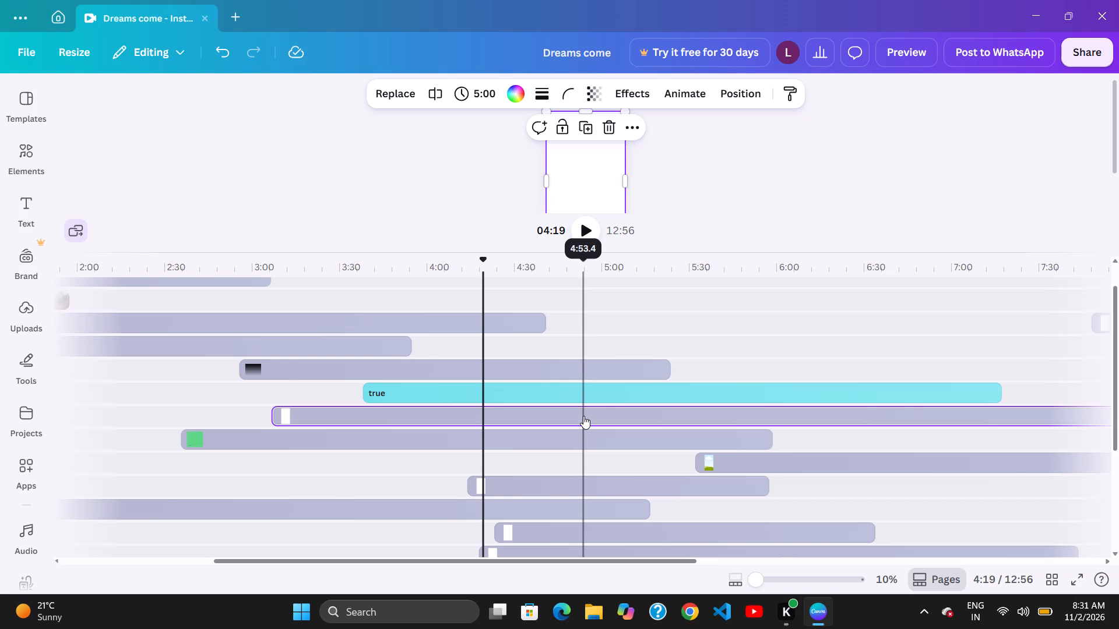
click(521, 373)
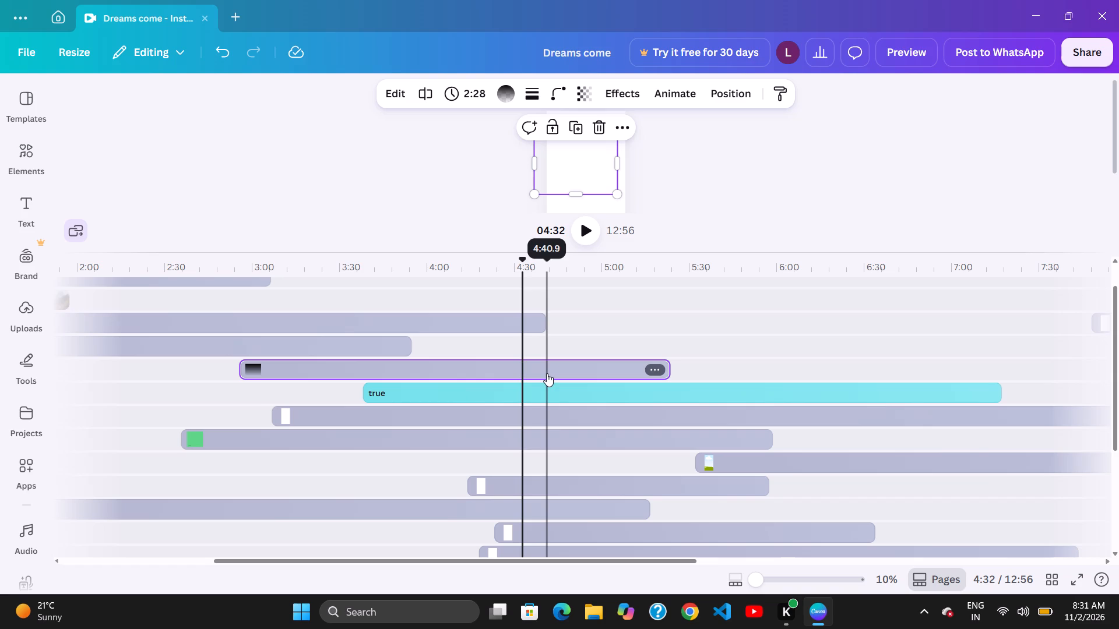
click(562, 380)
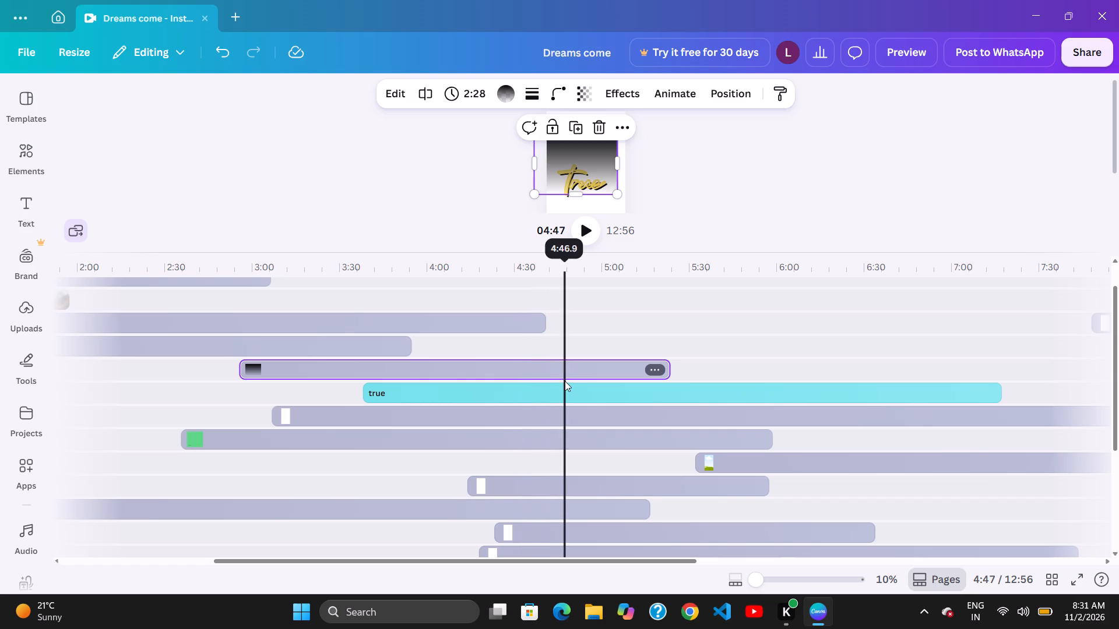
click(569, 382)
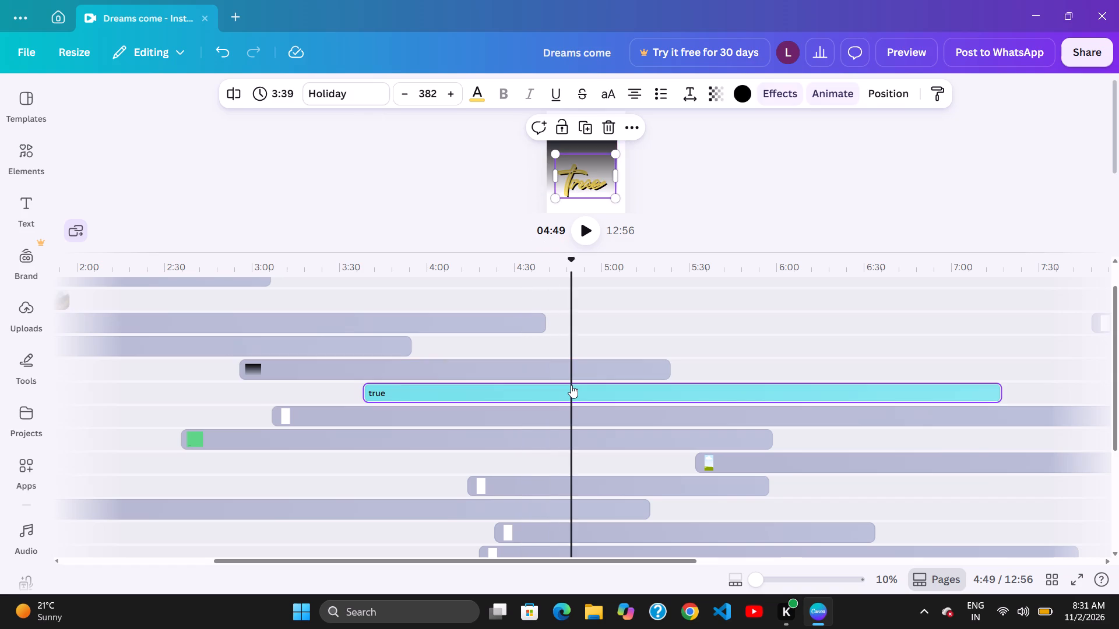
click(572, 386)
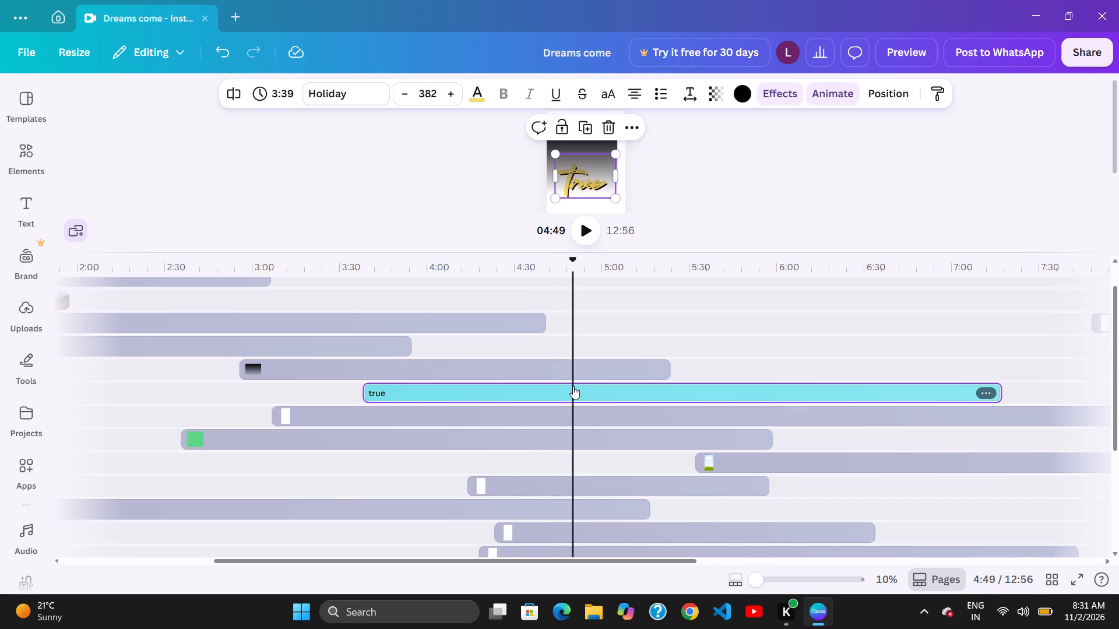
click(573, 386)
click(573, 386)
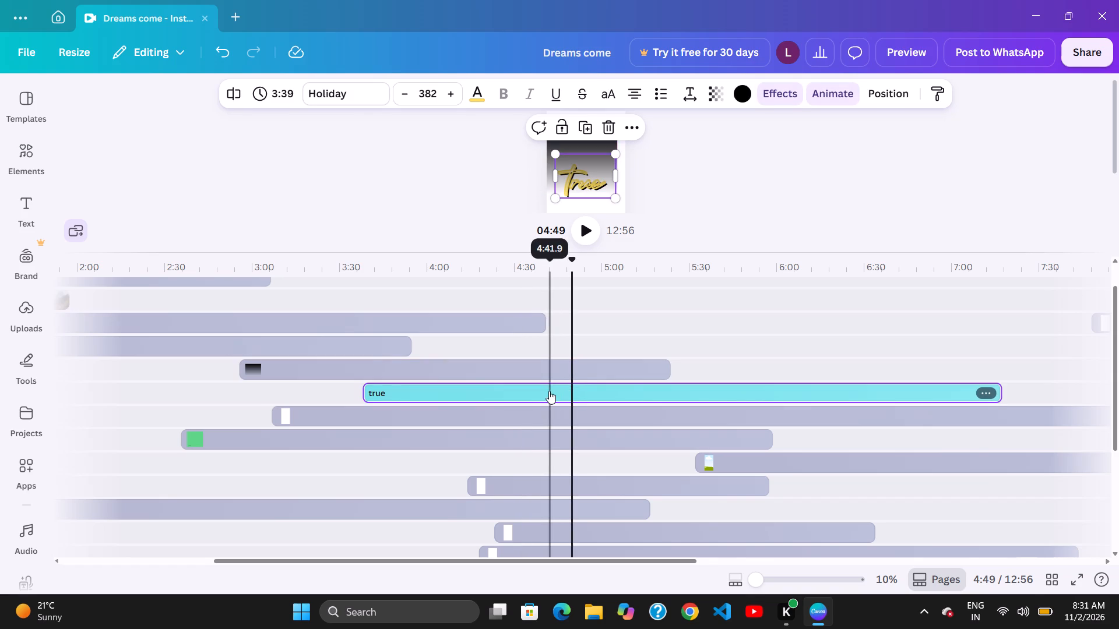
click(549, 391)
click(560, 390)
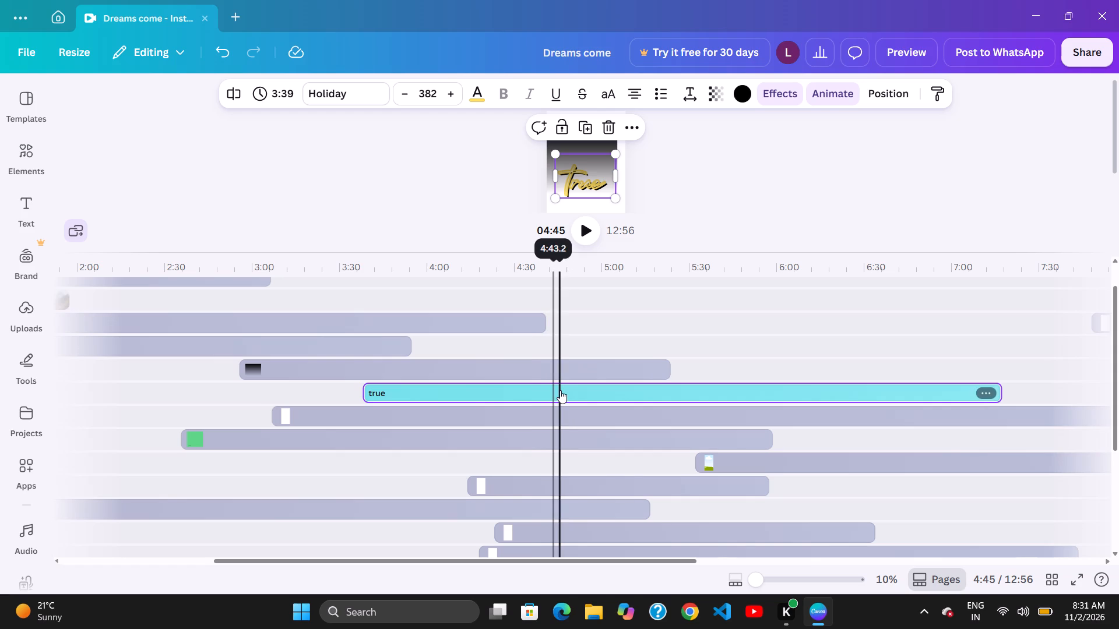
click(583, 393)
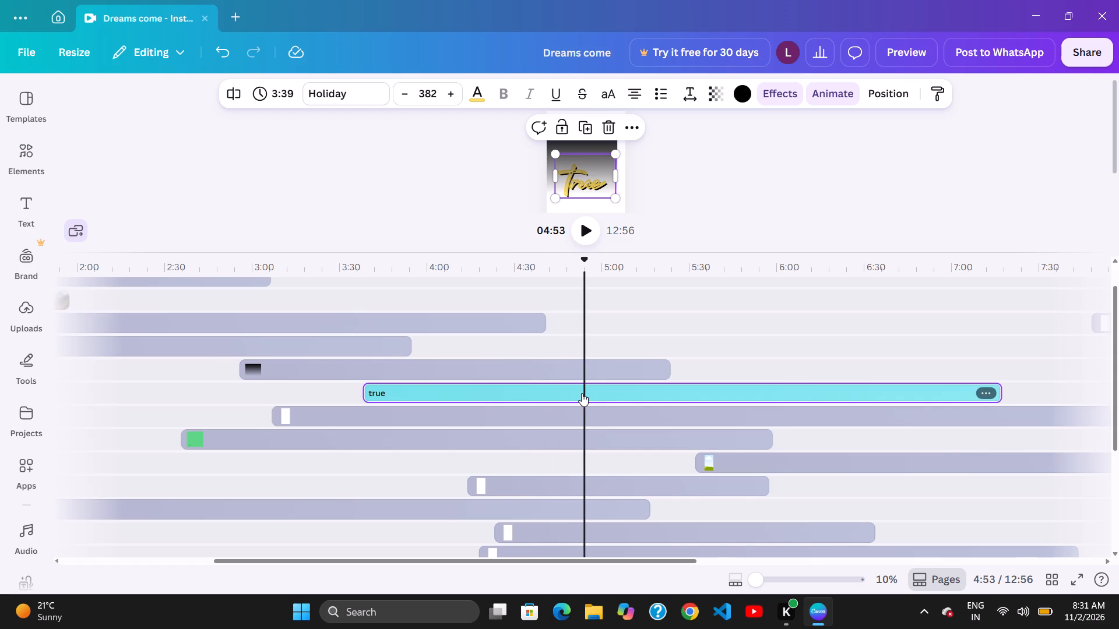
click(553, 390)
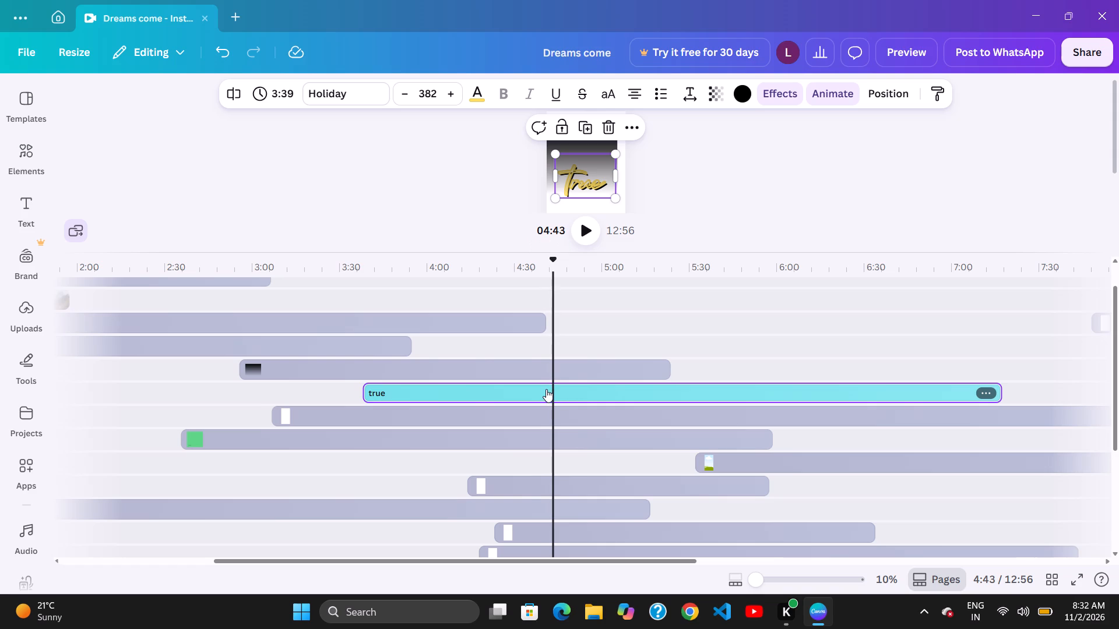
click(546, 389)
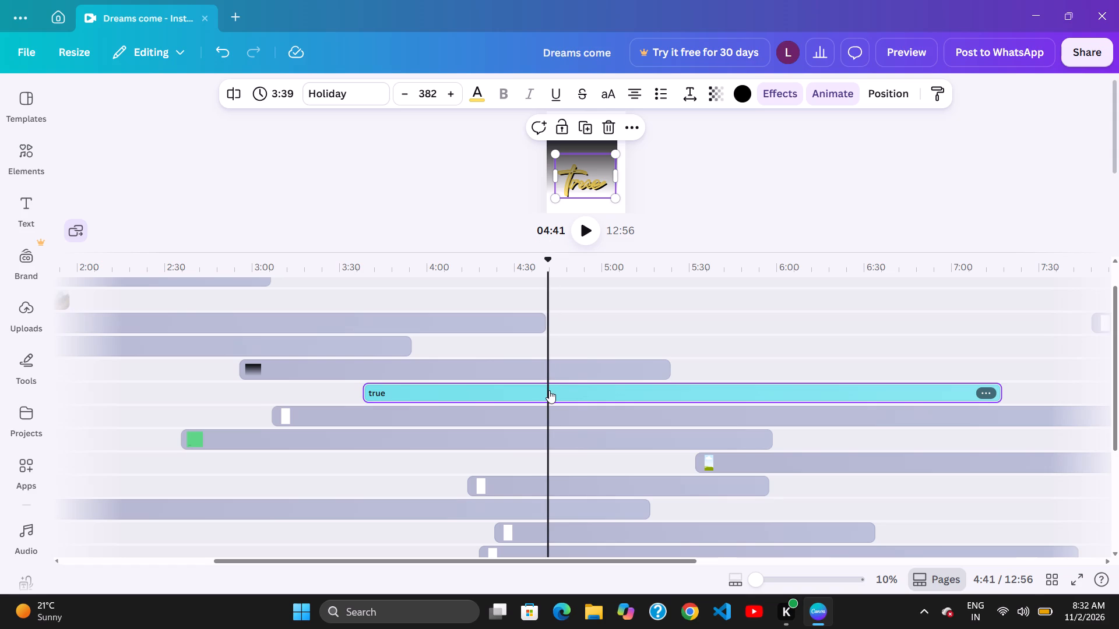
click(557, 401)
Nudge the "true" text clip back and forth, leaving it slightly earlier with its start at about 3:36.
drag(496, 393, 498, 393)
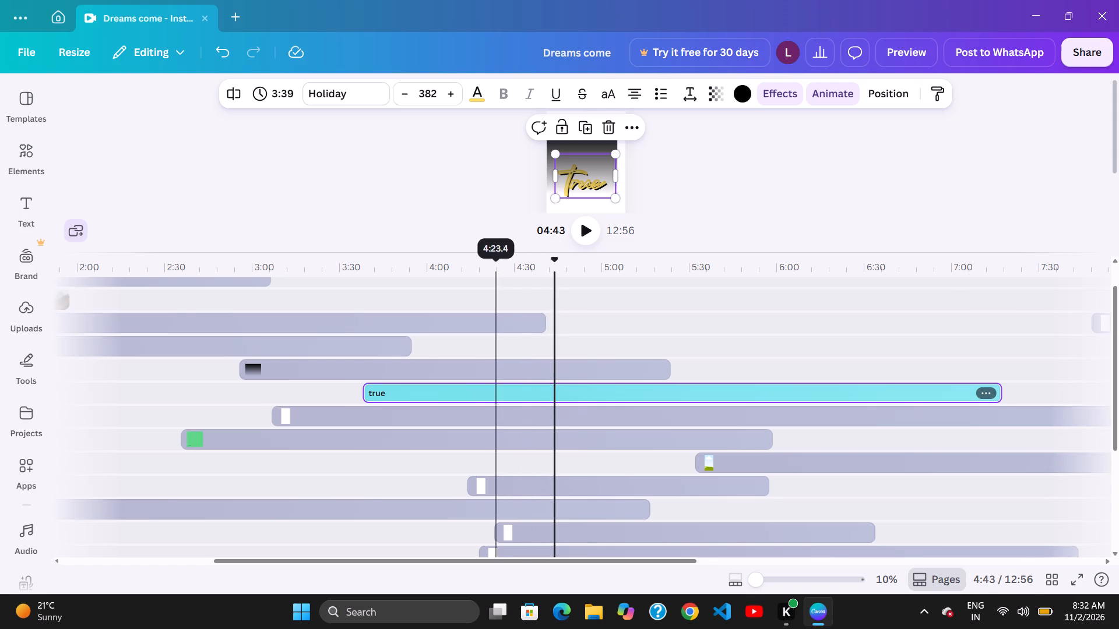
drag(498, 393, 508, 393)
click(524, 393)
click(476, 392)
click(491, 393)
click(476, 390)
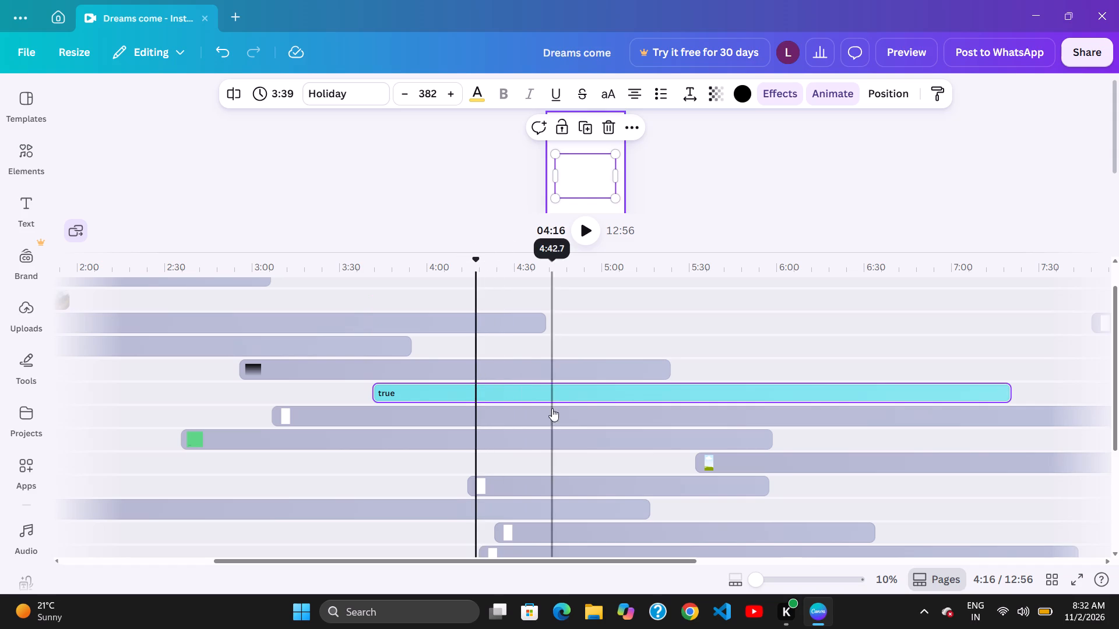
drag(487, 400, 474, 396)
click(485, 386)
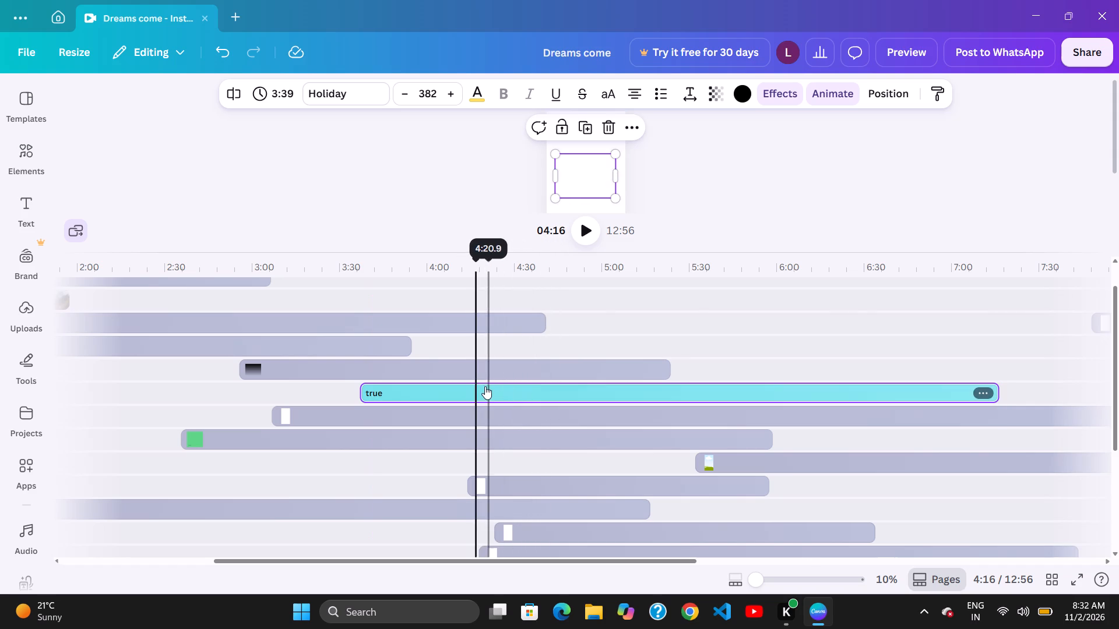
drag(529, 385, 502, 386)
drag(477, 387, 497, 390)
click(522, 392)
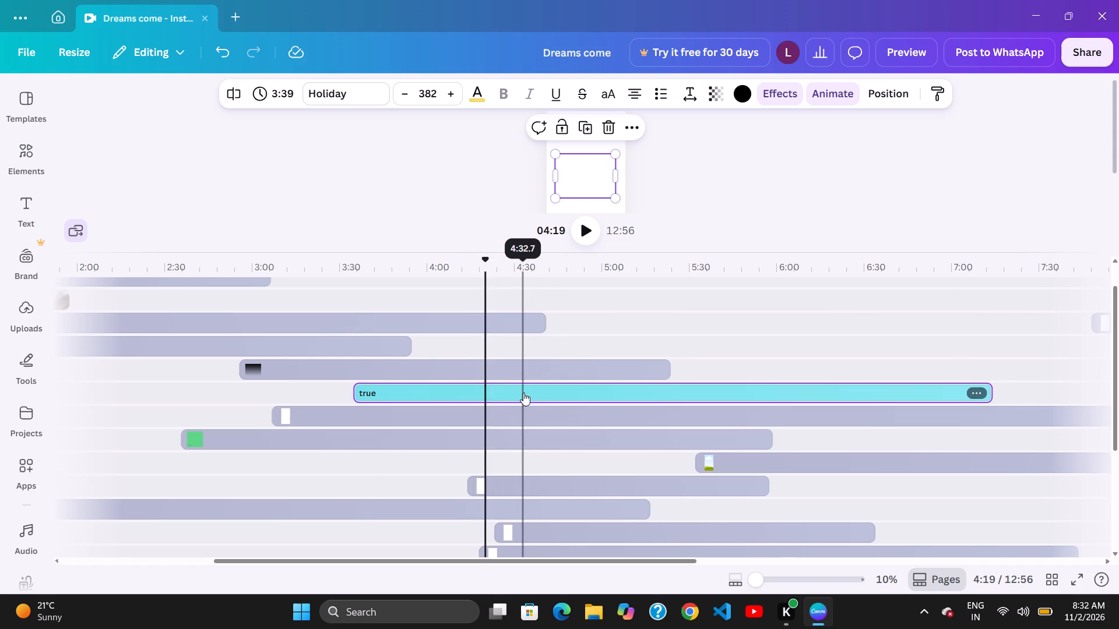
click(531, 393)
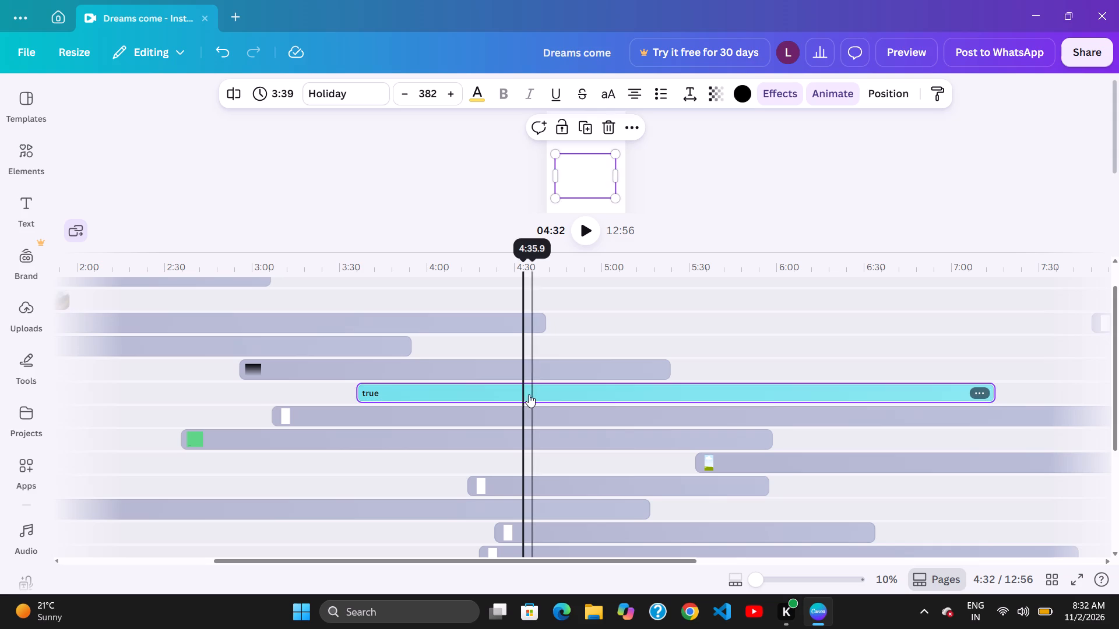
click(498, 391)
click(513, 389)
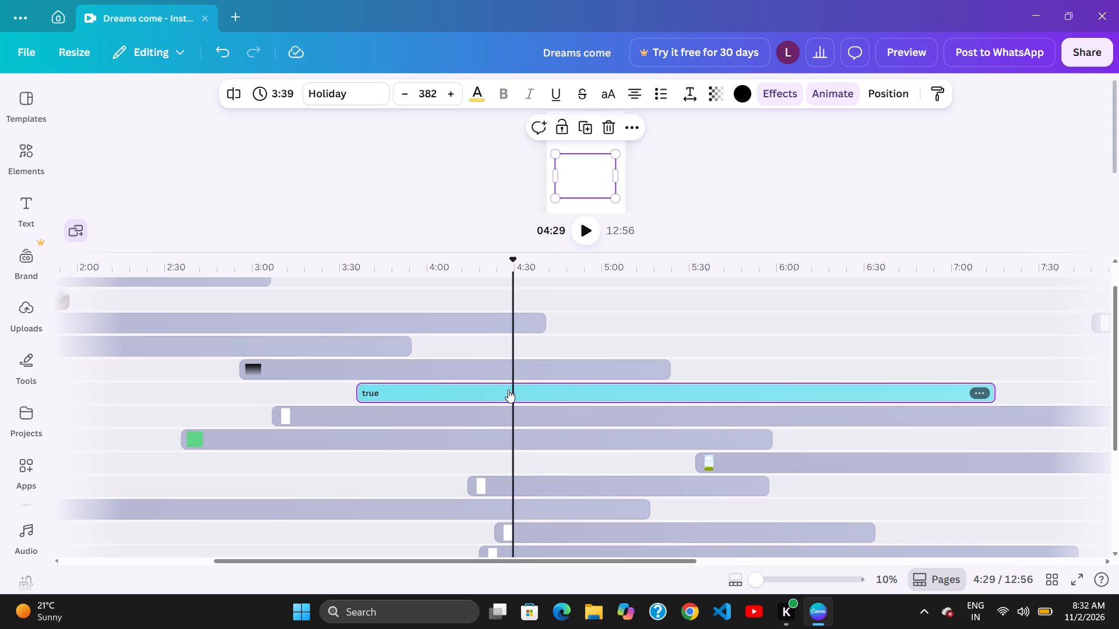
Shift the "true" text clip earlier to start at about 3:20 and the 2:28 black-gradient clip above it later to about 3:01.
drag(572, 402, 567, 402)
drag(578, 407, 589, 411)
drag(624, 402, 603, 404)
click(628, 411)
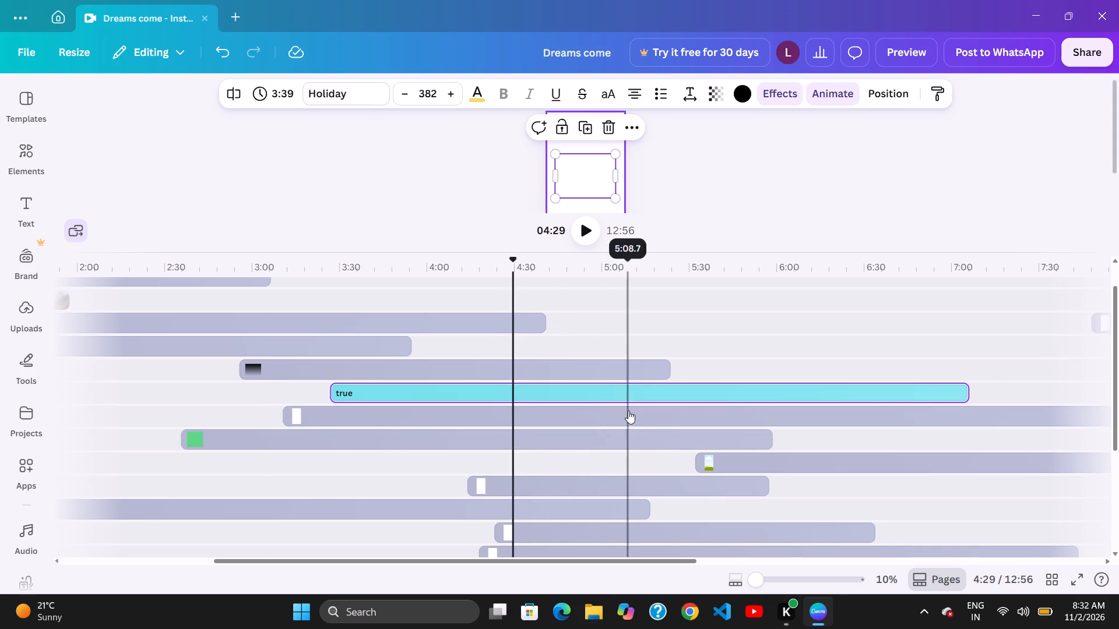
drag(545, 409, 558, 409)
drag(570, 408, 549, 407)
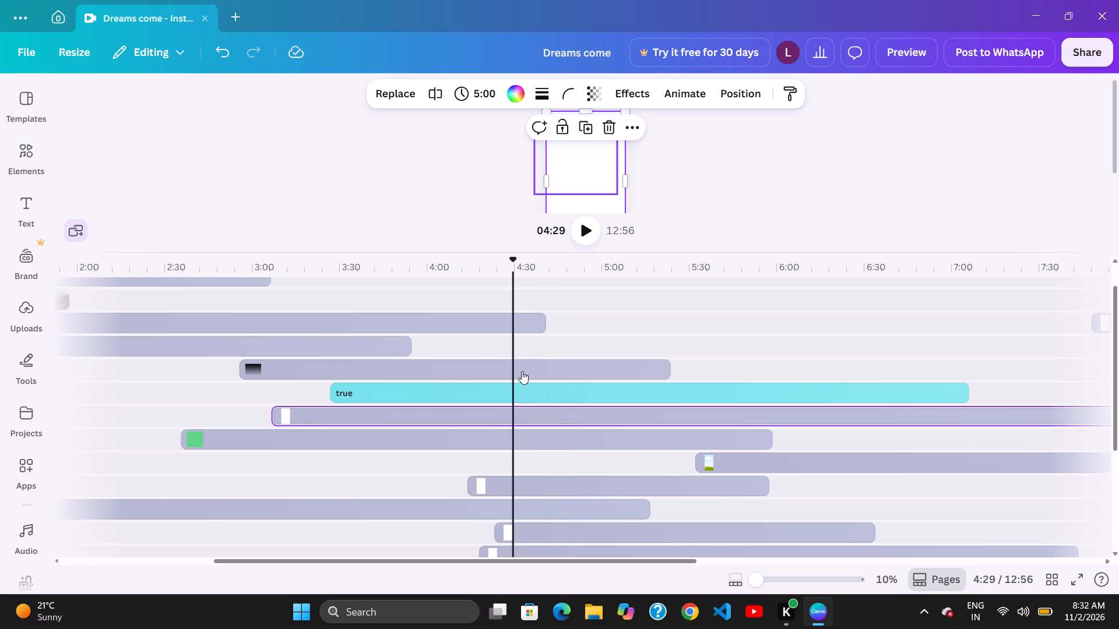
drag(525, 370, 537, 369)
drag(595, 366, 586, 366)
drag(557, 372, 575, 377)
drag(625, 387, 604, 391)
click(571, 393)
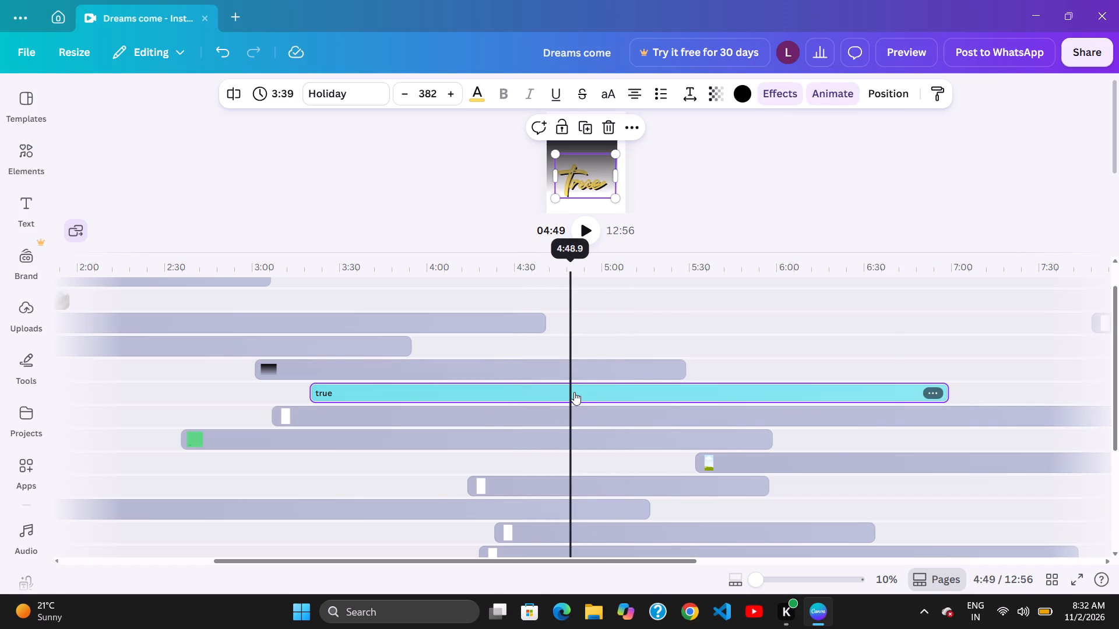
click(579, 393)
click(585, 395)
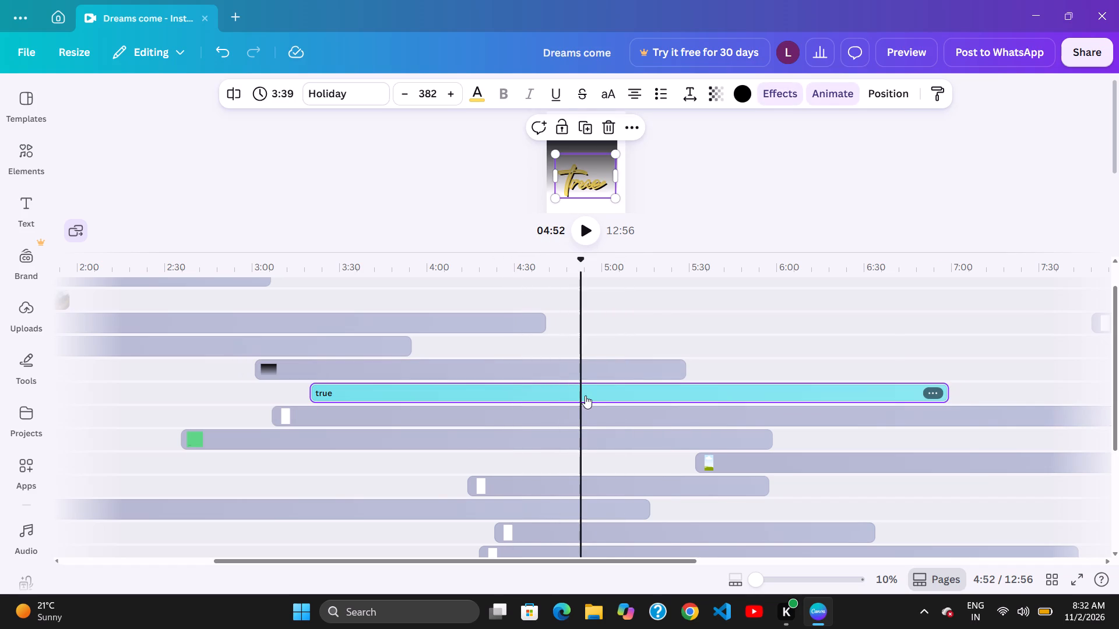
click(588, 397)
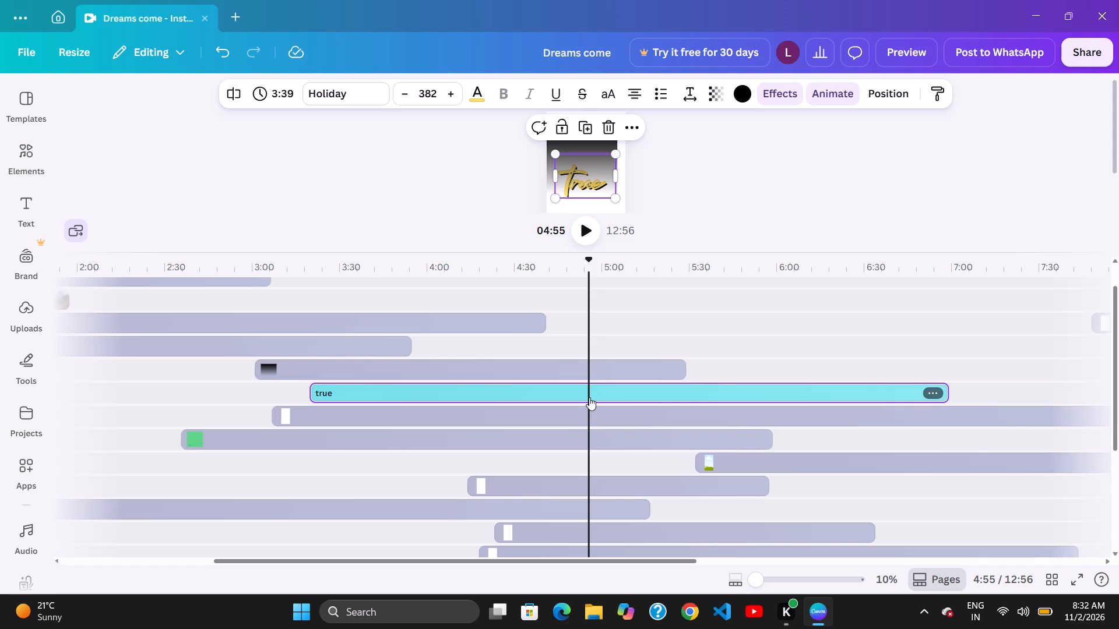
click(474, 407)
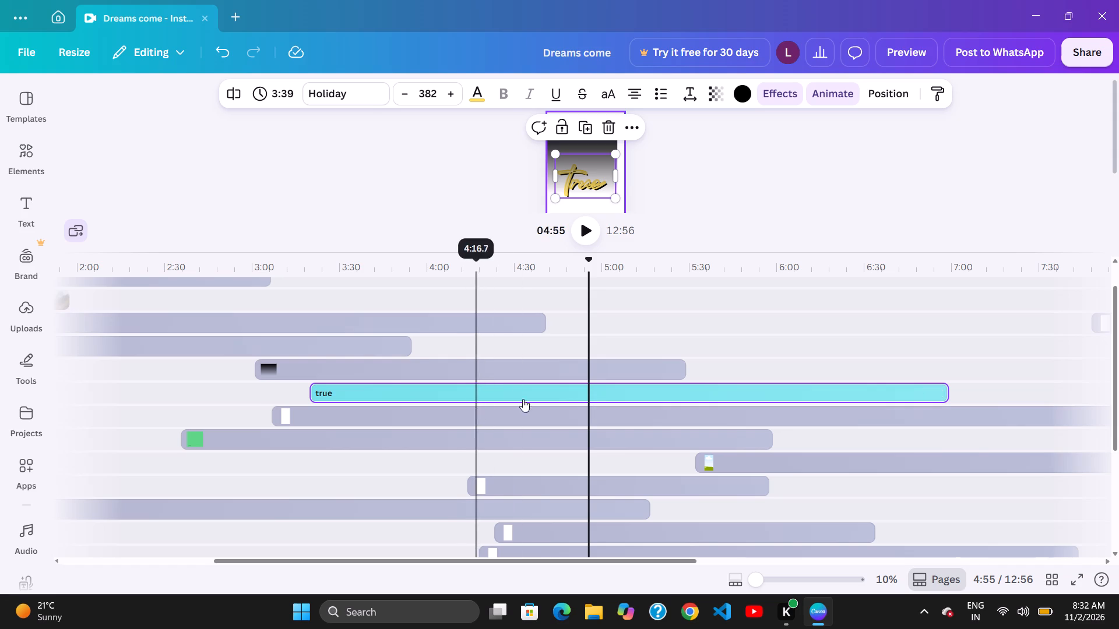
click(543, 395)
Nudge the 3:23 green clip slightly earlier to start at about 2:34.
drag(464, 433, 461, 427)
drag(528, 405, 513, 401)
drag(451, 404, 461, 404)
click(522, 387)
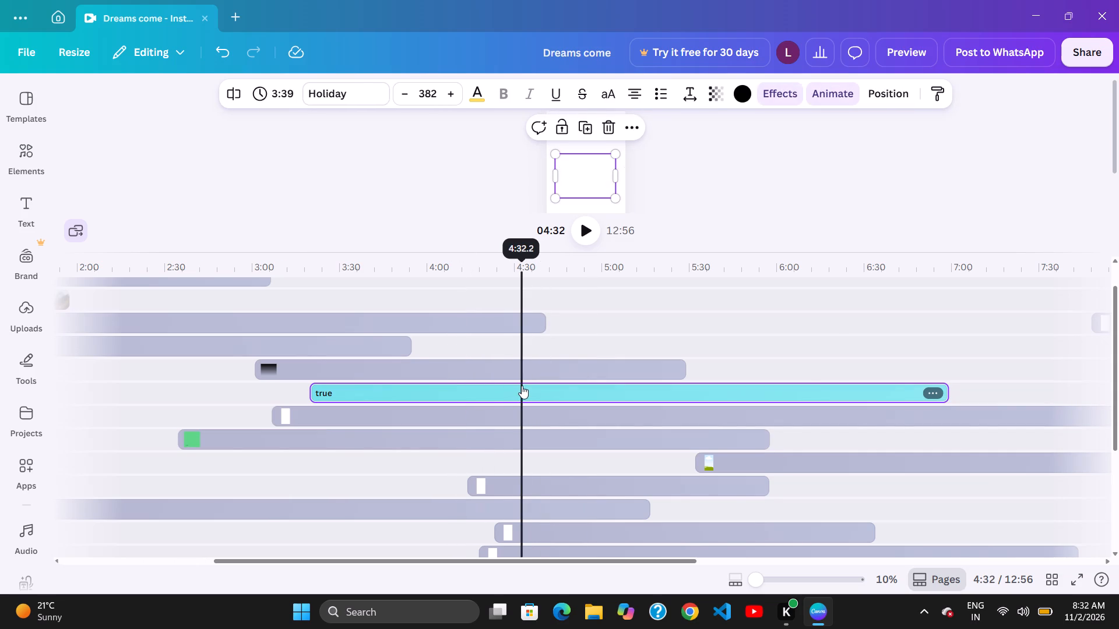
Shift the "true" text clip later to start at about 3:33.
drag(483, 395, 523, 381)
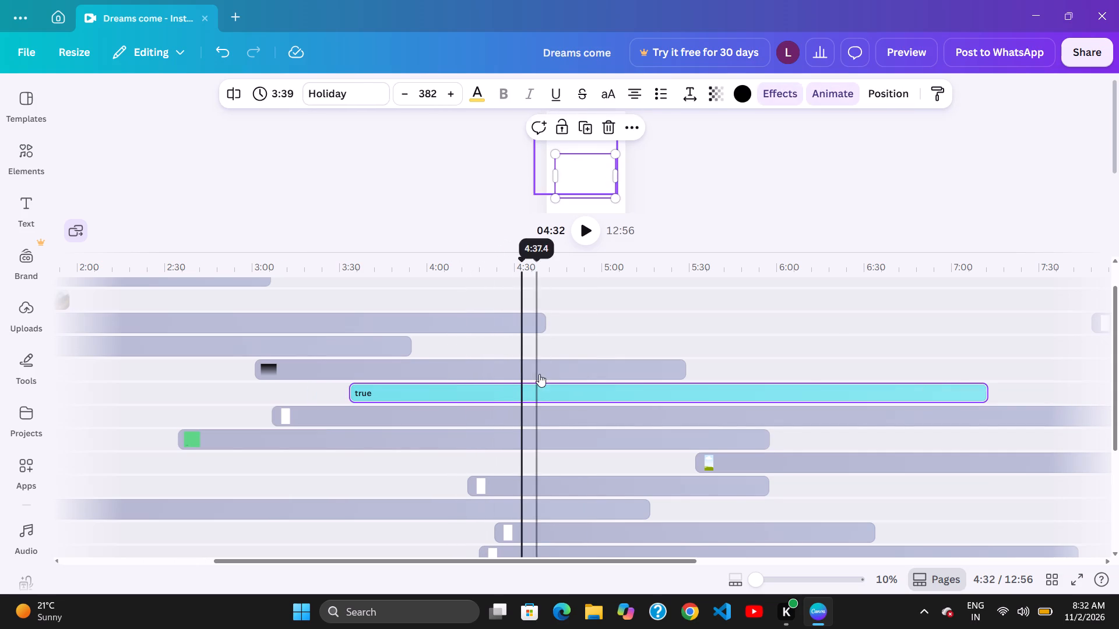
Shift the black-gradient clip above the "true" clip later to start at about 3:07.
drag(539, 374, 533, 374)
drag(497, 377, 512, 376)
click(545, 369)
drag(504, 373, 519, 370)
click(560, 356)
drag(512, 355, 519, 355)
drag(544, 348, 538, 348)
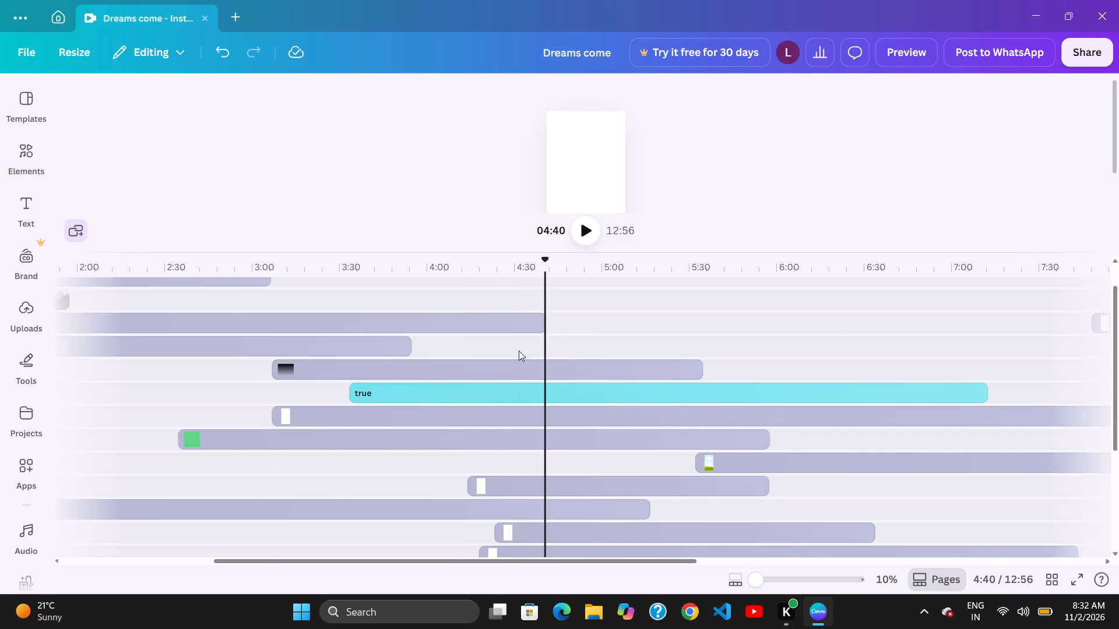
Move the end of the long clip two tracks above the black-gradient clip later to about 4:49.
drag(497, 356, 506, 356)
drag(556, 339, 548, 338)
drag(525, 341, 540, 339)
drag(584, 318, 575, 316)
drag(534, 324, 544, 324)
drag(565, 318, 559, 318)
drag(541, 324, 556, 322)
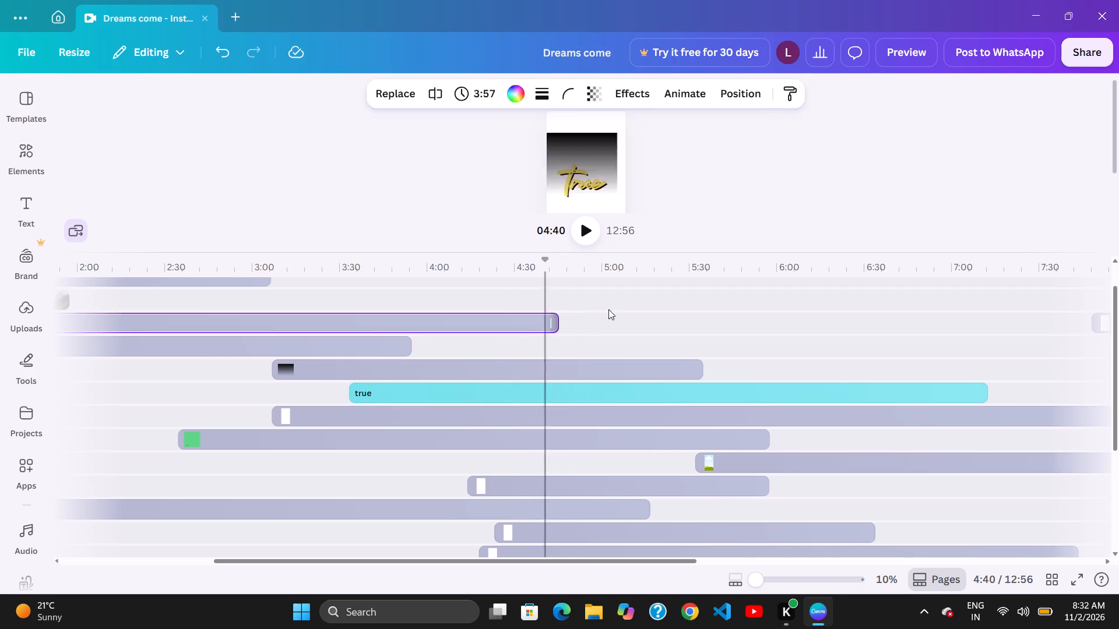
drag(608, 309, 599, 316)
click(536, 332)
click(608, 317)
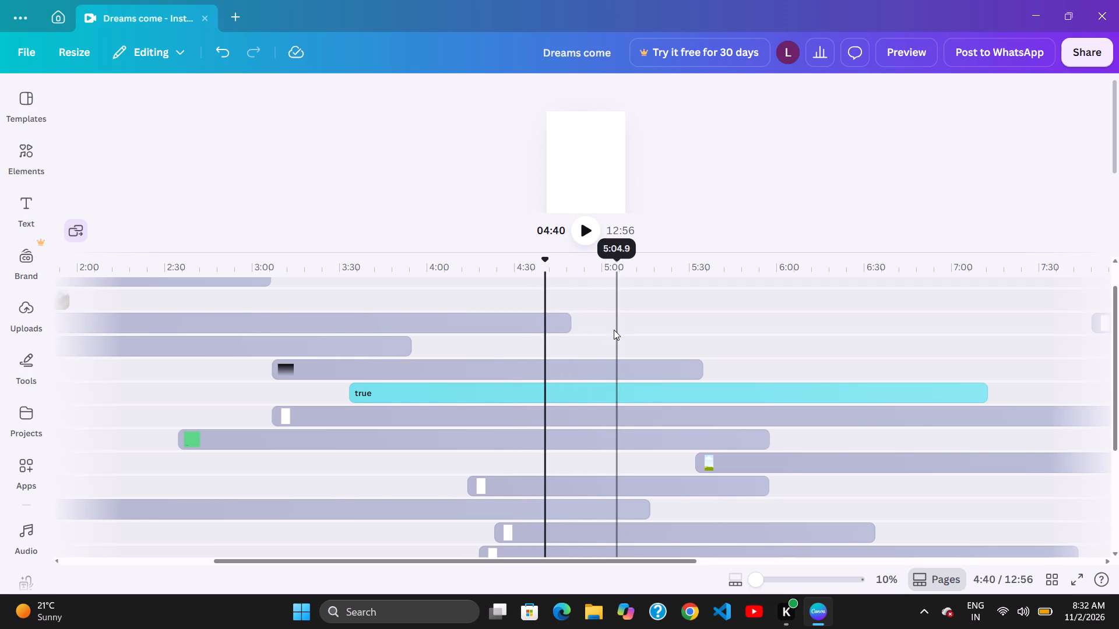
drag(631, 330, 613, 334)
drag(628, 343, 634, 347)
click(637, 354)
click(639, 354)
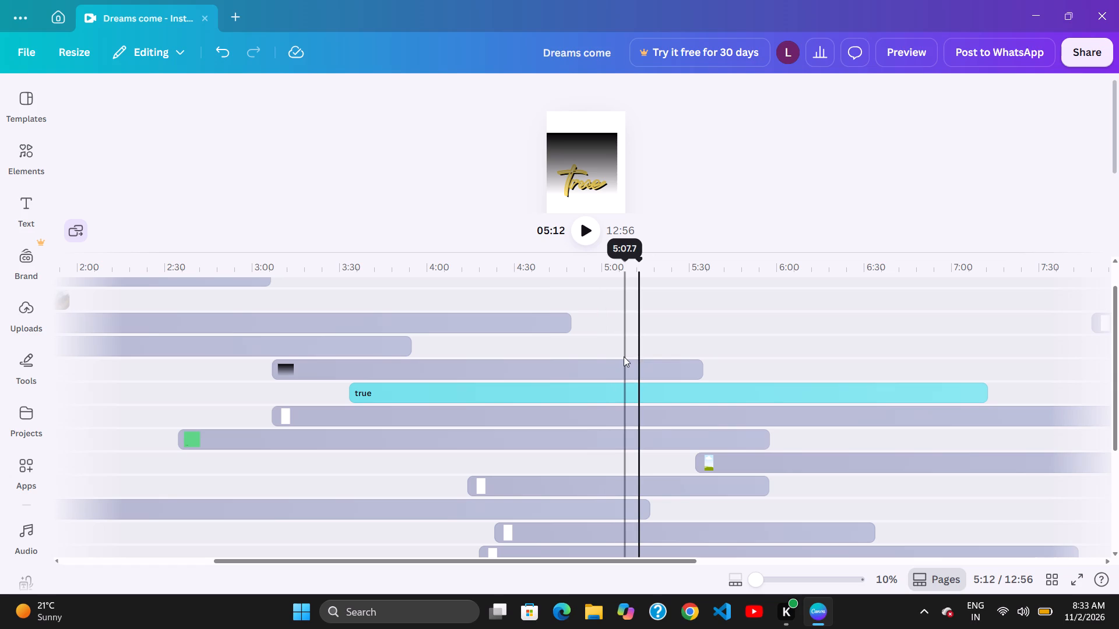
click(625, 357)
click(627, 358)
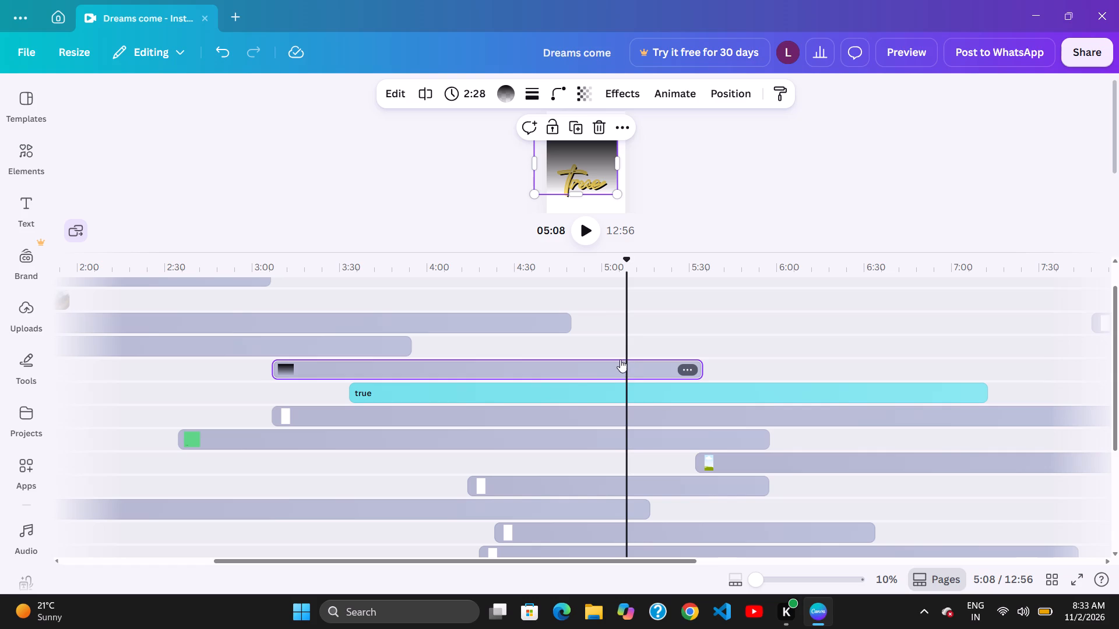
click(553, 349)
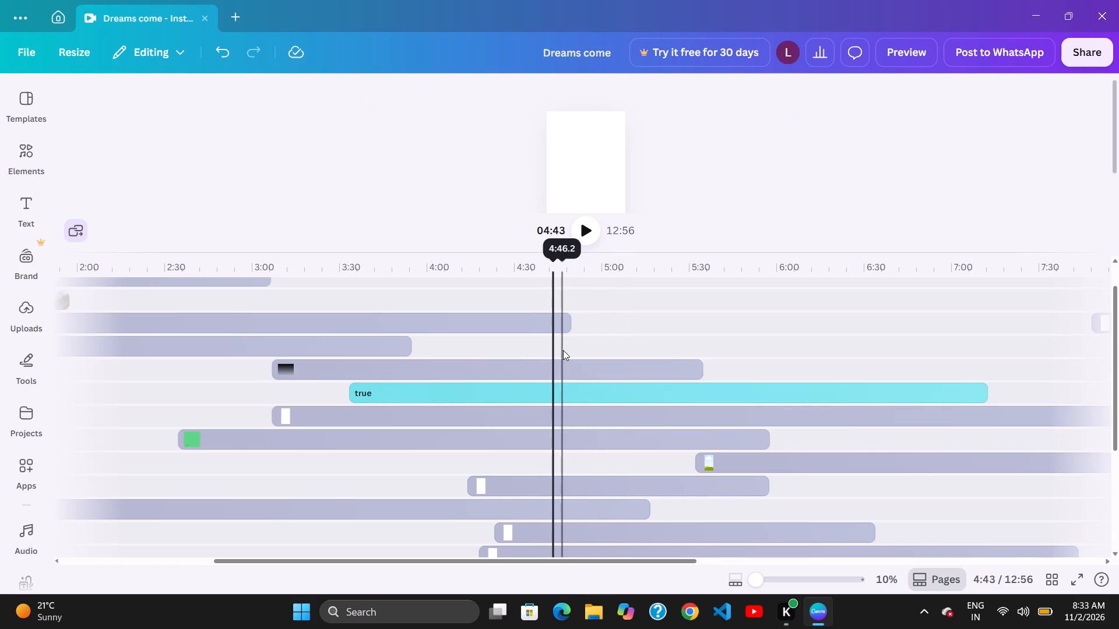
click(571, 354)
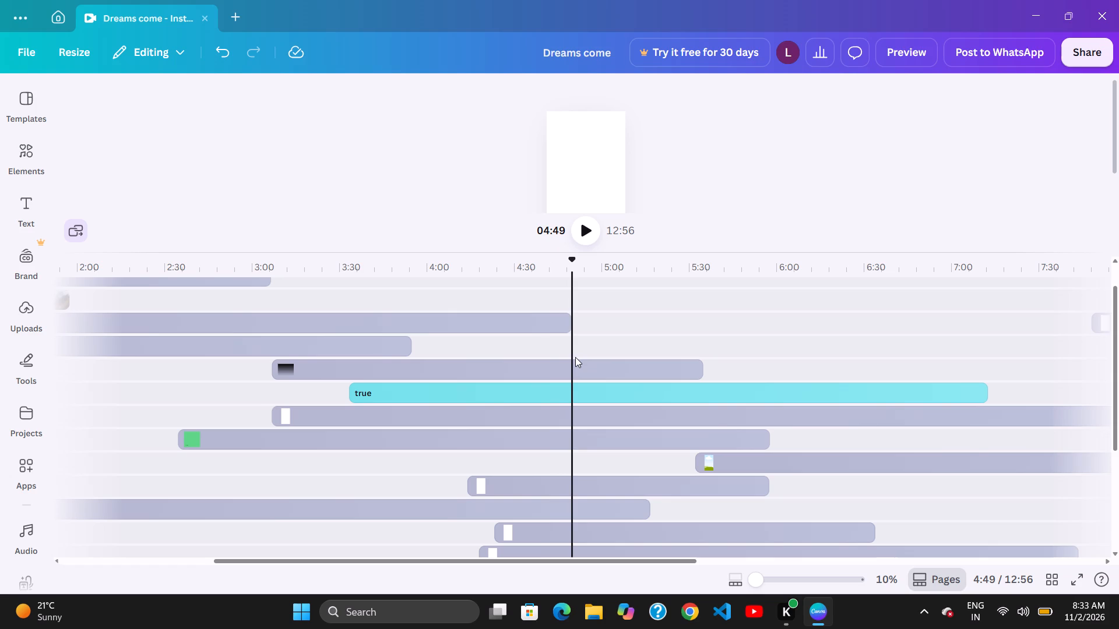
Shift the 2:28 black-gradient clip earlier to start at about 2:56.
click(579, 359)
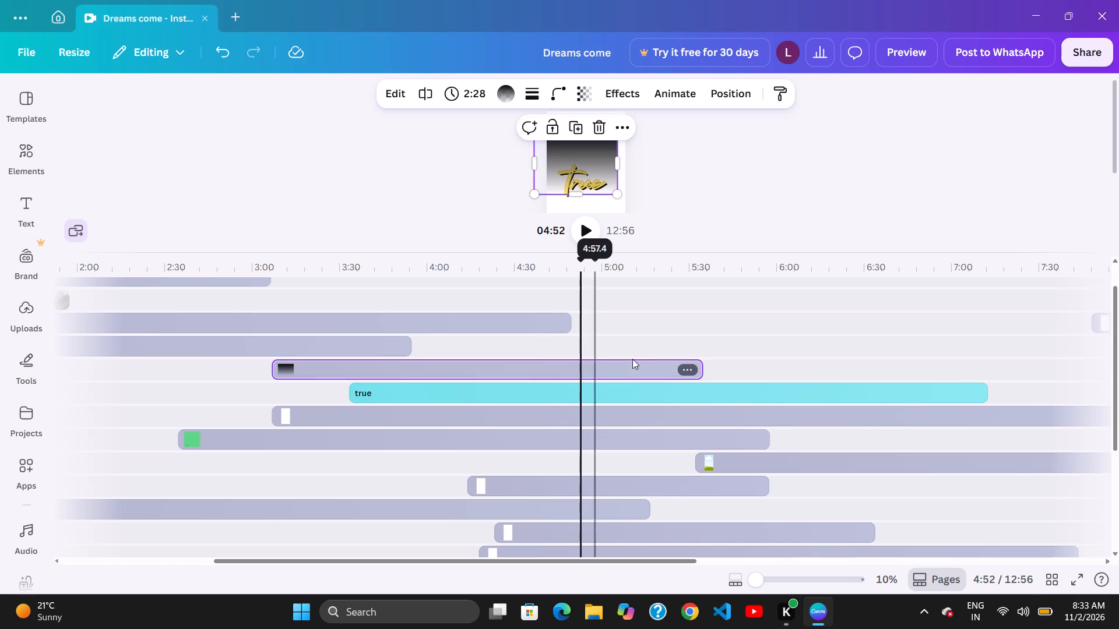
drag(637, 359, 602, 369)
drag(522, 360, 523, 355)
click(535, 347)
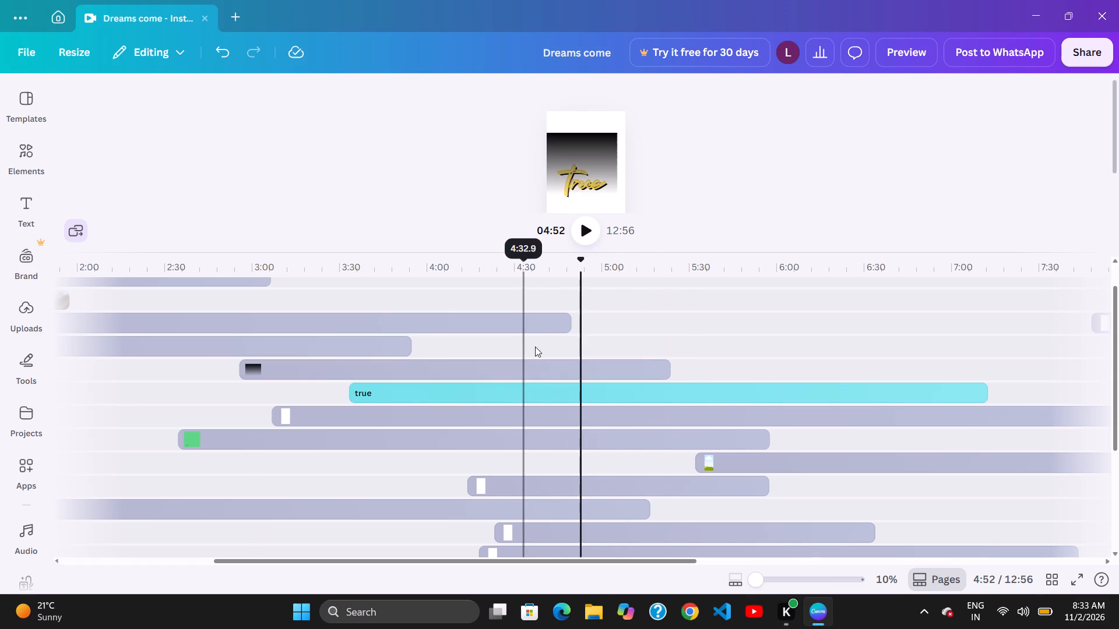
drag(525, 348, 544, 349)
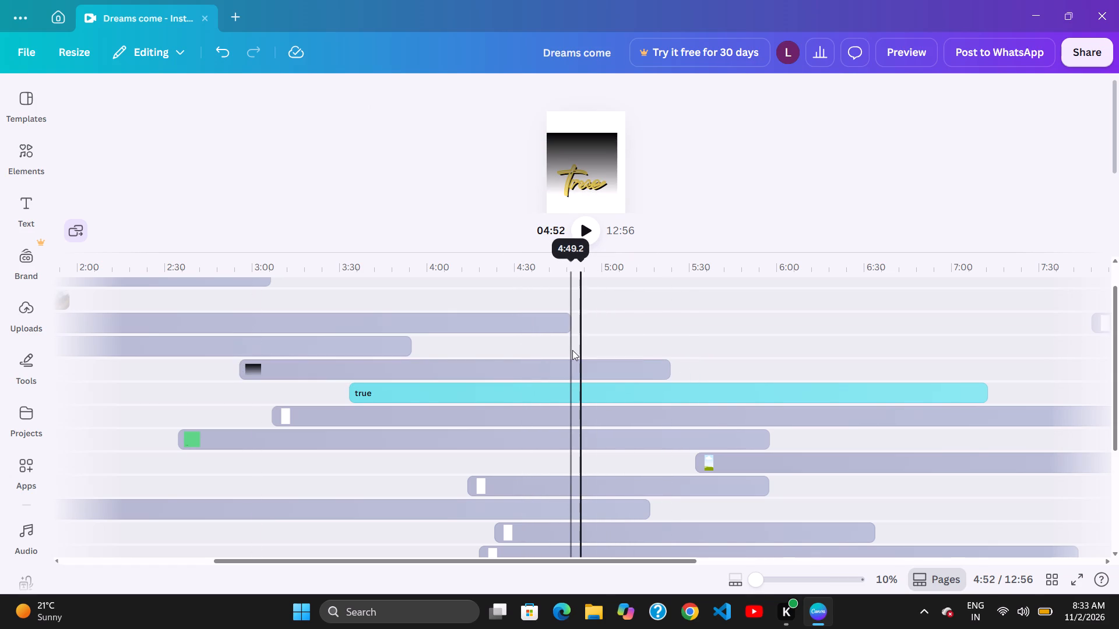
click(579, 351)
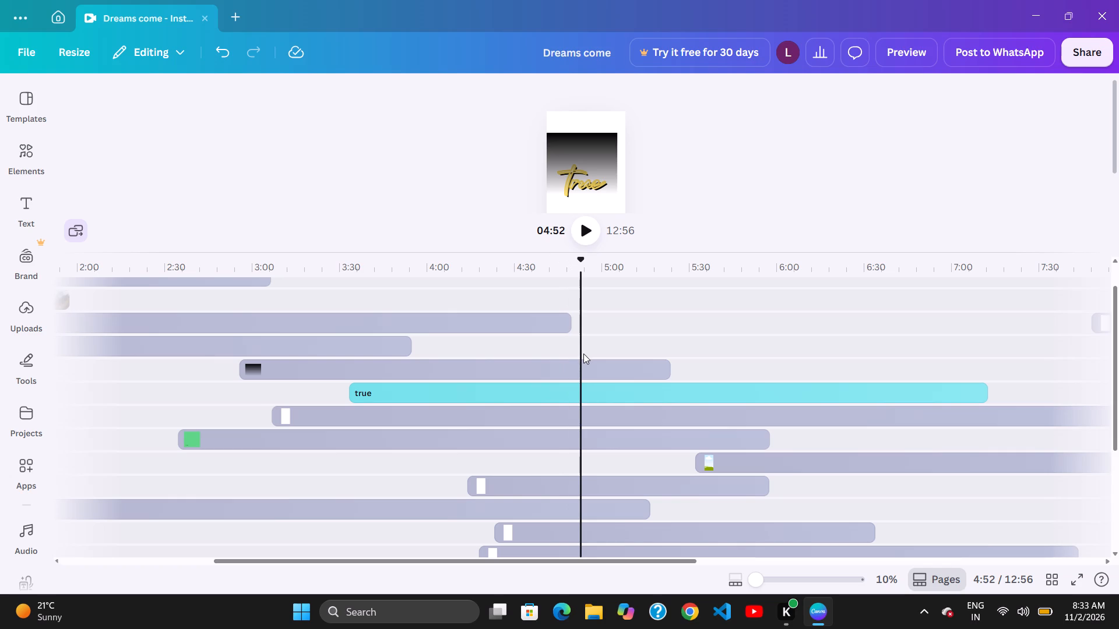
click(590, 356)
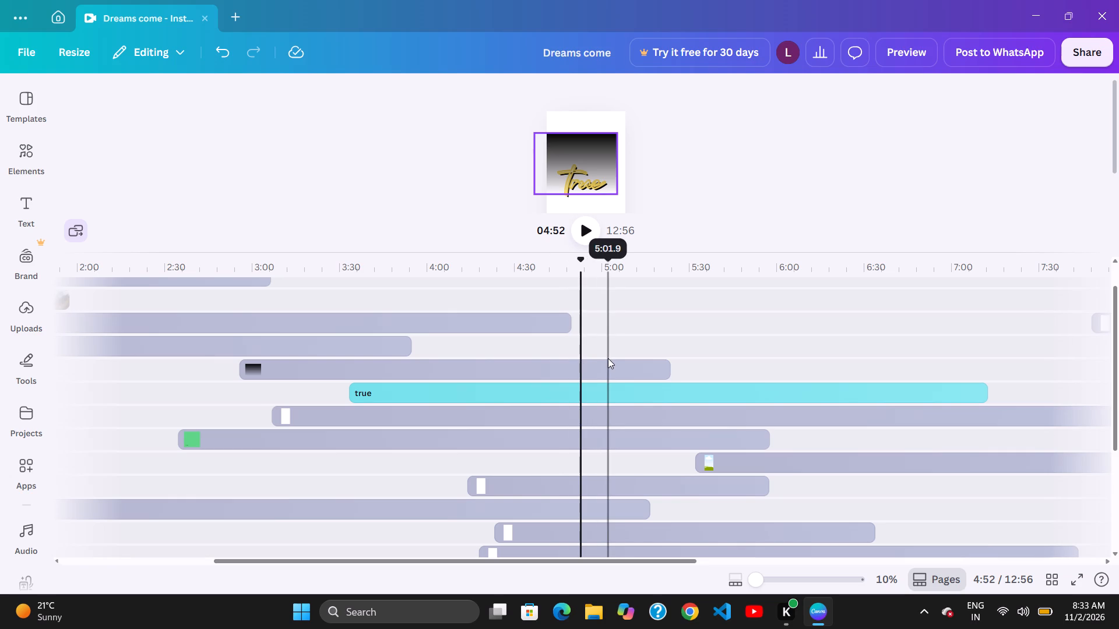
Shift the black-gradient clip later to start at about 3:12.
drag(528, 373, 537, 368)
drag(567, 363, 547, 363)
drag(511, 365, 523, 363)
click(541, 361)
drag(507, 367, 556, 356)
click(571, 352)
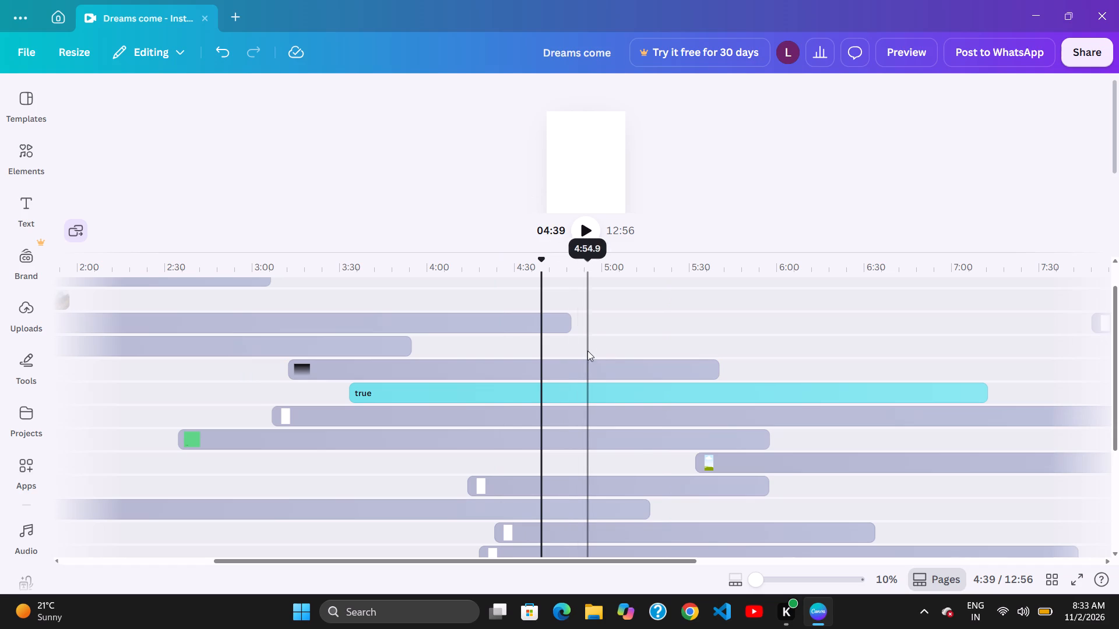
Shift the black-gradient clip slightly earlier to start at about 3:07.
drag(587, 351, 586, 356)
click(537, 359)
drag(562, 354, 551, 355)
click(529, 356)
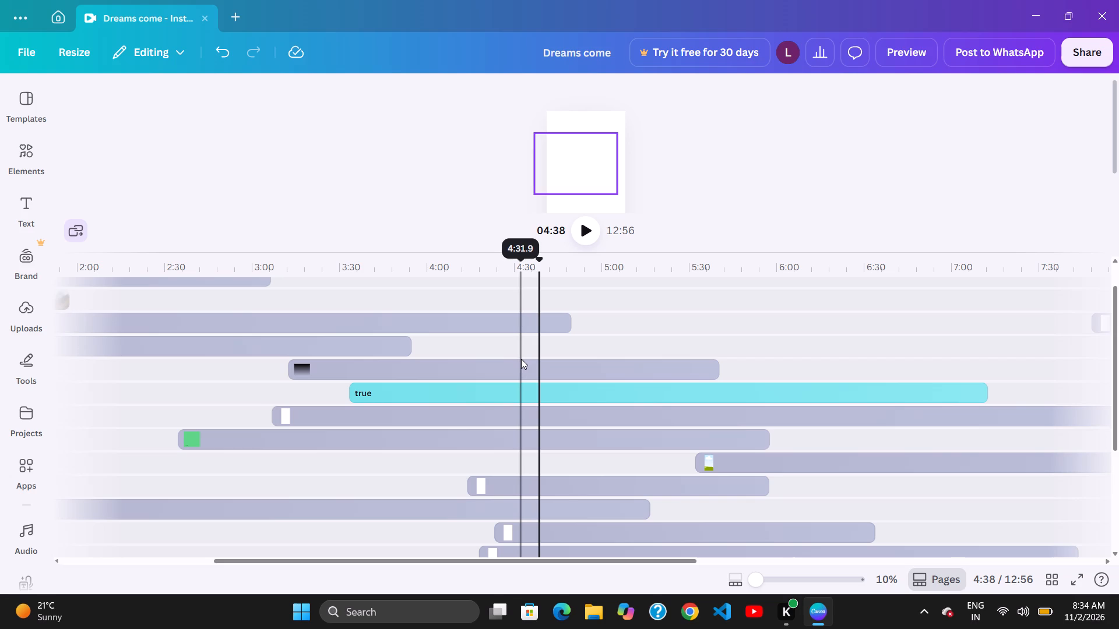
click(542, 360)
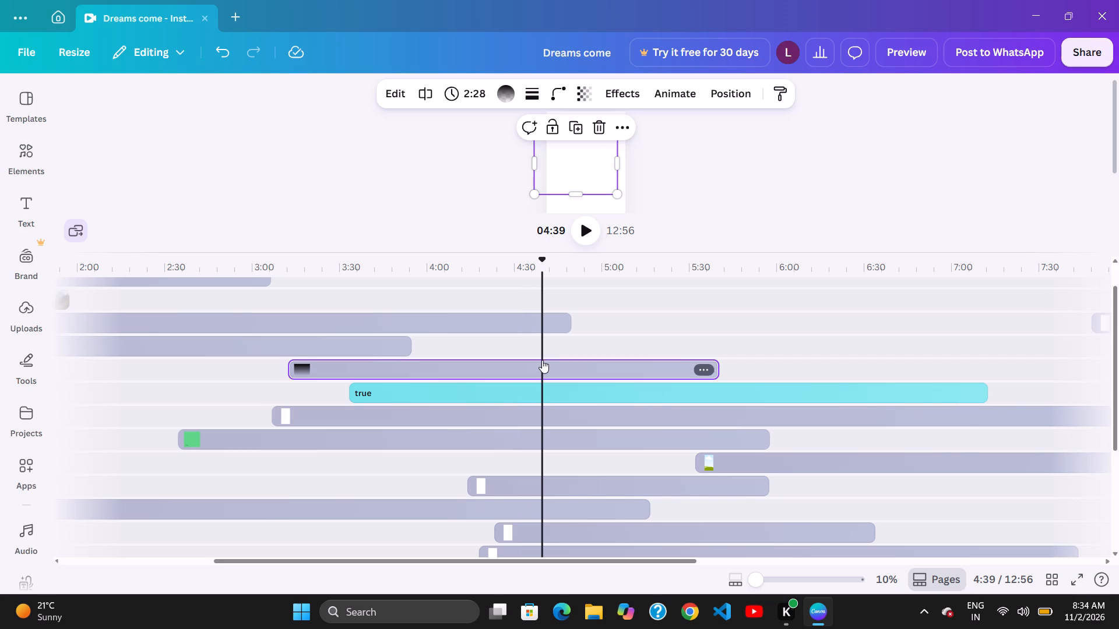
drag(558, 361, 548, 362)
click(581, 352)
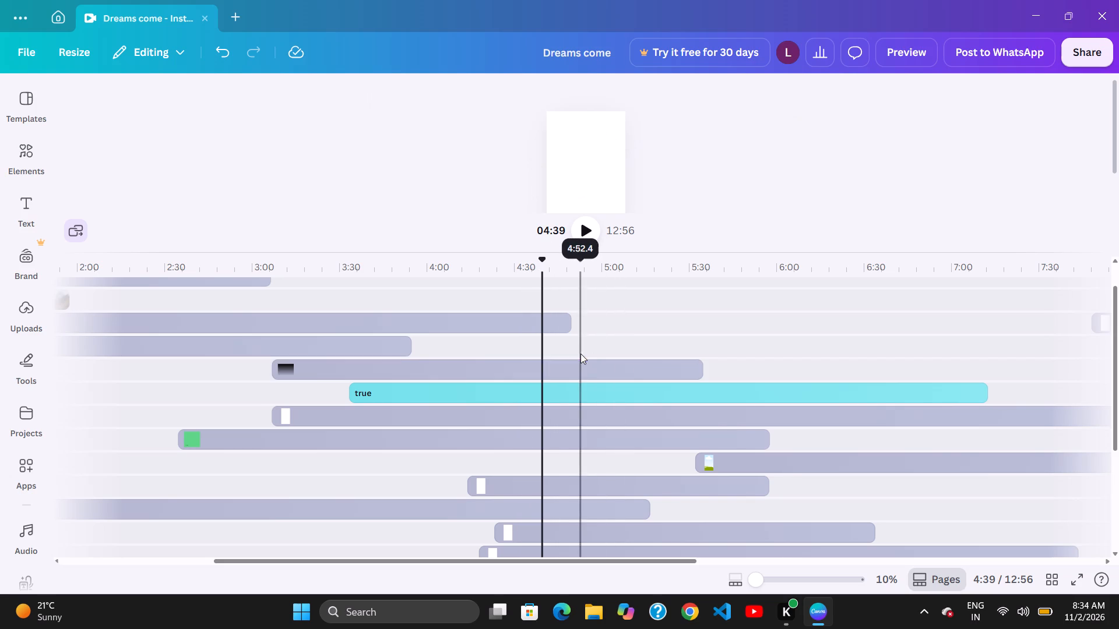
Shift the 2:28 black-gradient clip later in two moves to start at about 3:16.
drag(585, 356, 594, 360)
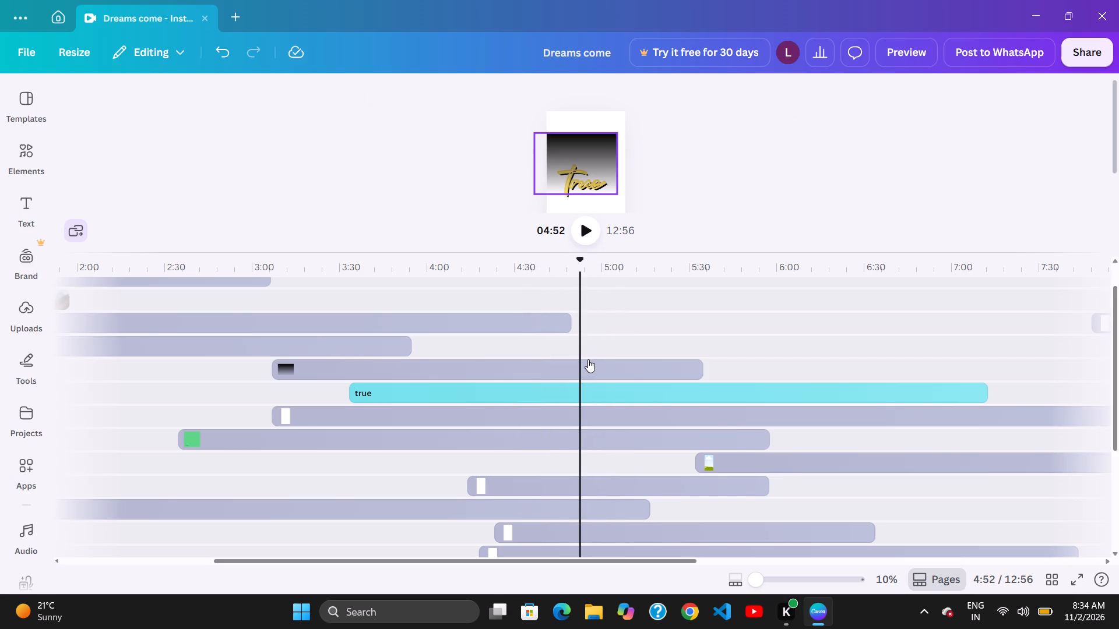
click(587, 359)
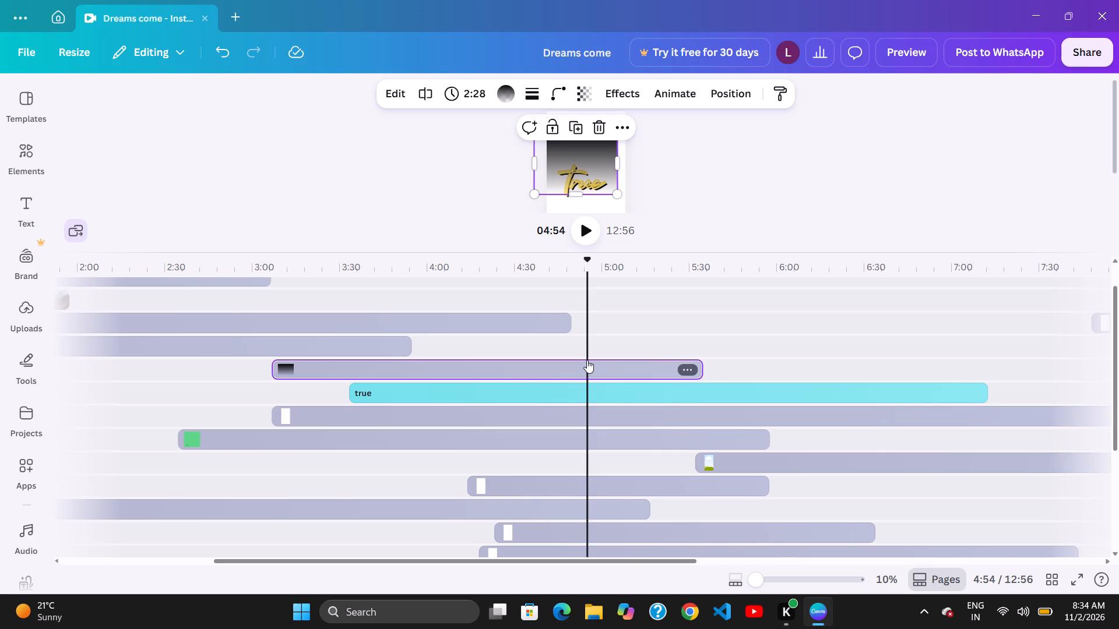
click(588, 360)
drag(586, 363, 594, 364)
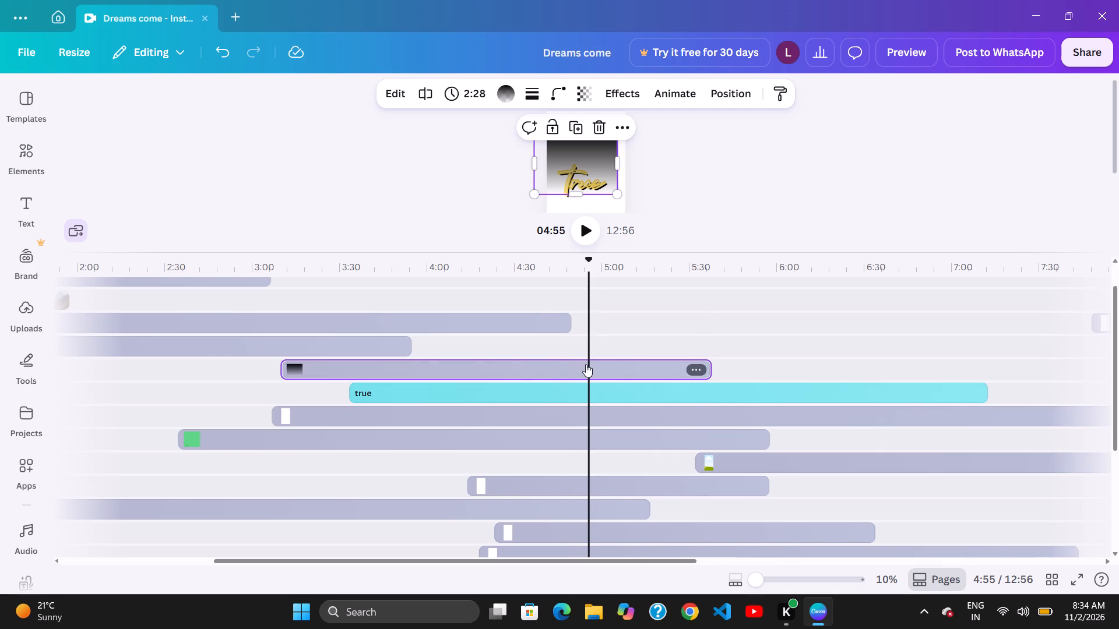
drag(536, 363, 555, 359)
click(566, 357)
click(513, 356)
click(549, 350)
Move the end of the long clip two tracks above the black-gradient clip later to about 4:57.
drag(534, 351, 579, 339)
drag(630, 316, 616, 316)
drag(562, 327, 585, 327)
drag(625, 322, 587, 330)
drag(551, 335, 572, 333)
drag(605, 329, 587, 334)
drag(559, 337, 586, 335)
drag(669, 320, 636, 329)
drag(594, 335, 597, 336)
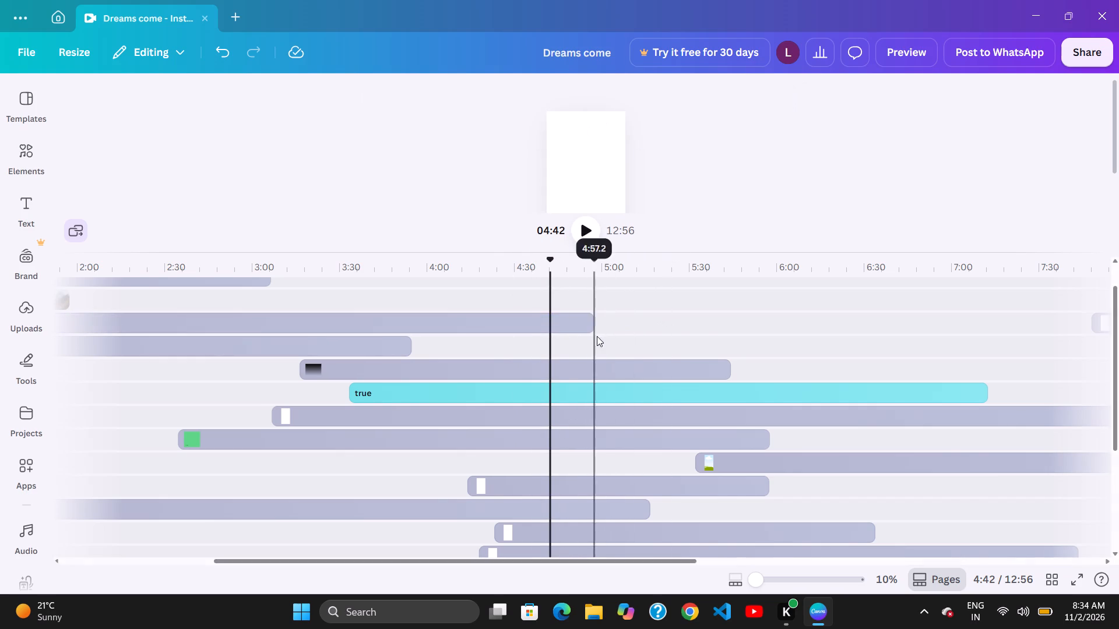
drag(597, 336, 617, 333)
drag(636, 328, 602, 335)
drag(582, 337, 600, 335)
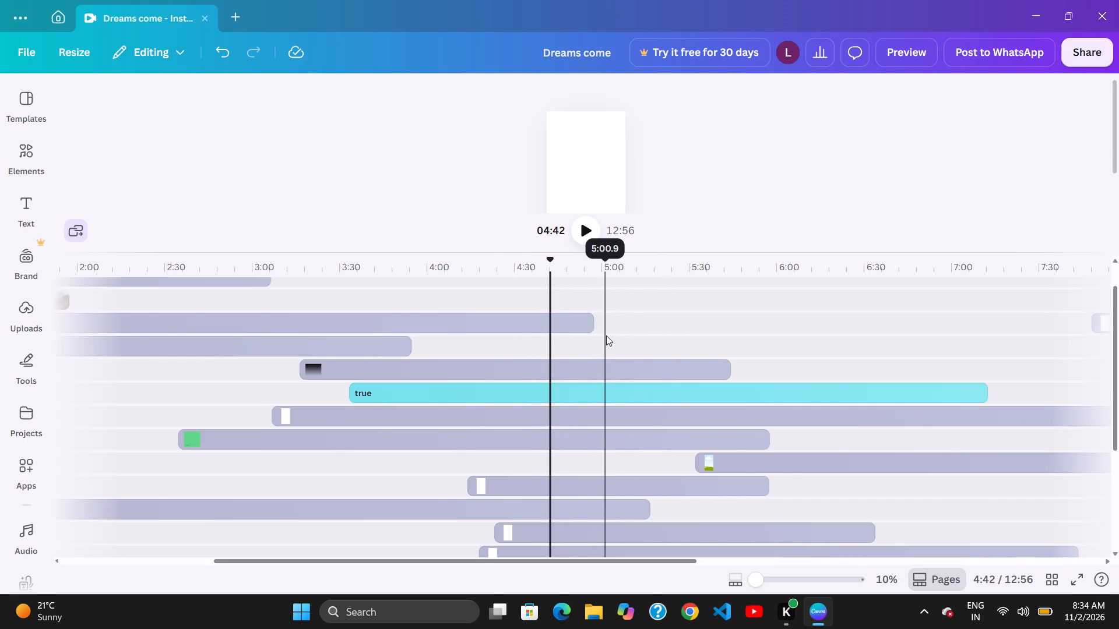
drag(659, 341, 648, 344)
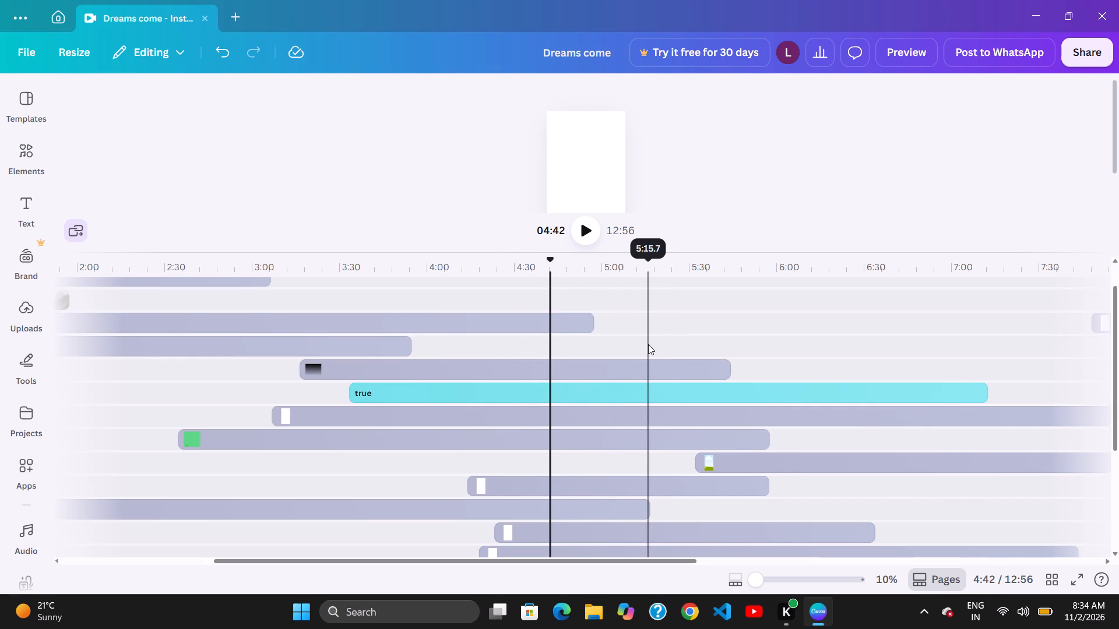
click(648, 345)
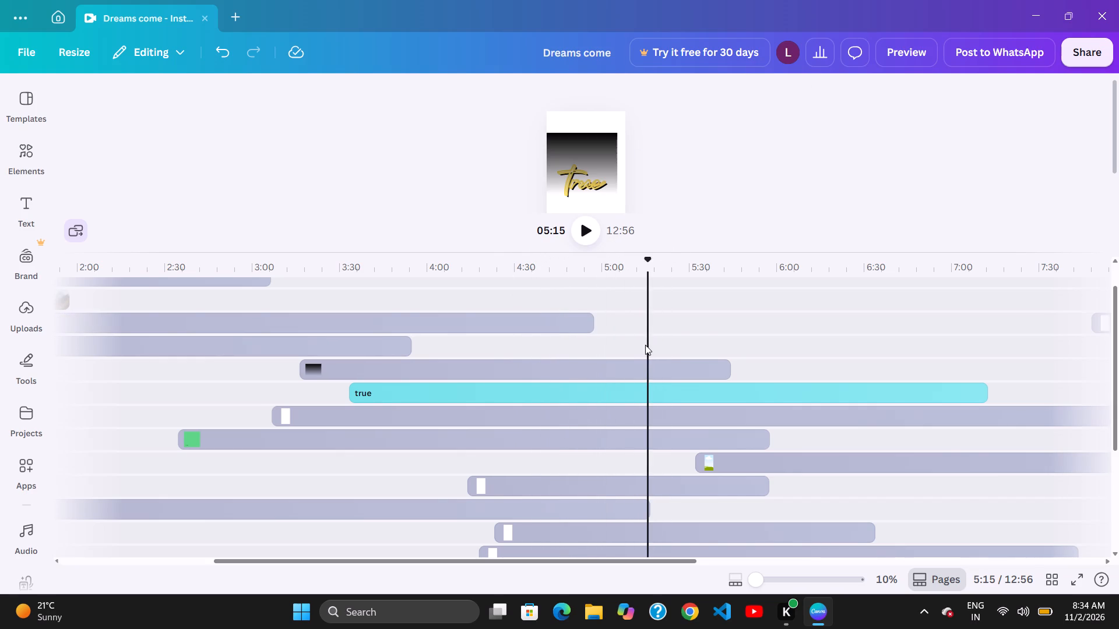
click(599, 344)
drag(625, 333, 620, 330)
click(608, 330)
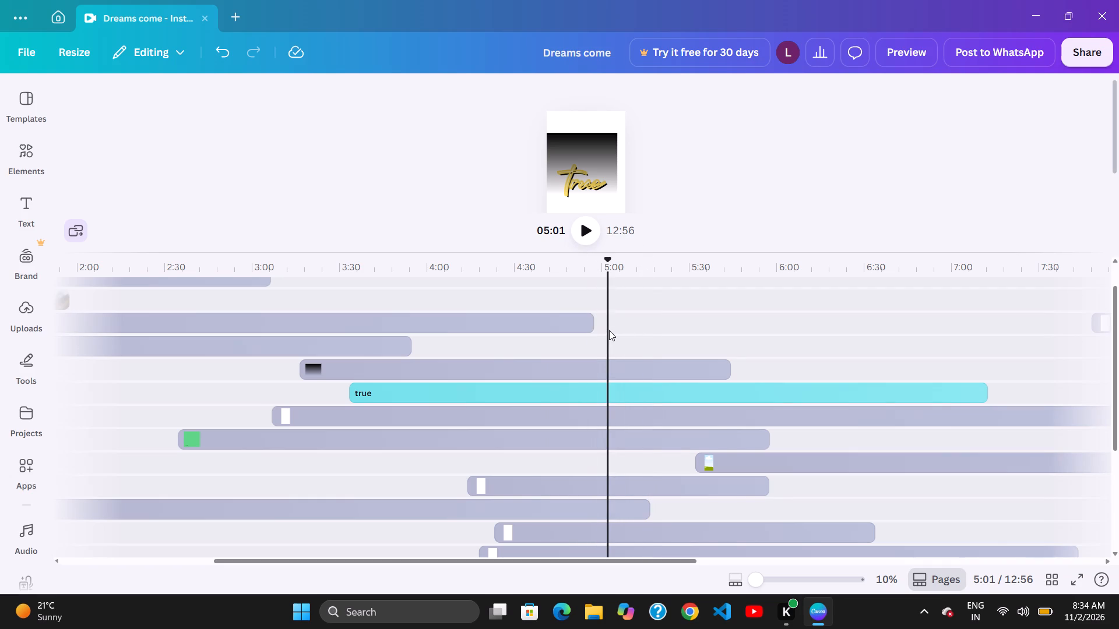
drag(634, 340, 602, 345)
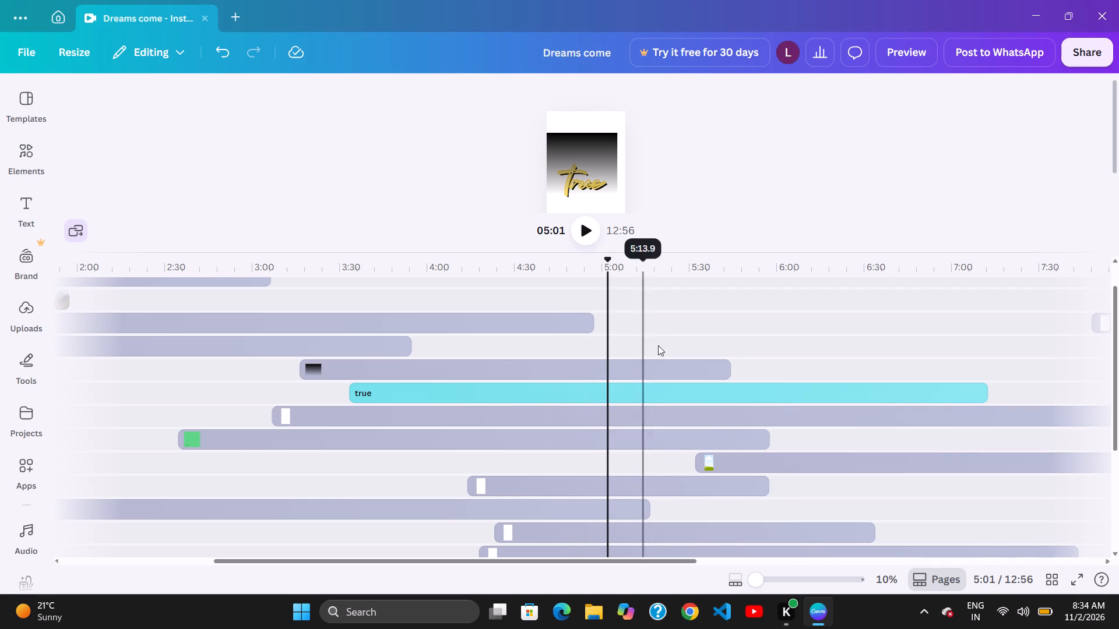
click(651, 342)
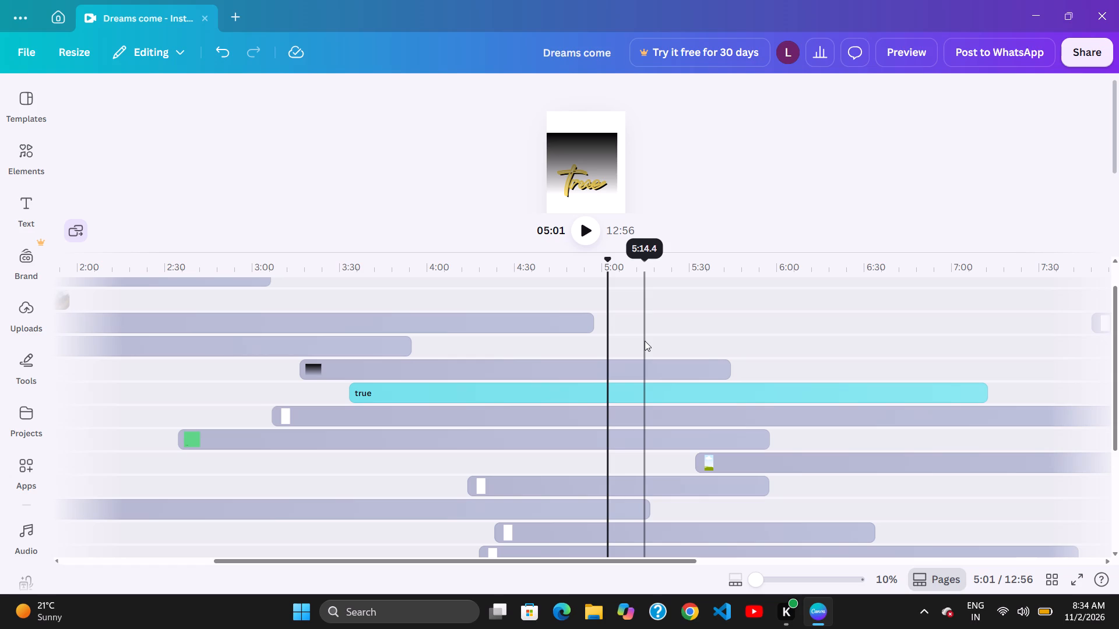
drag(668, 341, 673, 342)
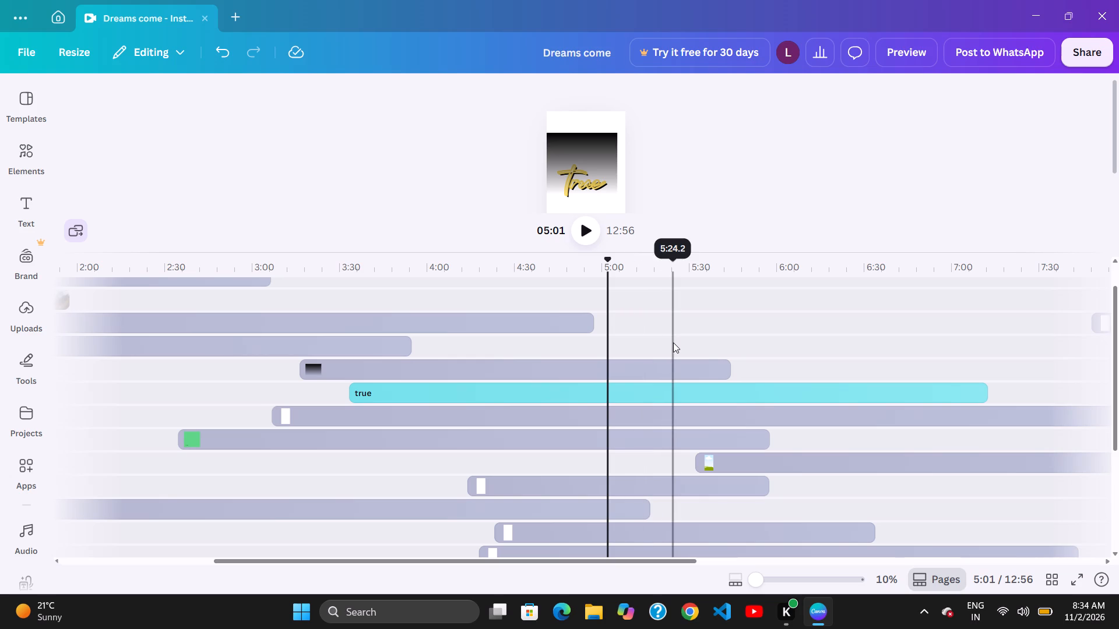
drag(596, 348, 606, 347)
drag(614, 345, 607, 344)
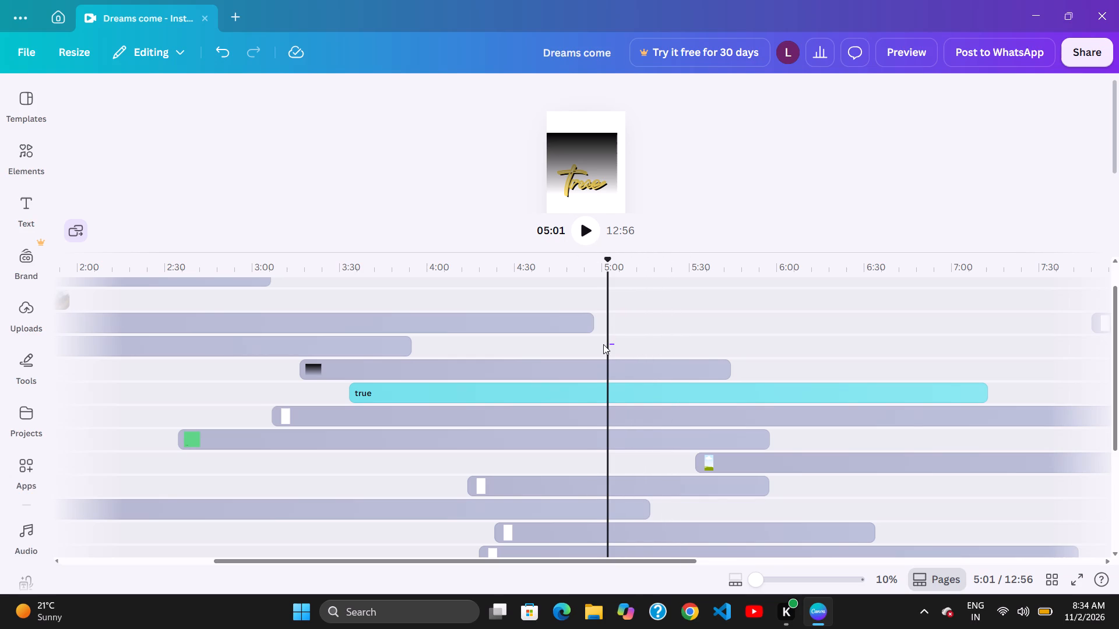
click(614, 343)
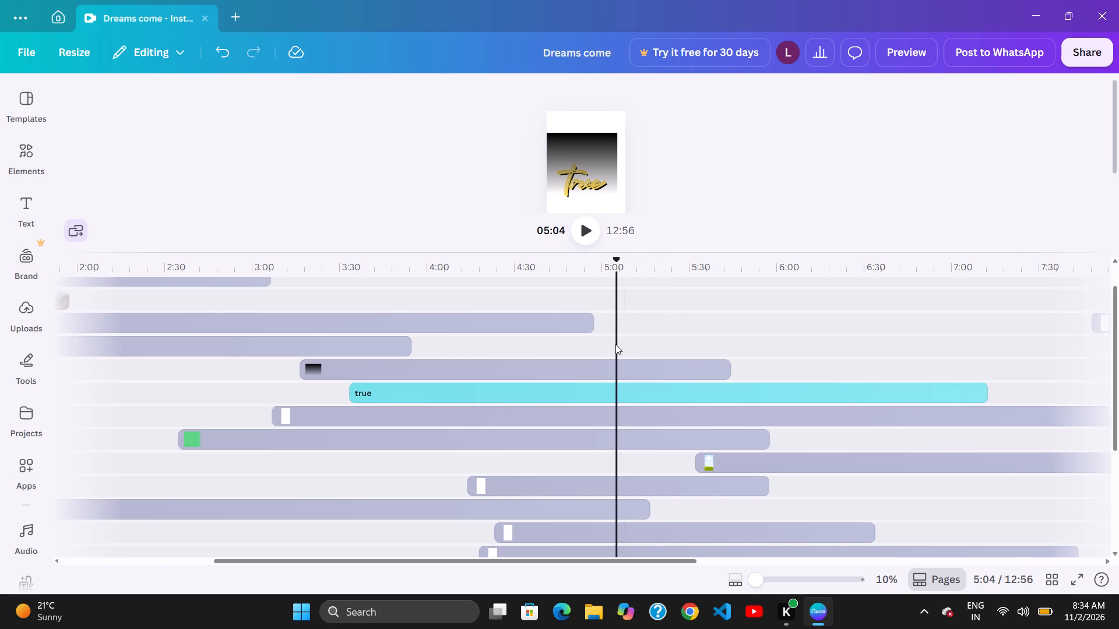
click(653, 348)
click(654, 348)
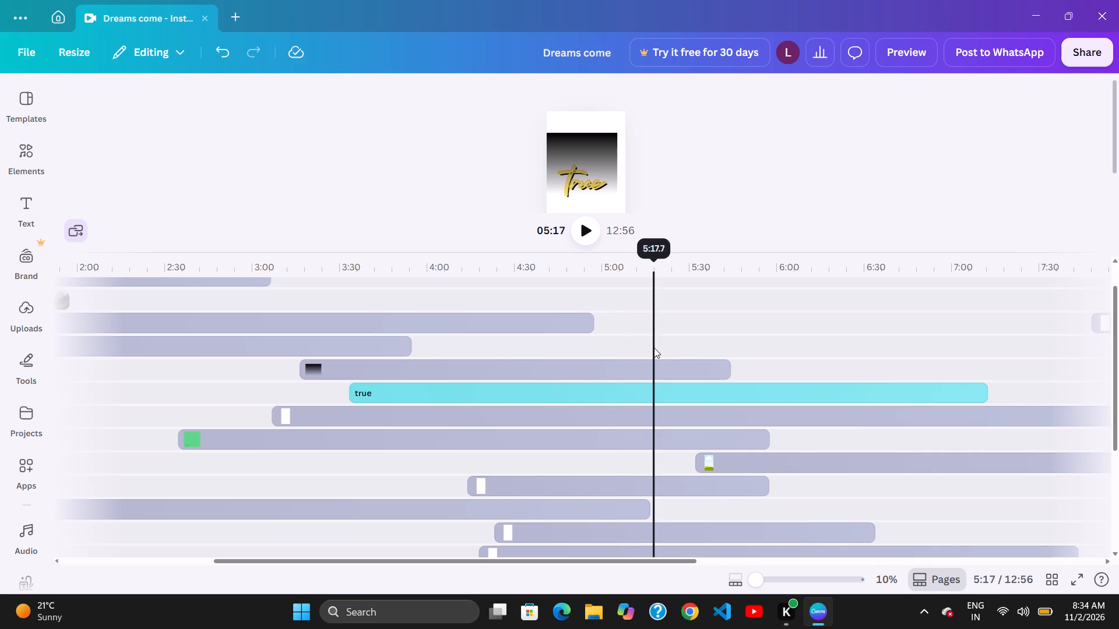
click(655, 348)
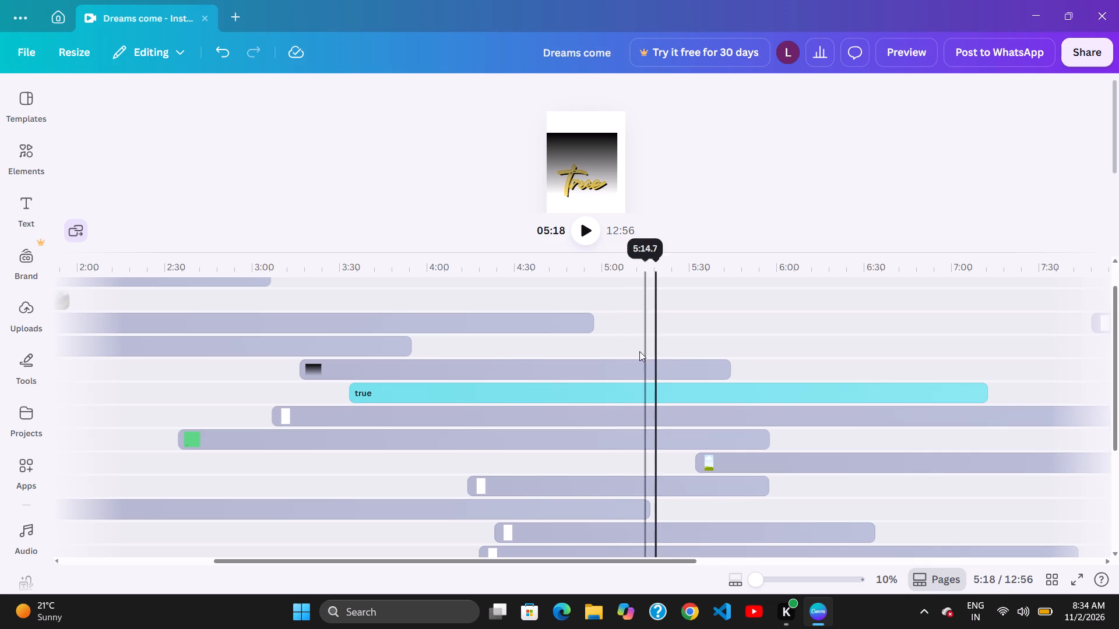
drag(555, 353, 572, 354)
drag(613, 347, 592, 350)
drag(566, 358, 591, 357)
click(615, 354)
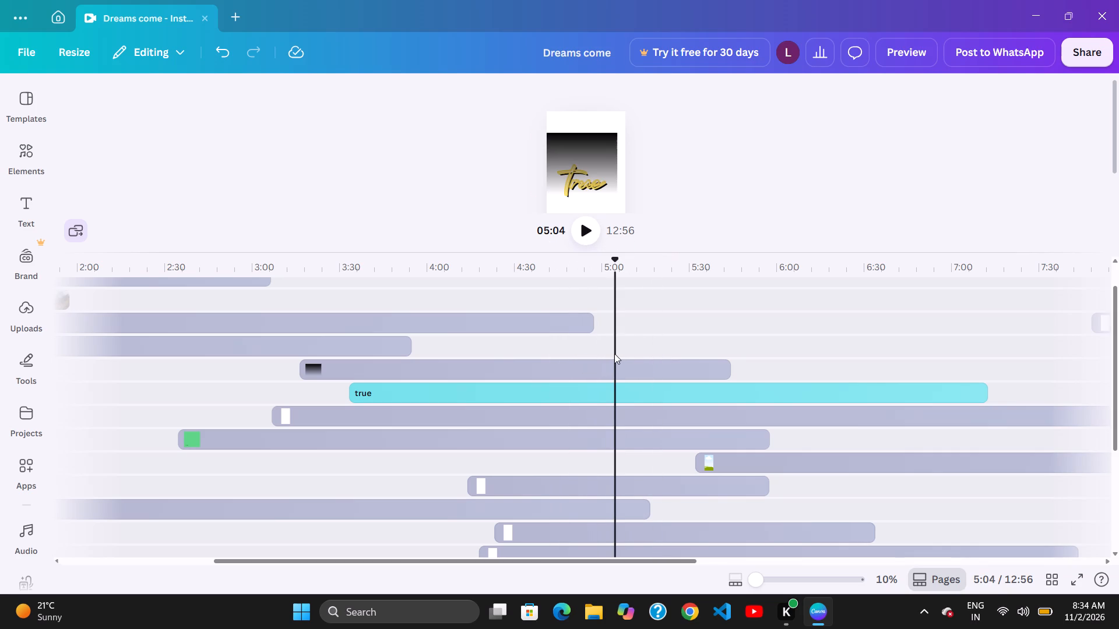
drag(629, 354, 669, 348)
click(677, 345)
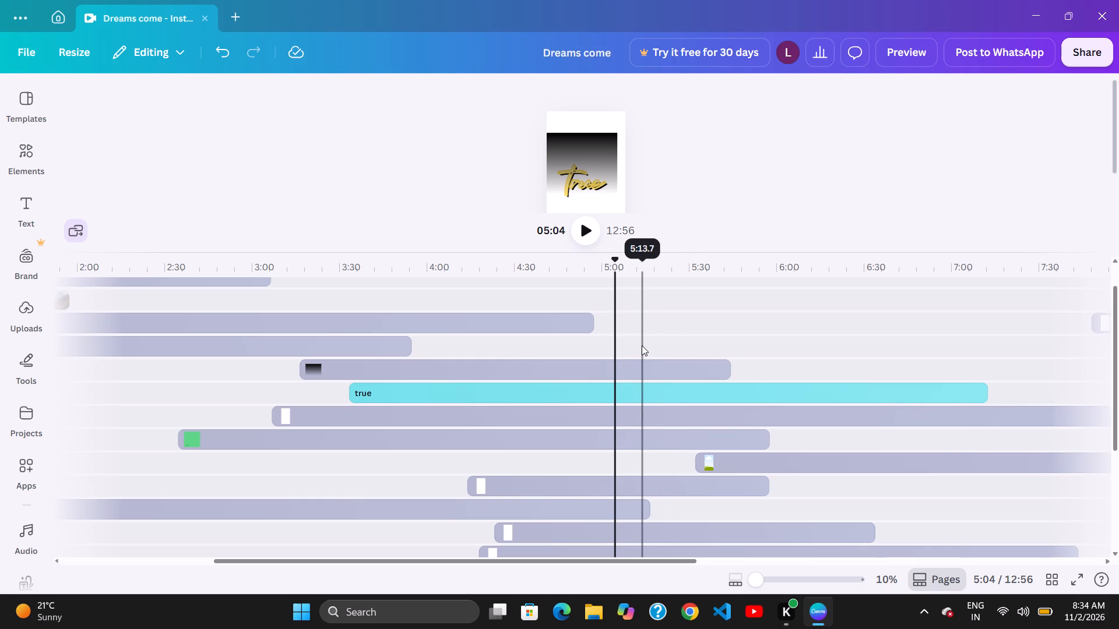
Examine the frames between about 5:04 and 5:20 where the black gradient and the "true" text appear together.
click(649, 345)
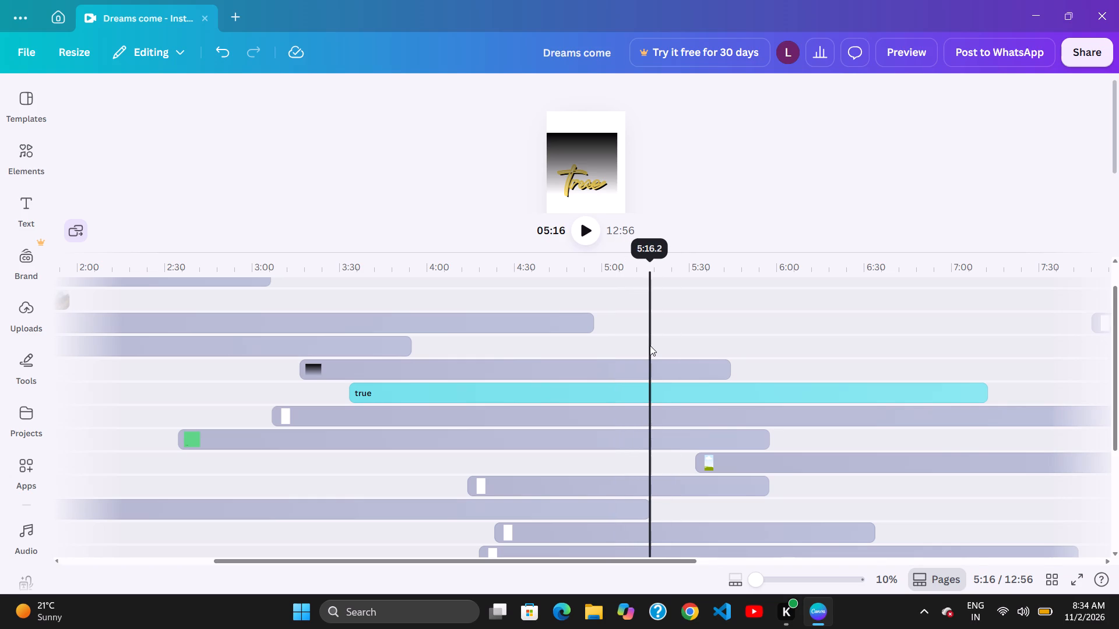
drag(653, 347, 666, 352)
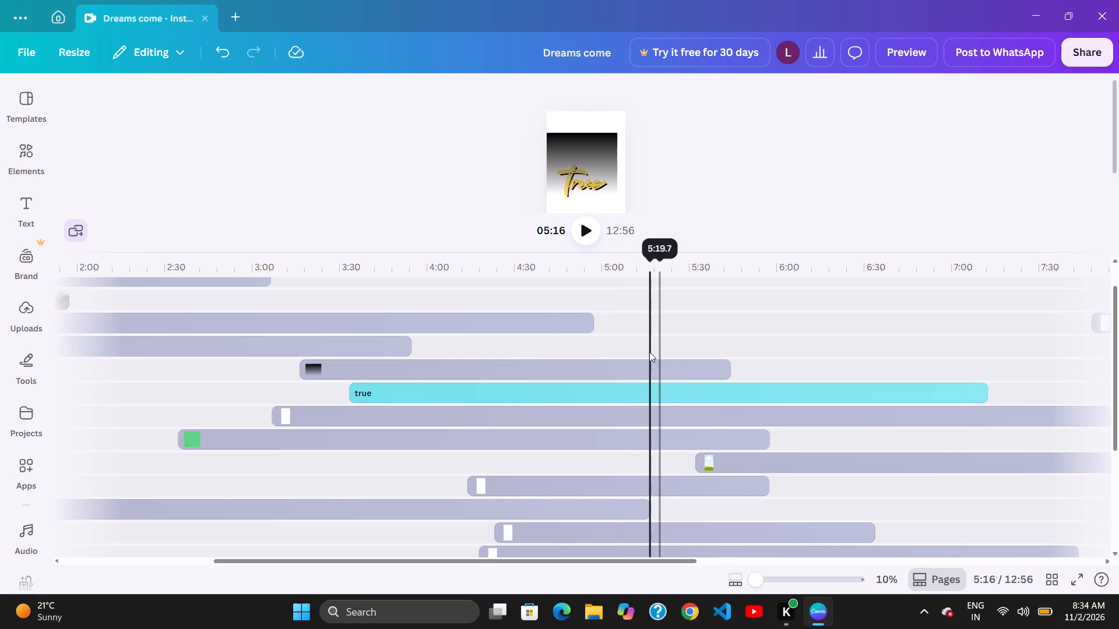
click(650, 352)
click(660, 353)
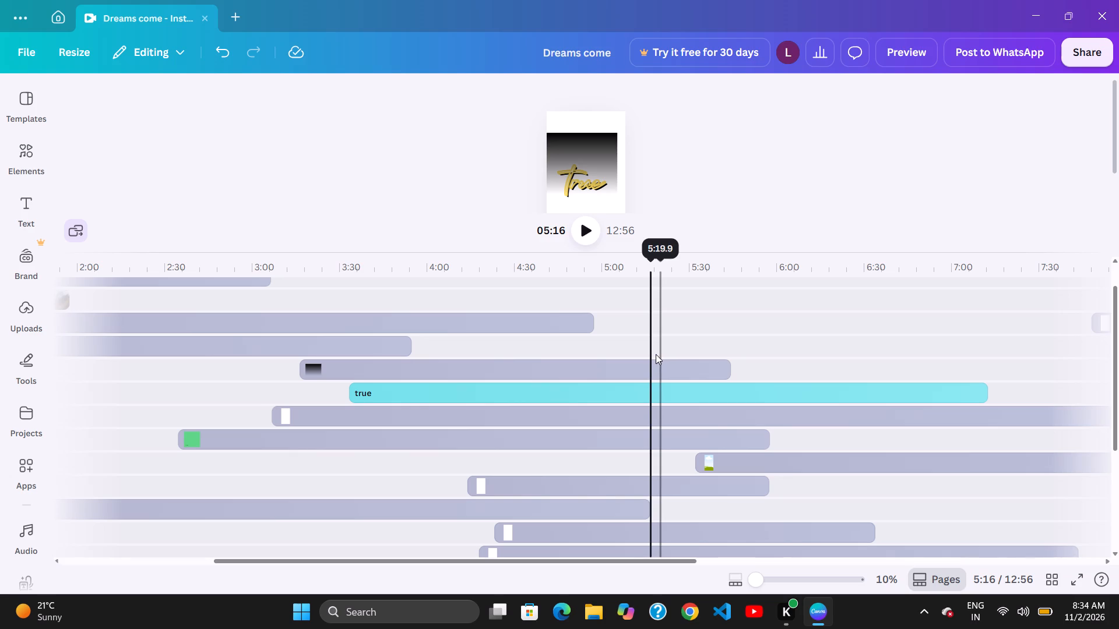
click(657, 354)
drag(654, 356, 627, 357)
drag(641, 357, 632, 358)
drag(634, 358, 622, 359)
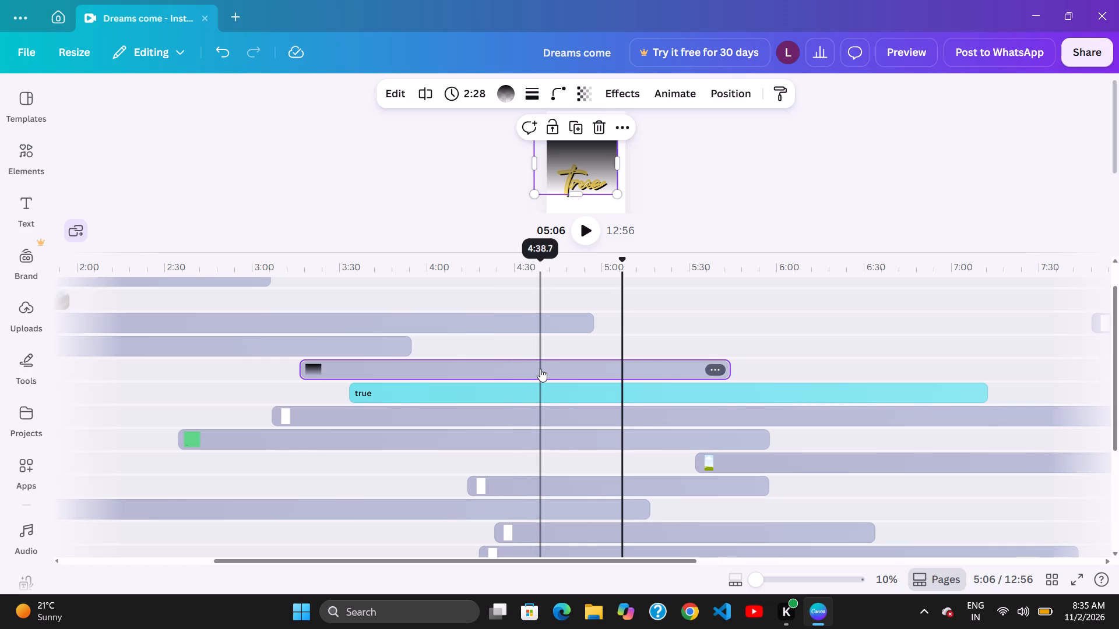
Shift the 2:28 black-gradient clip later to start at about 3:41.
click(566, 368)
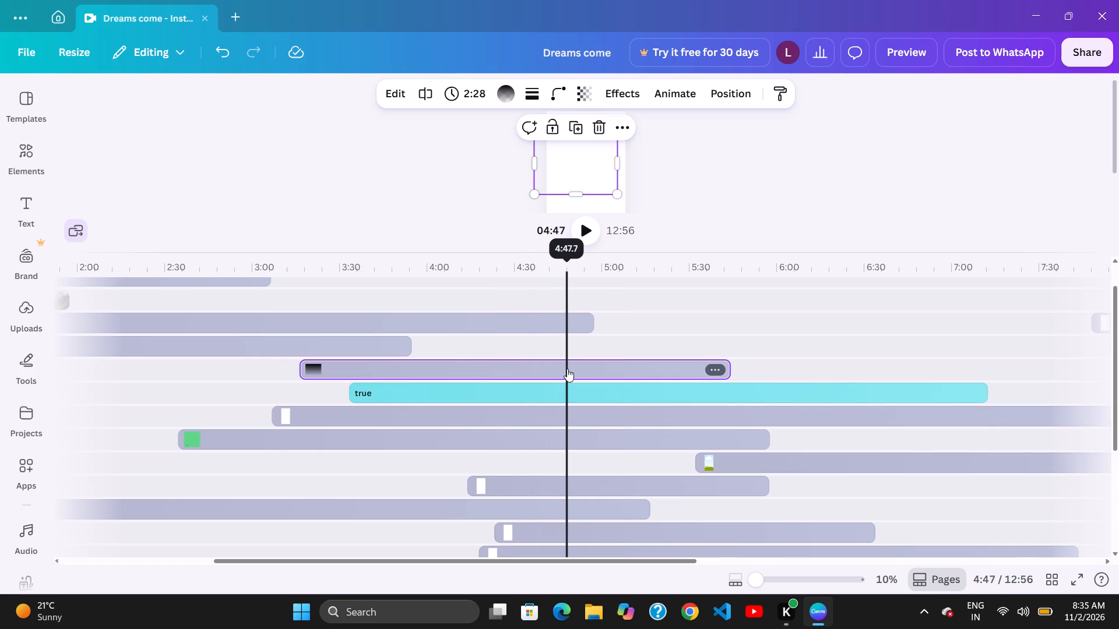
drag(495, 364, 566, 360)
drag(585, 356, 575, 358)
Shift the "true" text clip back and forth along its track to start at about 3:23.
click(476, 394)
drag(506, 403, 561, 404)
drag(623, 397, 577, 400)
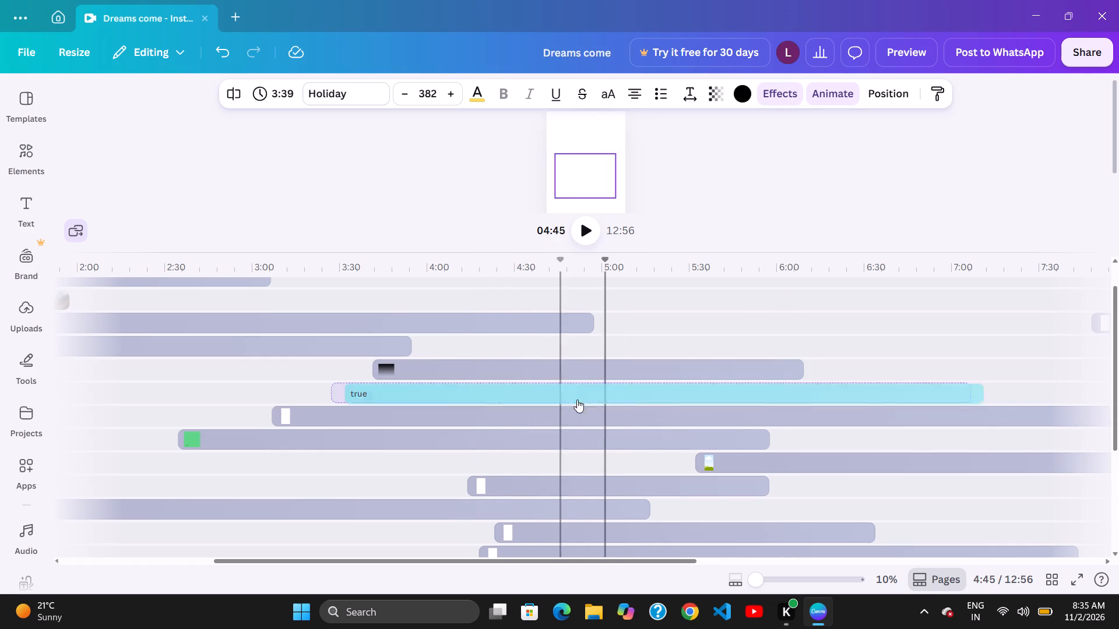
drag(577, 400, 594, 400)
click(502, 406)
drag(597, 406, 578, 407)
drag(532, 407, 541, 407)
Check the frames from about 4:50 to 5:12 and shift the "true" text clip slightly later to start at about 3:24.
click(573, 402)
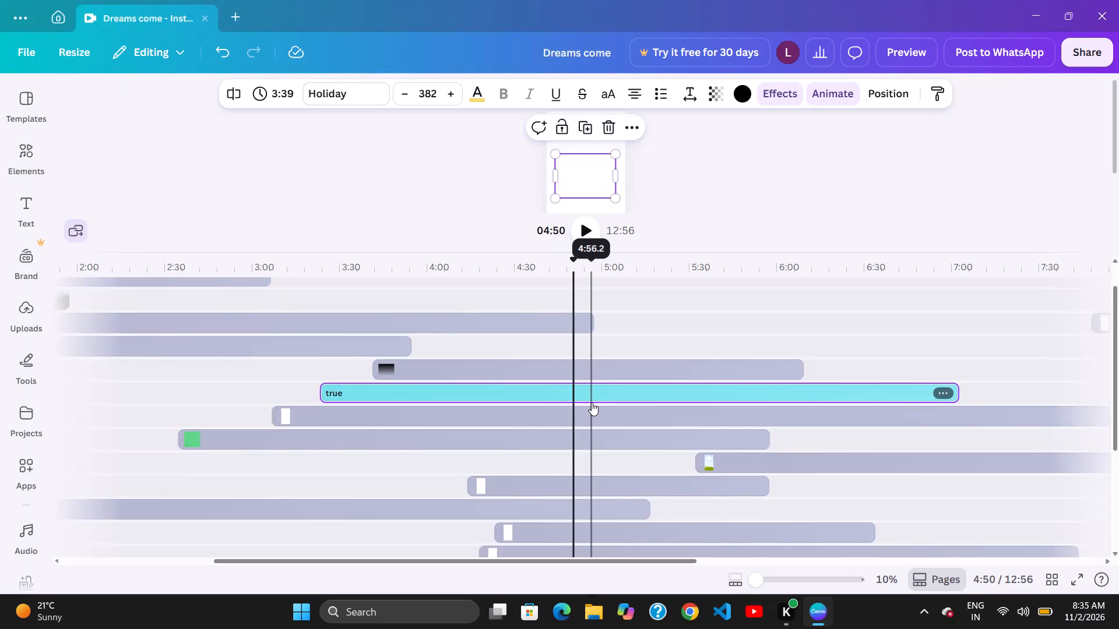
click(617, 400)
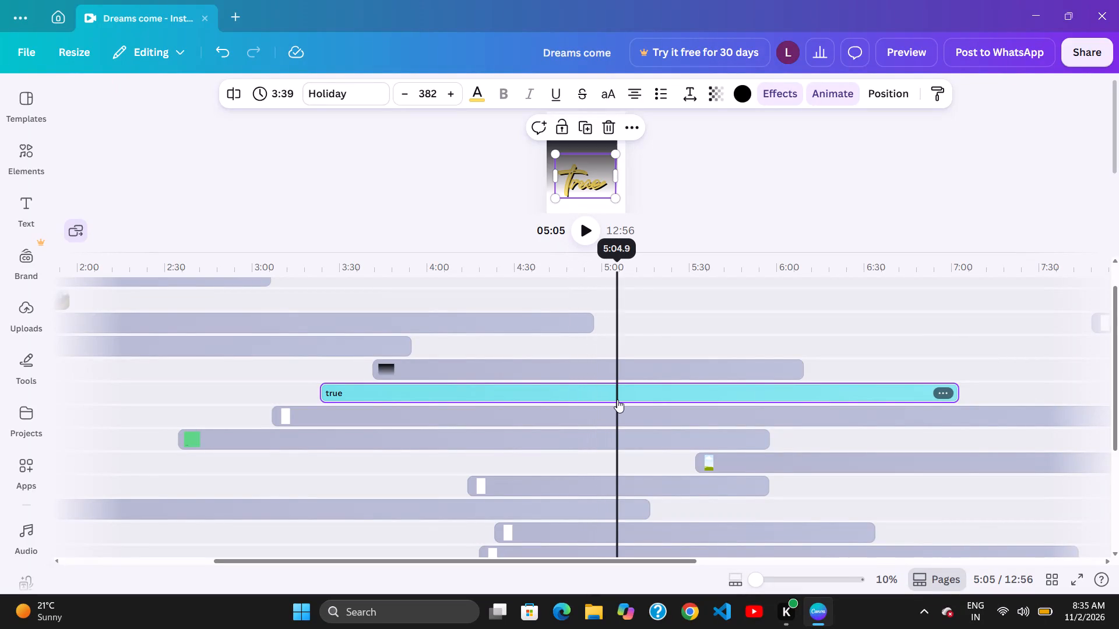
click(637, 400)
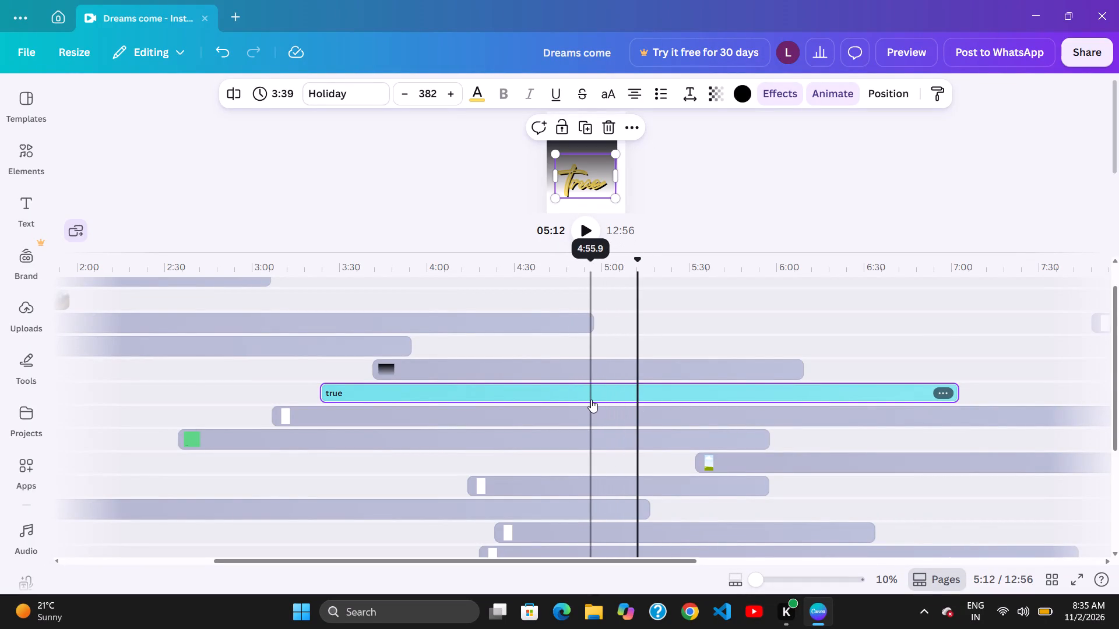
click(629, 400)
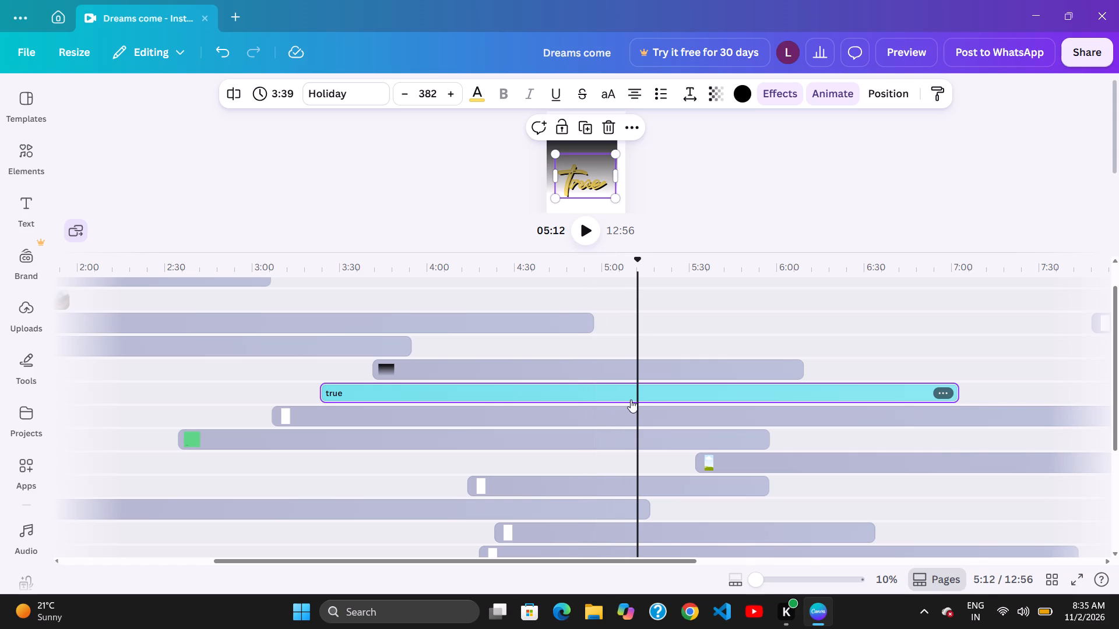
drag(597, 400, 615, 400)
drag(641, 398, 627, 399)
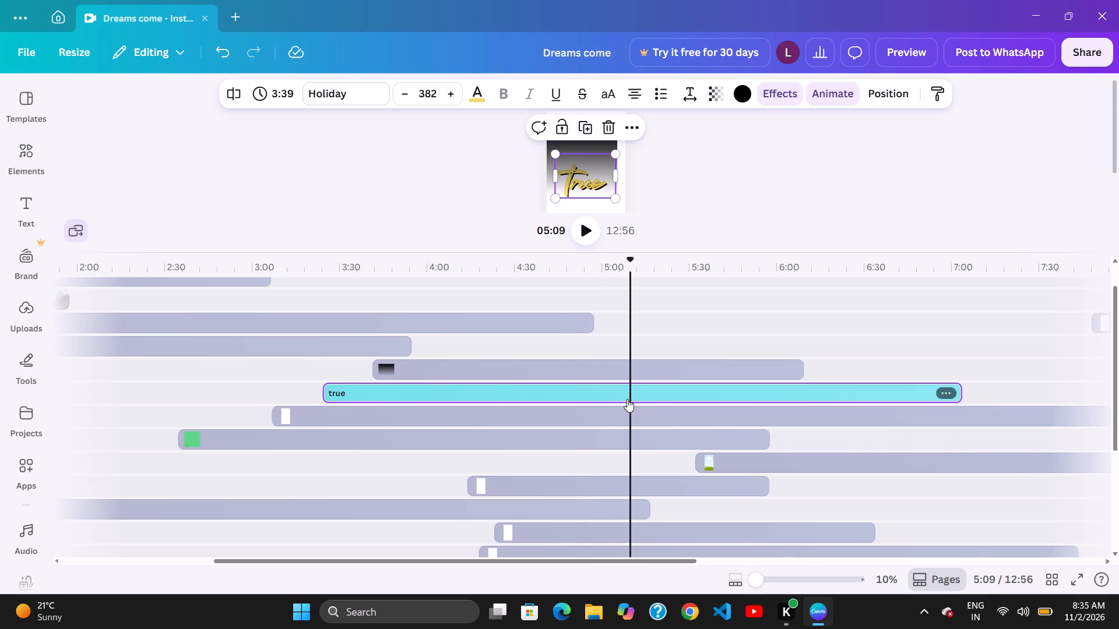
Examine the frames between about 4:54 and 5:18 for the "true" text and its gradient background.
click(639, 399)
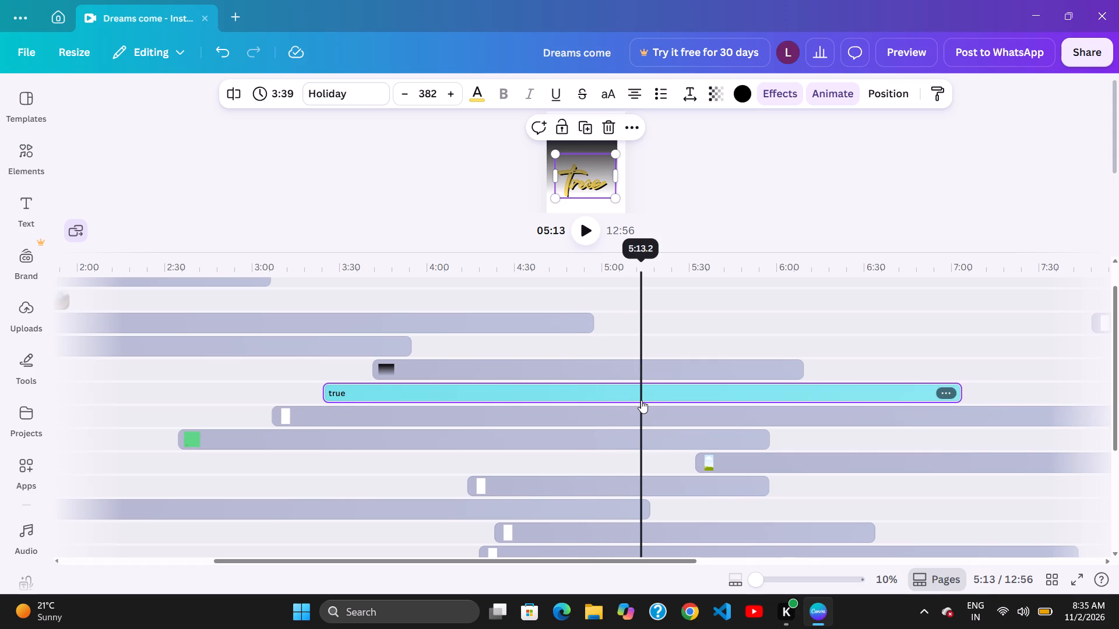
click(644, 401)
click(666, 401)
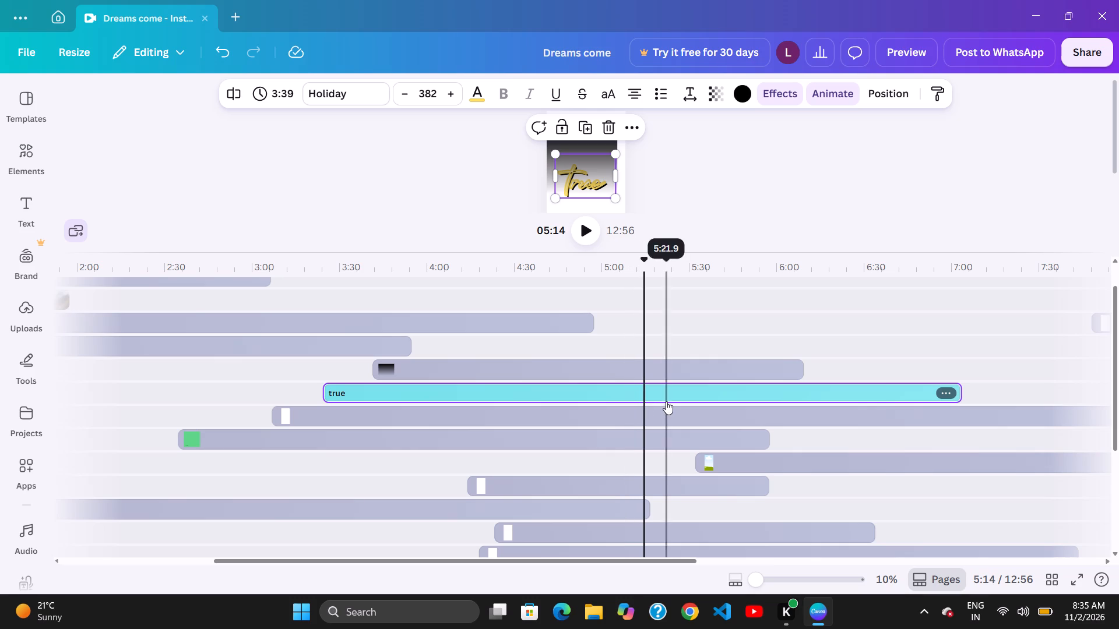
click(656, 402)
click(658, 402)
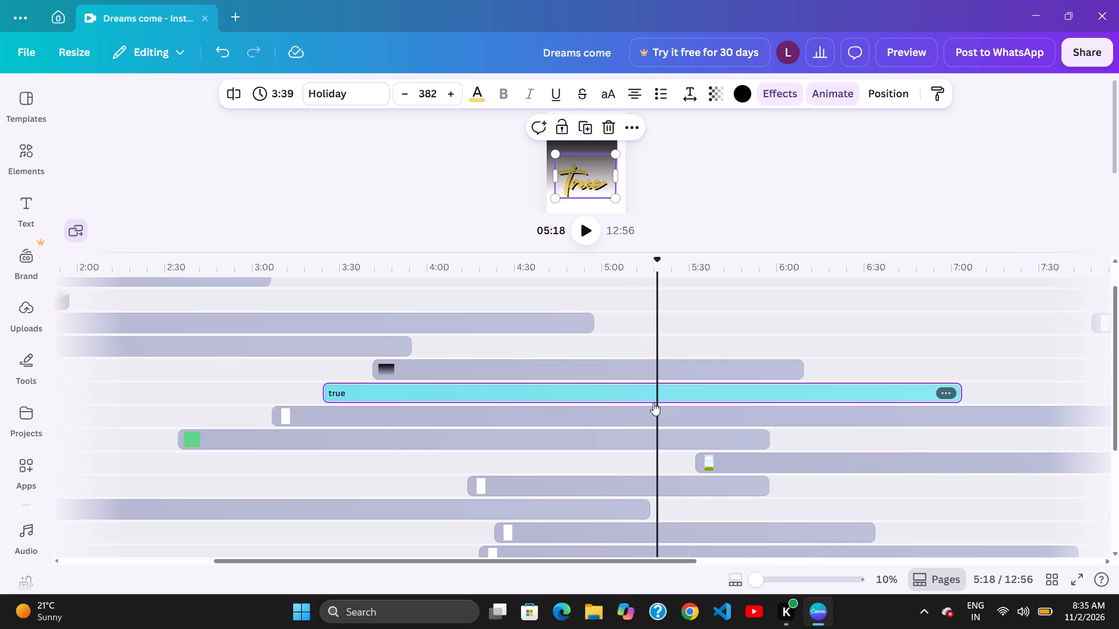
click(587, 395)
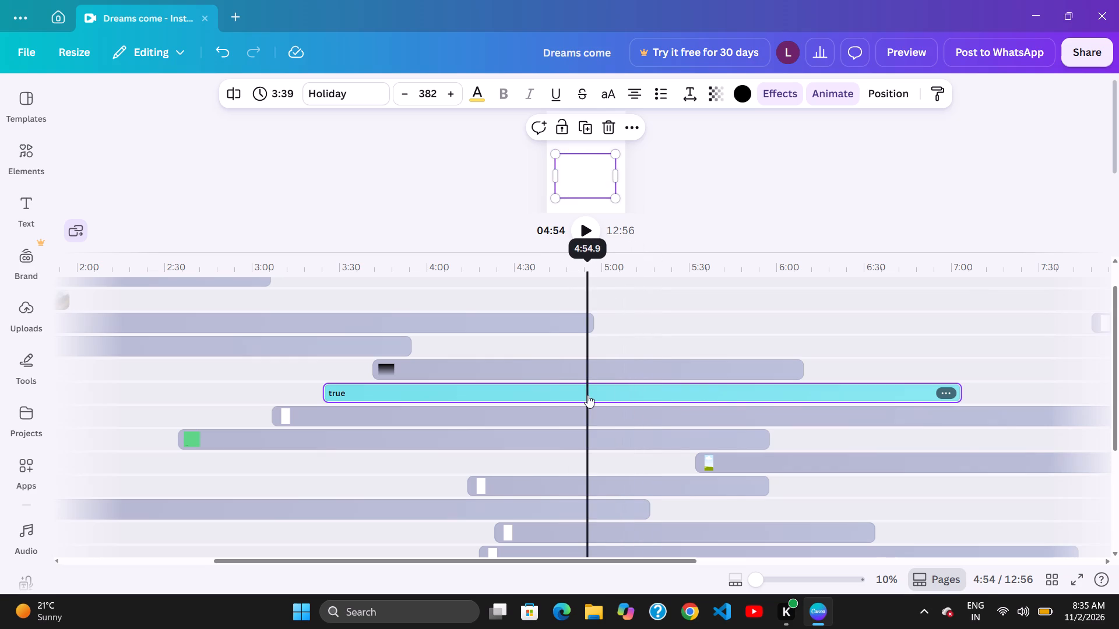
click(628, 395)
click(628, 395)
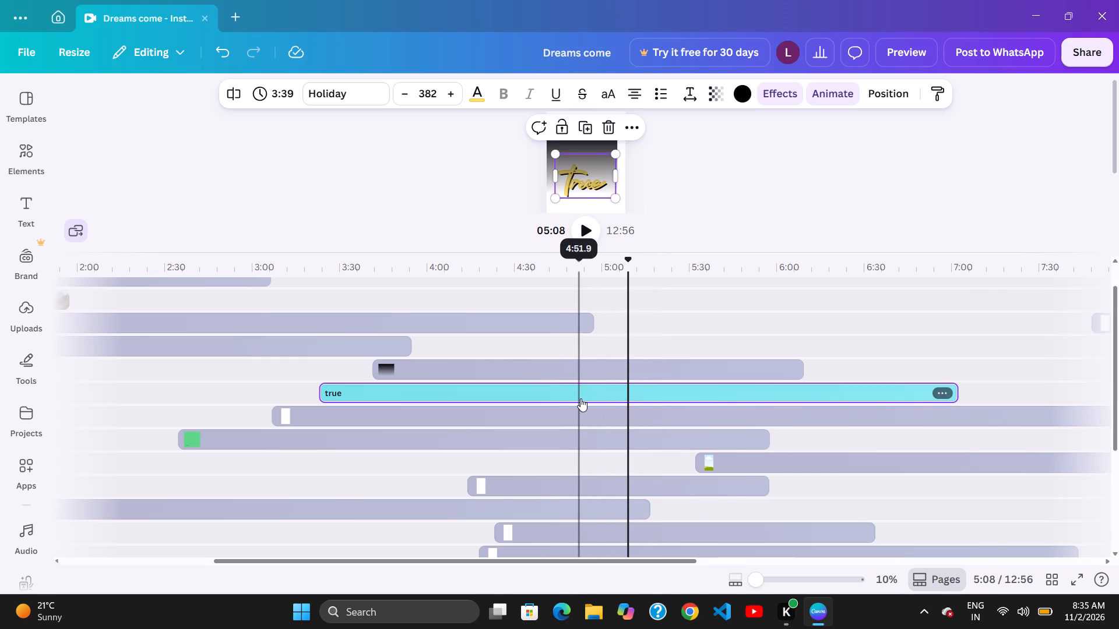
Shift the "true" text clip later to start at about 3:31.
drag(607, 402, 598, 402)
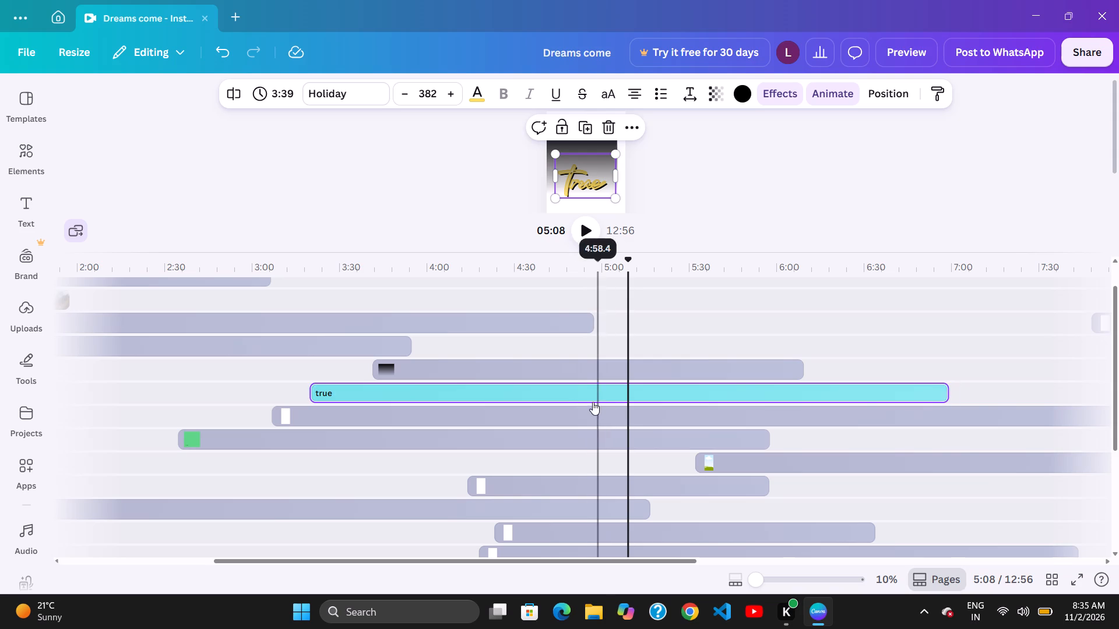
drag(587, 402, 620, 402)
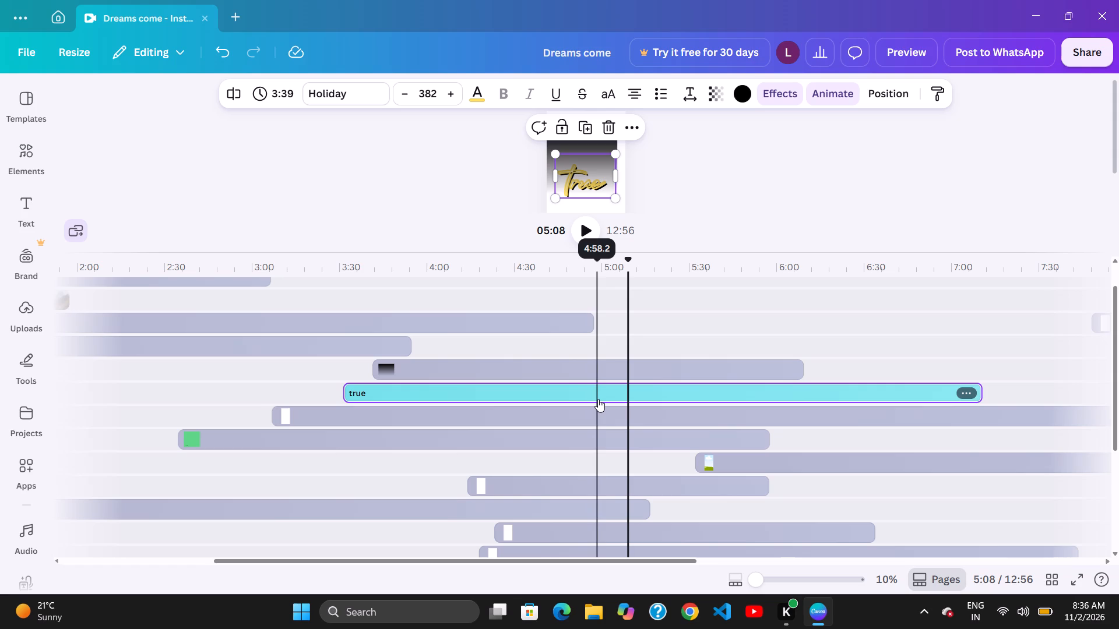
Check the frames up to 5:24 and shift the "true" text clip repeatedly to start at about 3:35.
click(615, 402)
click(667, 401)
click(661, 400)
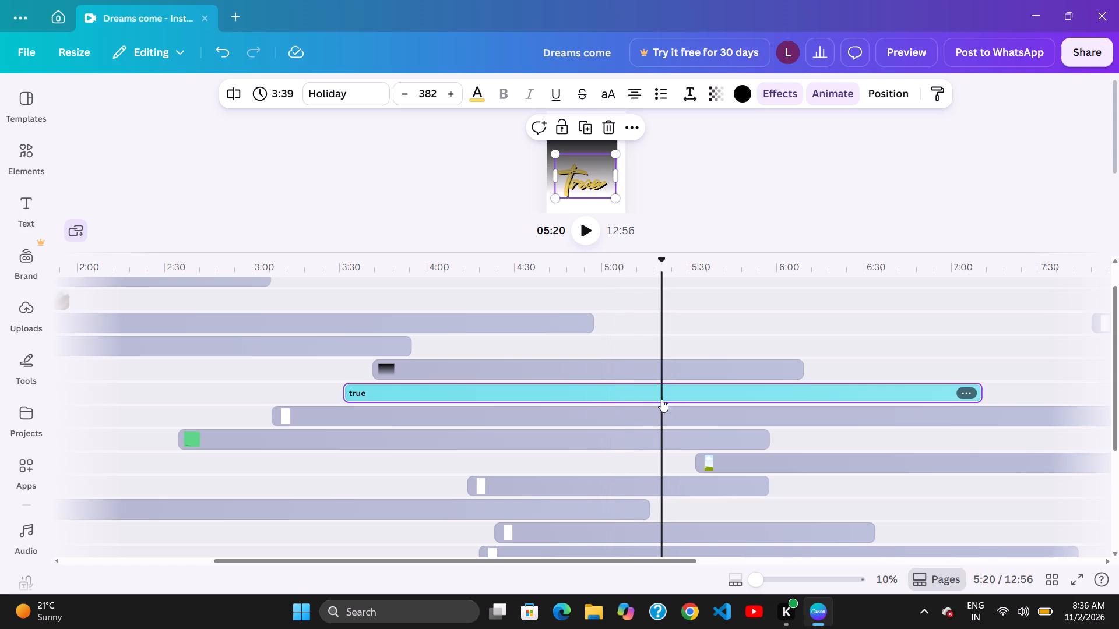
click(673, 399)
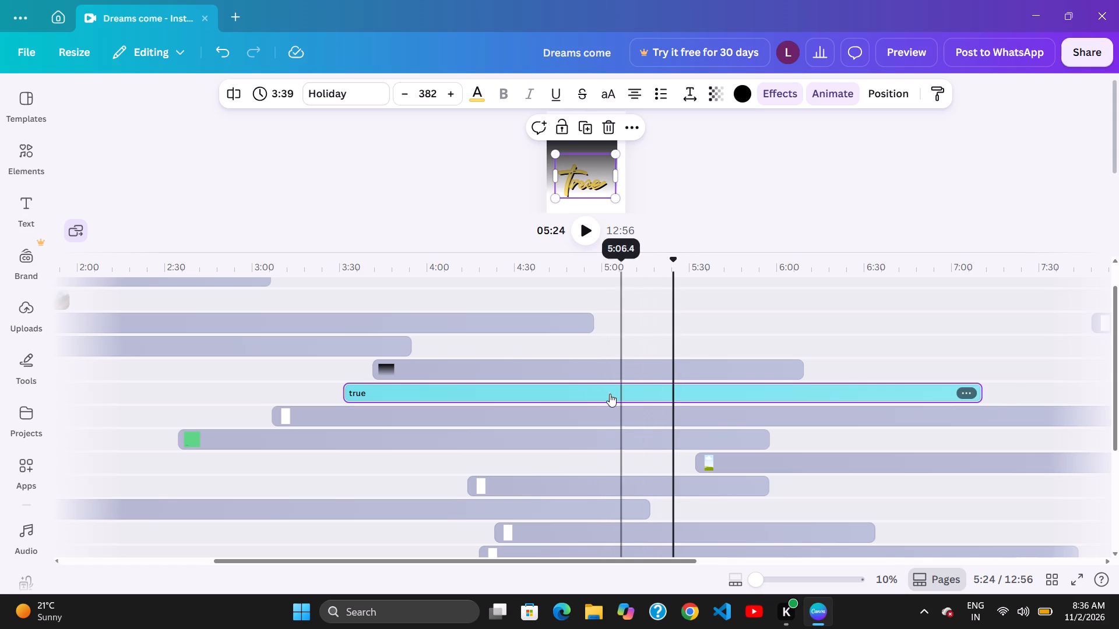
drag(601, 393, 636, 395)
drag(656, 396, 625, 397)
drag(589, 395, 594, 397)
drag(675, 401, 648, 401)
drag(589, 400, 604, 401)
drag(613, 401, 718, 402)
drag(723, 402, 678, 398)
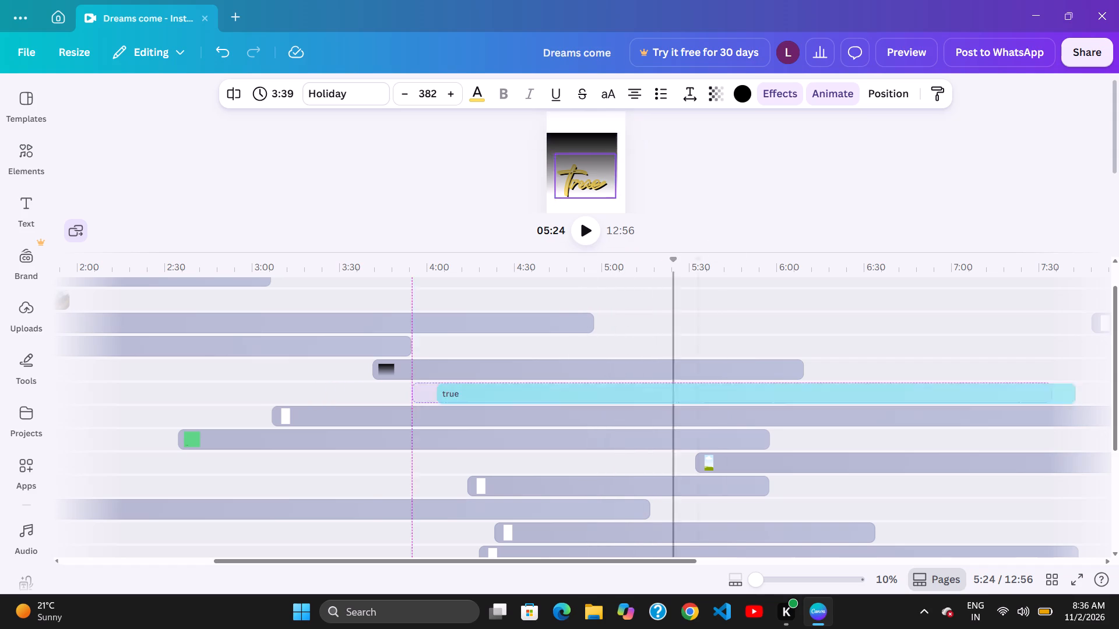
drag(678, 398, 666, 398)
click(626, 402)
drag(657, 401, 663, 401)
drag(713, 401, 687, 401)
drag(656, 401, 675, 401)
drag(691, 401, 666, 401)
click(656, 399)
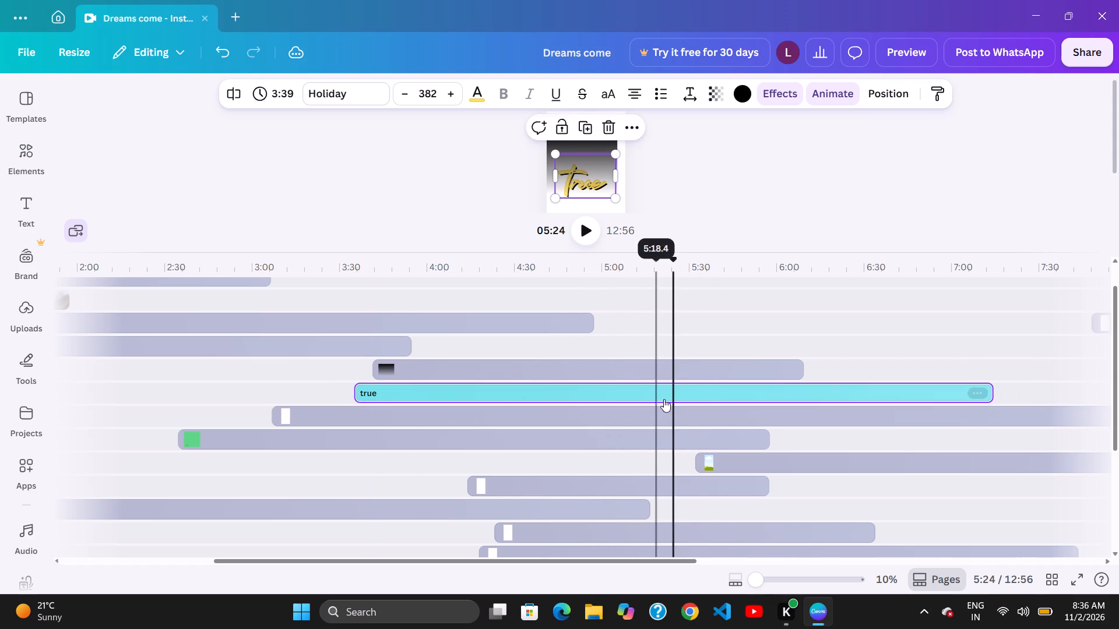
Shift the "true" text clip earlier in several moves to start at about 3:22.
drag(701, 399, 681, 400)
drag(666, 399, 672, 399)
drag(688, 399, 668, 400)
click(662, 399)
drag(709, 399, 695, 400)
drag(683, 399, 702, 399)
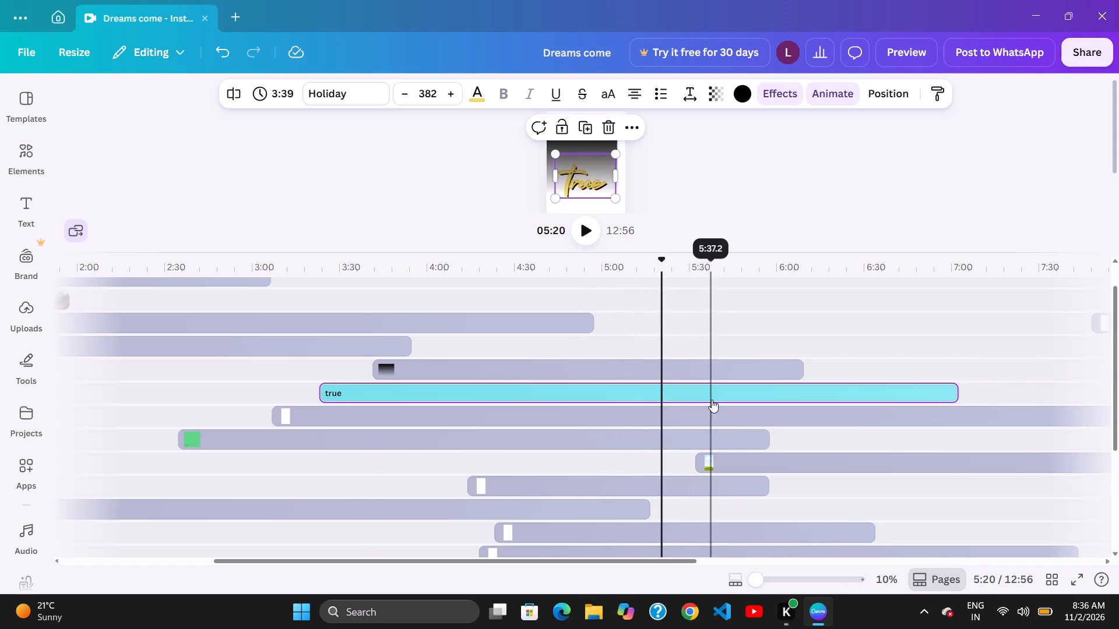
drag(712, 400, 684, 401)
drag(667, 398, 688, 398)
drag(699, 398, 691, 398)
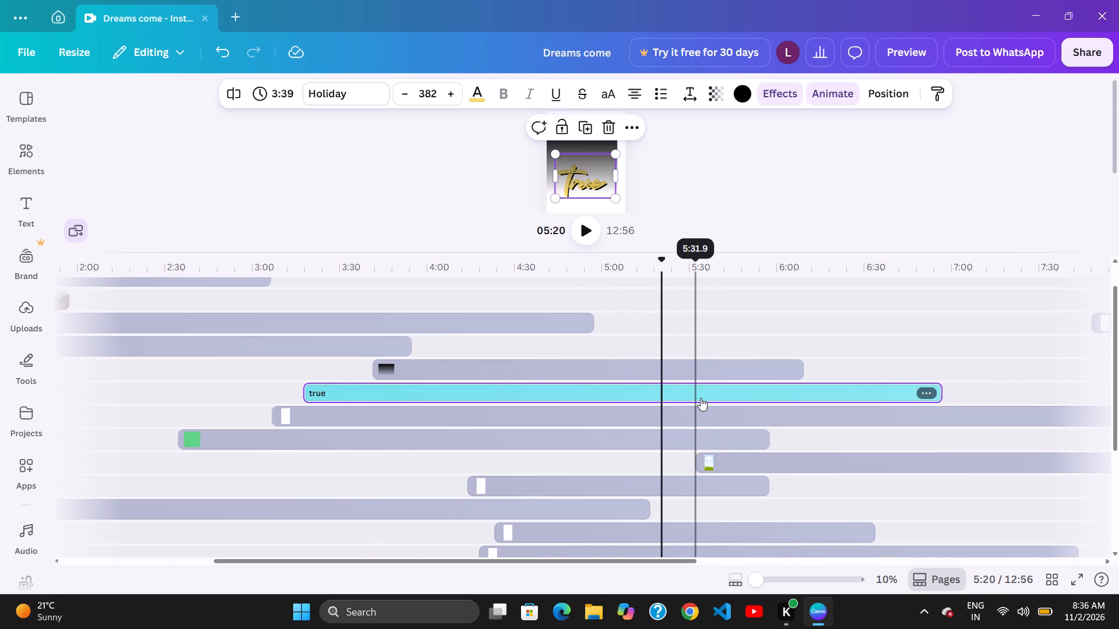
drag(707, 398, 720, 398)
Shift the "true" text clip later to start at about 3:34.
click(731, 400)
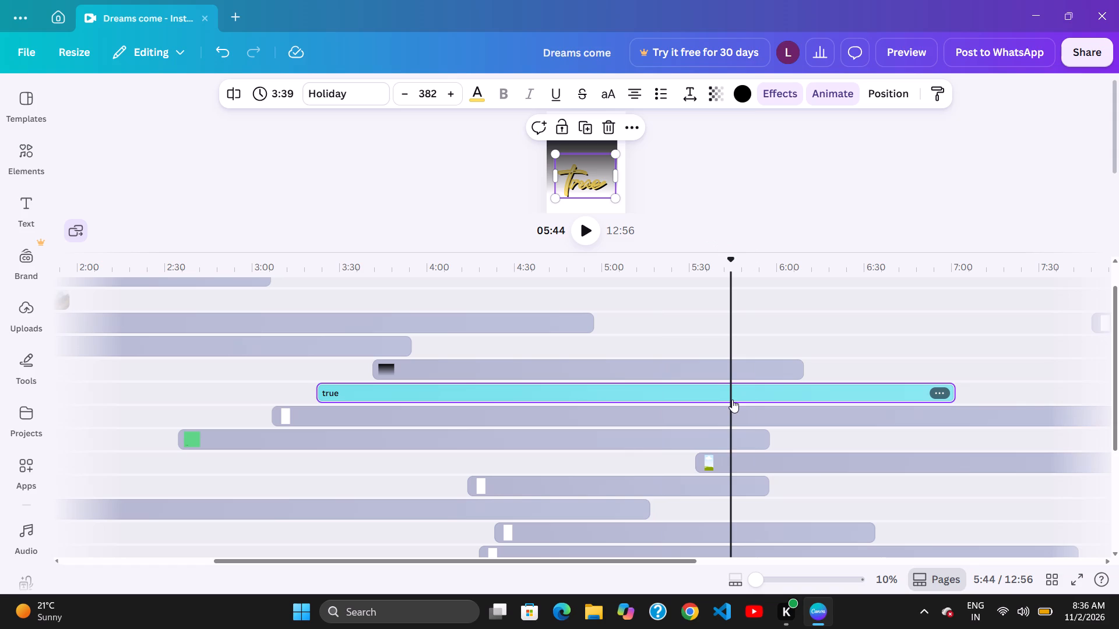
drag(599, 393, 635, 385)
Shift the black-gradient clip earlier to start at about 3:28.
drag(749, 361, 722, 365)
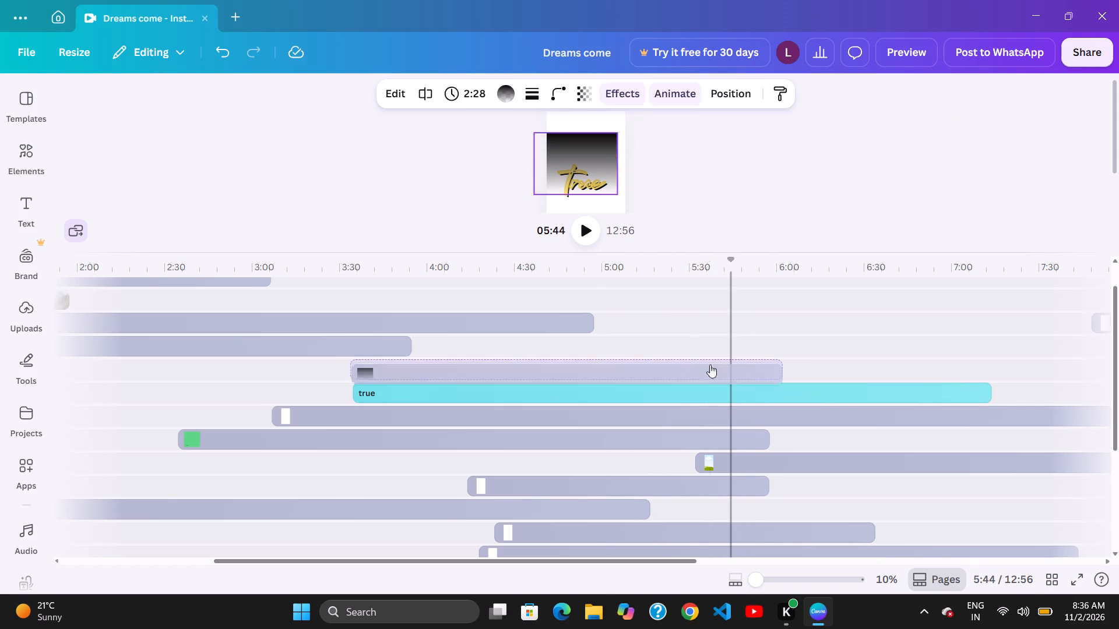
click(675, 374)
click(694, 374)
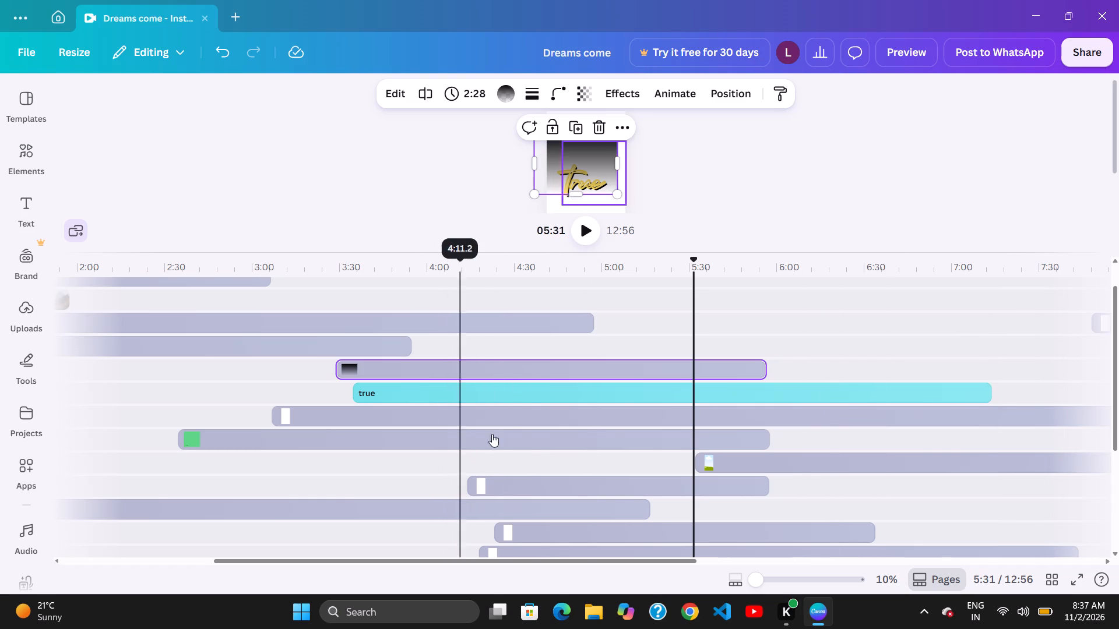
Shift the white clip below the "true" track earlier to about 2:18 and the green text clip later to about 2:49.
drag(541, 411, 412, 427)
drag(403, 430, 419, 430)
drag(485, 418, 473, 427)
drag(452, 436, 473, 437)
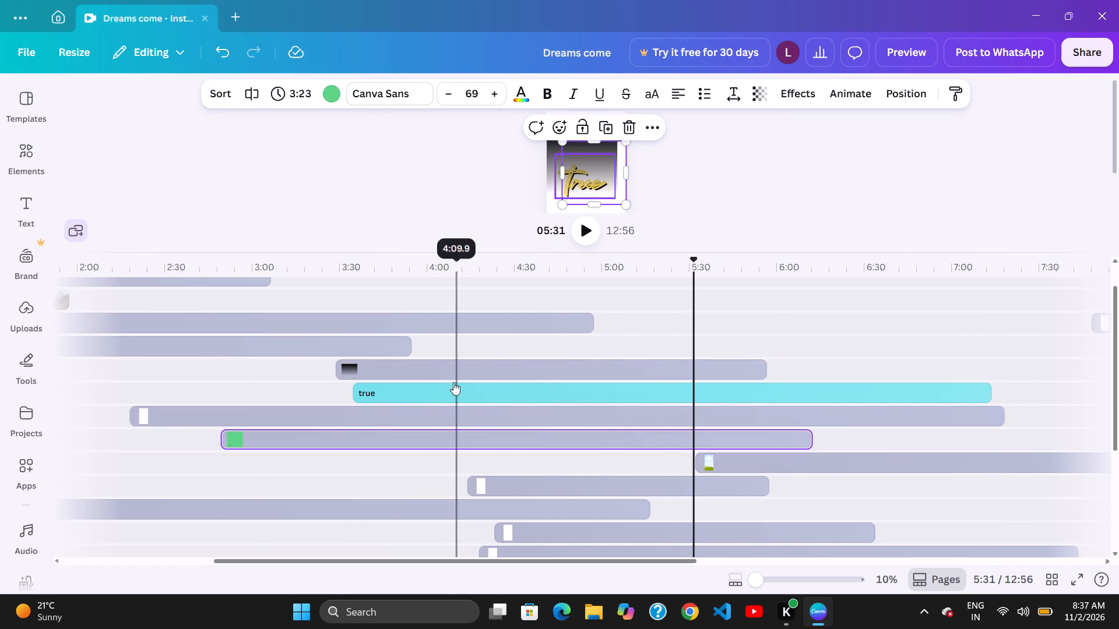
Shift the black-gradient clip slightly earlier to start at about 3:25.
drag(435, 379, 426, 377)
Move the end of the long clip two tracks above the black-gradient clip slightly earlier to about 4:56.
click(586, 316)
click(478, 350)
drag(673, 328, 657, 339)
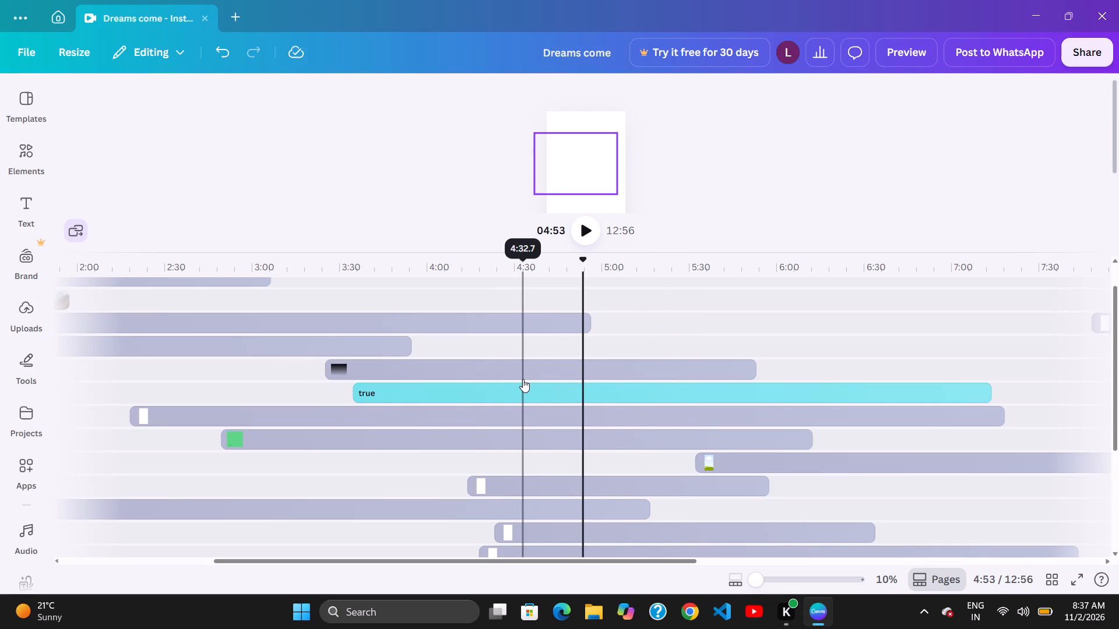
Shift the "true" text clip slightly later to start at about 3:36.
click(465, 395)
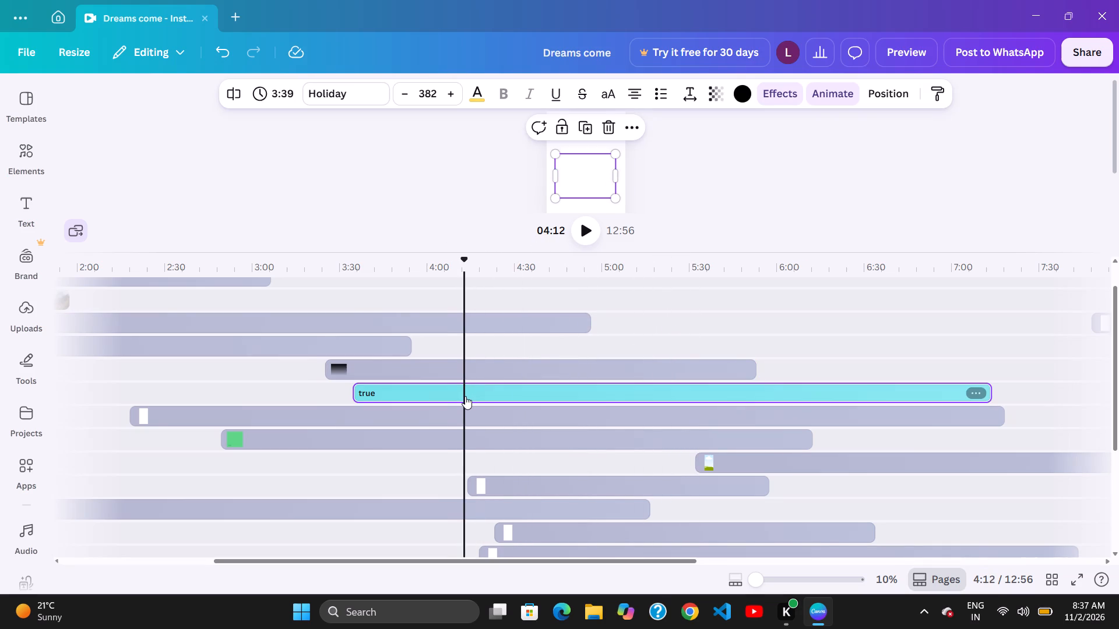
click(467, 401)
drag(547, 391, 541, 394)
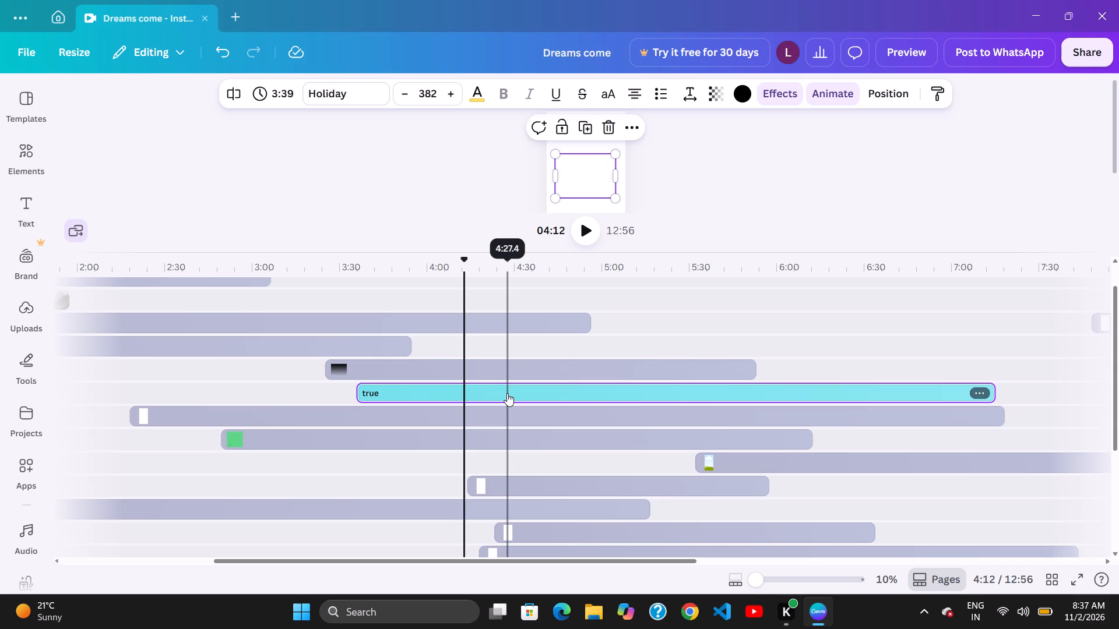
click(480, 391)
Shift the black-gradient clip later to start at about 4:06.
drag(601, 372, 596, 372)
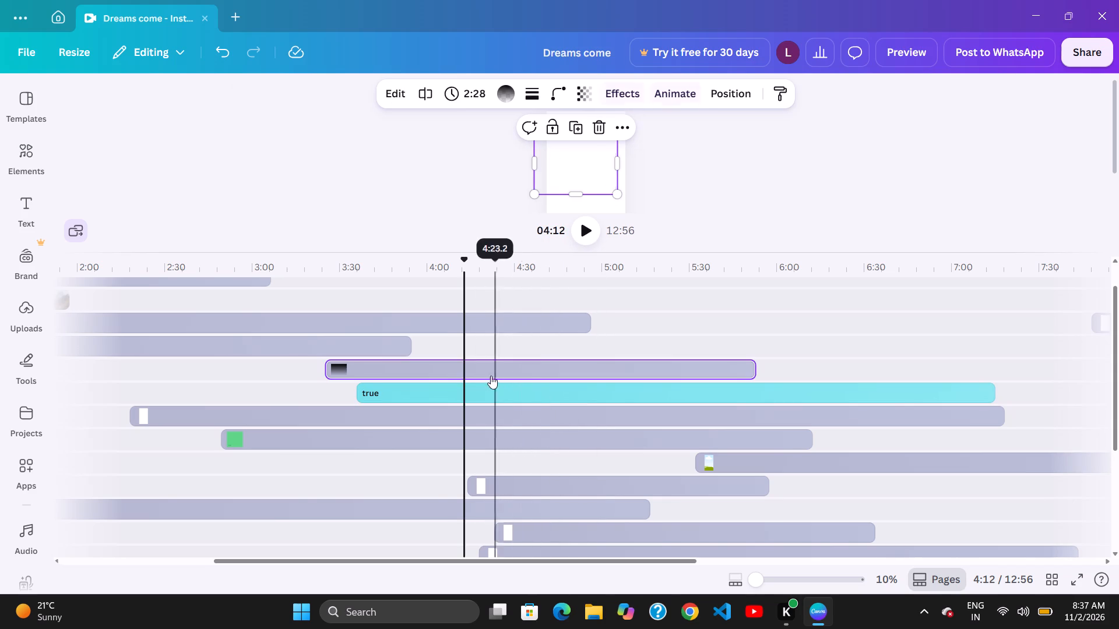
click(491, 376)
click(539, 361)
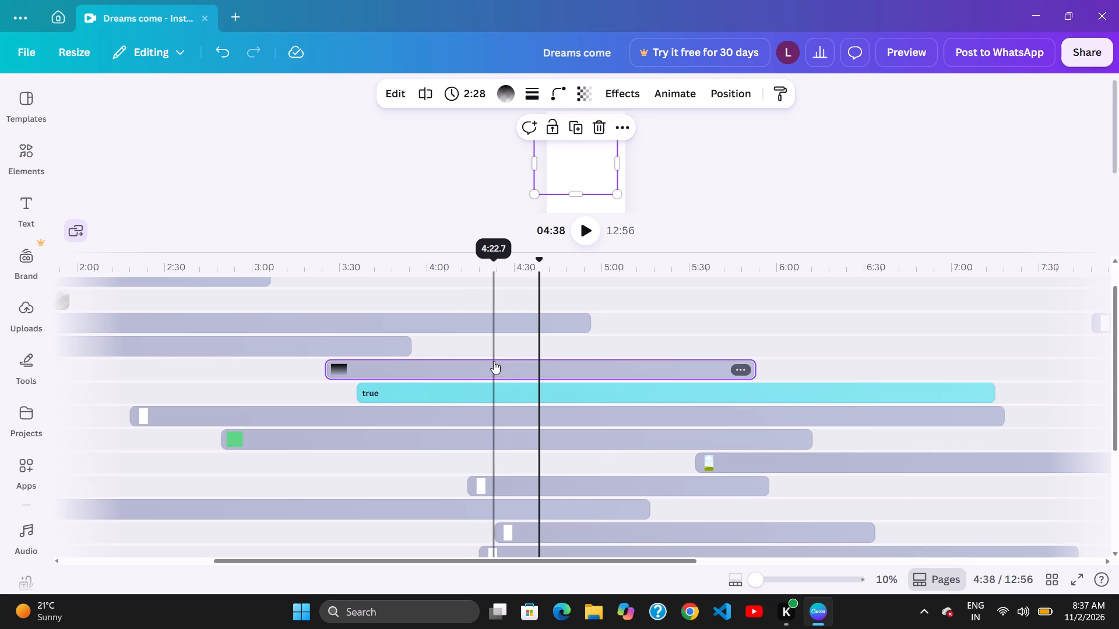
drag(467, 373, 612, 374)
drag(652, 362, 622, 363)
Shift the "true" text clip slightly earlier to start at about 3:34.
click(474, 408)
drag(652, 380, 617, 377)
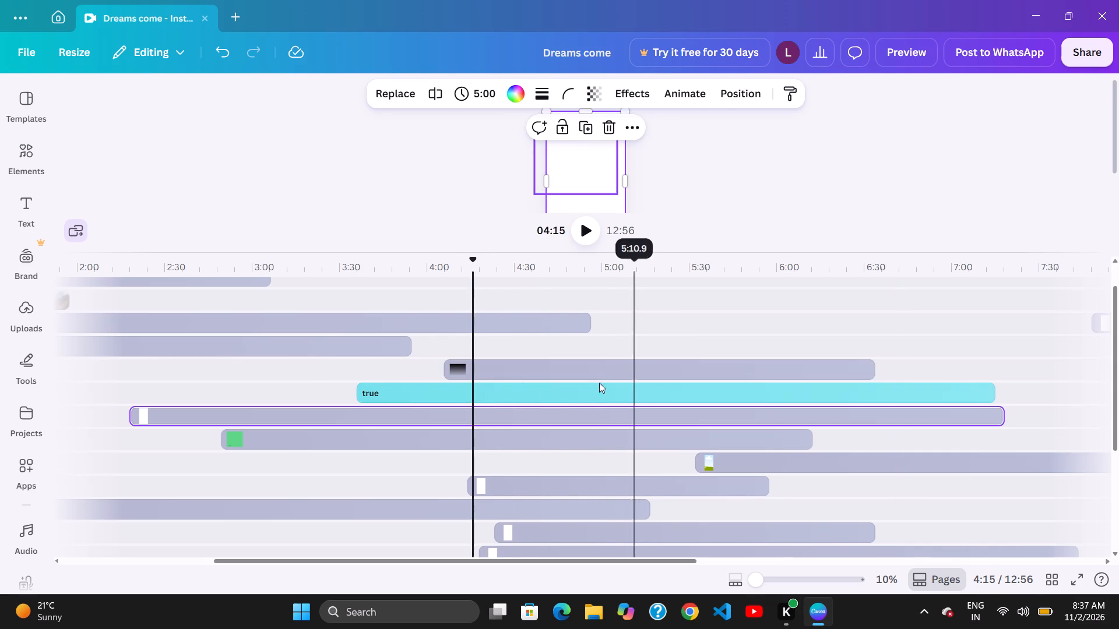
click(550, 393)
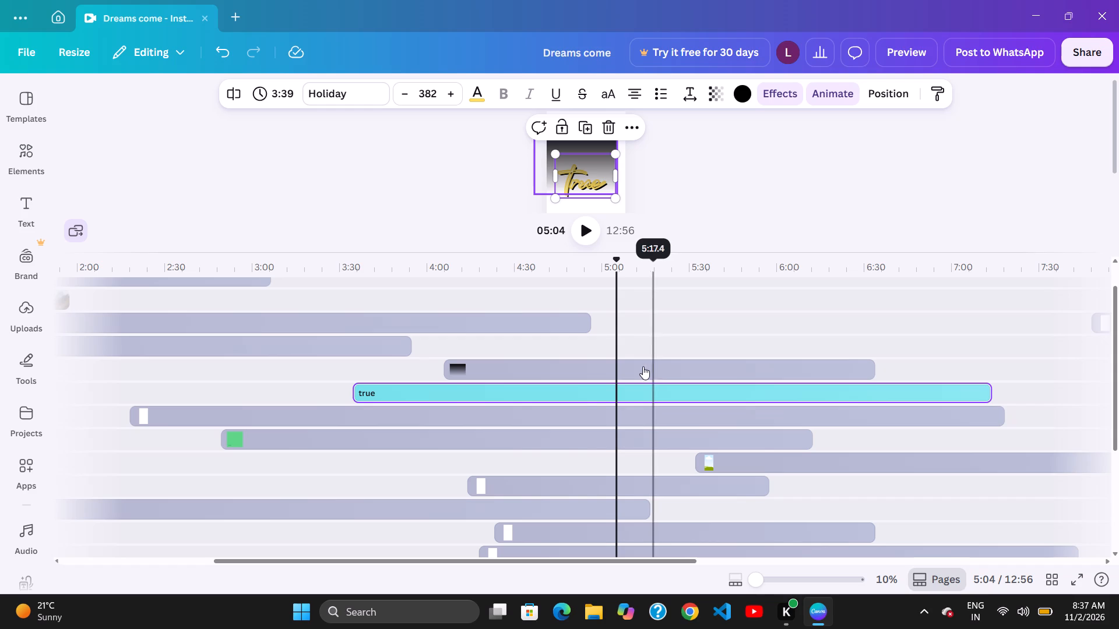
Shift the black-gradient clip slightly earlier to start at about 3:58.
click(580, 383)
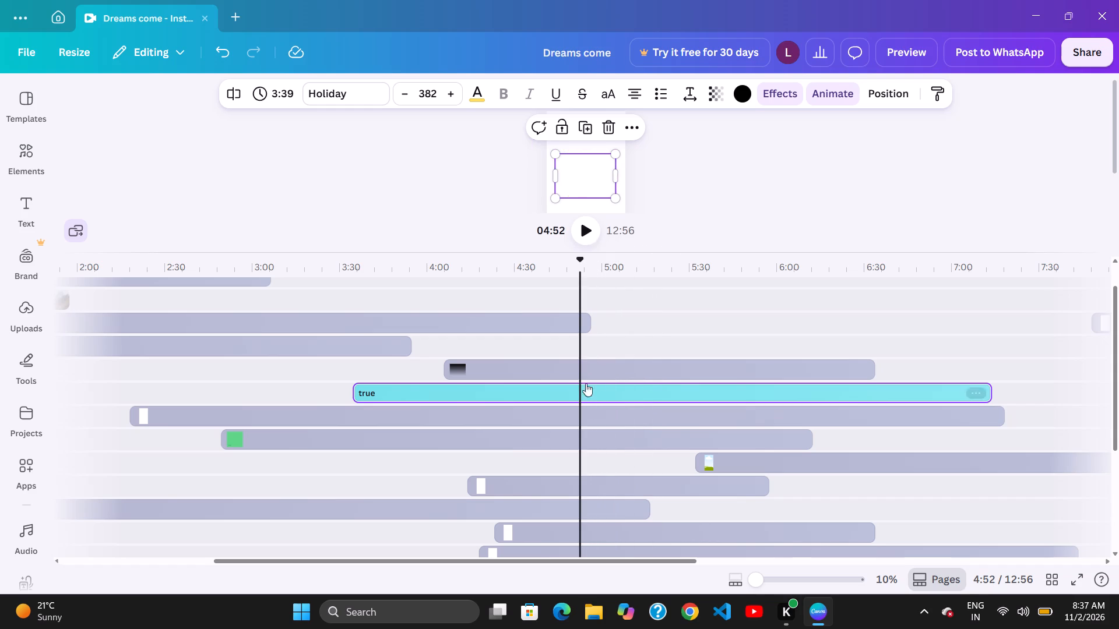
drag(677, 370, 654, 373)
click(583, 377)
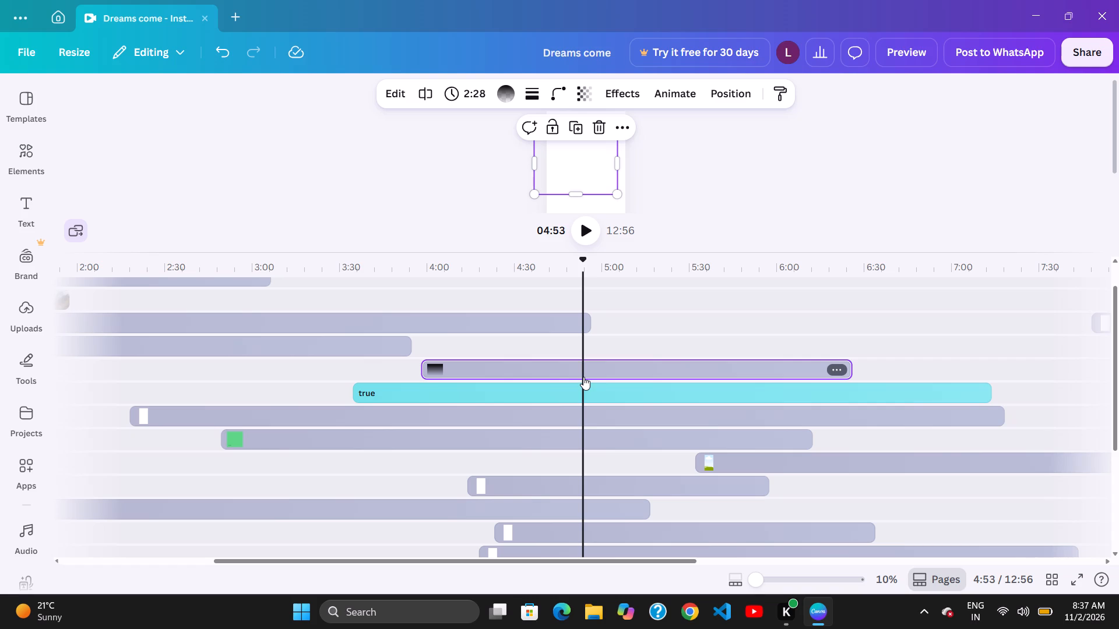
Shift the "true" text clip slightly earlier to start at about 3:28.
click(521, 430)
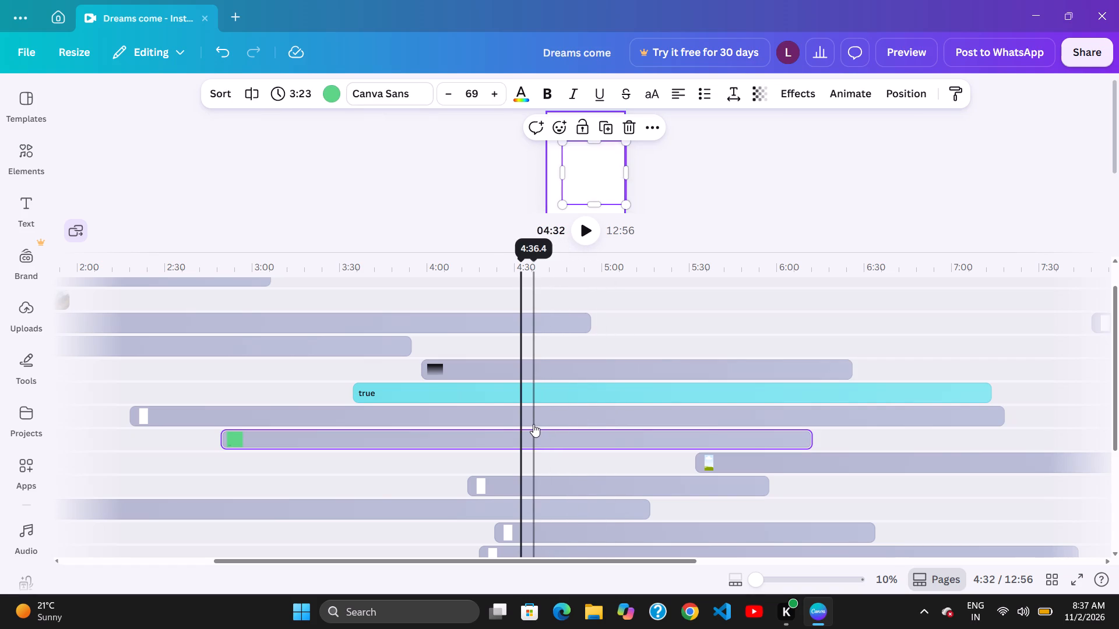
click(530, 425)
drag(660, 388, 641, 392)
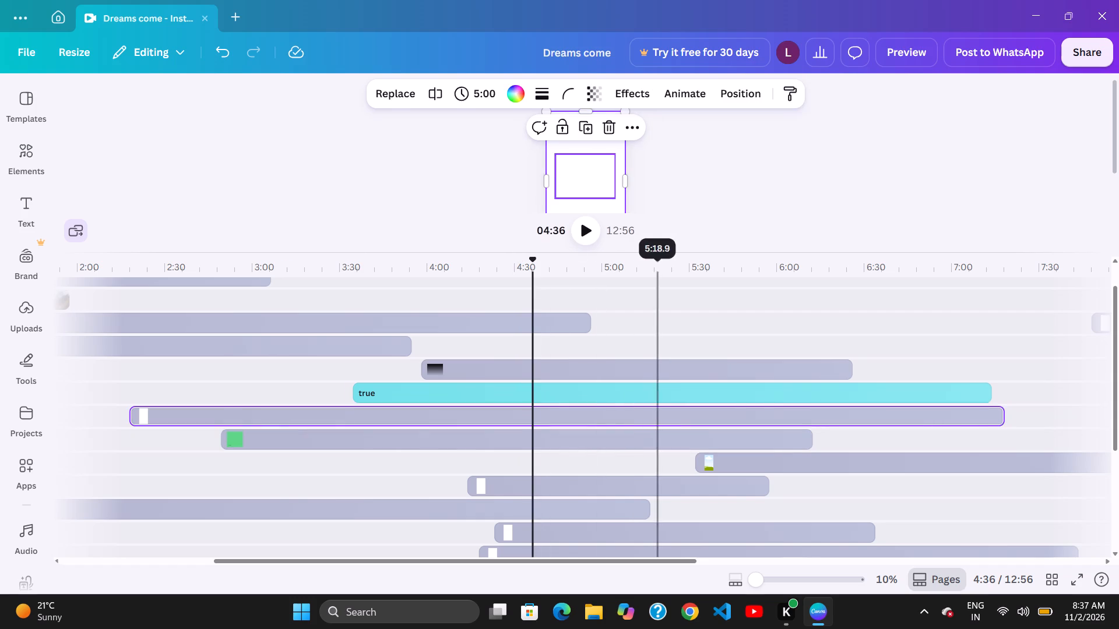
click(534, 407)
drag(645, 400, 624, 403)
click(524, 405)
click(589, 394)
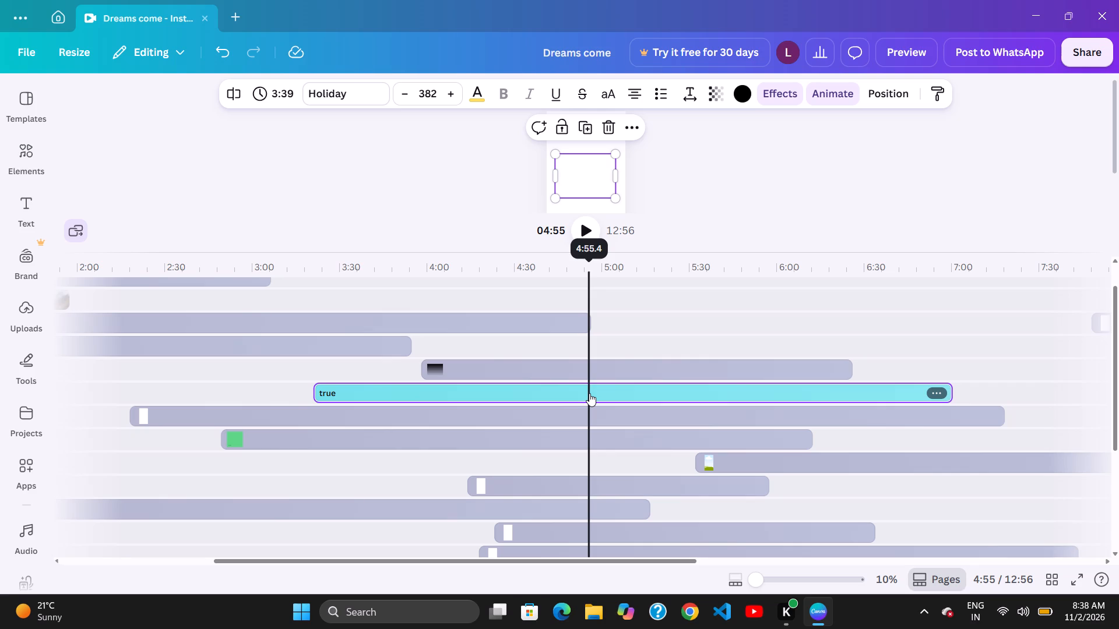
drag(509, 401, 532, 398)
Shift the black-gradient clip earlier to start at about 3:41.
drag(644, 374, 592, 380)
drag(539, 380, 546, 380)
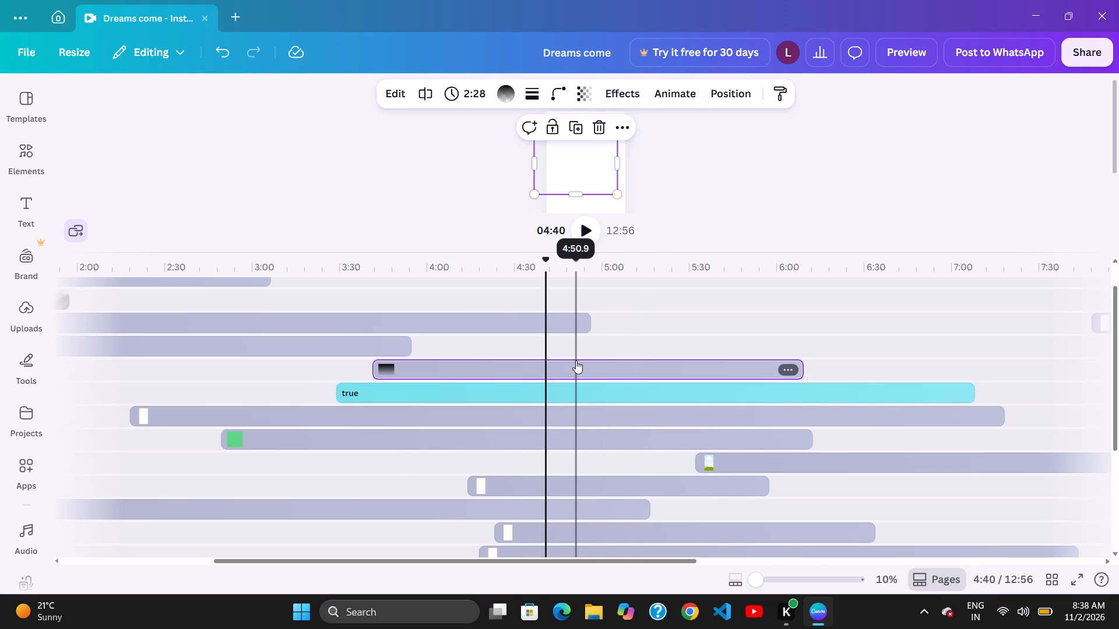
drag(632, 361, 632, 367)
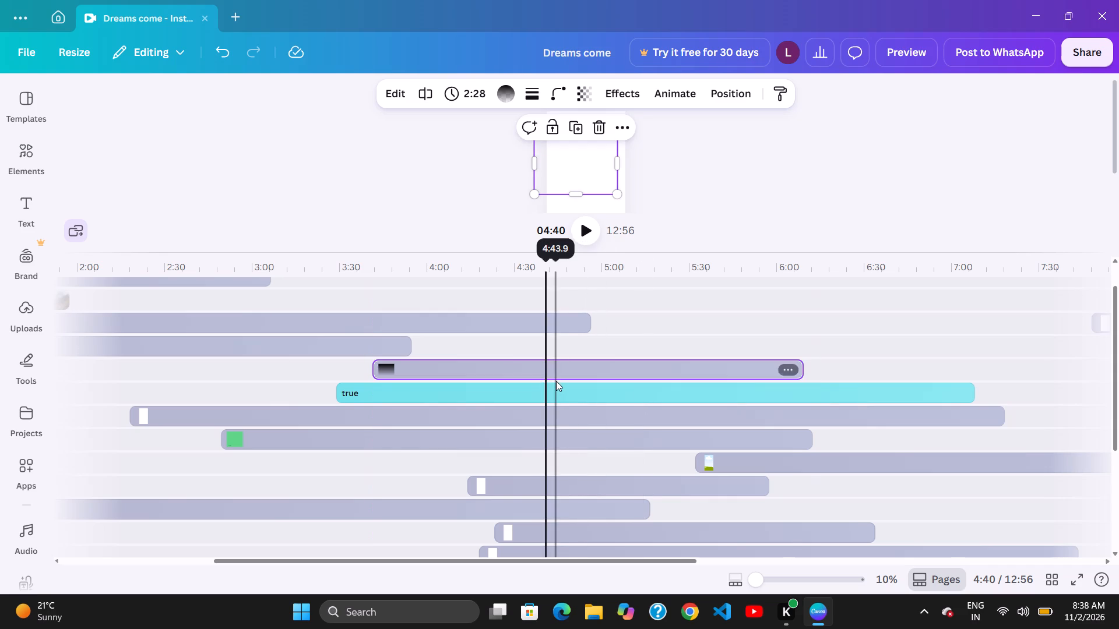
Shift the "true" text clip later to start at about 3:39.
click(564, 383)
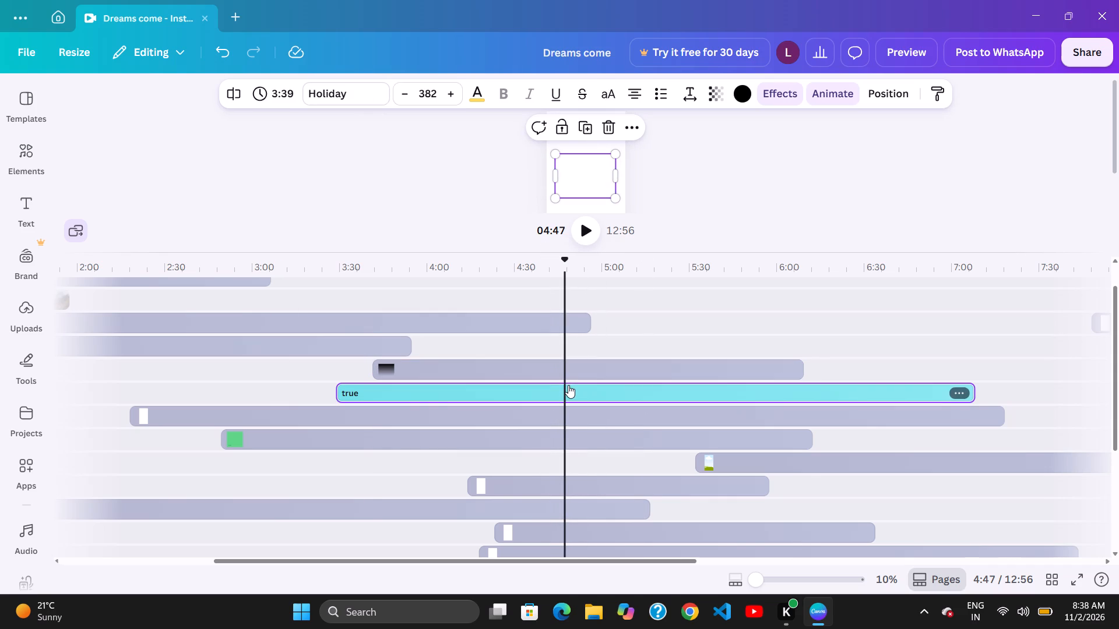
click(593, 390)
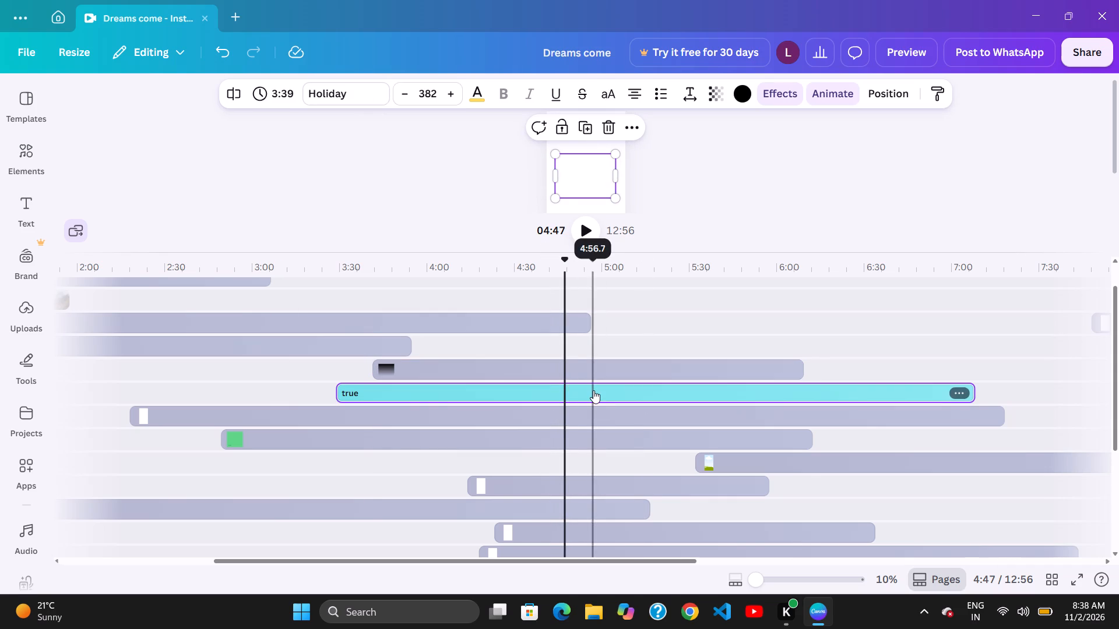
click(593, 391)
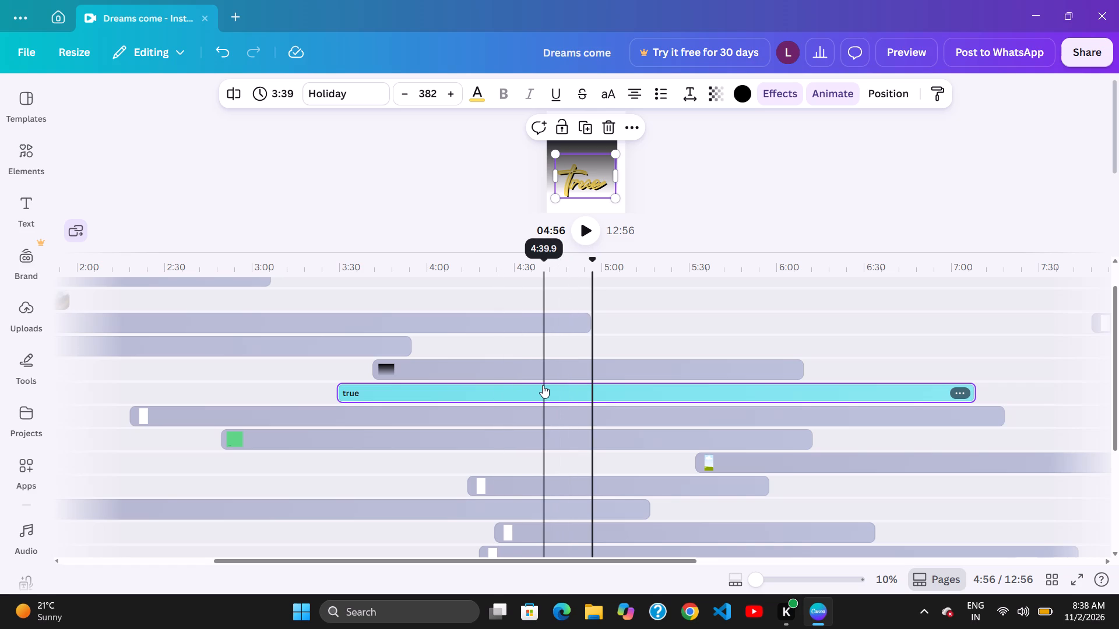
drag(506, 395, 529, 393)
drag(872, 157, 767, 237)
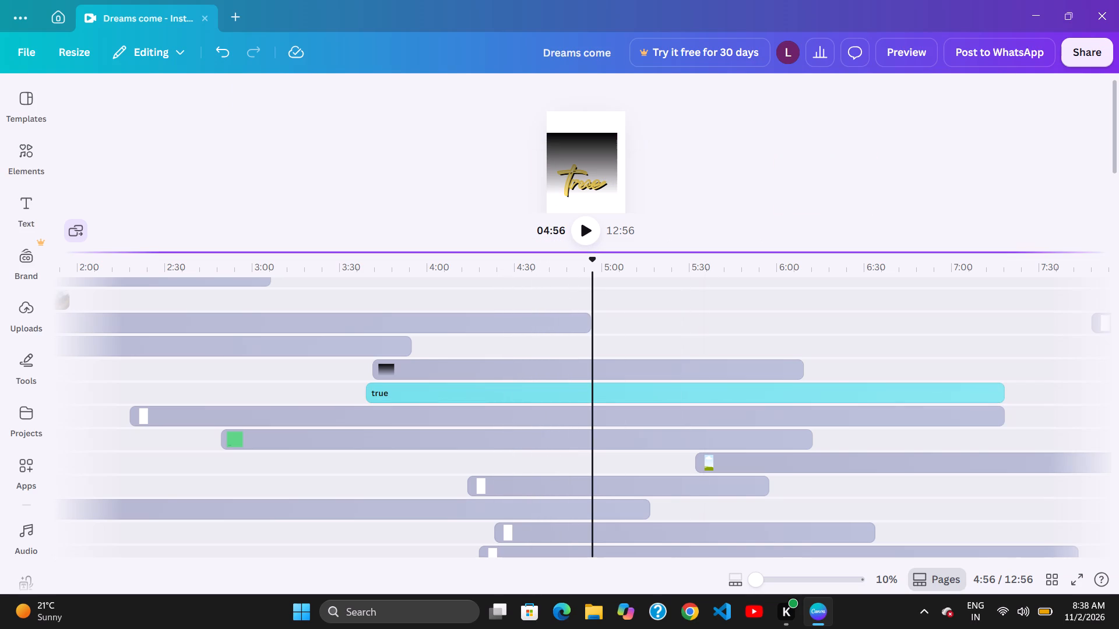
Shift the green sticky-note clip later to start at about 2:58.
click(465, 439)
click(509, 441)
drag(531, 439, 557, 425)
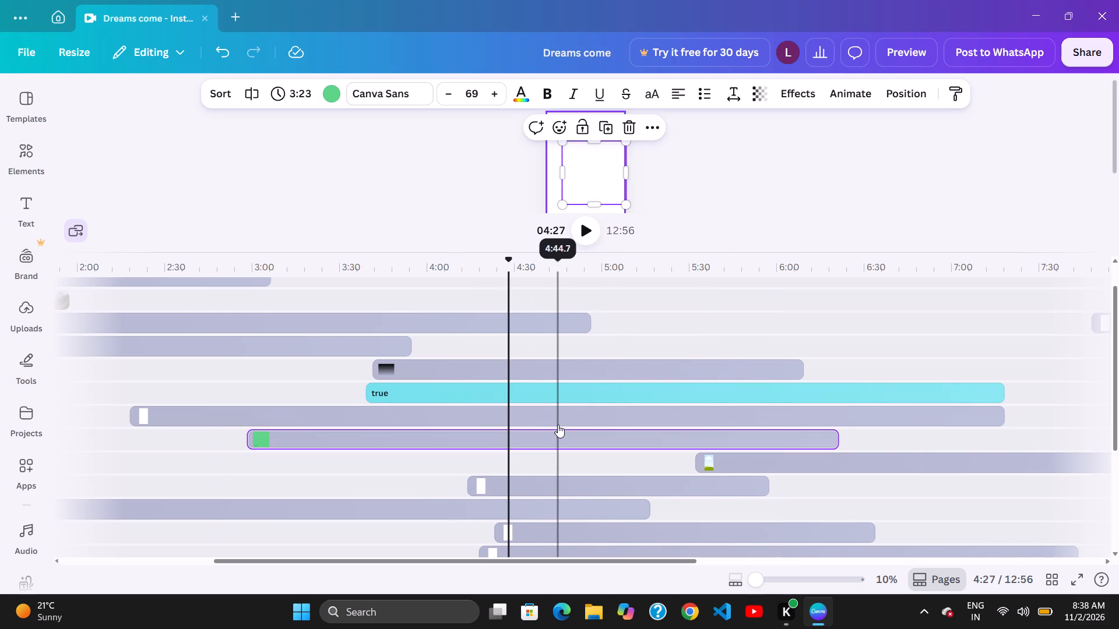
Shift the long white clip directly below the "true" clip slightly earlier to start at about 2:15.
click(527, 431)
drag(568, 424, 560, 424)
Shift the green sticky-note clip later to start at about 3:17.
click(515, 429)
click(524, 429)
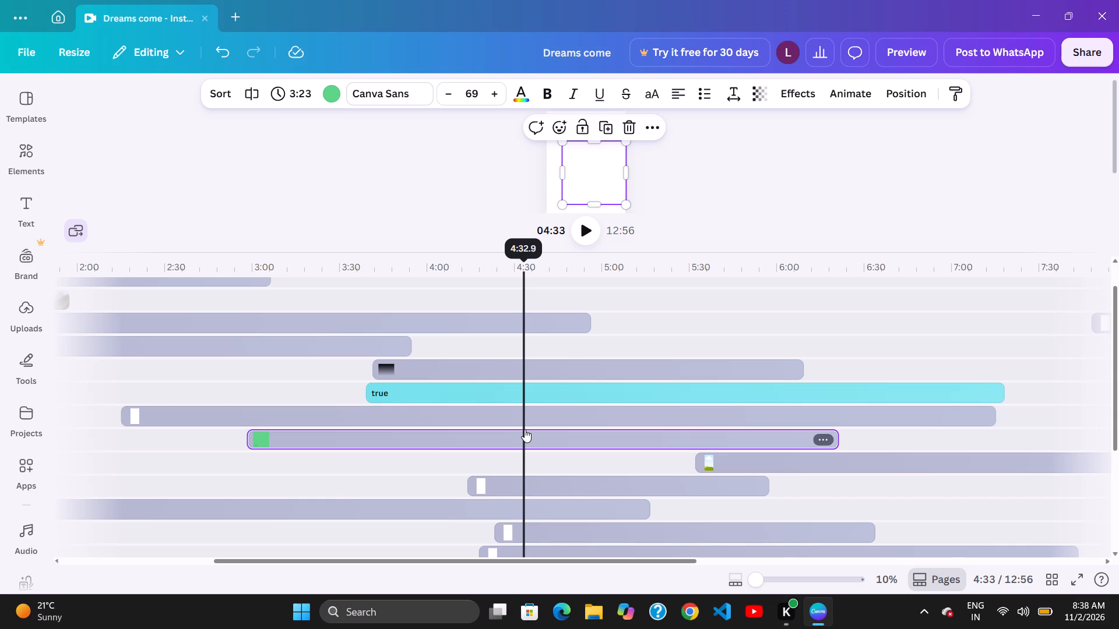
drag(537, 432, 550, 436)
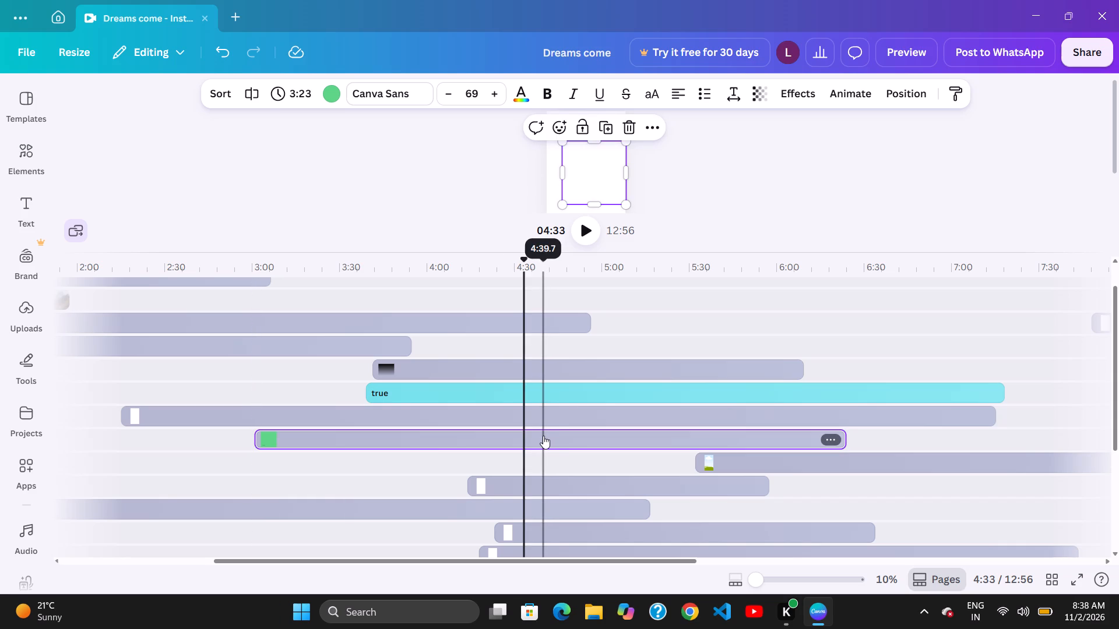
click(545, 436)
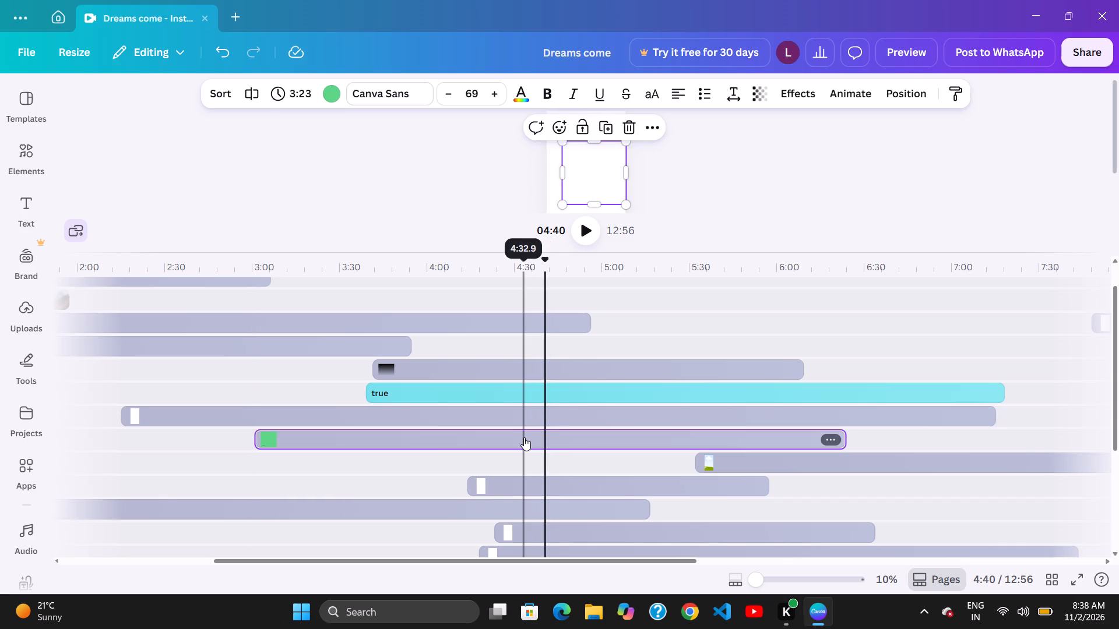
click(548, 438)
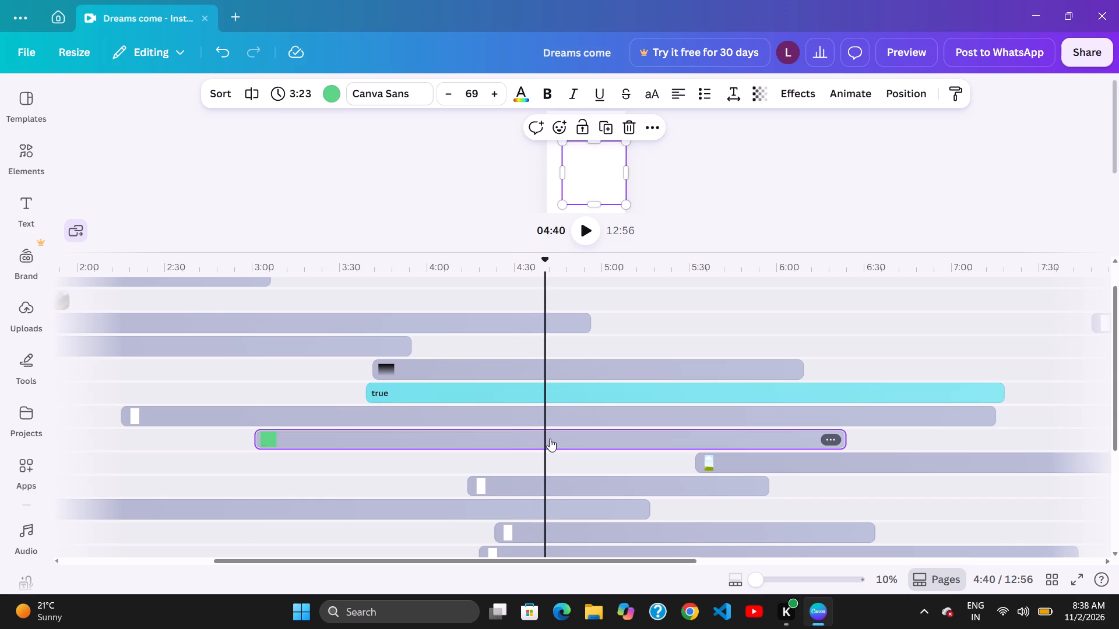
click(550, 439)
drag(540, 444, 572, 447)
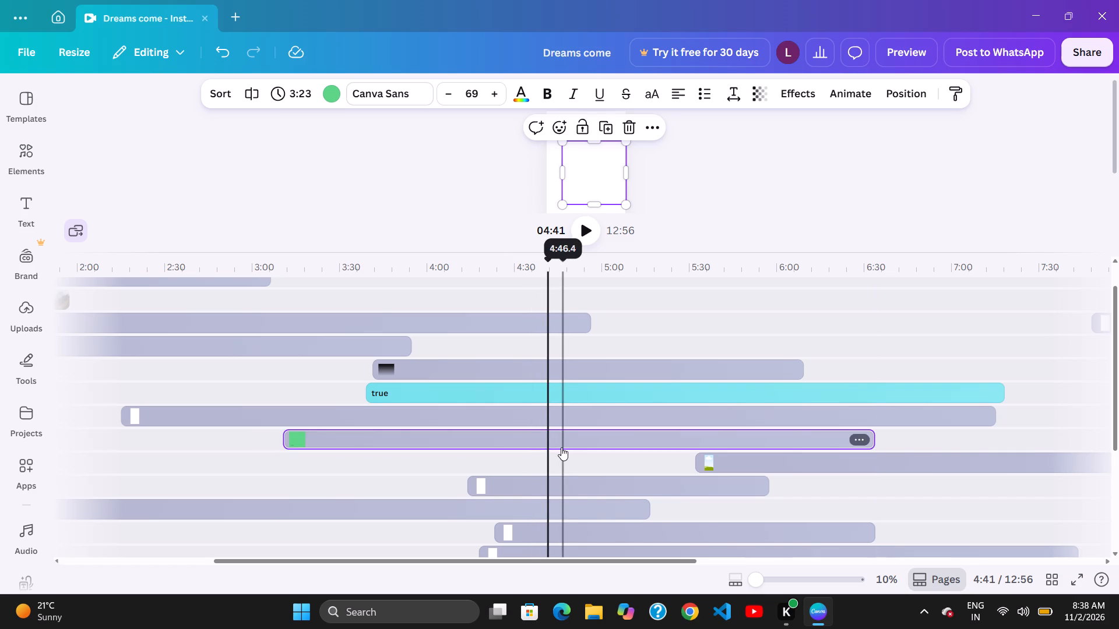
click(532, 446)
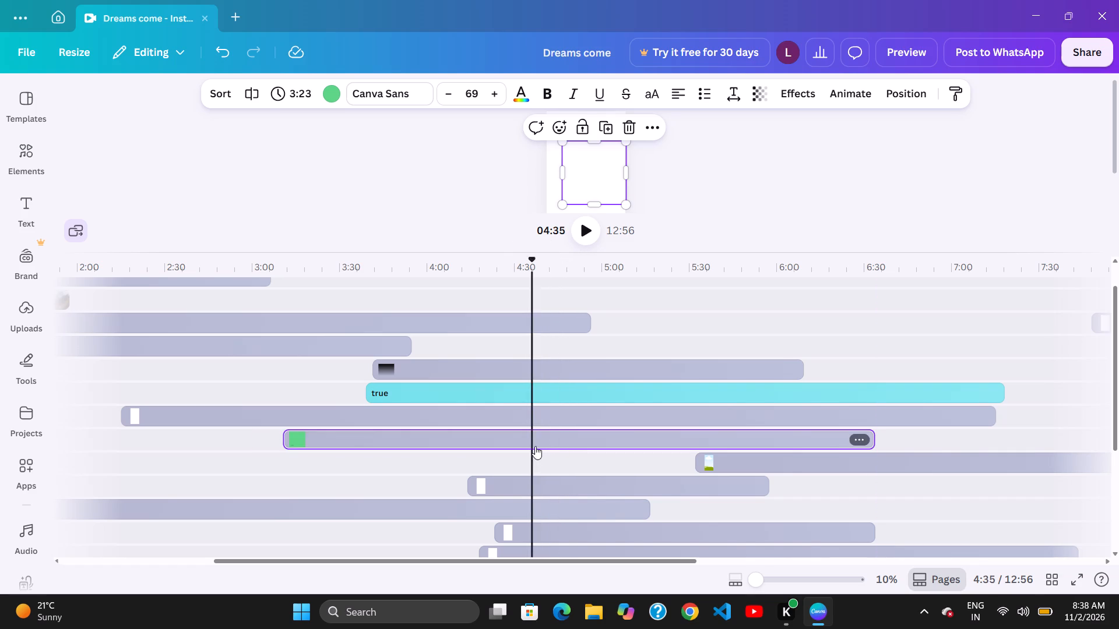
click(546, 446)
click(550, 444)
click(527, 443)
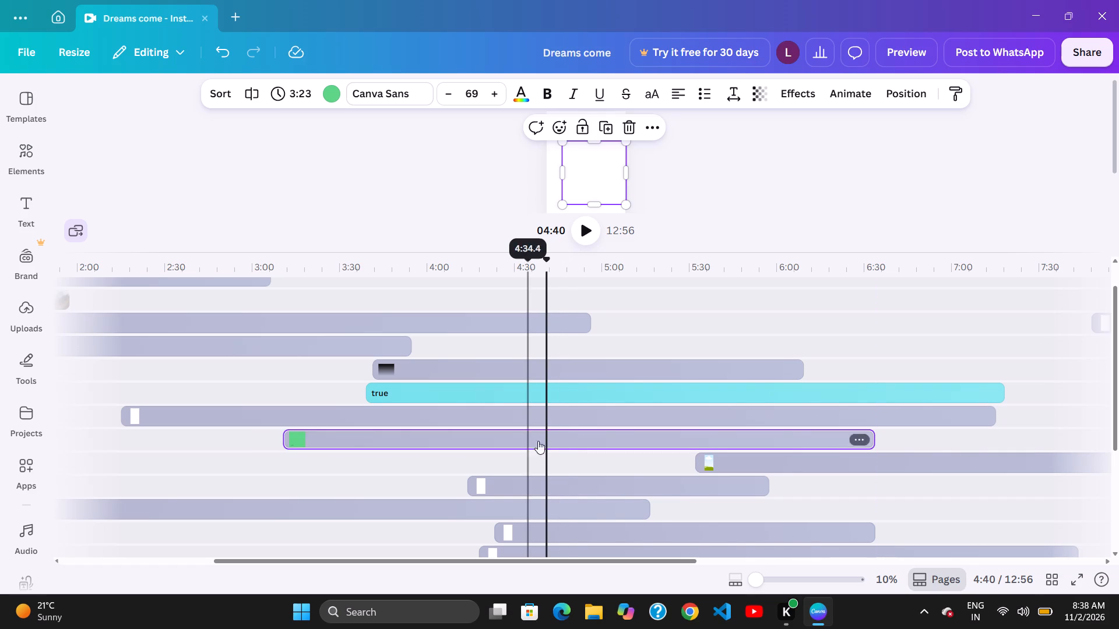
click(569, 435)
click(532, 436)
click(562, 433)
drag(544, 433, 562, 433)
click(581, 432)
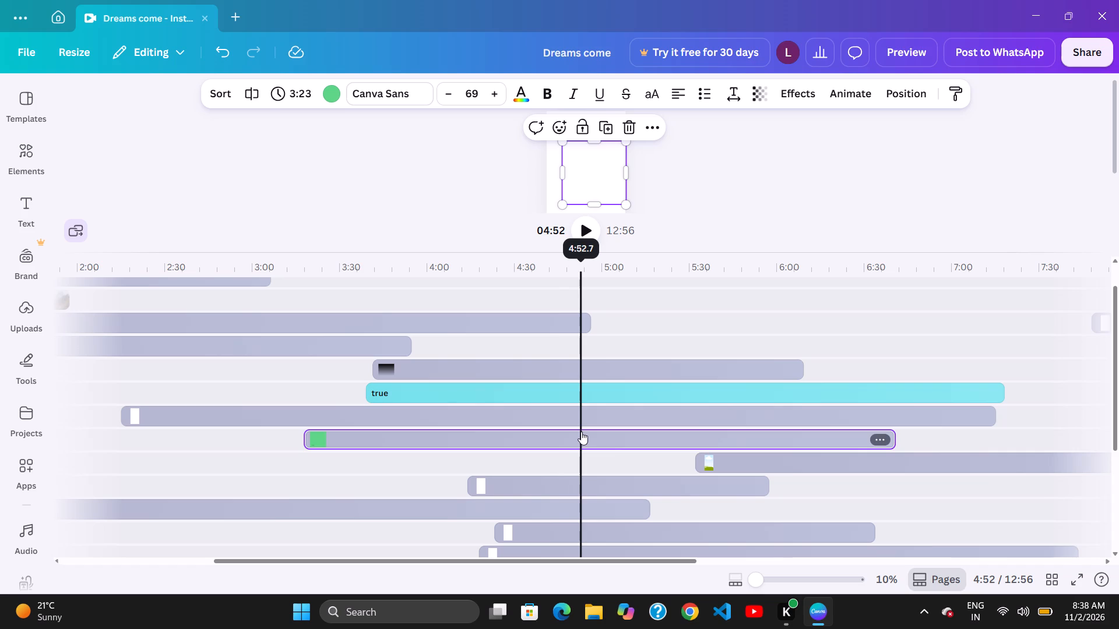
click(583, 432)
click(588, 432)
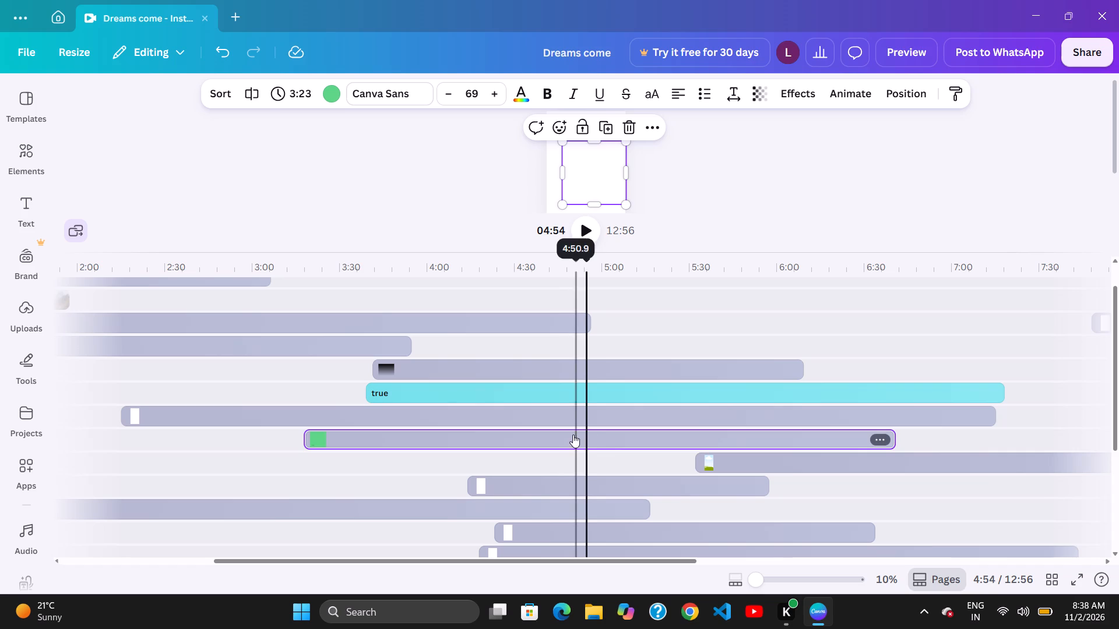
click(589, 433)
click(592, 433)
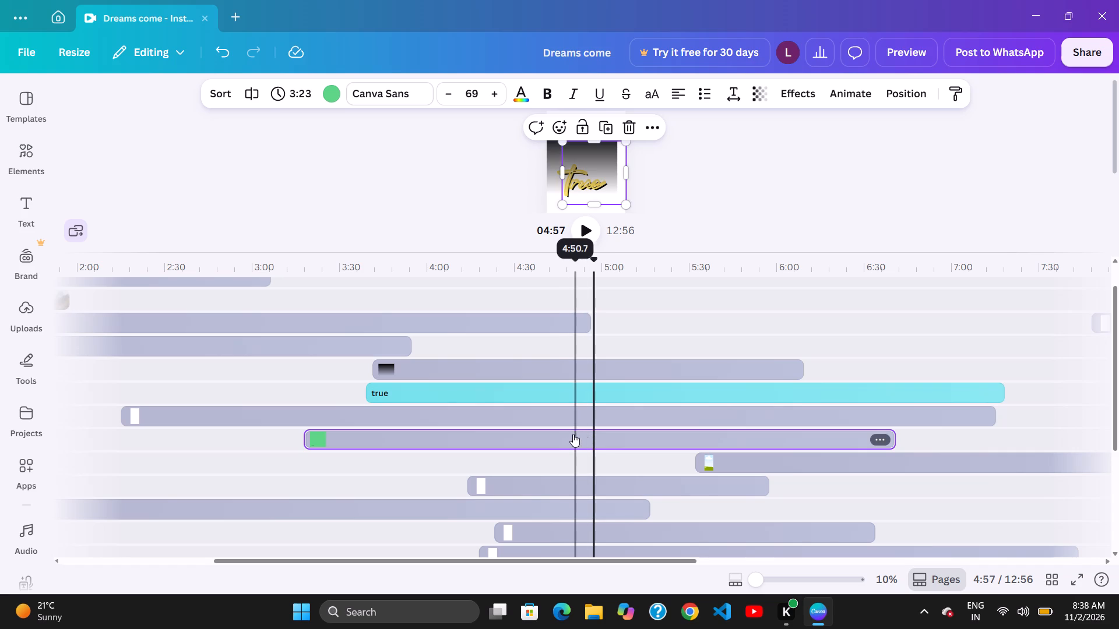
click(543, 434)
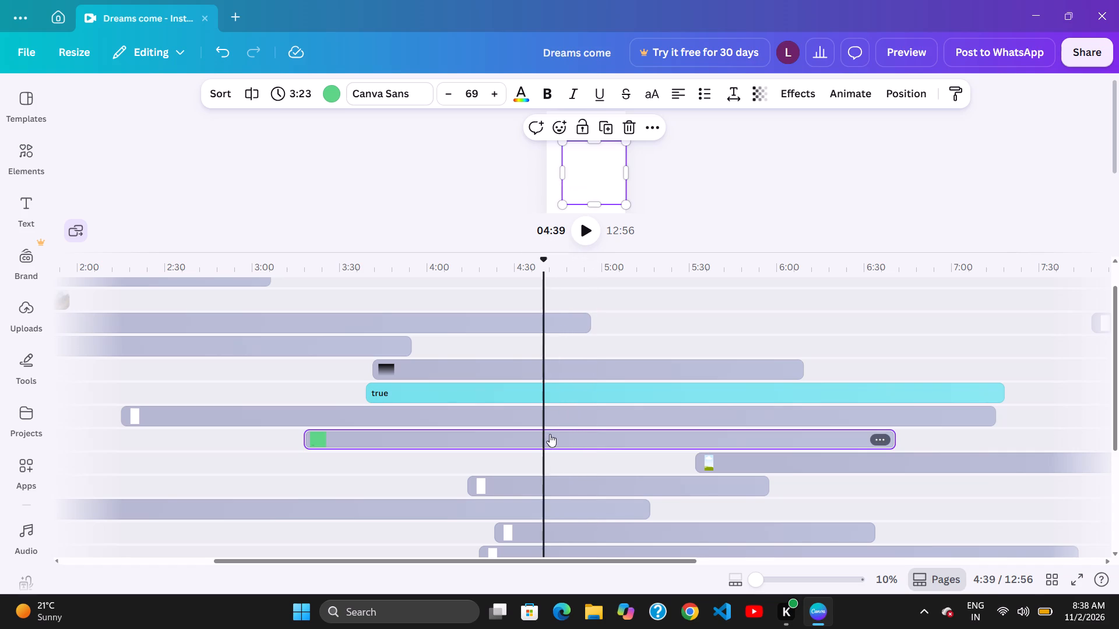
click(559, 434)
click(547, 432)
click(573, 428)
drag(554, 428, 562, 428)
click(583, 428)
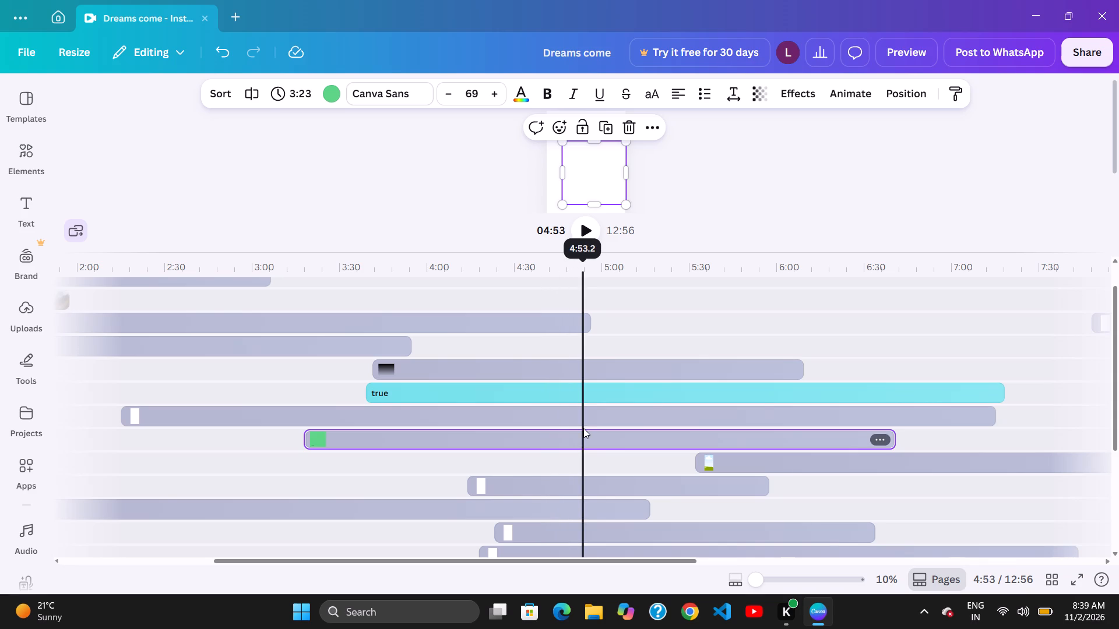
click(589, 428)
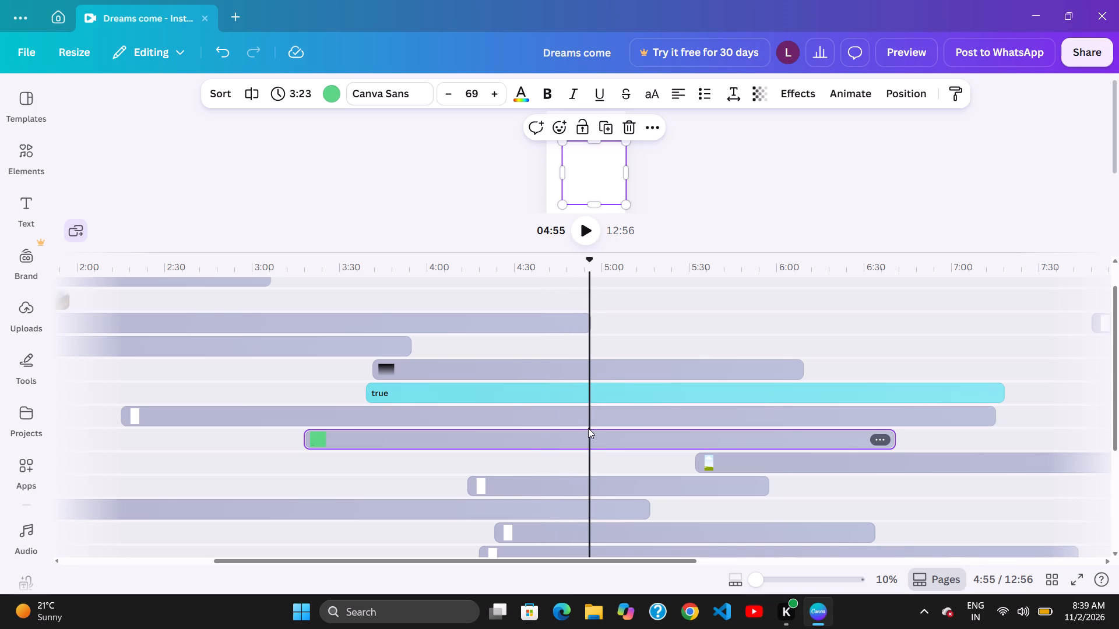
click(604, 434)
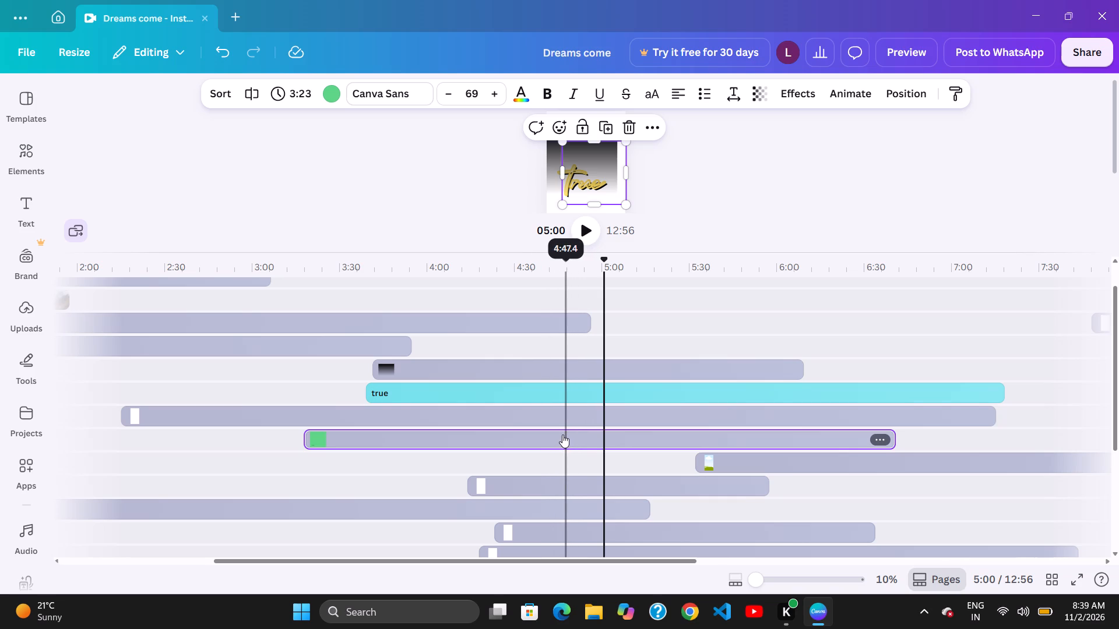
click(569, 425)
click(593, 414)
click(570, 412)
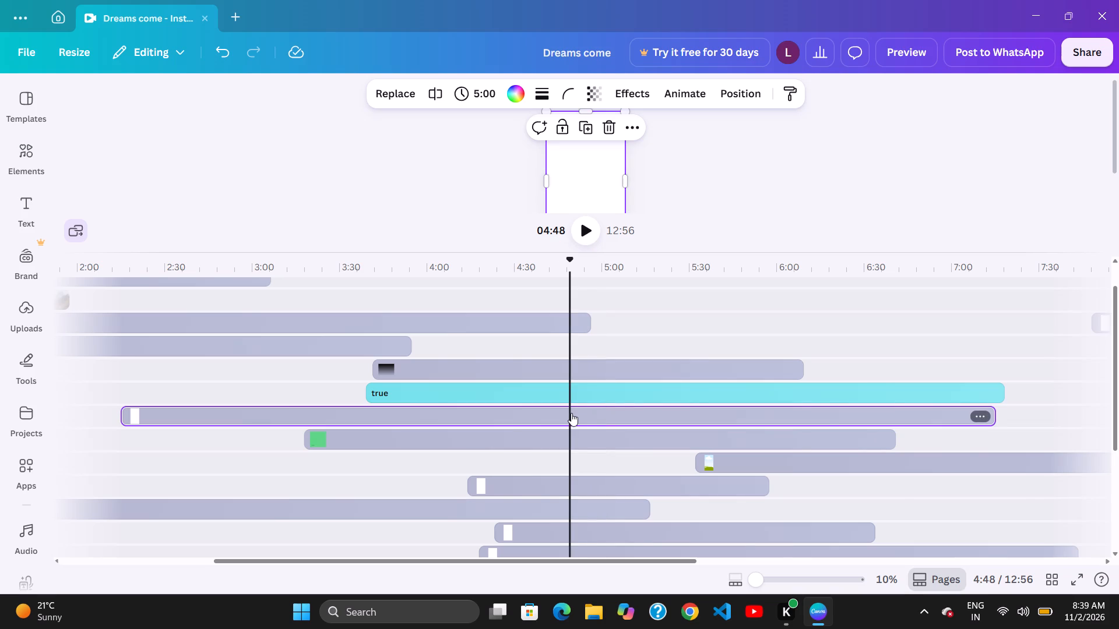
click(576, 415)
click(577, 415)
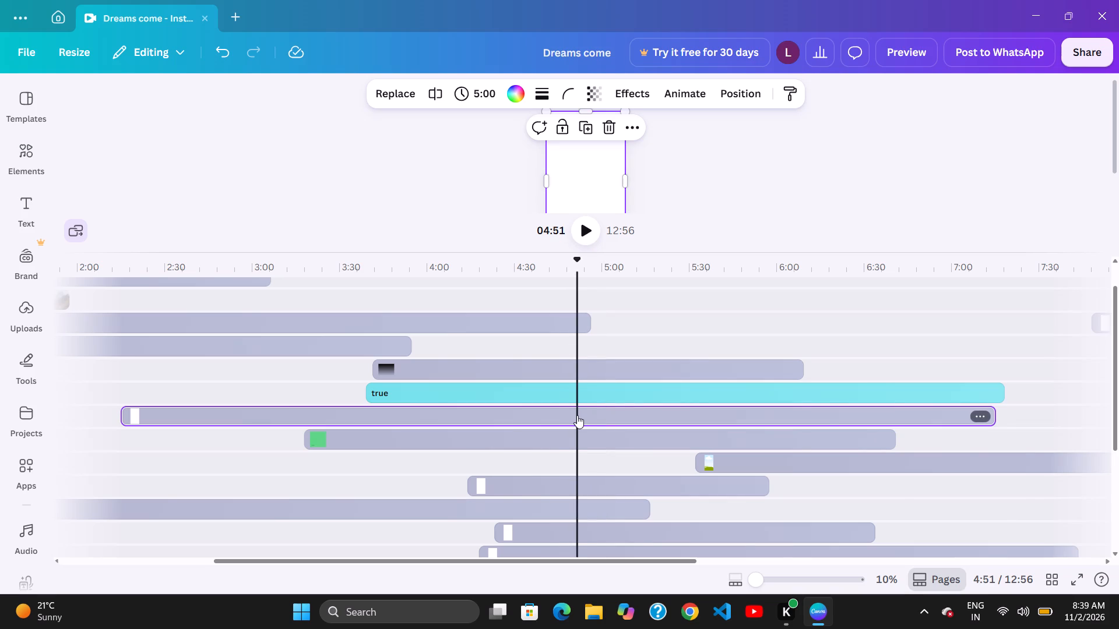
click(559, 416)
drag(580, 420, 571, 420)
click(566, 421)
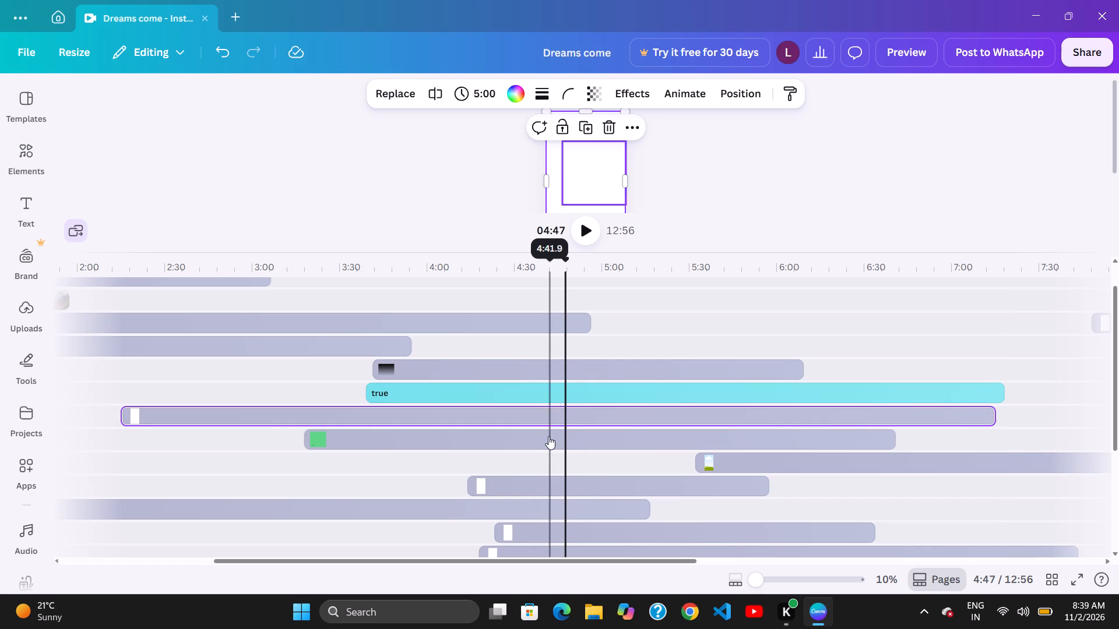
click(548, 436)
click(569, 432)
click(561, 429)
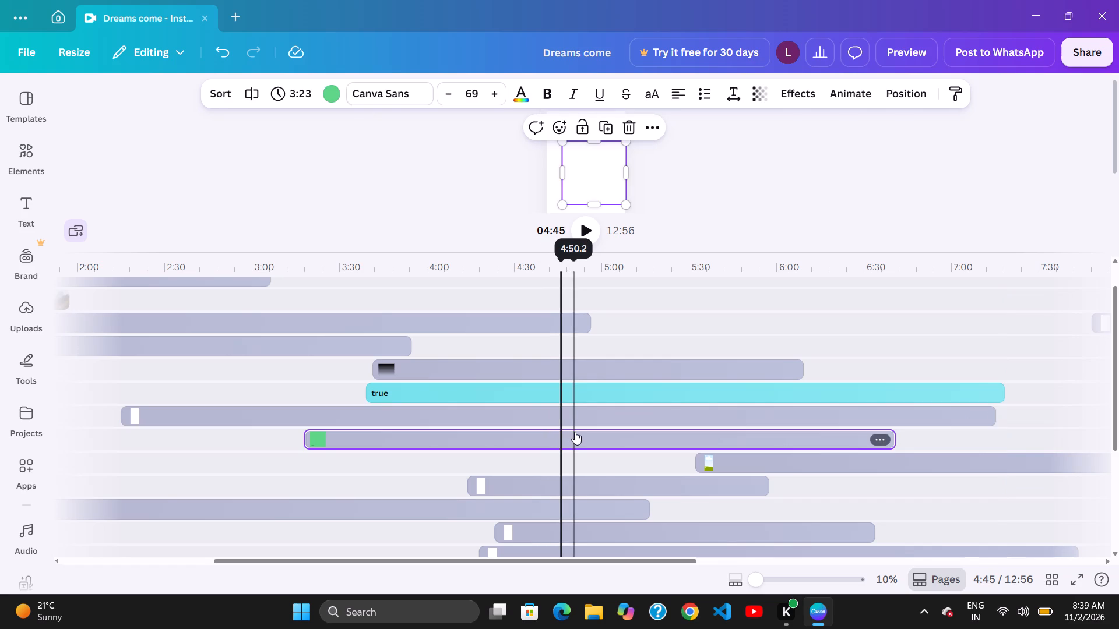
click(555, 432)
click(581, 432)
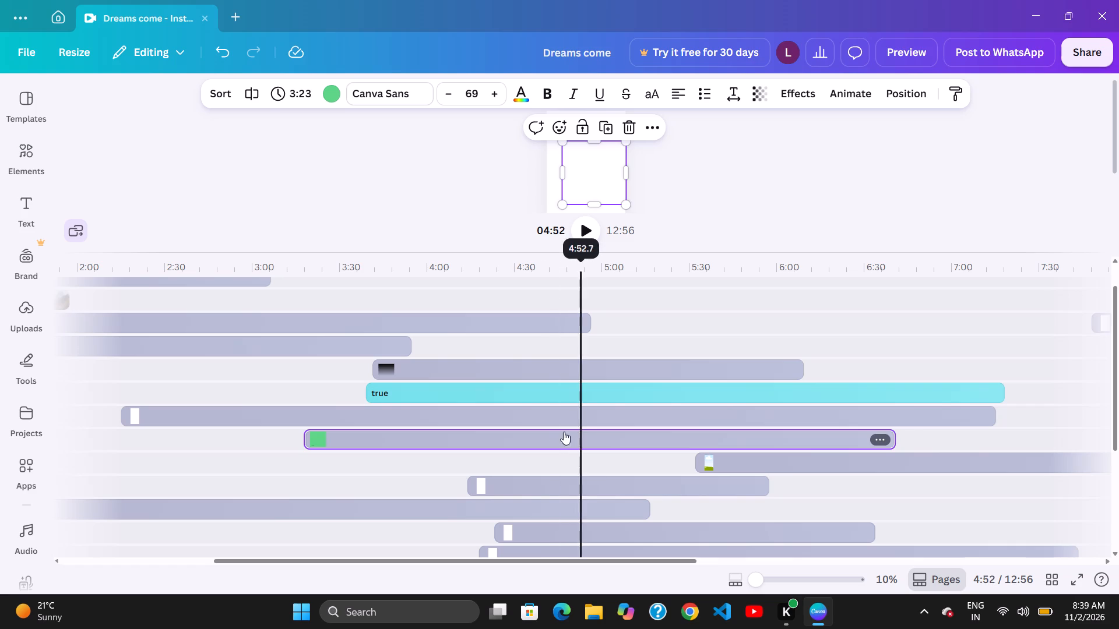
Shift the green sticky-note clip later to start at about 3:23.
drag(556, 432, 575, 432)
drag(589, 432, 573, 432)
click(564, 432)
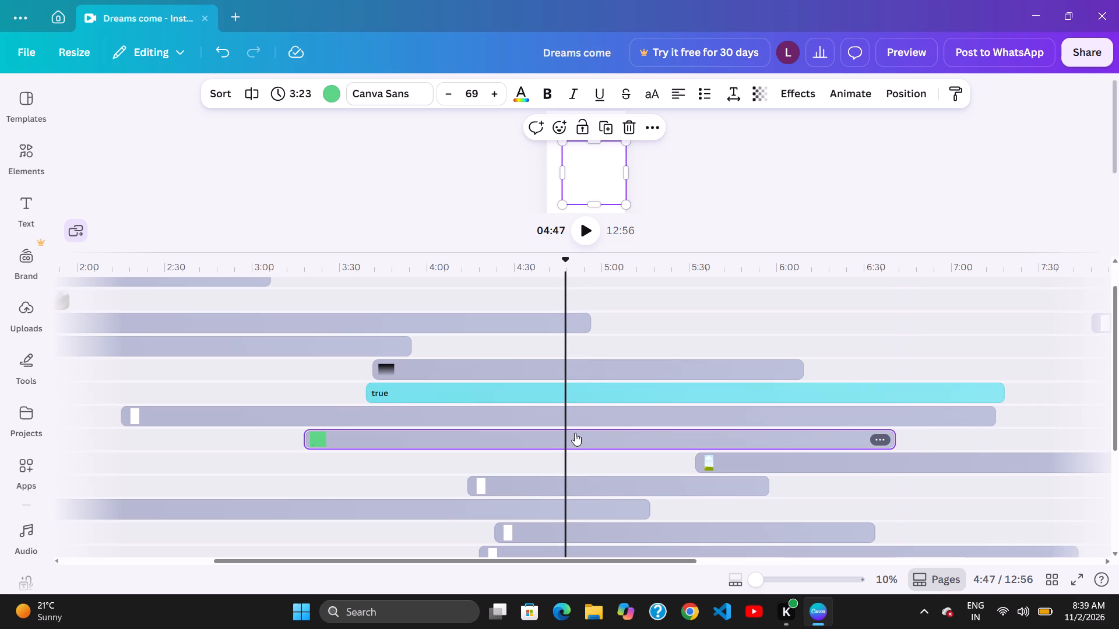
click(557, 433)
click(576, 434)
drag(557, 434, 561, 434)
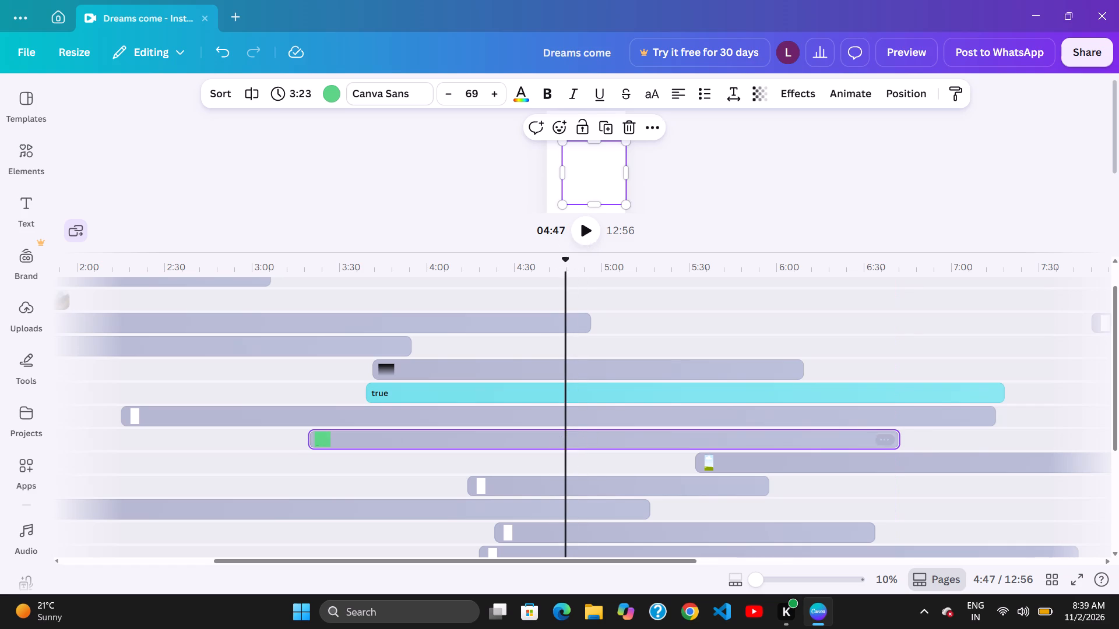
drag(561, 434, 575, 434)
drag(601, 430, 595, 429)
click(579, 429)
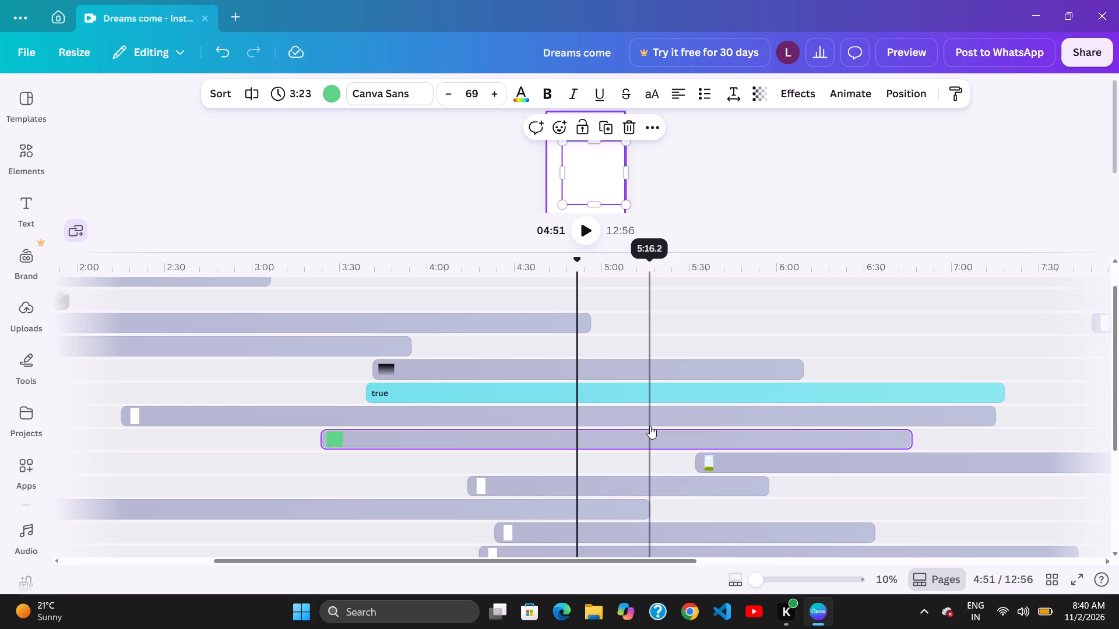
Shift the black-gradient clip slightly earlier to start at about 3:39, in line with the start of the "true" clip.
click(600, 422)
drag(650, 377, 639, 382)
click(622, 393)
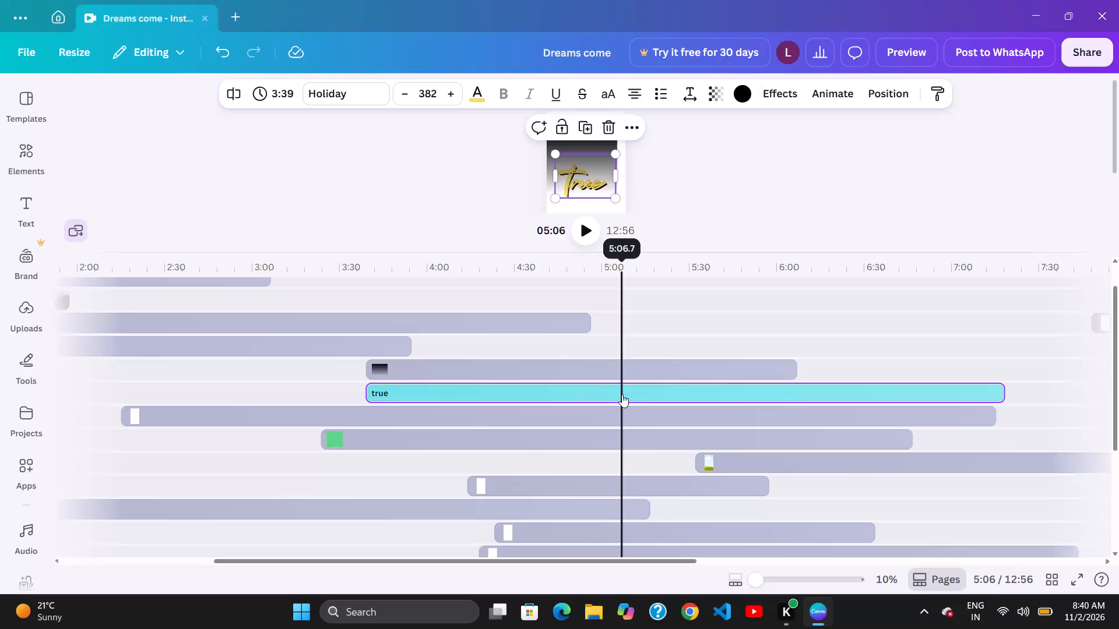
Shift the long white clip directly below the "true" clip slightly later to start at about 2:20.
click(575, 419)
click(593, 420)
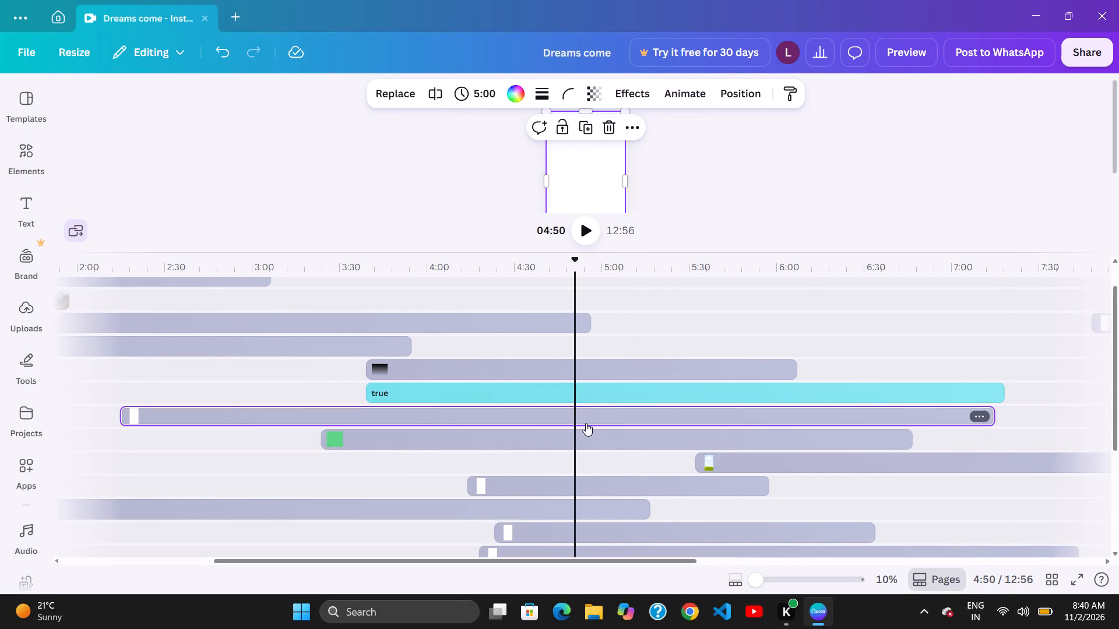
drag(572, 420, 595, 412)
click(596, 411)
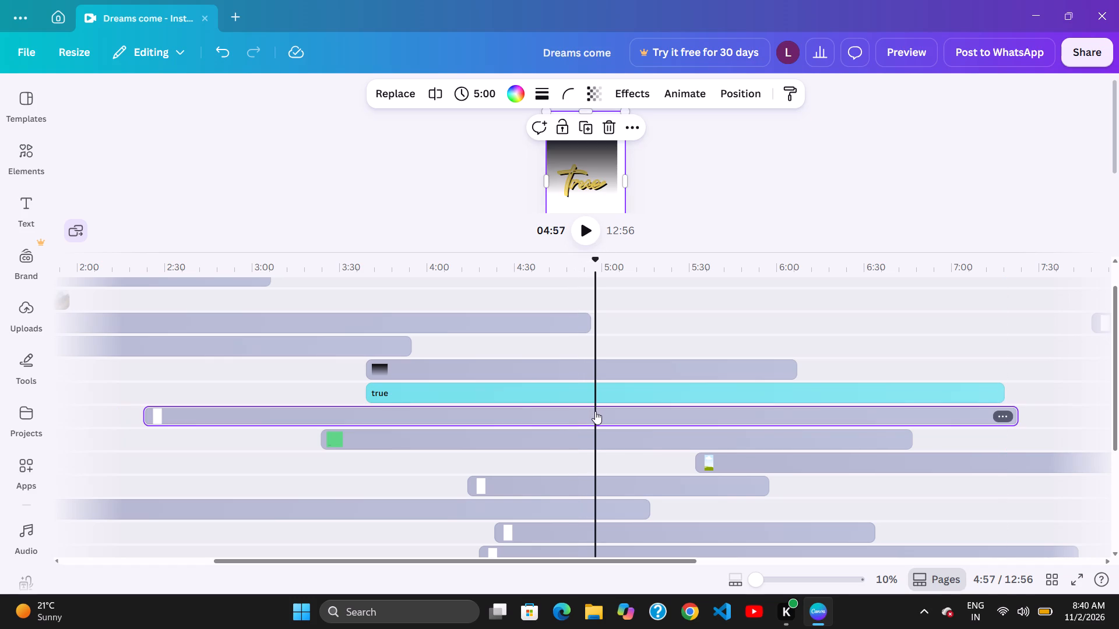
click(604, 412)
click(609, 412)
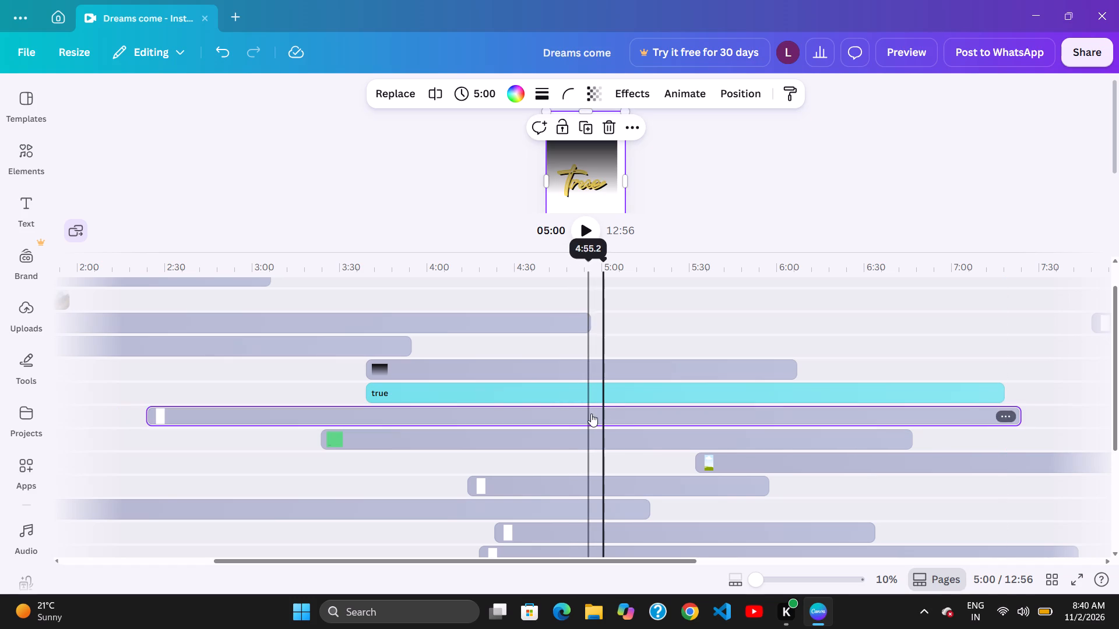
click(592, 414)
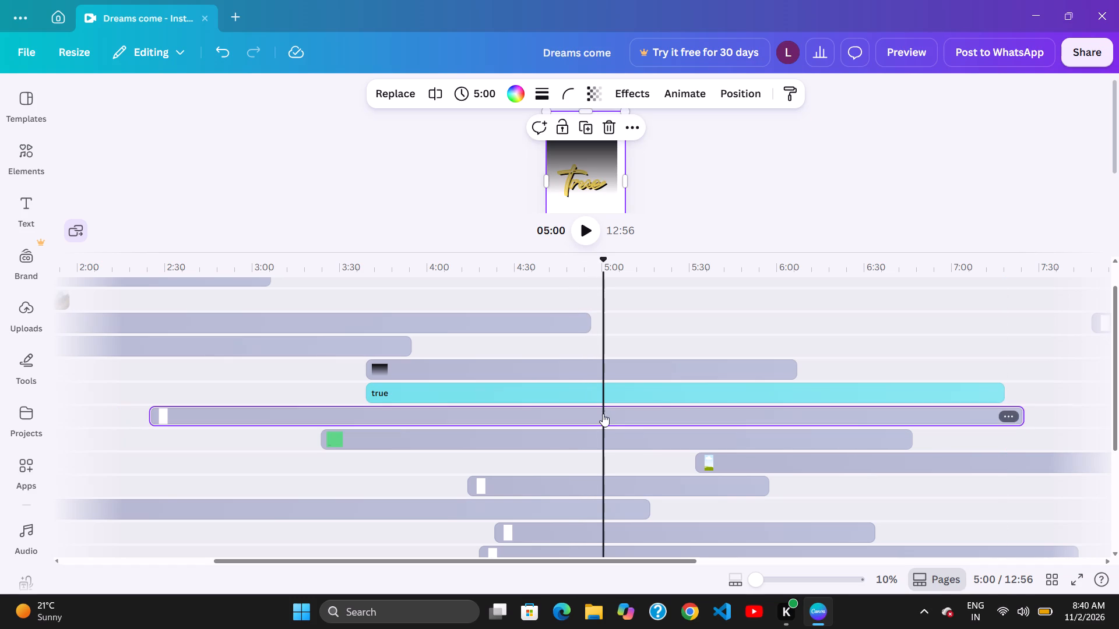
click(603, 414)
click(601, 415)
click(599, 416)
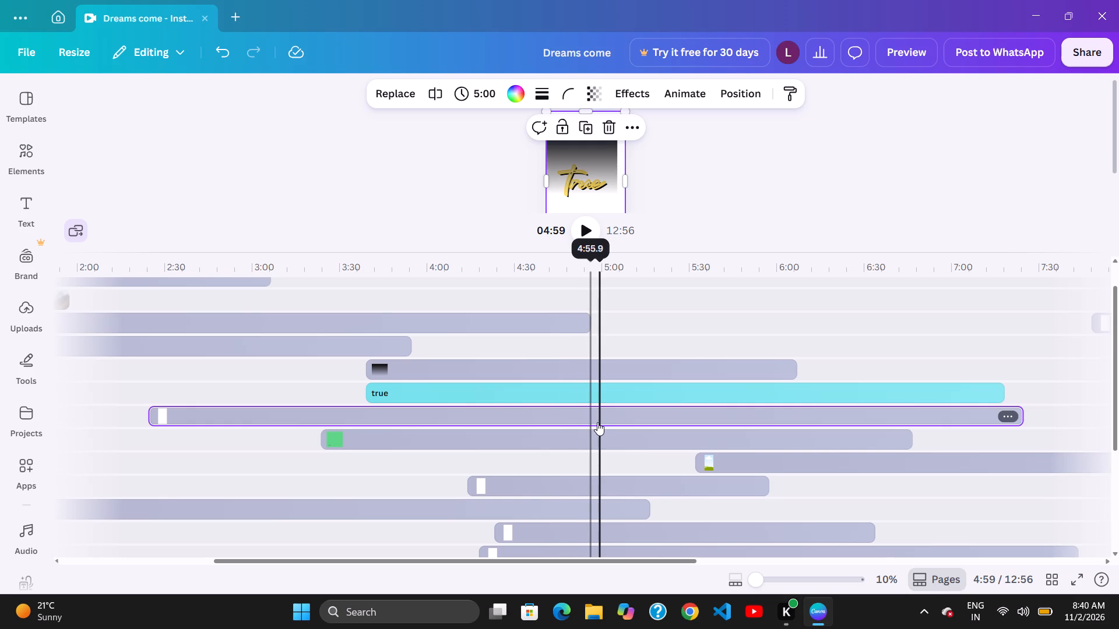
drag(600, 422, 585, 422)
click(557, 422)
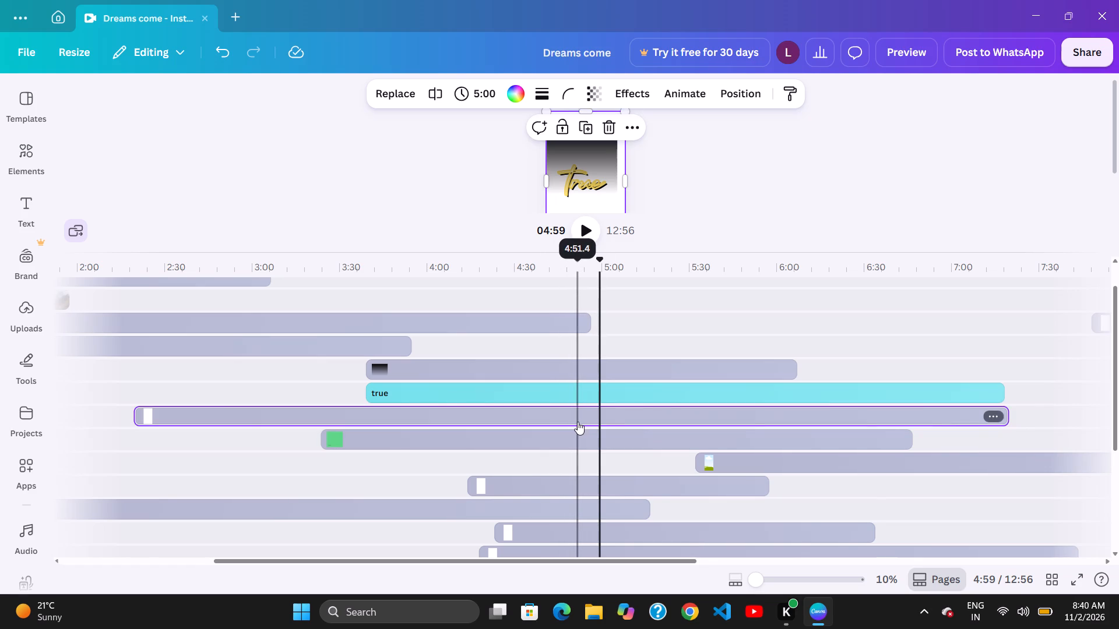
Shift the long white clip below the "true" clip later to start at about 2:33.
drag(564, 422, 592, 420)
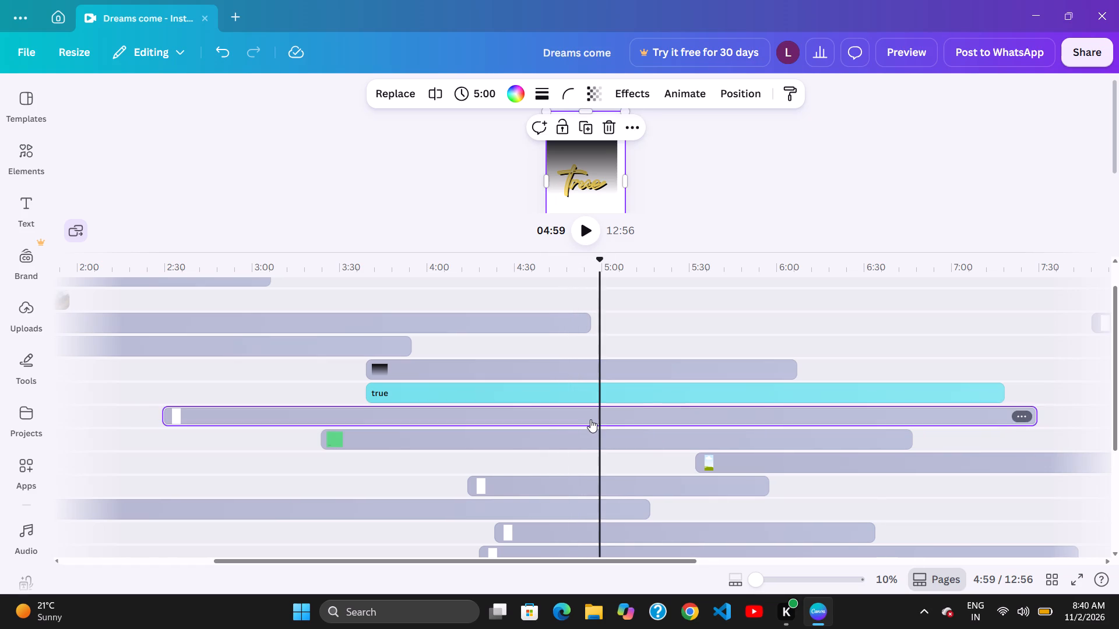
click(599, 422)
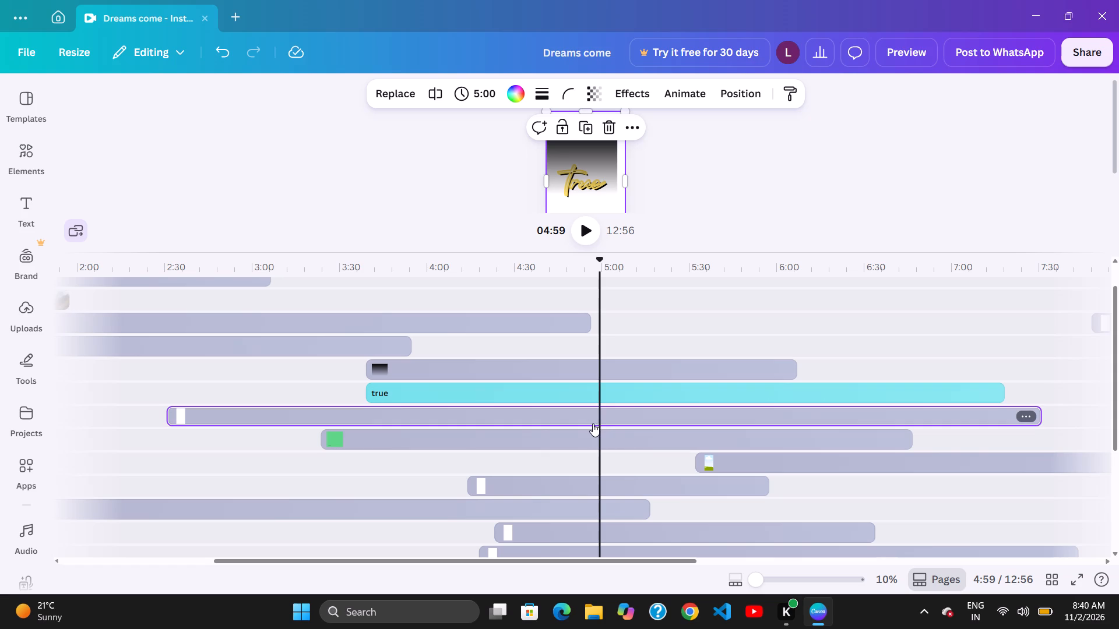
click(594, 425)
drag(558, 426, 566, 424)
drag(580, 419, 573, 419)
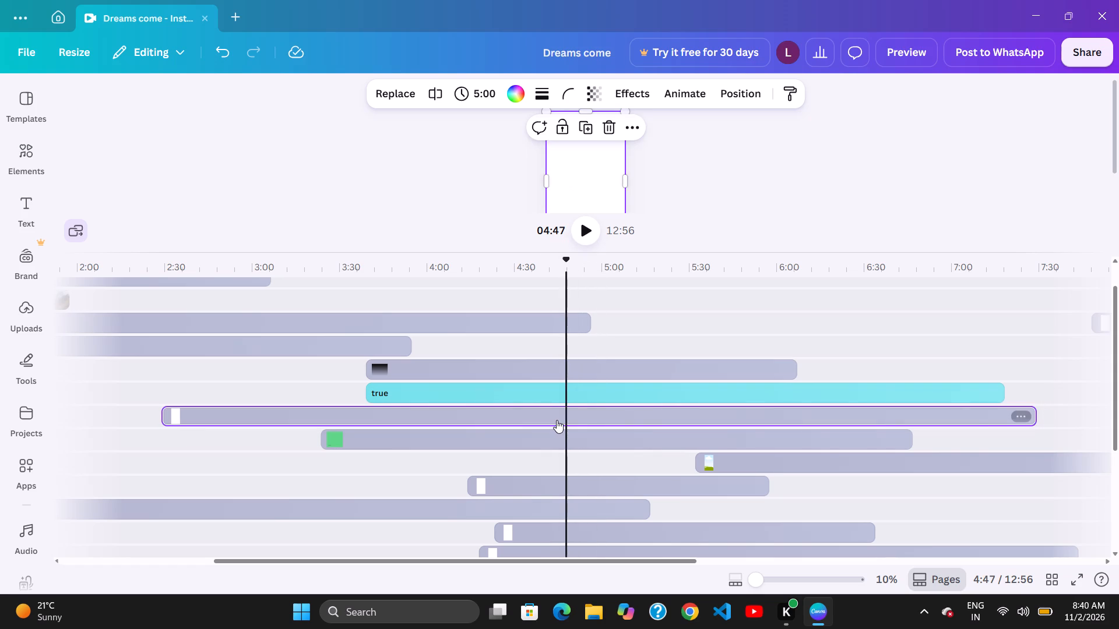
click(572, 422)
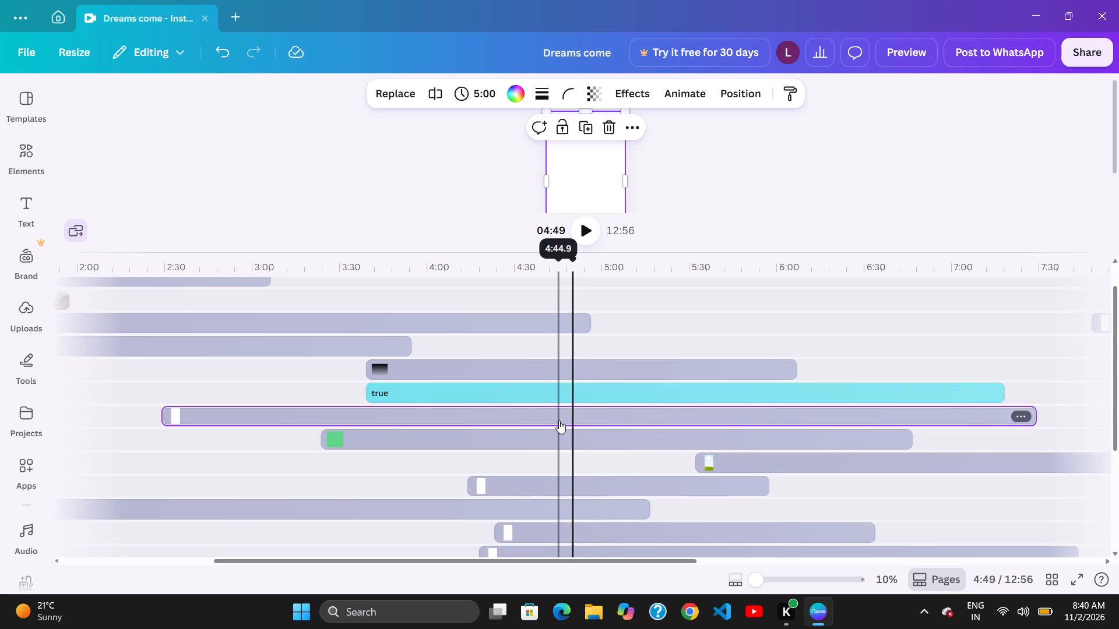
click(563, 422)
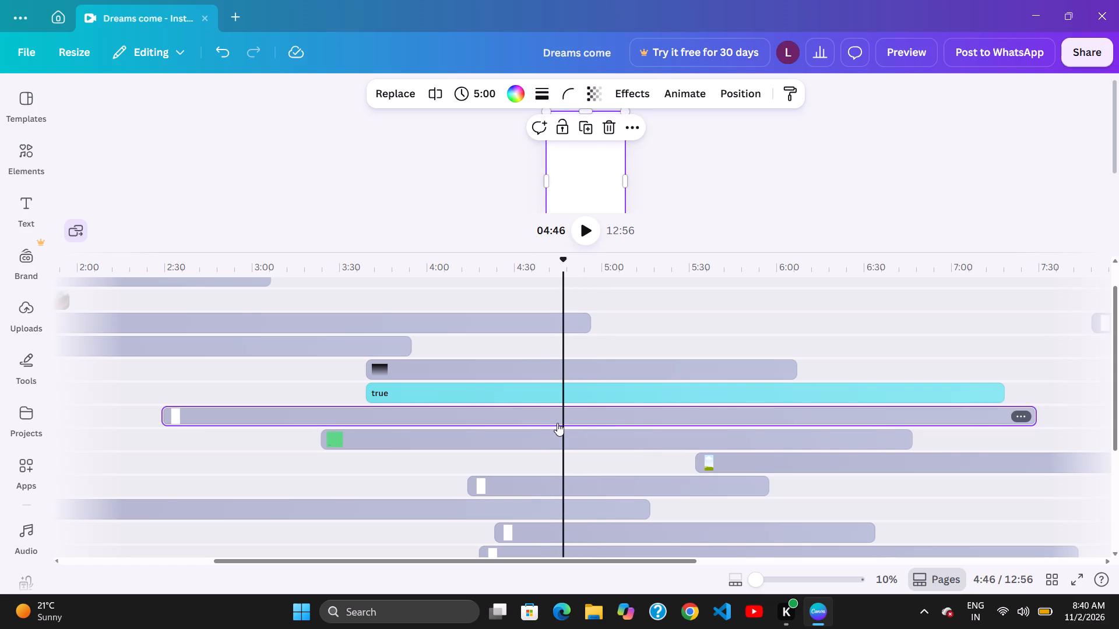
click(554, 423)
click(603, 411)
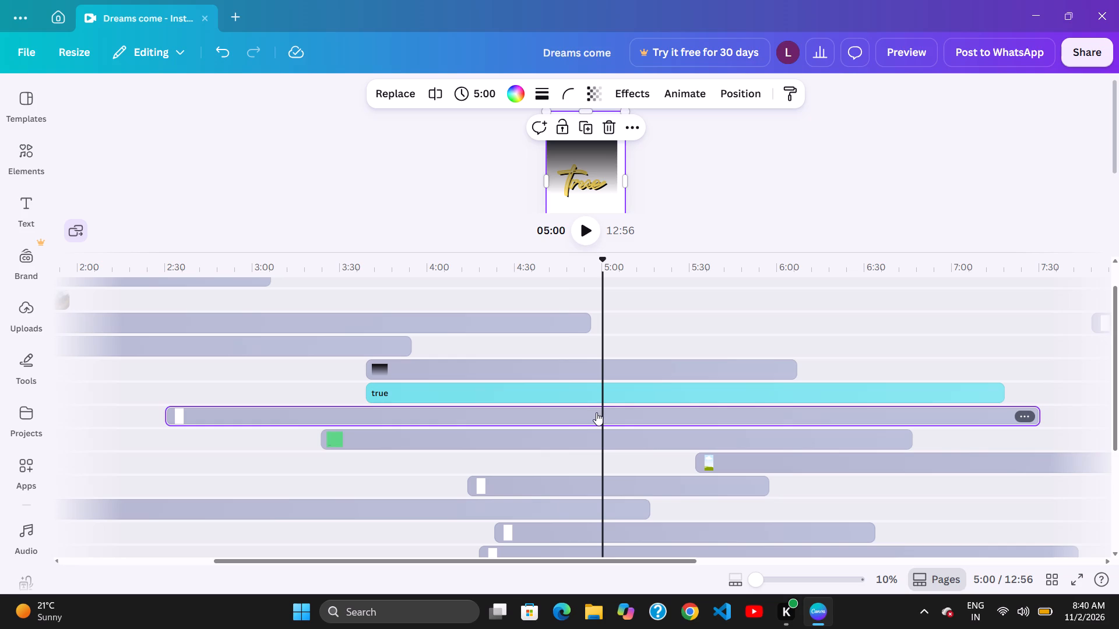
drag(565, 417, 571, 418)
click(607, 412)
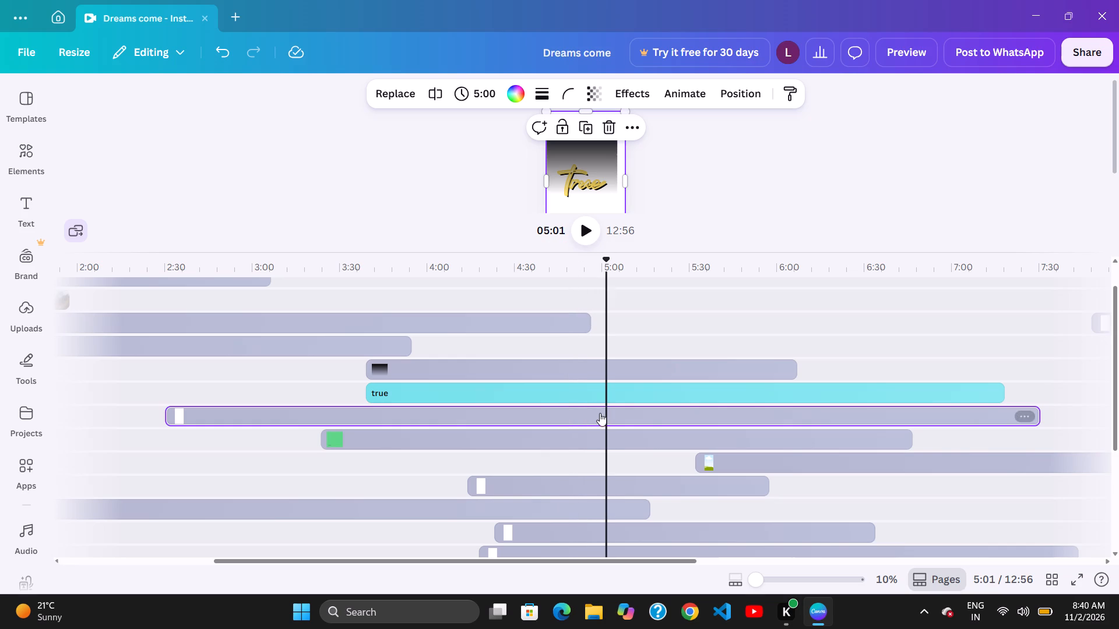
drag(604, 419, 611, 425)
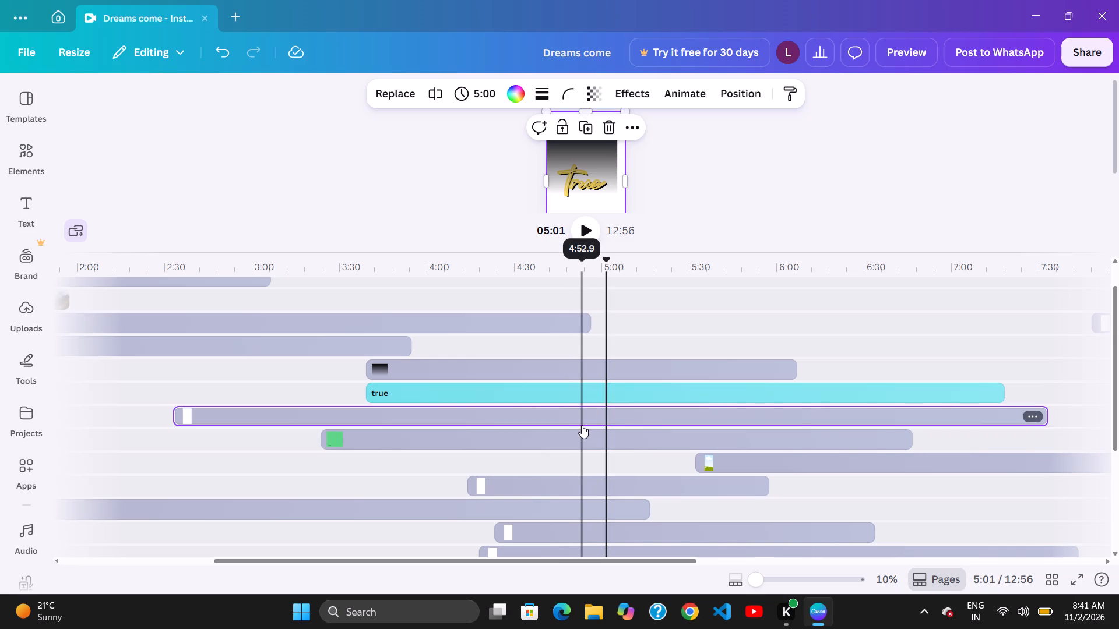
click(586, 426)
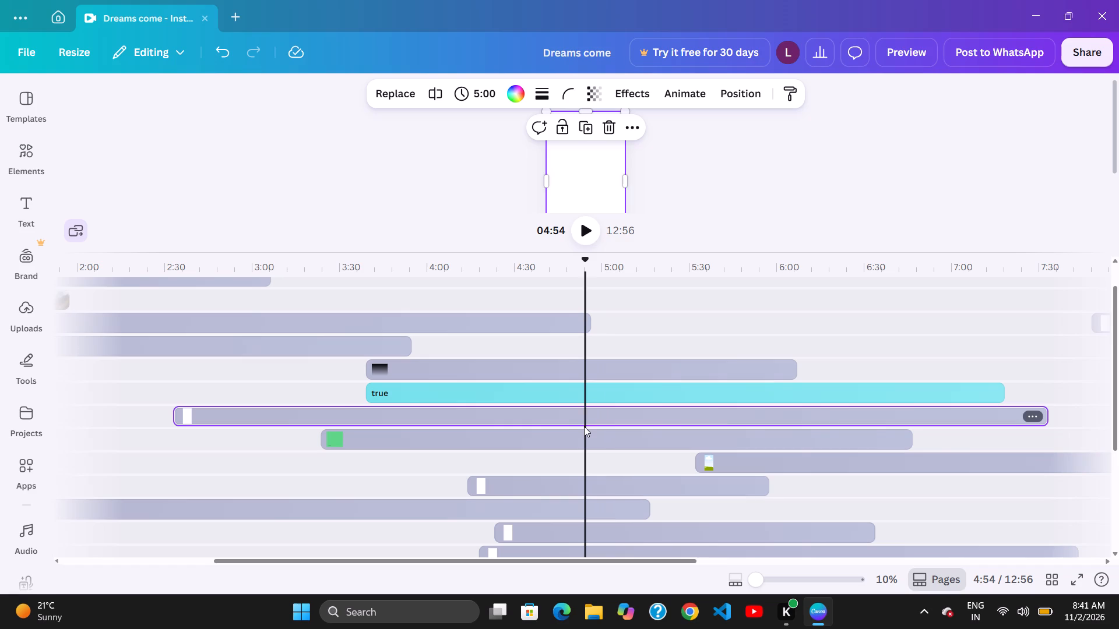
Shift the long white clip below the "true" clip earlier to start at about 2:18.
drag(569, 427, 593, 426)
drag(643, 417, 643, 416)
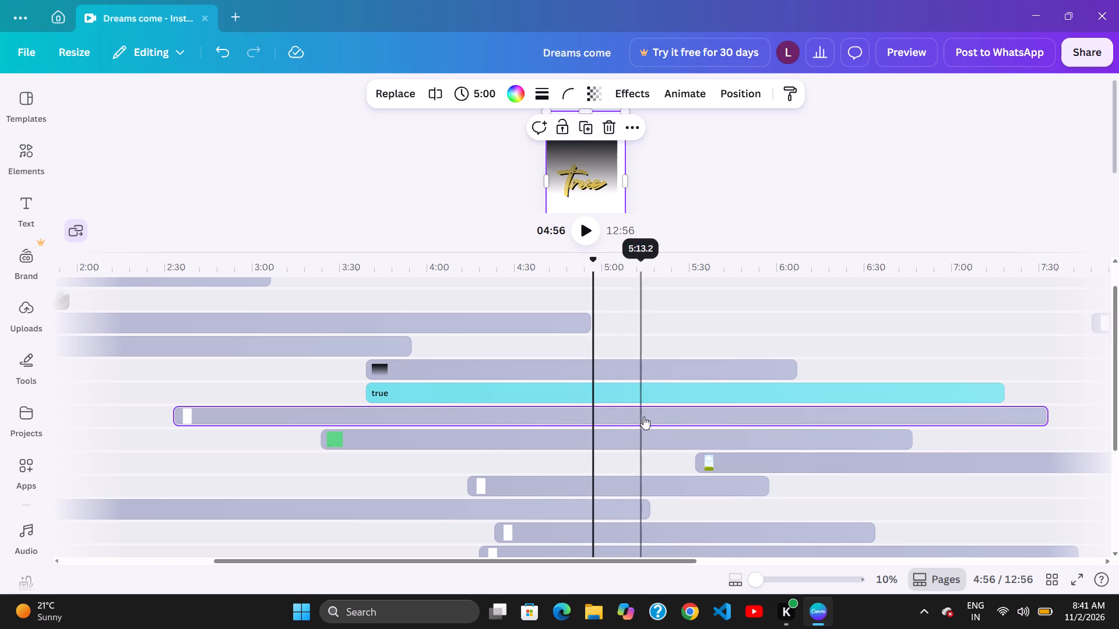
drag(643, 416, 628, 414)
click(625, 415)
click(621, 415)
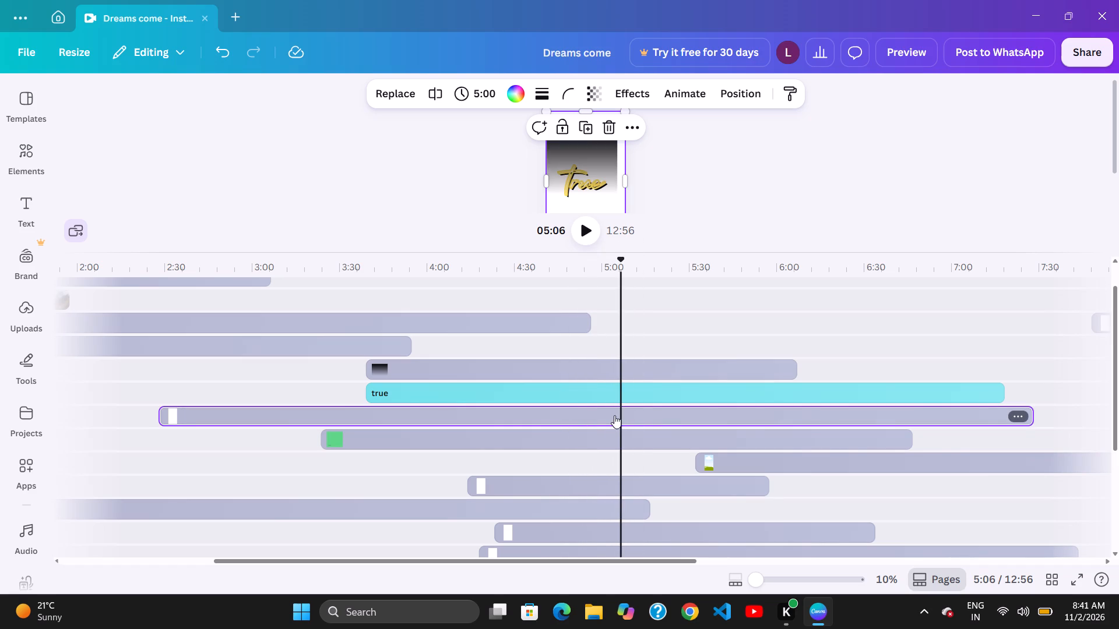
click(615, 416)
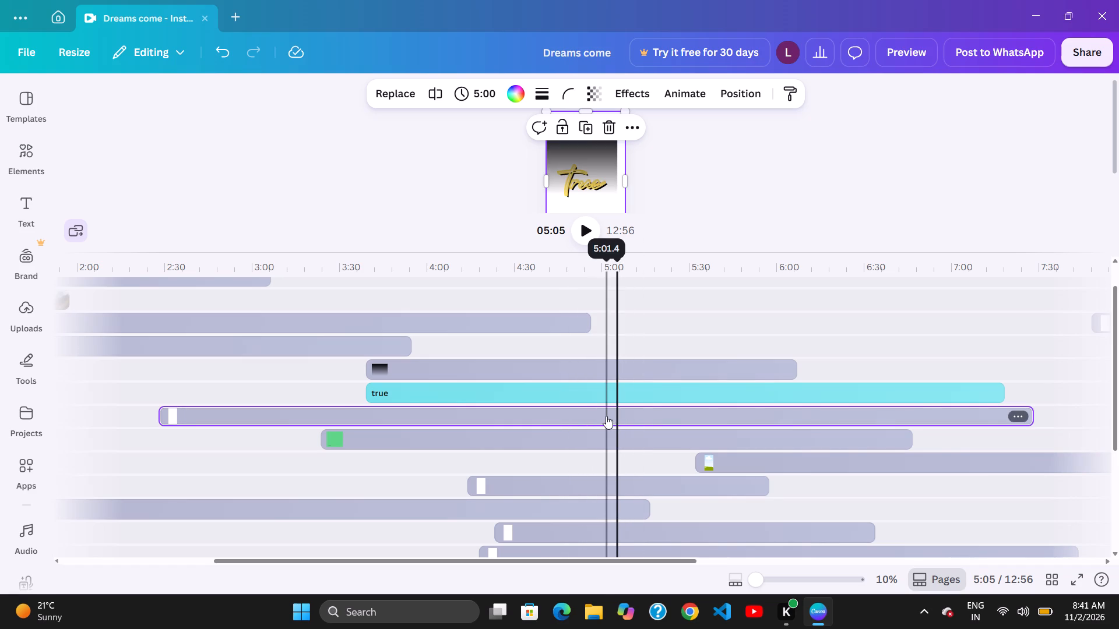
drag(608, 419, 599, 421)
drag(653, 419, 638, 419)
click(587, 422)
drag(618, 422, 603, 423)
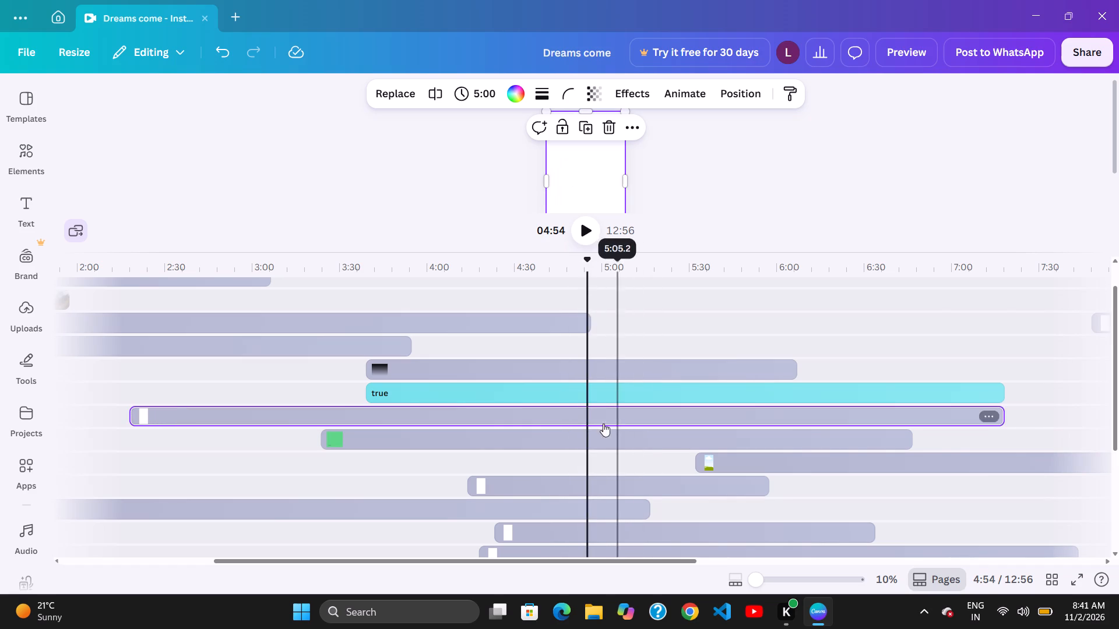
Move the green sticky-note clip up to the track directly below the "true" clip, starting at about 3:34.
drag(603, 423, 607, 423)
drag(583, 423, 599, 423)
drag(622, 427, 630, 427)
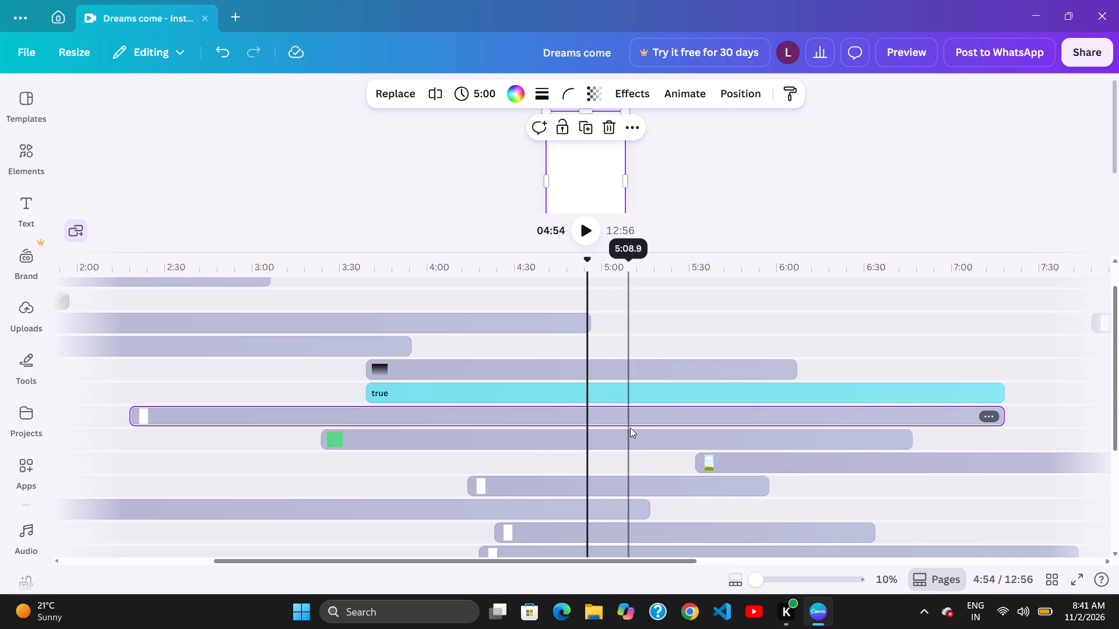
drag(630, 427, 629, 427)
click(634, 429)
drag(590, 430, 663, 415)
drag(676, 412, 627, 416)
drag(593, 417, 600, 418)
click(621, 414)
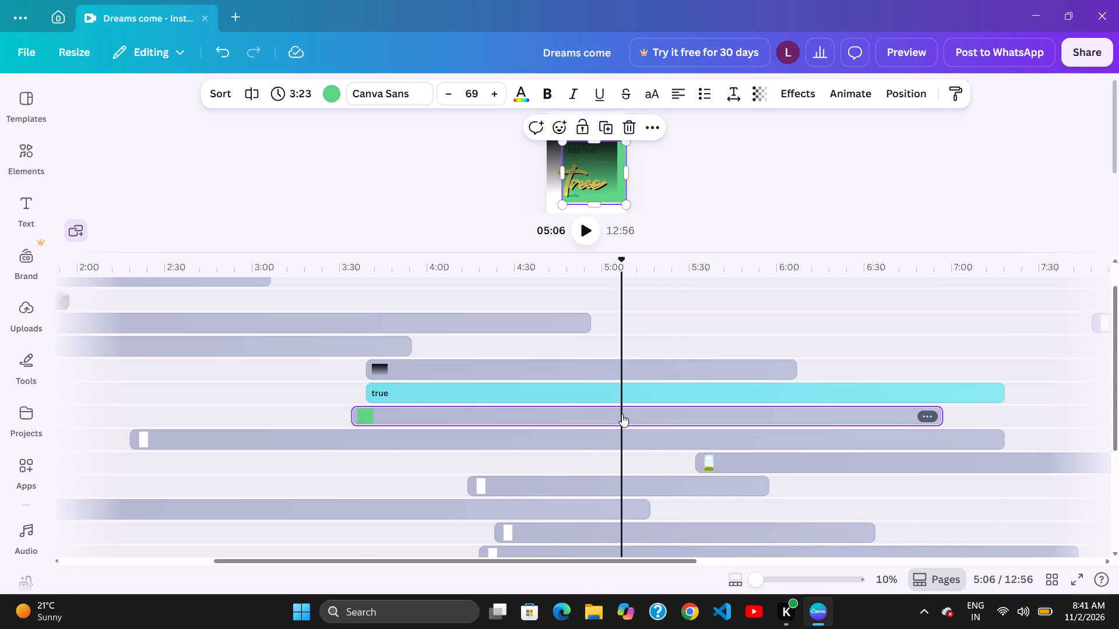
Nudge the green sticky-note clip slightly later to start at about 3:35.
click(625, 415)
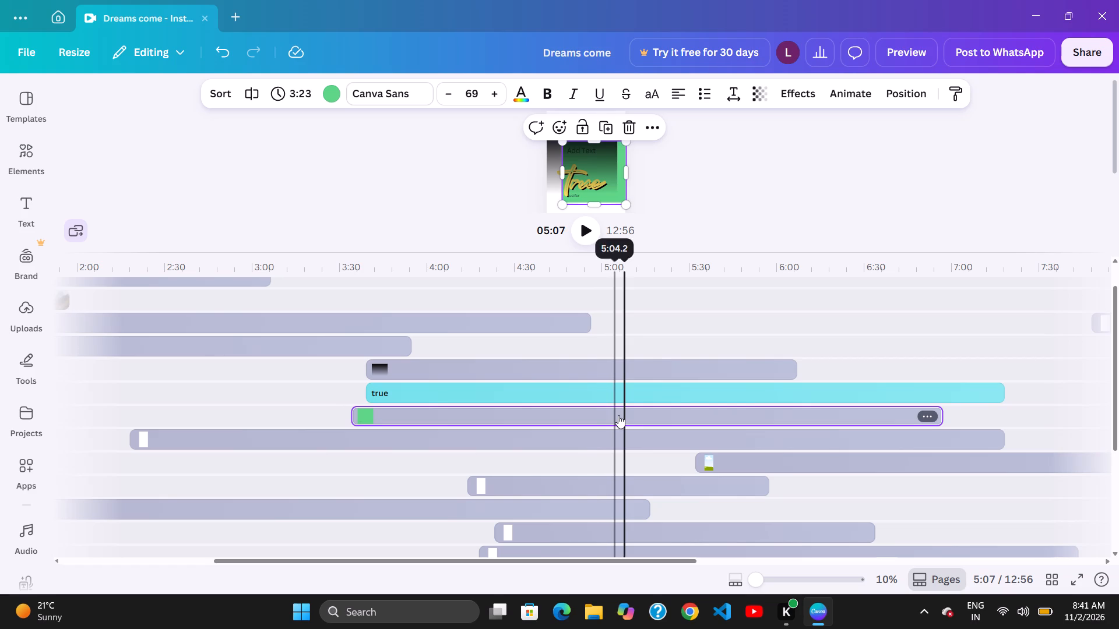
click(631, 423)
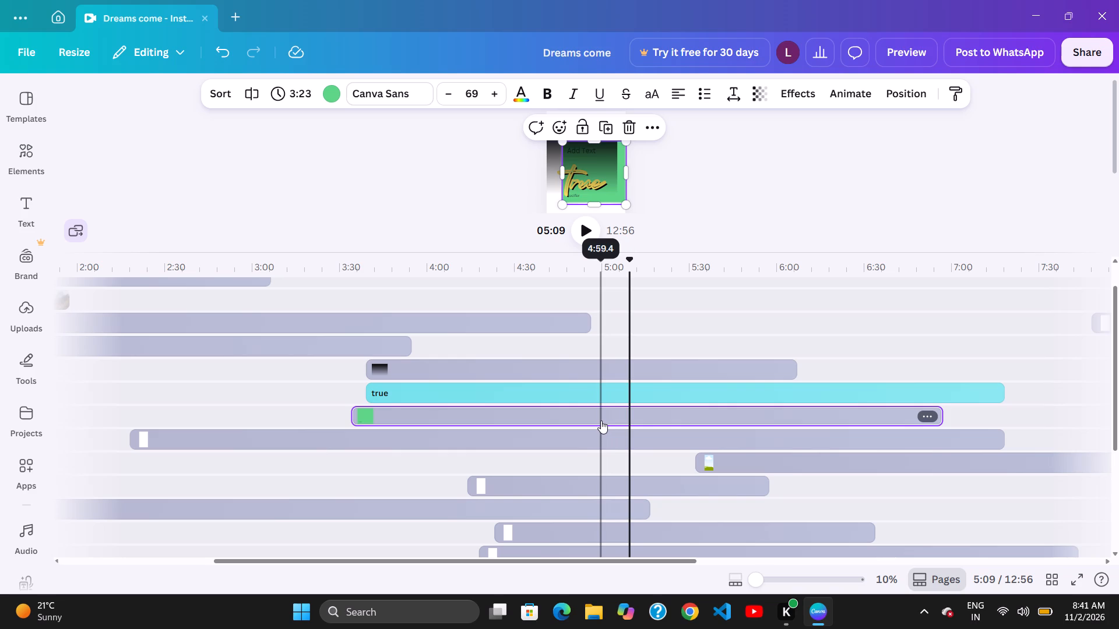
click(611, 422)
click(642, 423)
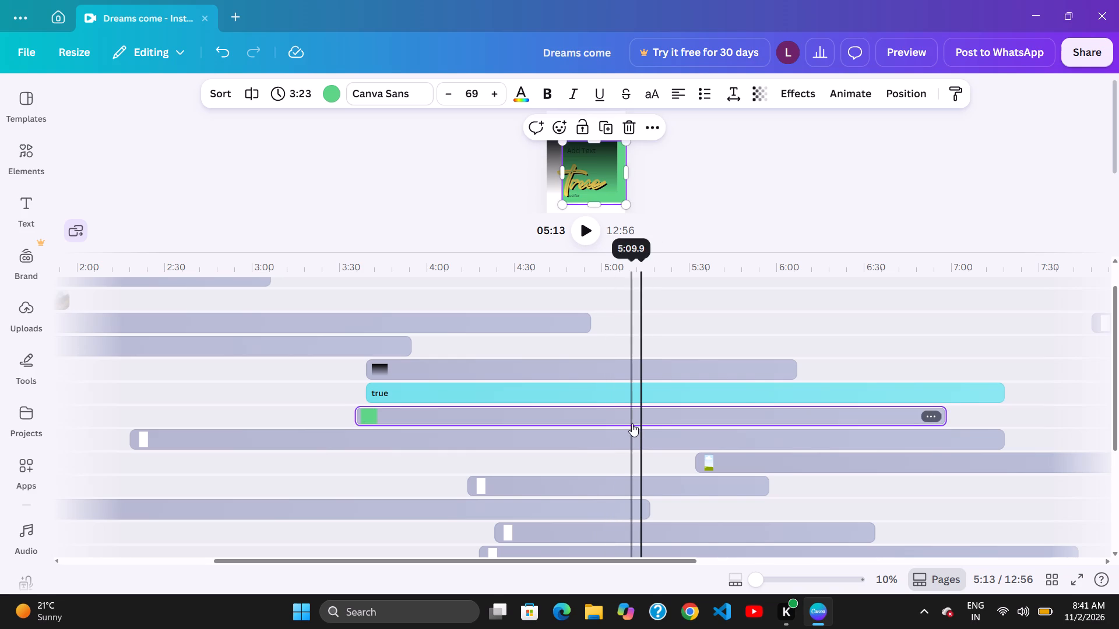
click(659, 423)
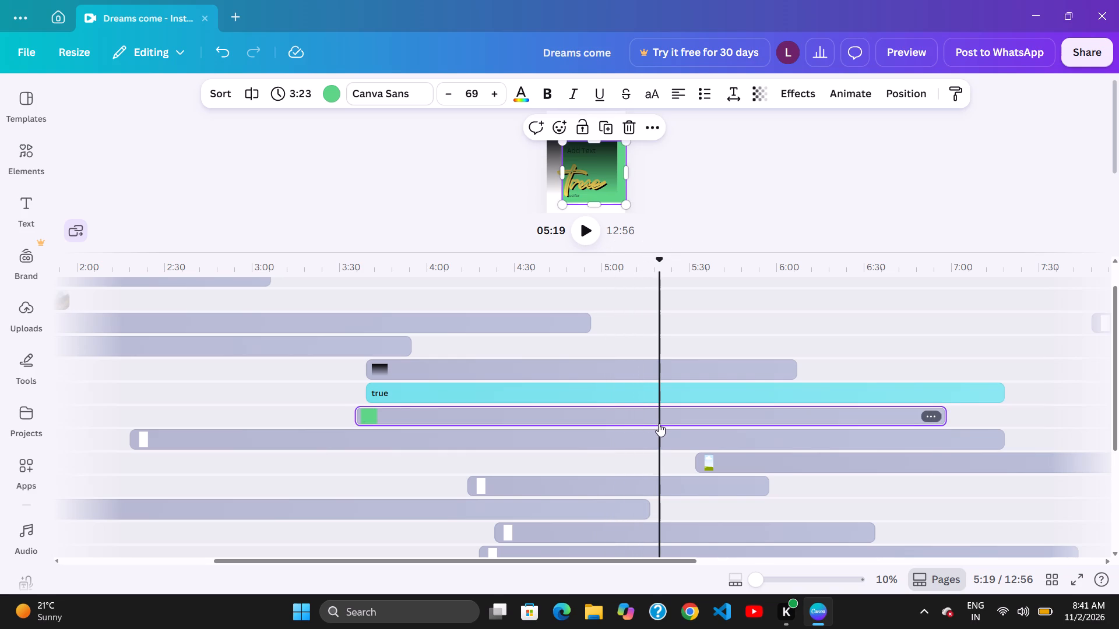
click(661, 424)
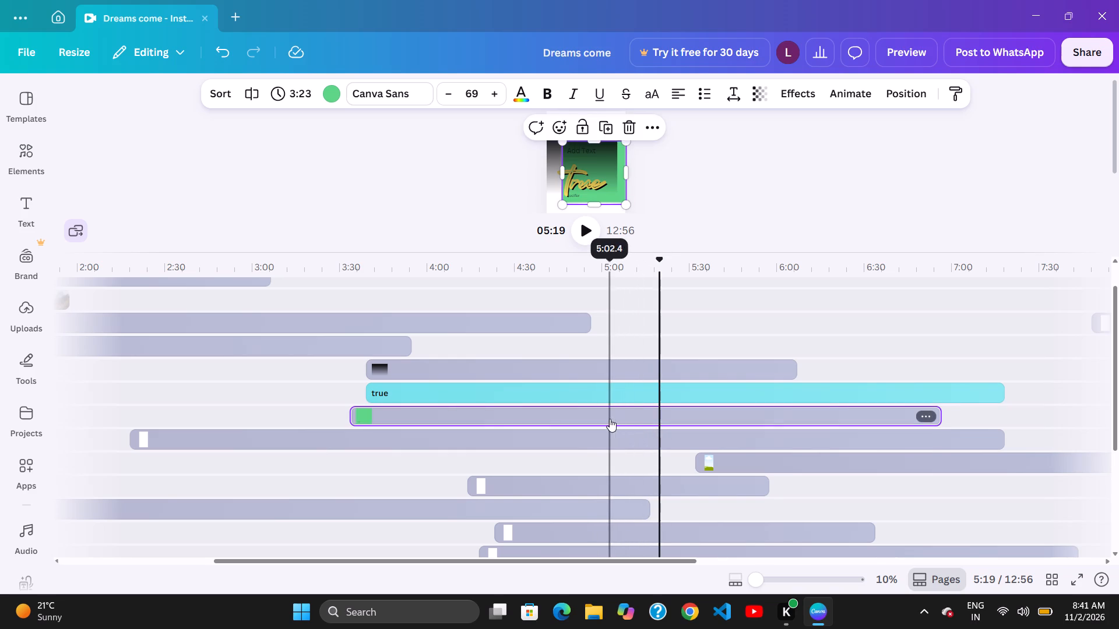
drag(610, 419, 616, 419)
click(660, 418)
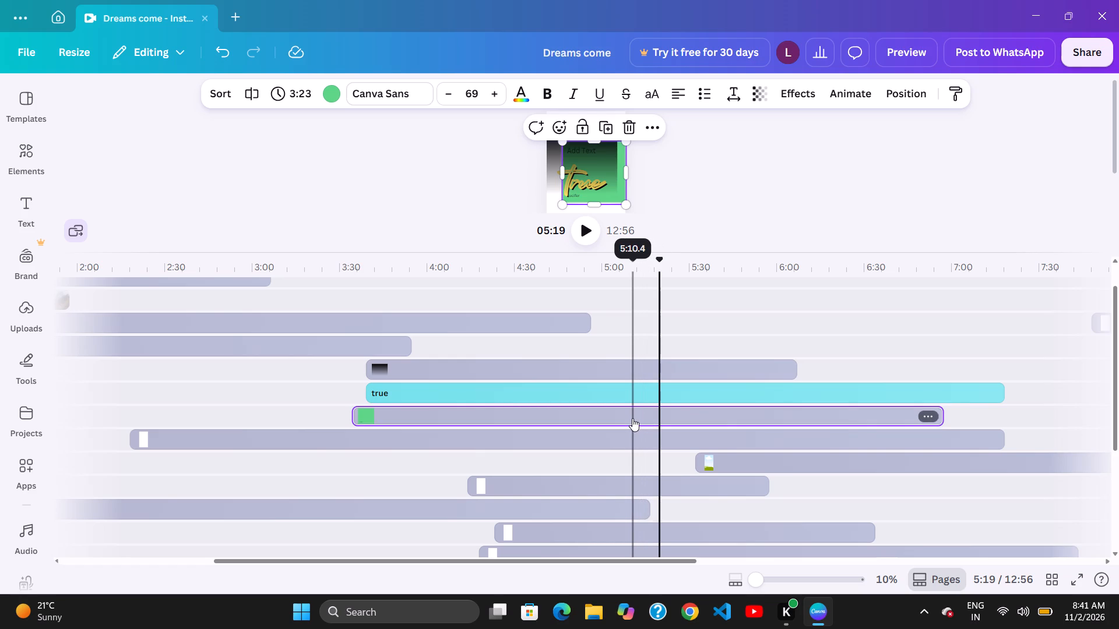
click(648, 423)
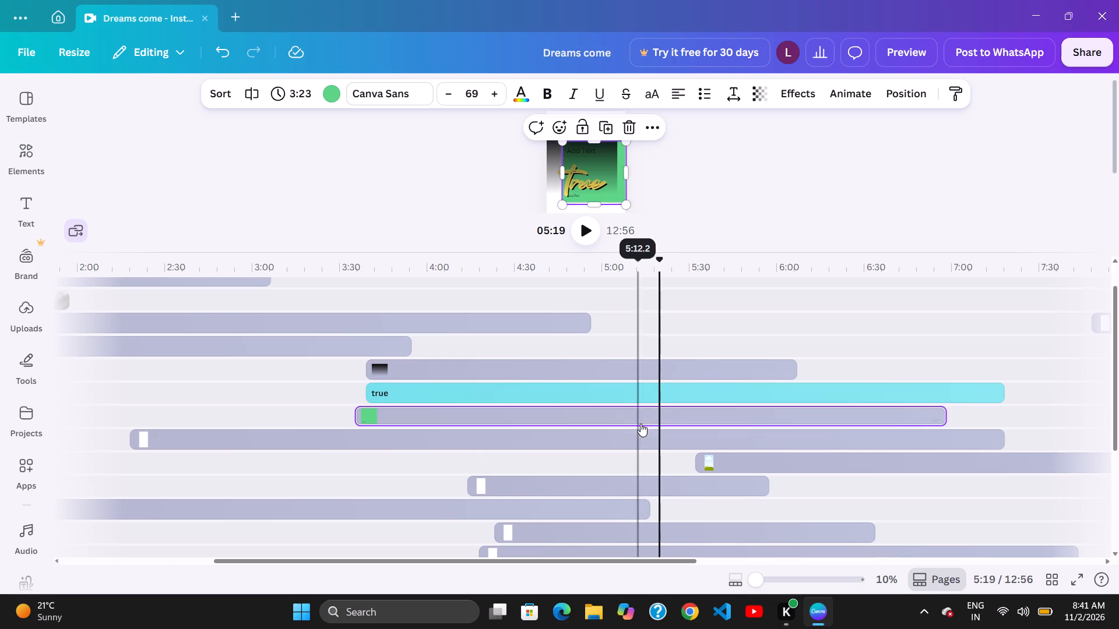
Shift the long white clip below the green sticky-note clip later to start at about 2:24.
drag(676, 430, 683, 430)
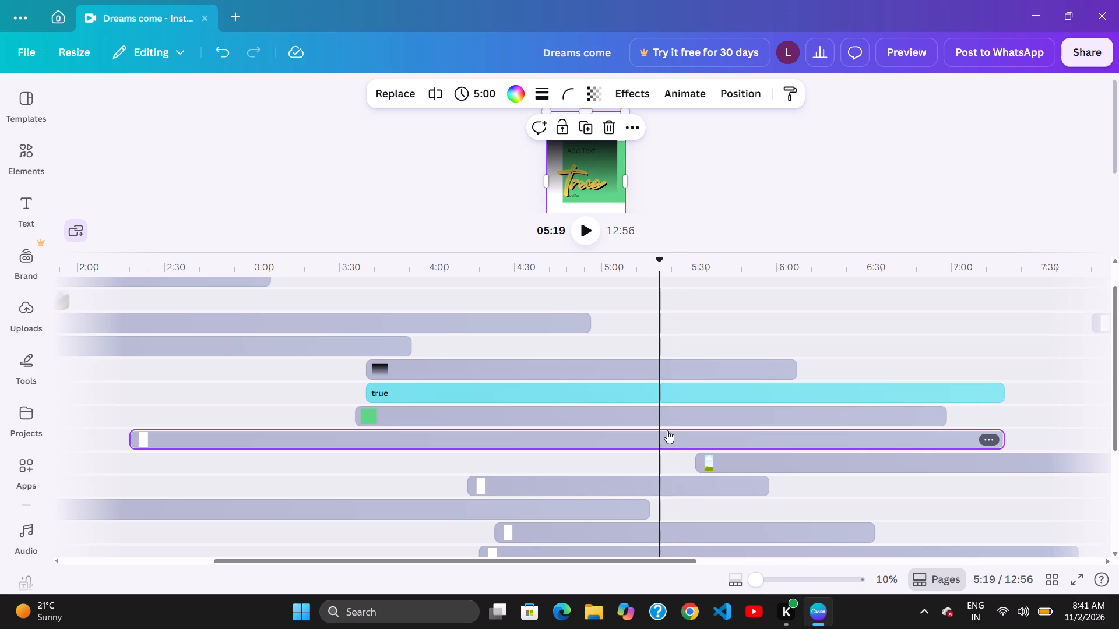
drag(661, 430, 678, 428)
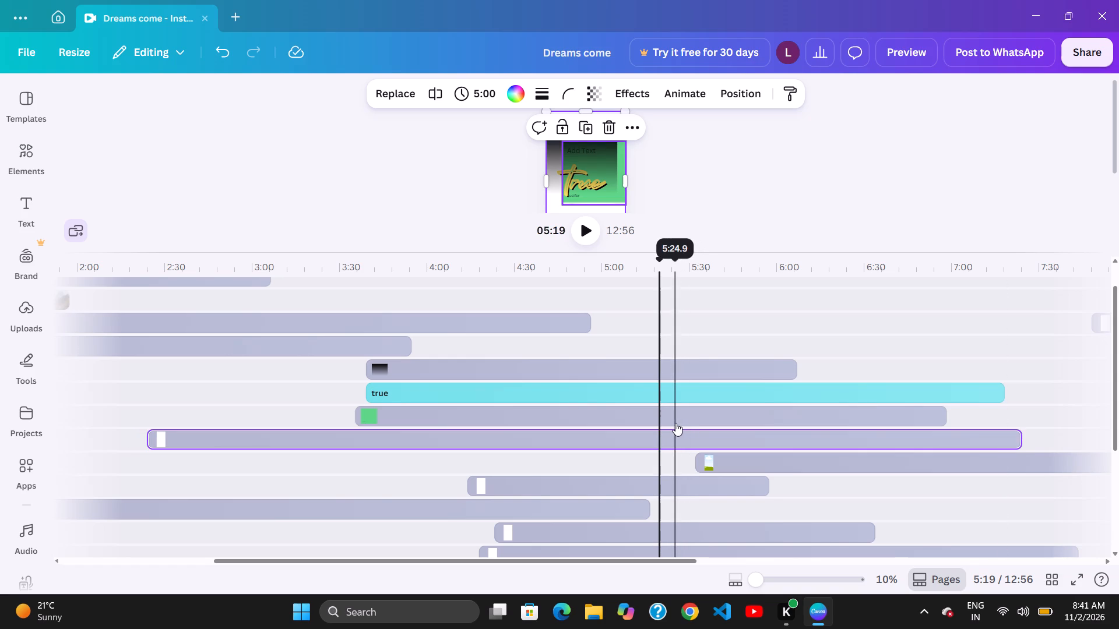
Shift the green sticky-note clip later to start at about 3:41, just after the start of the "true" clip.
click(675, 423)
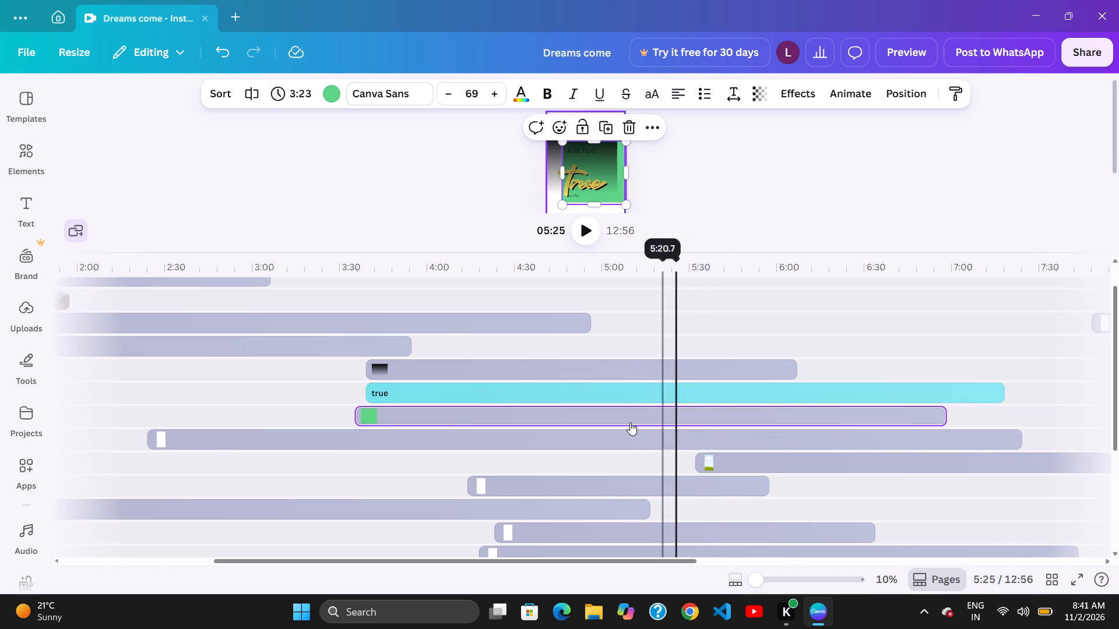
drag(628, 422, 644, 423)
click(660, 423)
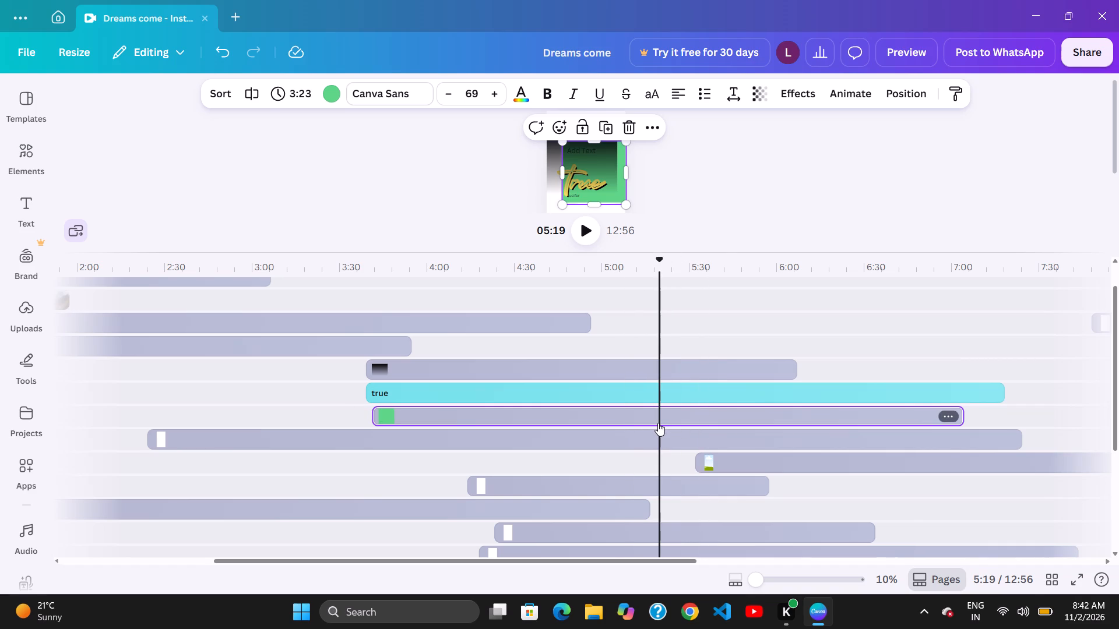
click(662, 426)
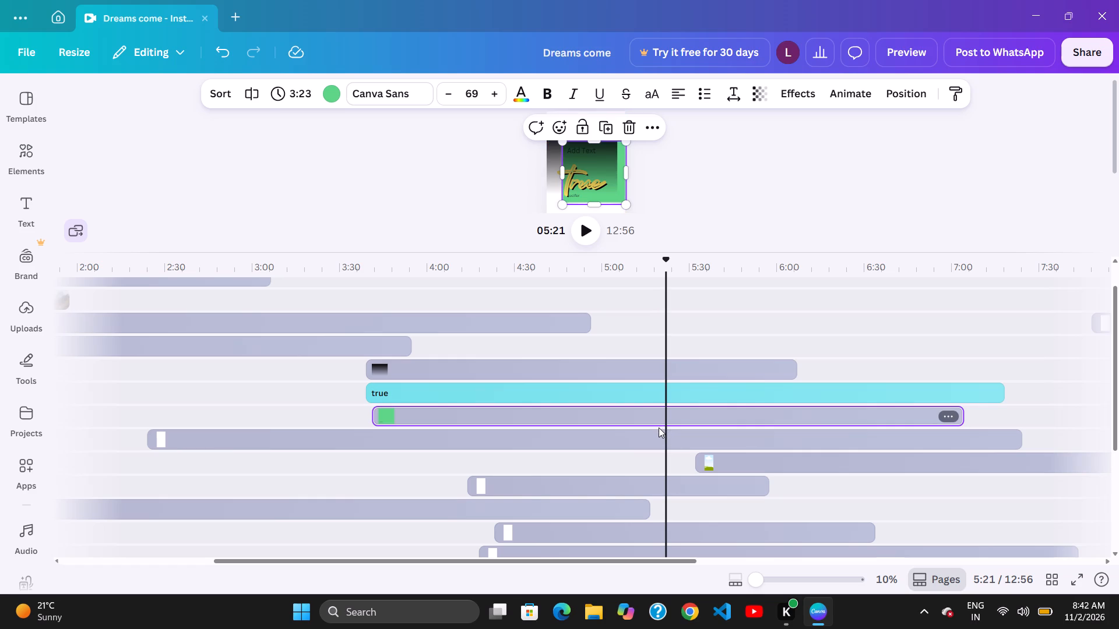
click(626, 426)
Shift the long white clip below the green sticky-note clip later to start at about 2:33.
drag(654, 433, 661, 433)
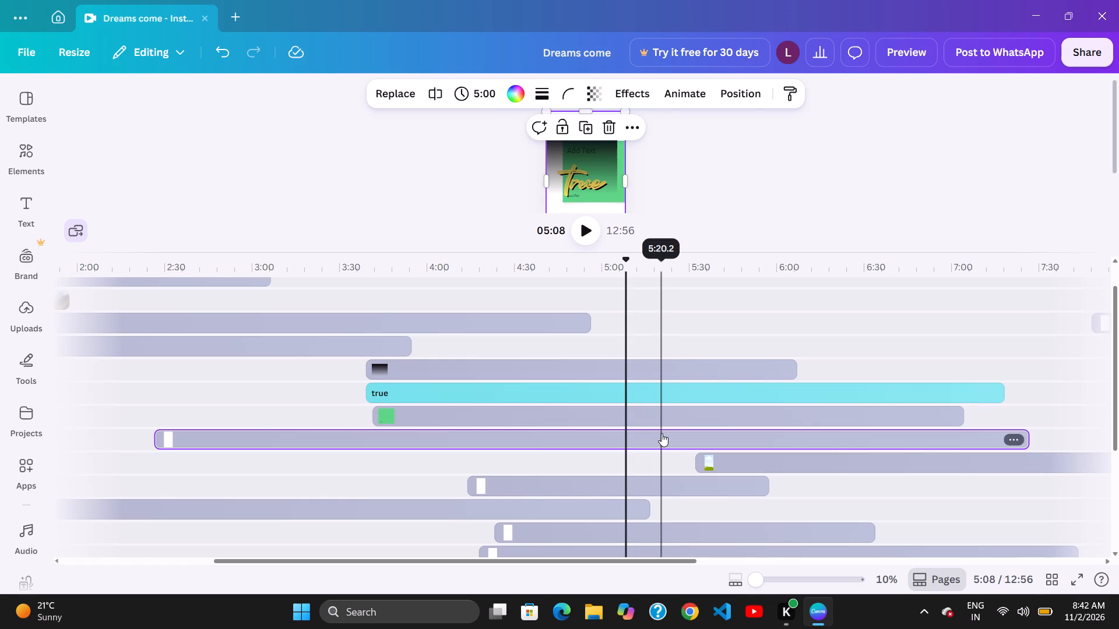
drag(663, 434, 676, 438)
click(672, 438)
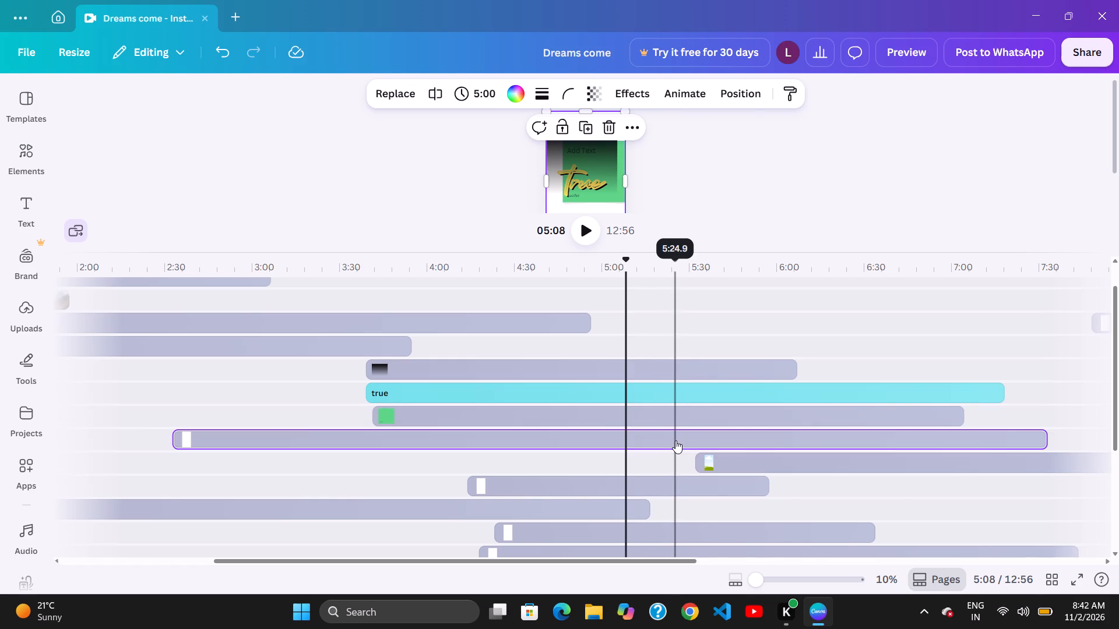
Shift the long white clip below the green sticky-note clip later to start at about 2:43.
drag(630, 435, 635, 437)
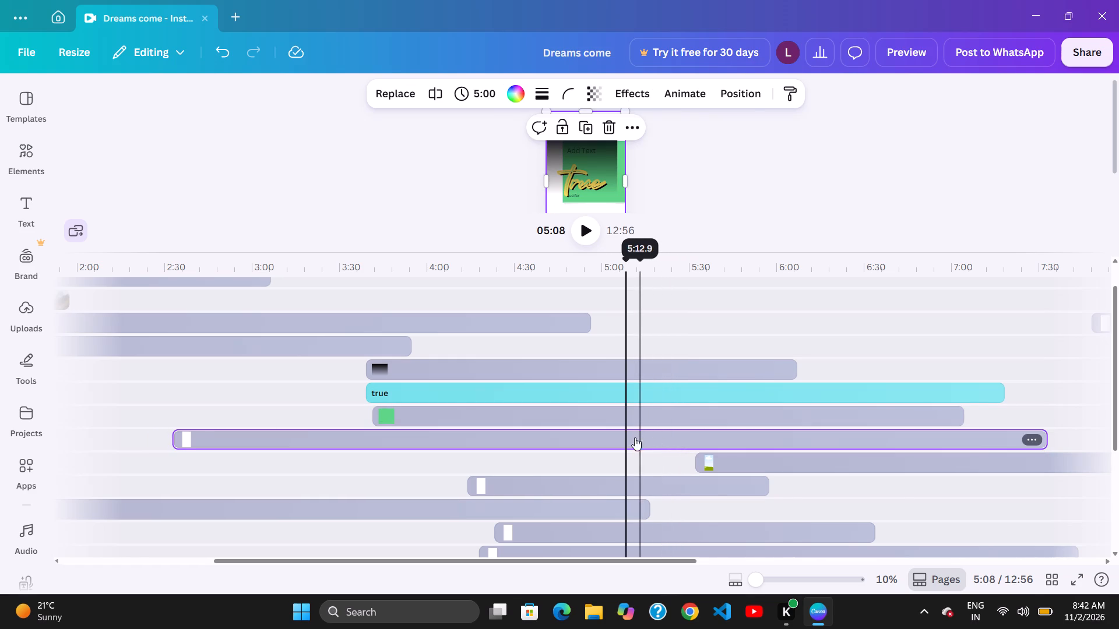
drag(635, 437, 645, 440)
click(659, 441)
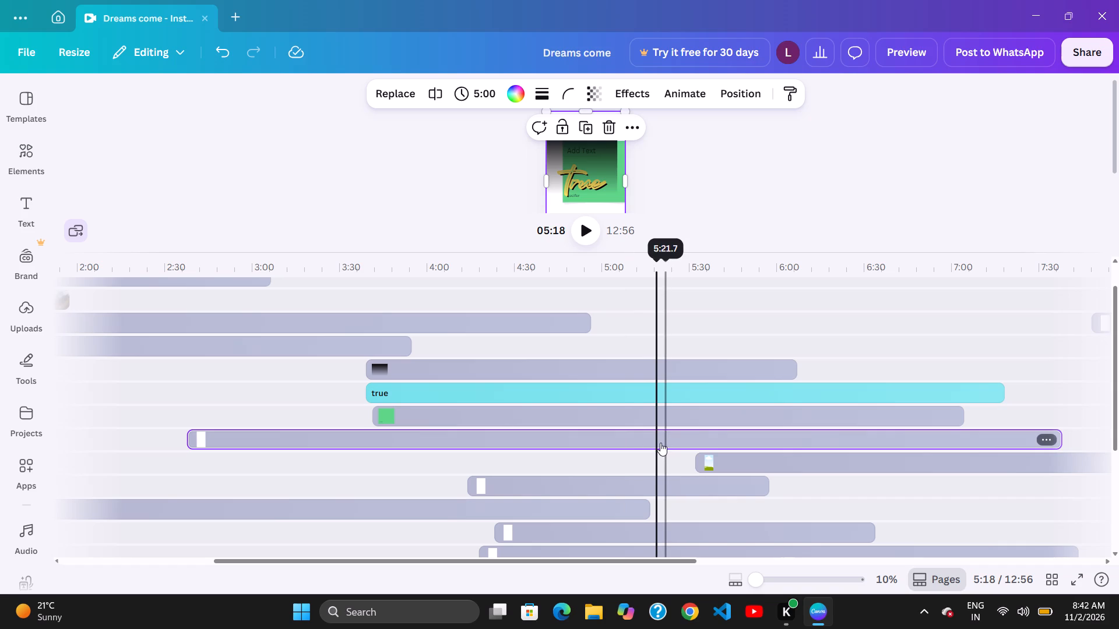
click(661, 443)
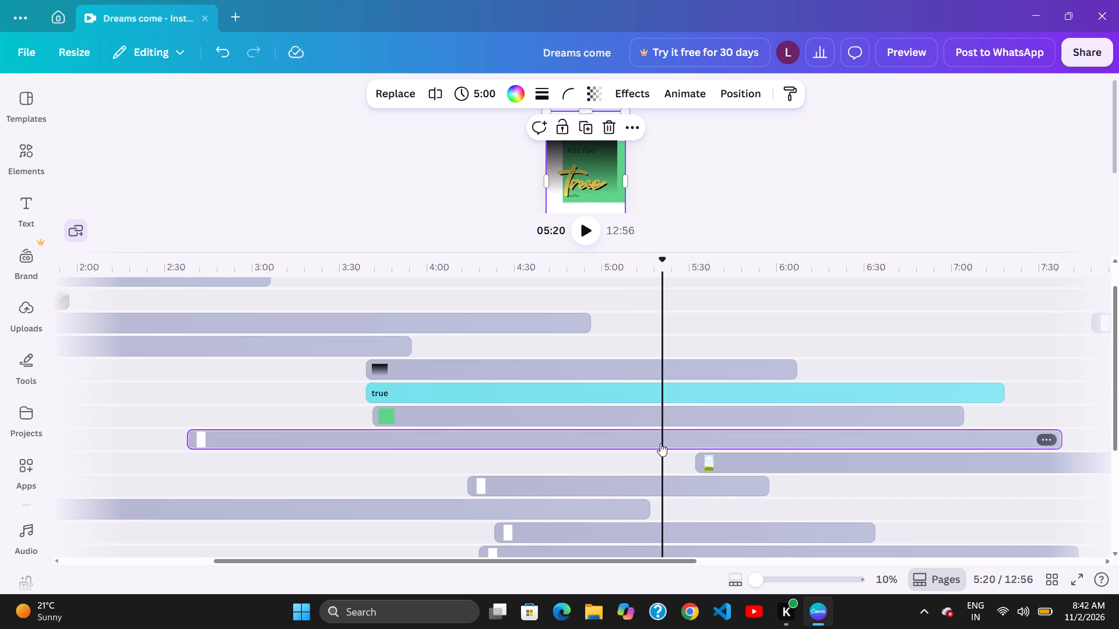
drag(664, 444, 671, 444)
click(668, 444)
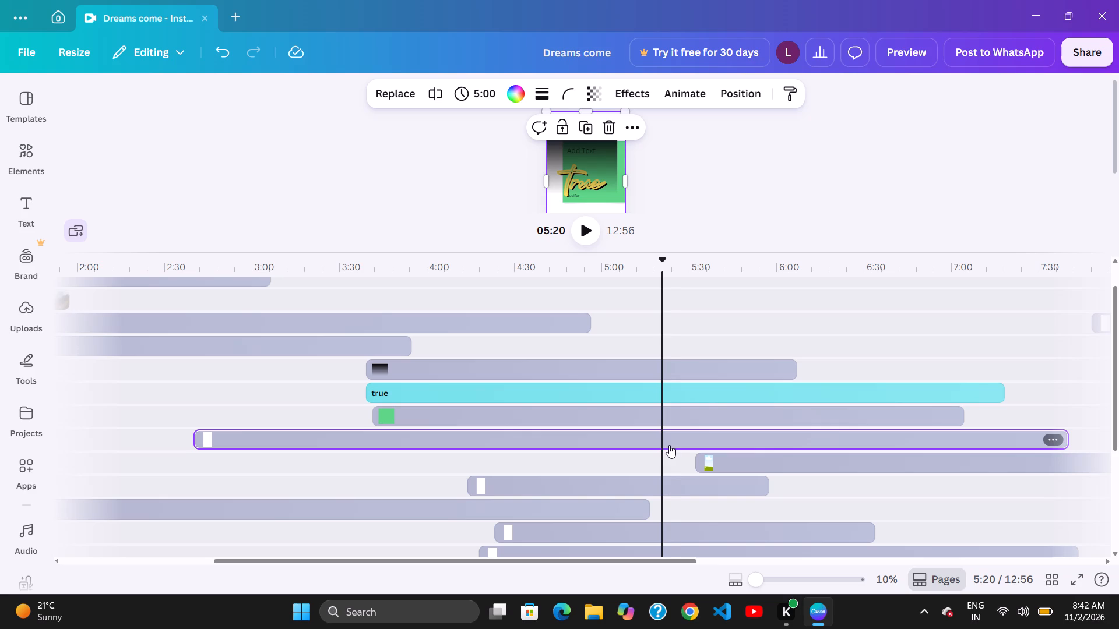
click(670, 446)
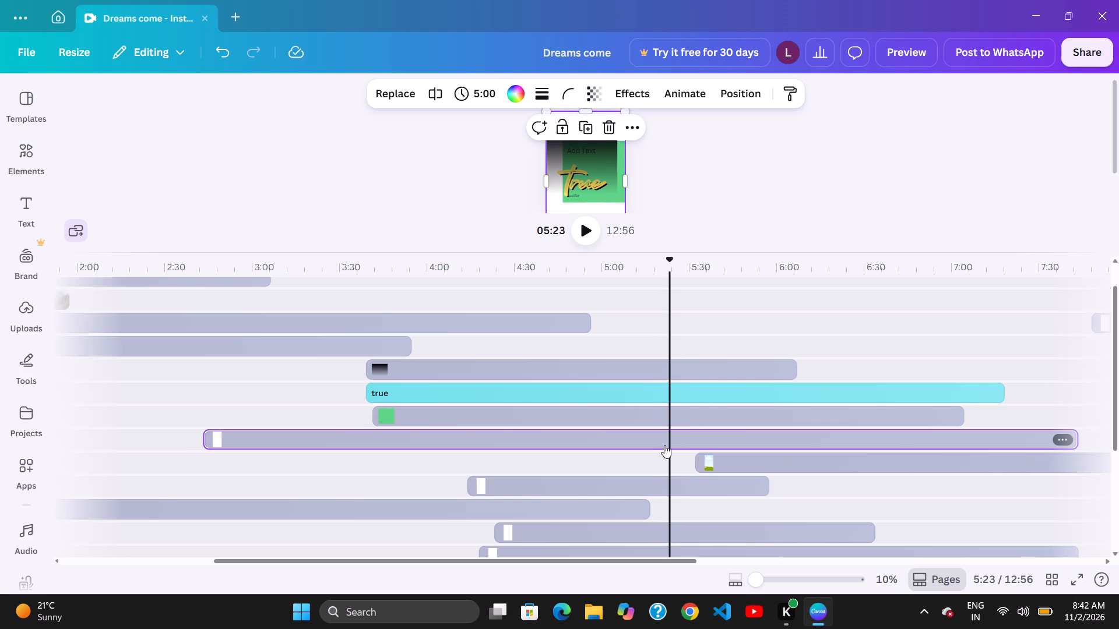
click(665, 446)
drag(667, 450, 656, 454)
drag(663, 458, 656, 456)
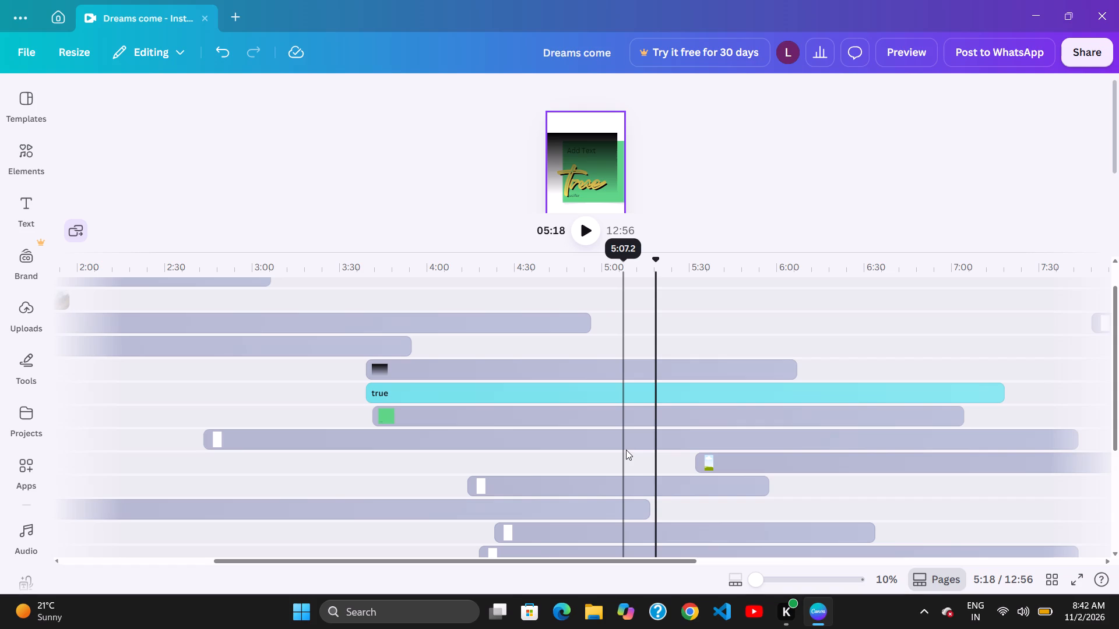
Nudge the long white clip below the green sticky-note clip slightly later to start at about 2:45.
click(621, 451)
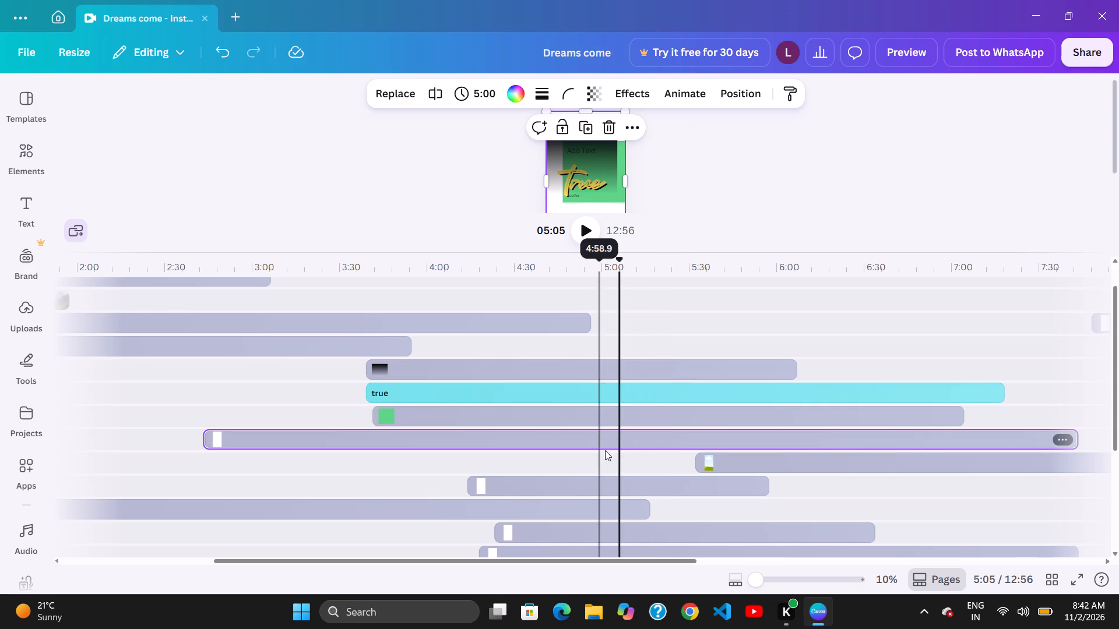
click(600, 450)
click(599, 451)
click(603, 450)
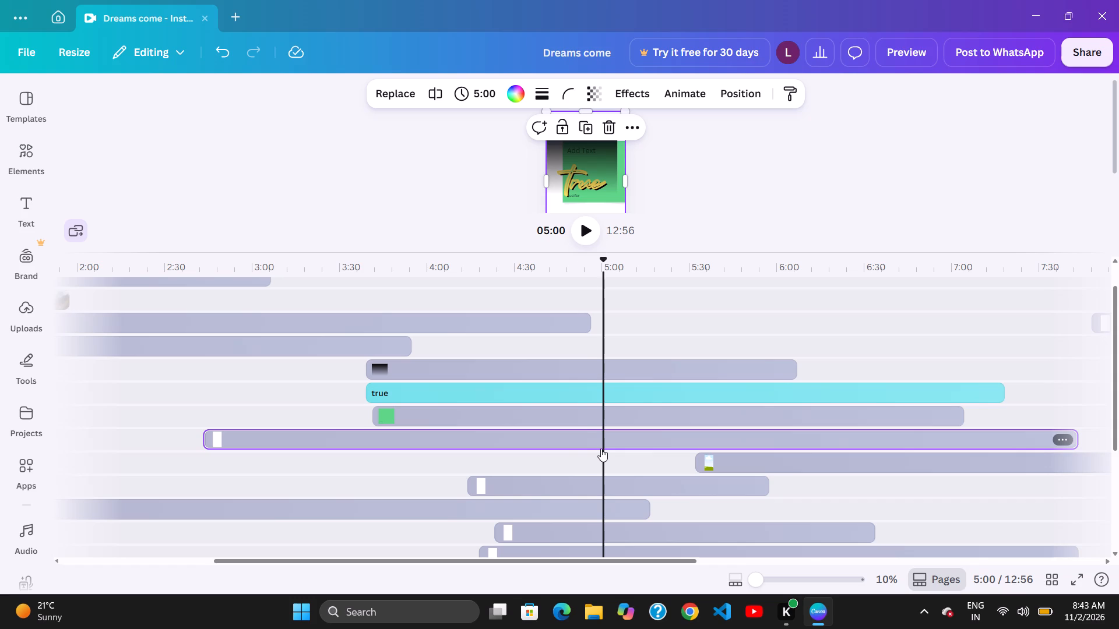
click(583, 448)
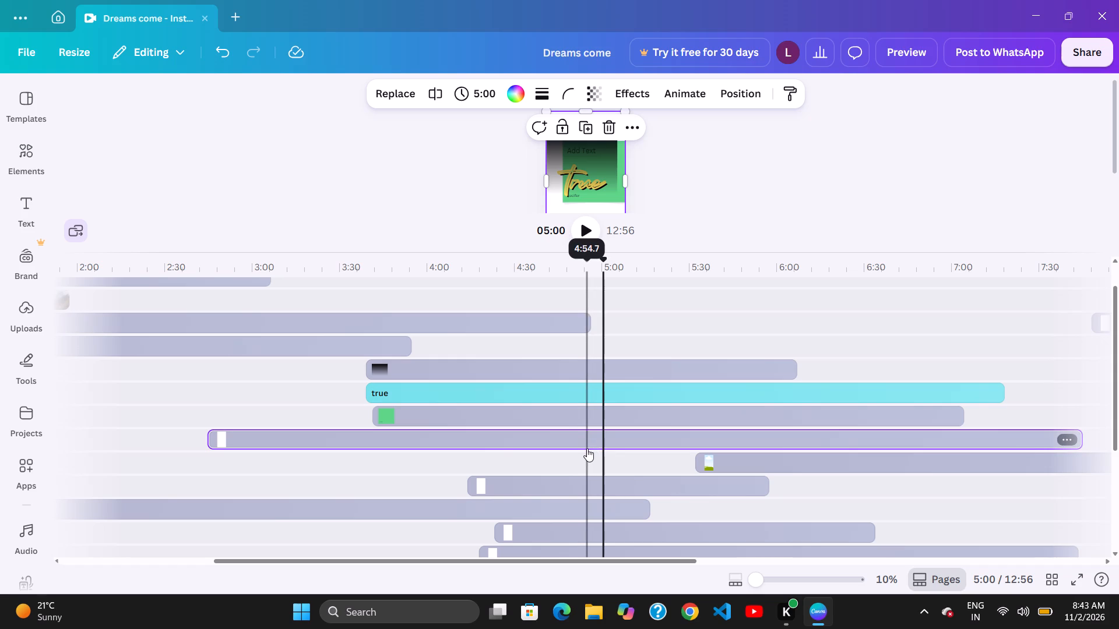
drag(604, 450, 615, 450)
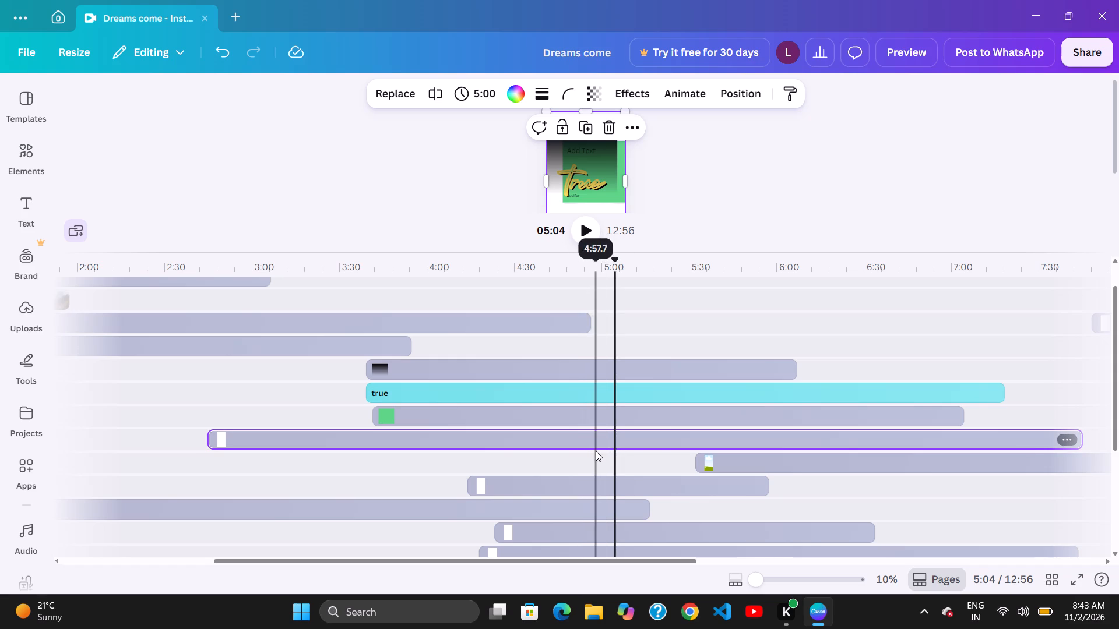
click(629, 447)
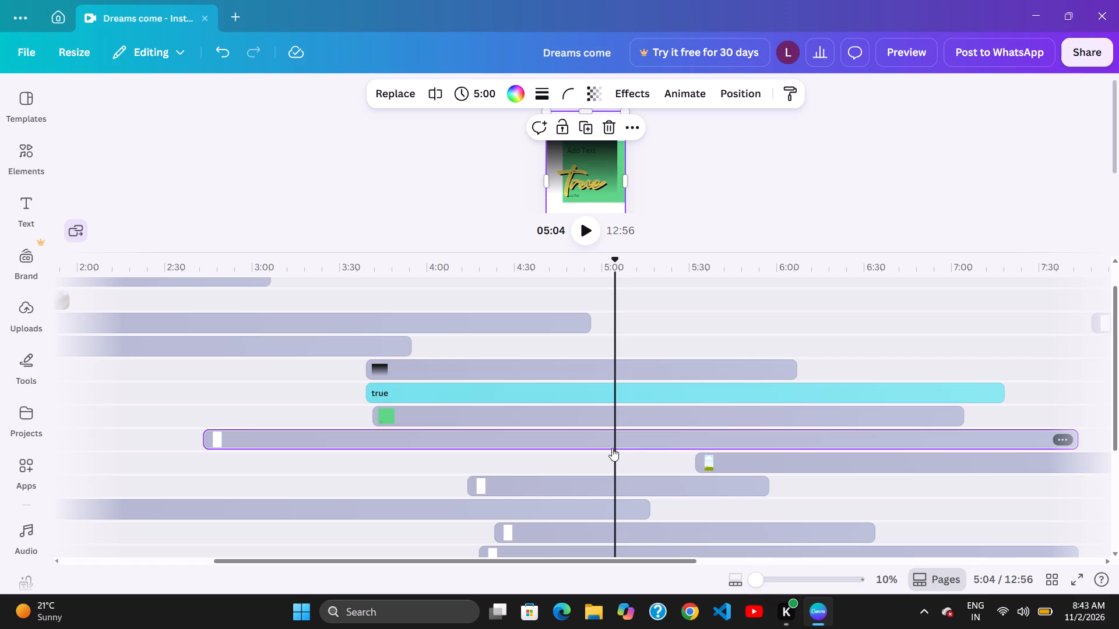
drag(615, 448, 621, 450)
click(616, 448)
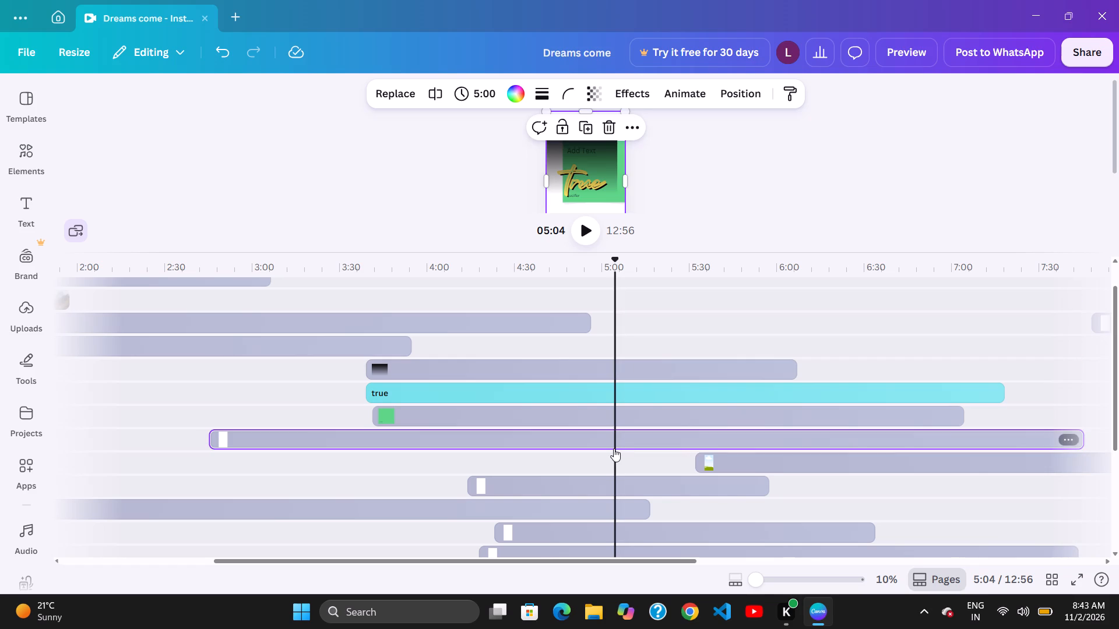
click(609, 448)
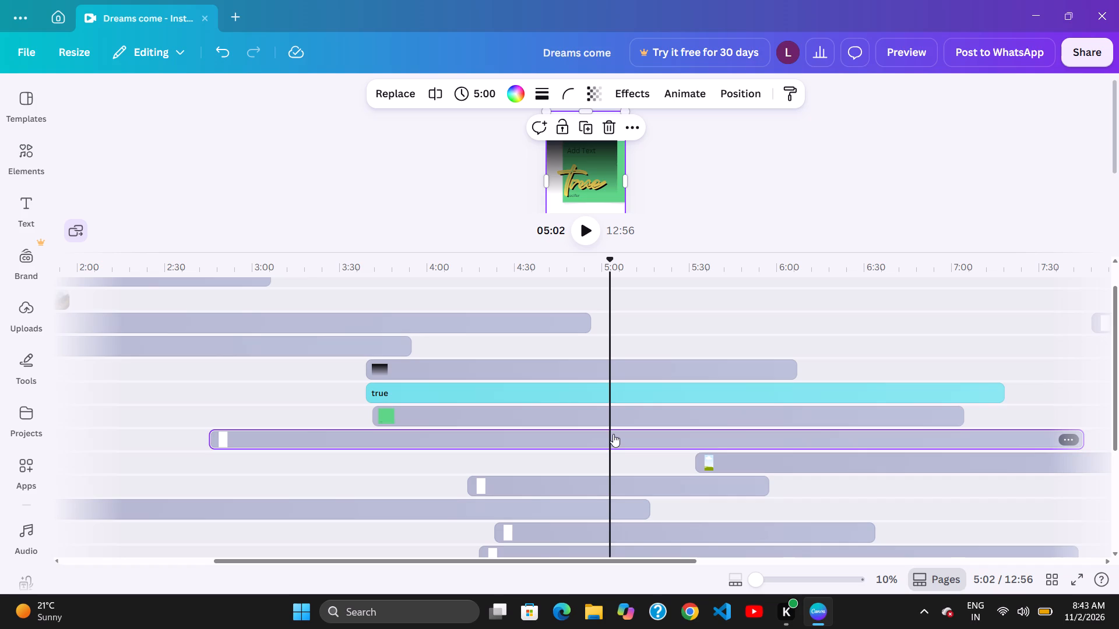
Shift the "true" text clip slightly later to start at about 3:41, aligned with the start of the green sticky-note clip.
scroll(613, 434, up, 1)
click(641, 435)
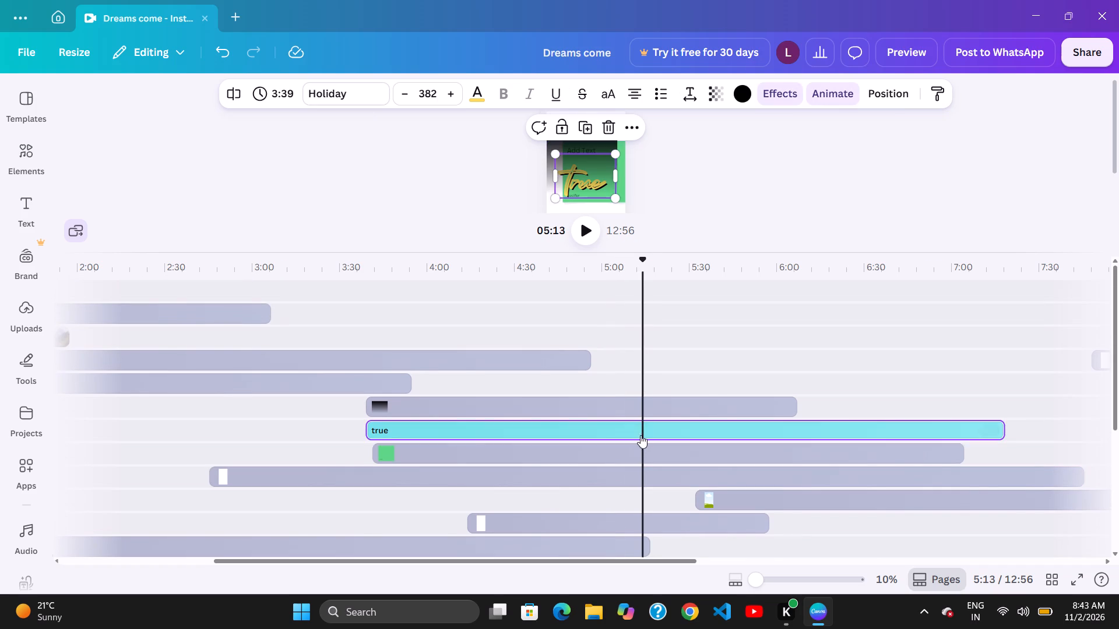
drag(636, 436, 629, 437)
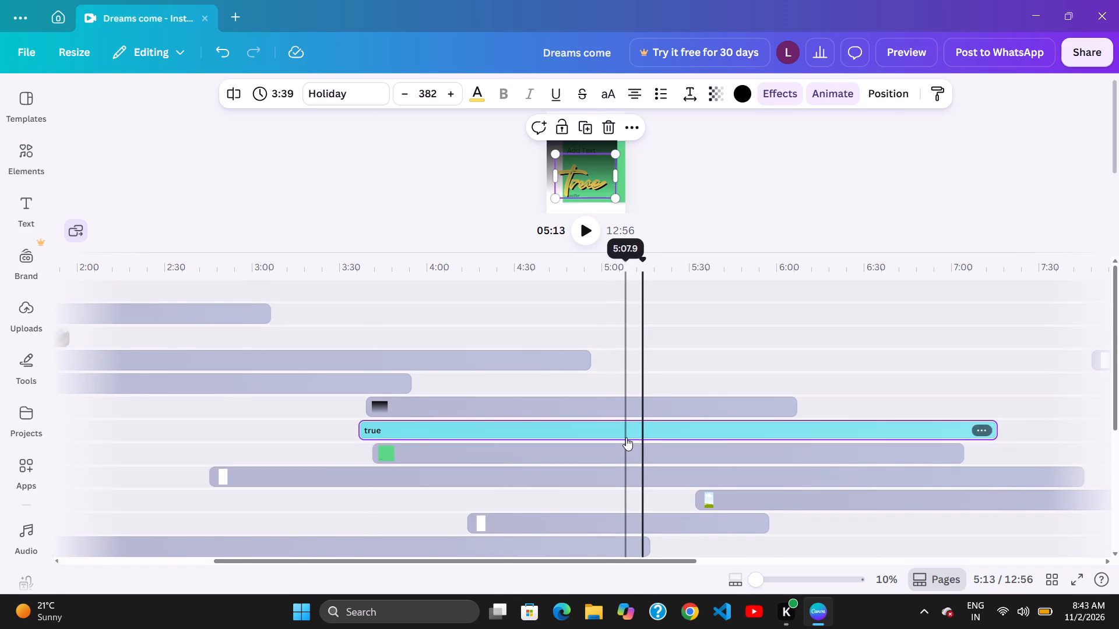
click(625, 435)
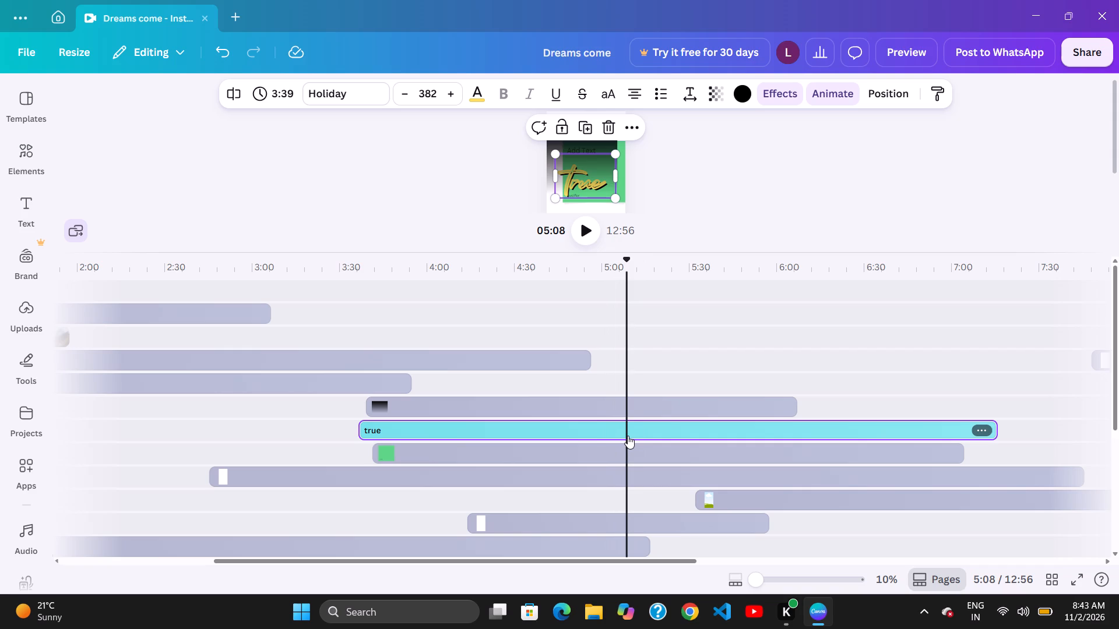
click(631, 438)
click(653, 438)
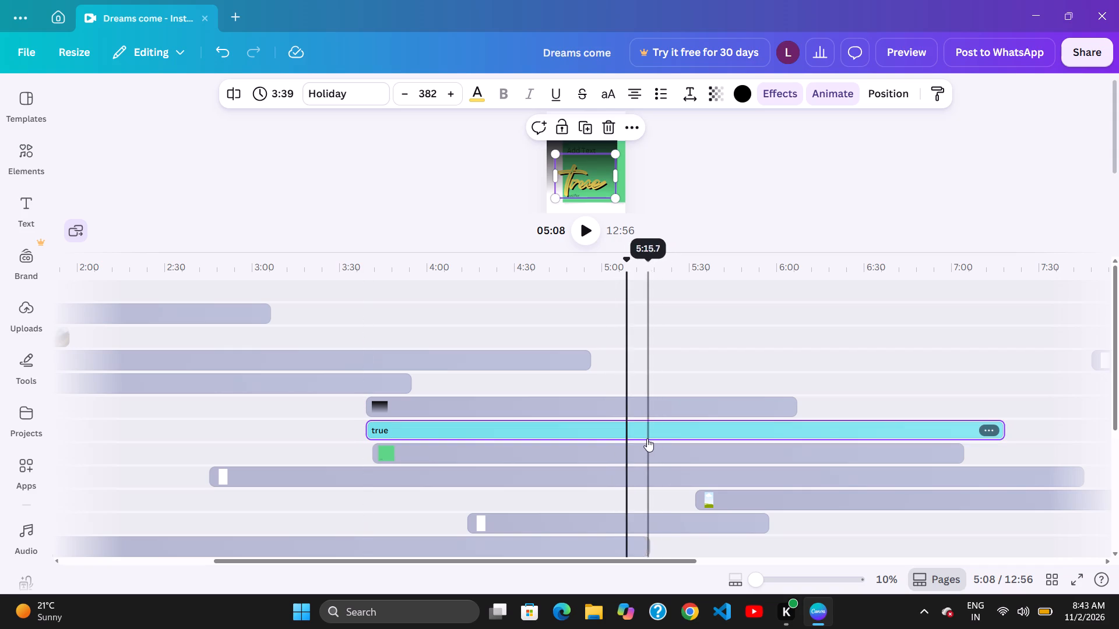
drag(629, 439, 635, 439)
click(668, 430)
drag(650, 428, 655, 429)
click(668, 429)
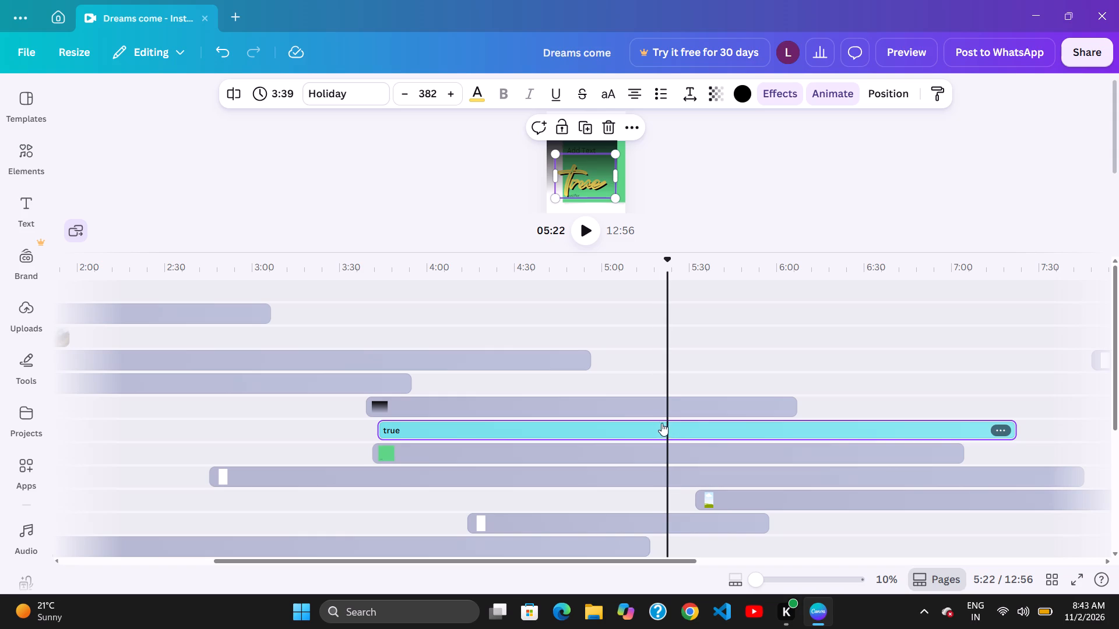
drag(665, 424, 660, 422)
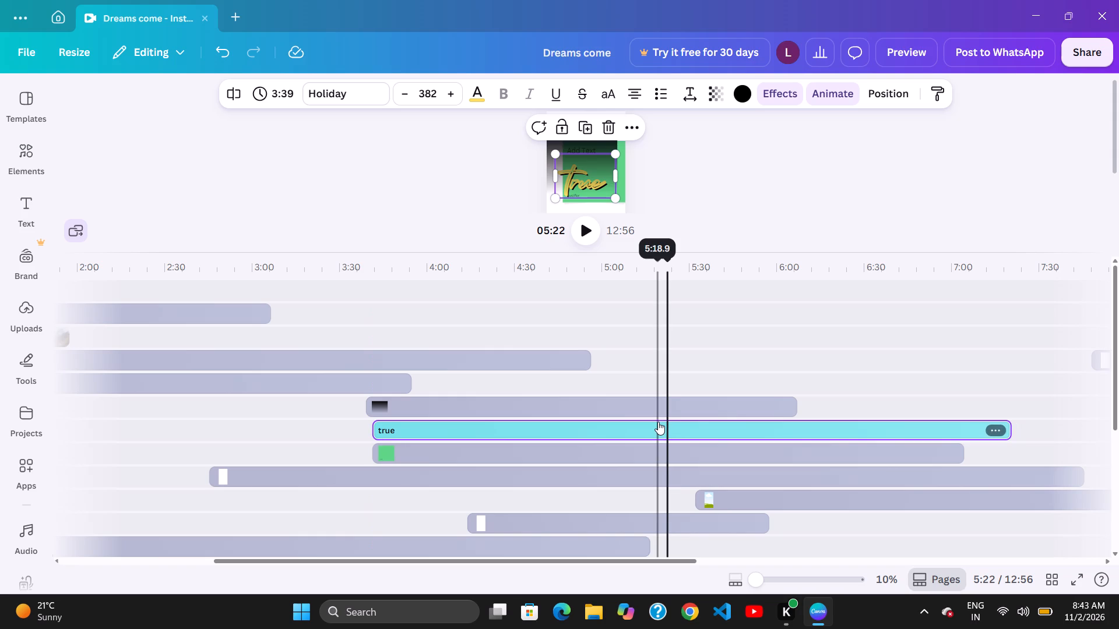
click(673, 424)
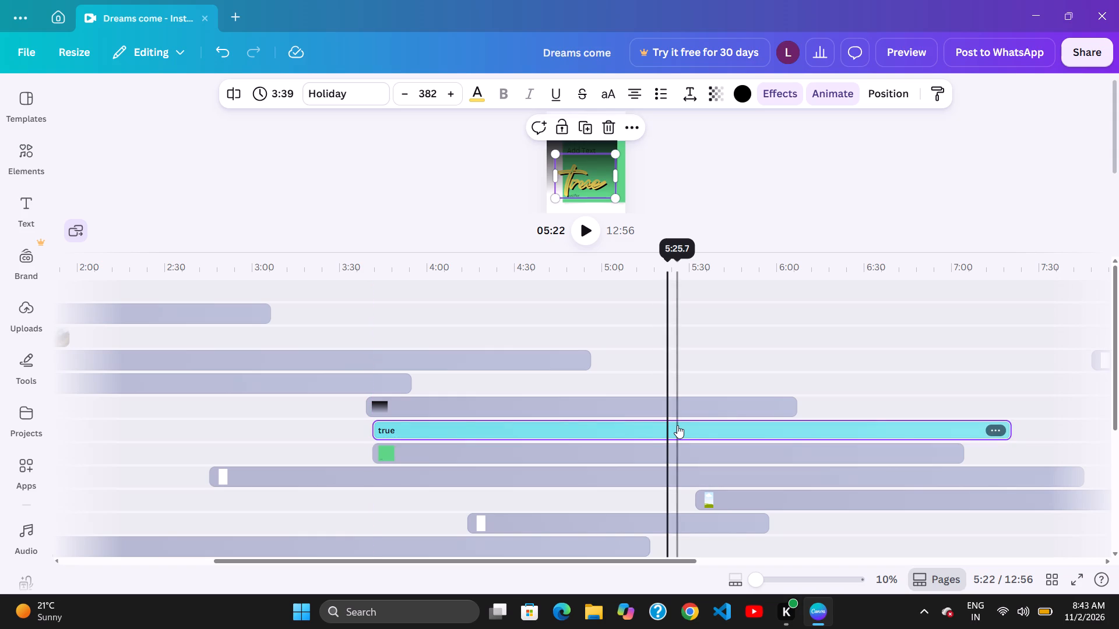
Shift the "true" text clip later to start at about 3:50, after the start of the green sticky-note clip.
drag(683, 425, 689, 425)
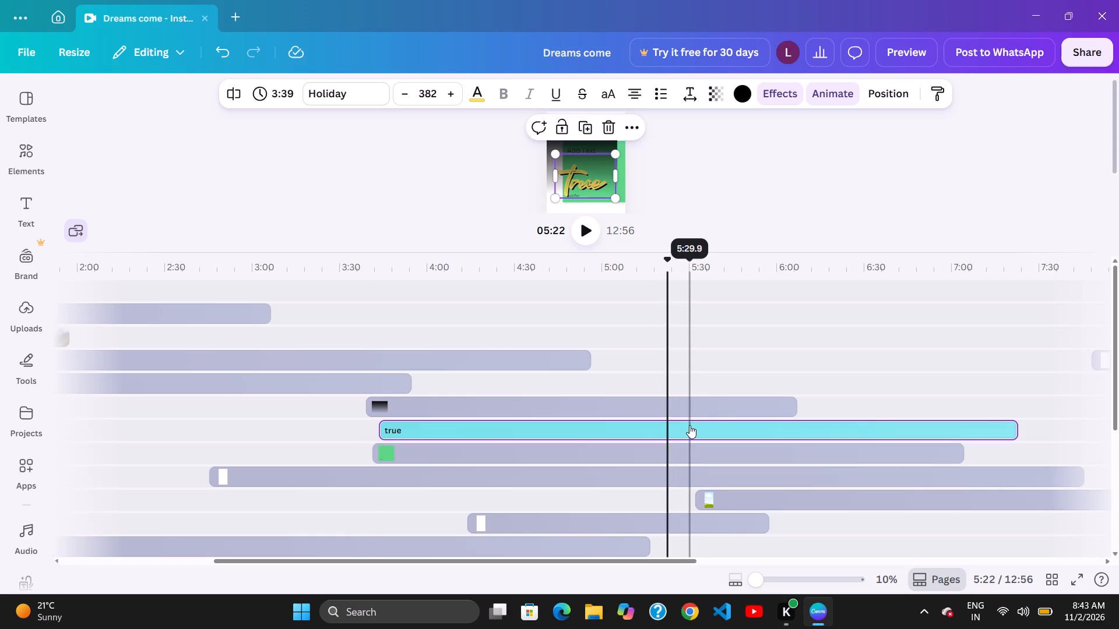
drag(691, 425, 697, 426)
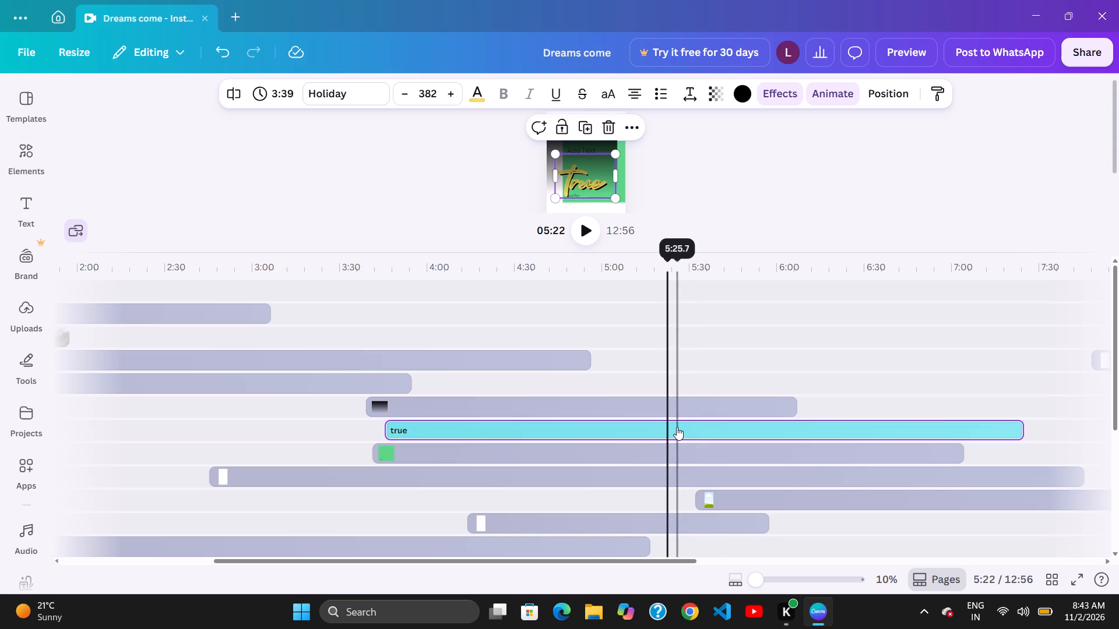
click(653, 430)
drag(687, 423, 681, 421)
drag(639, 425, 641, 426)
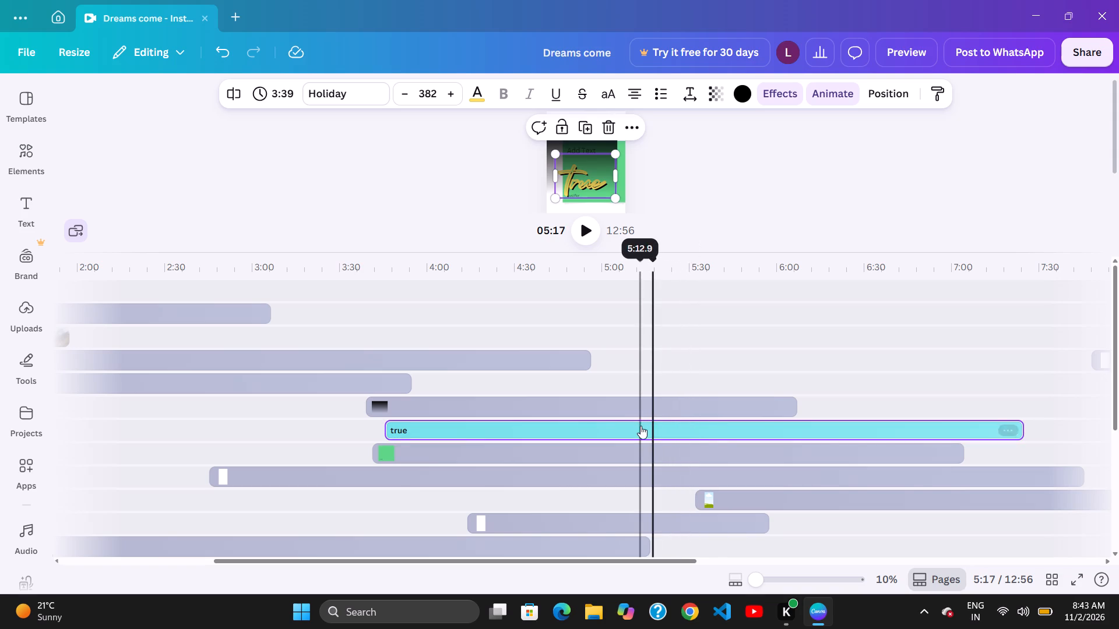
drag(641, 426, 649, 425)
click(666, 422)
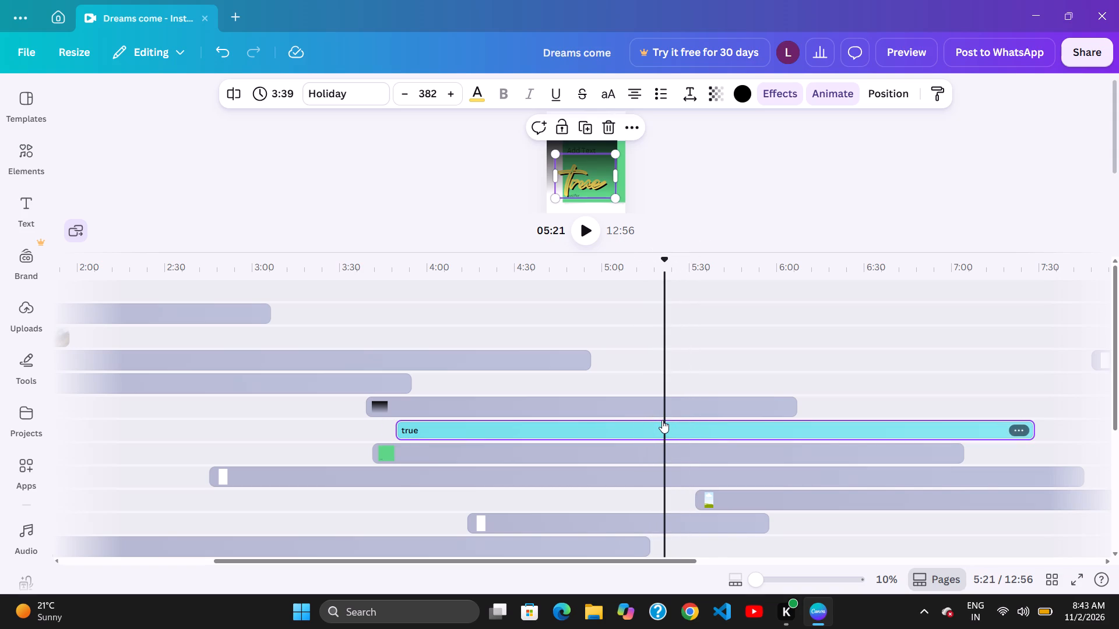
drag(652, 420, 653, 415)
Shift the black gradient clip above the "true" clip earlier to start at about 3:35.
click(666, 391)
click(652, 392)
click(657, 392)
click(651, 393)
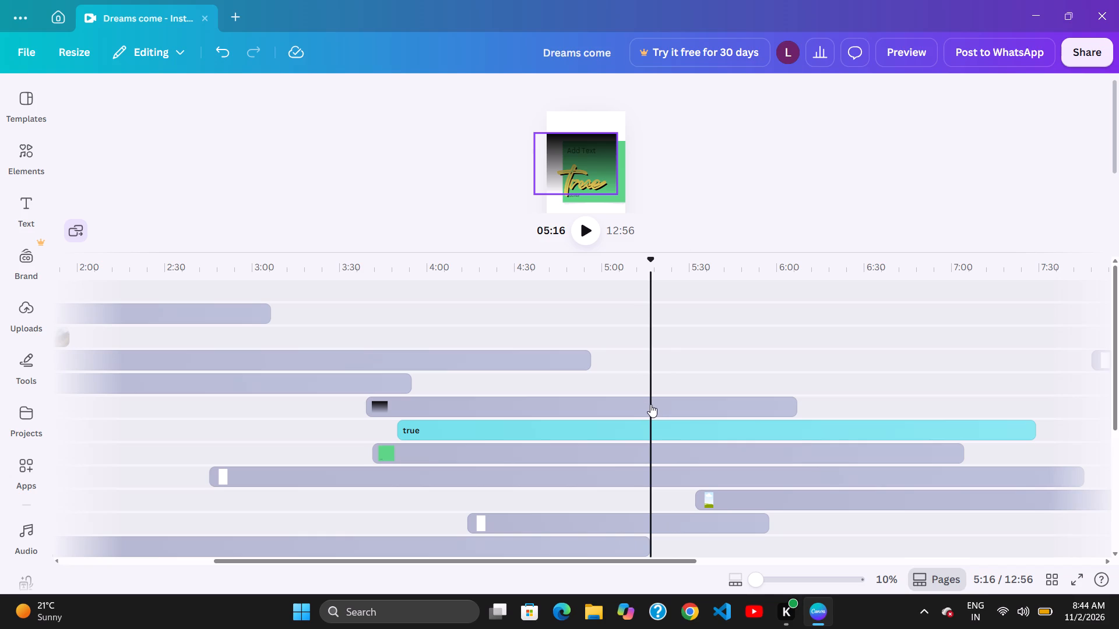
drag(695, 413, 689, 415)
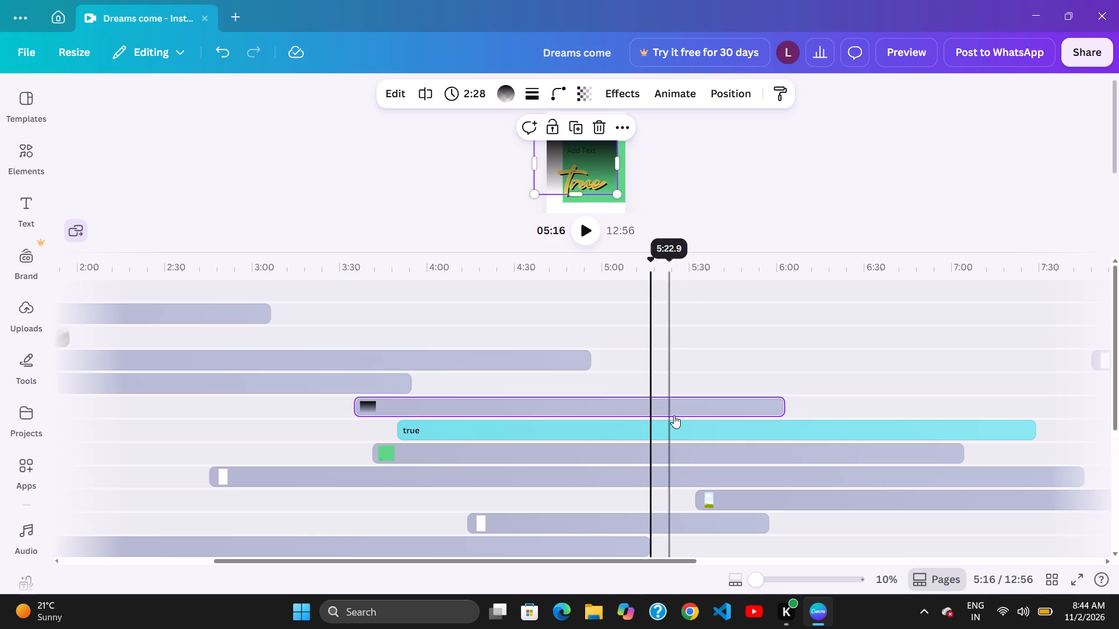
click(675, 415)
click(678, 416)
click(681, 416)
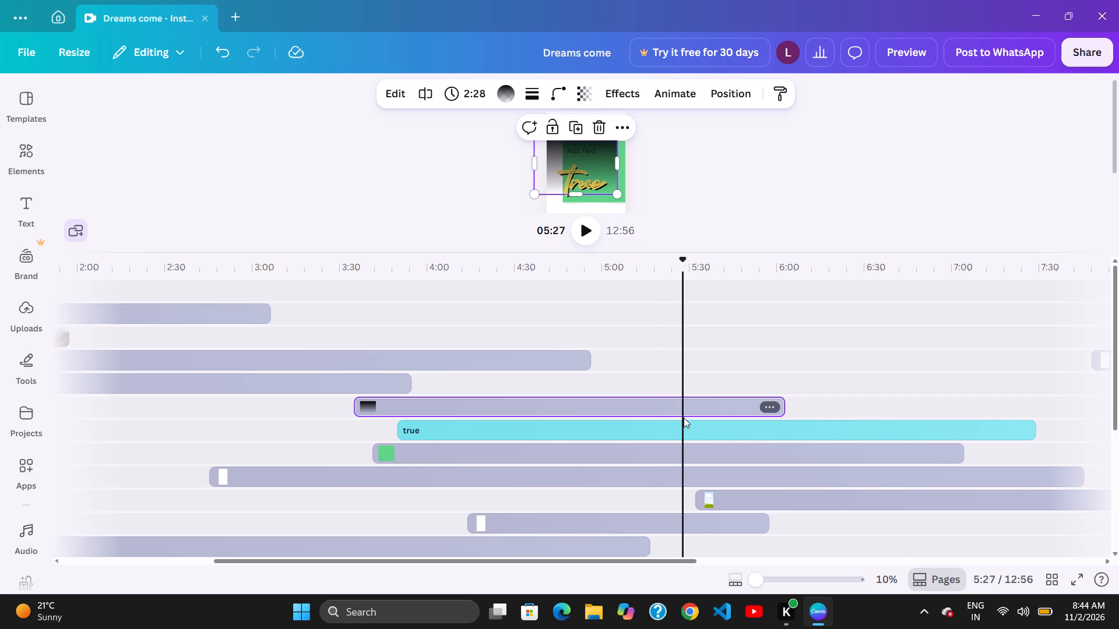
Shift the "true" text clip slightly later to start at about 3:52.
click(684, 418)
click(684, 419)
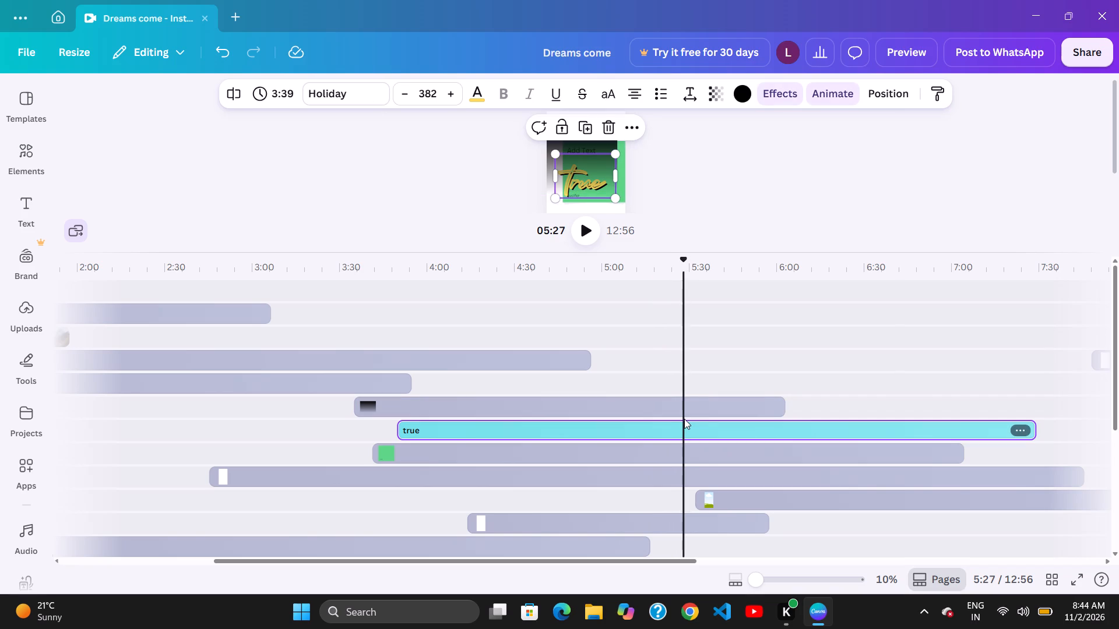
drag(647, 426, 654, 426)
drag(663, 426, 653, 426)
click(641, 426)
click(682, 427)
drag(670, 427, 678, 426)
click(691, 425)
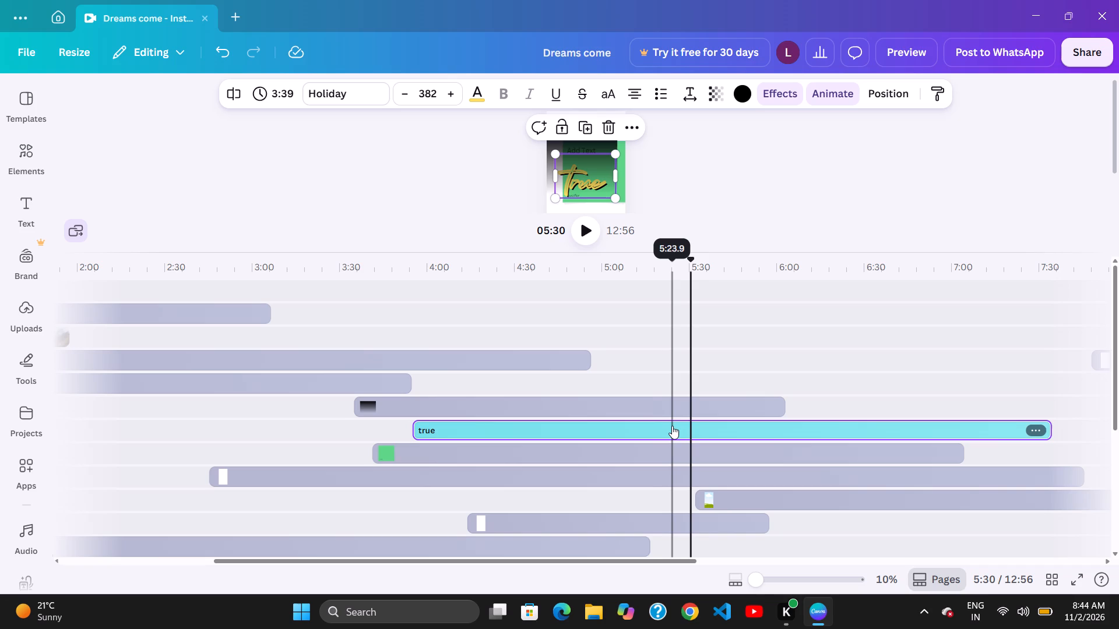
drag(634, 430, 642, 432)
drag(655, 430, 649, 430)
click(629, 432)
drag(673, 425, 663, 425)
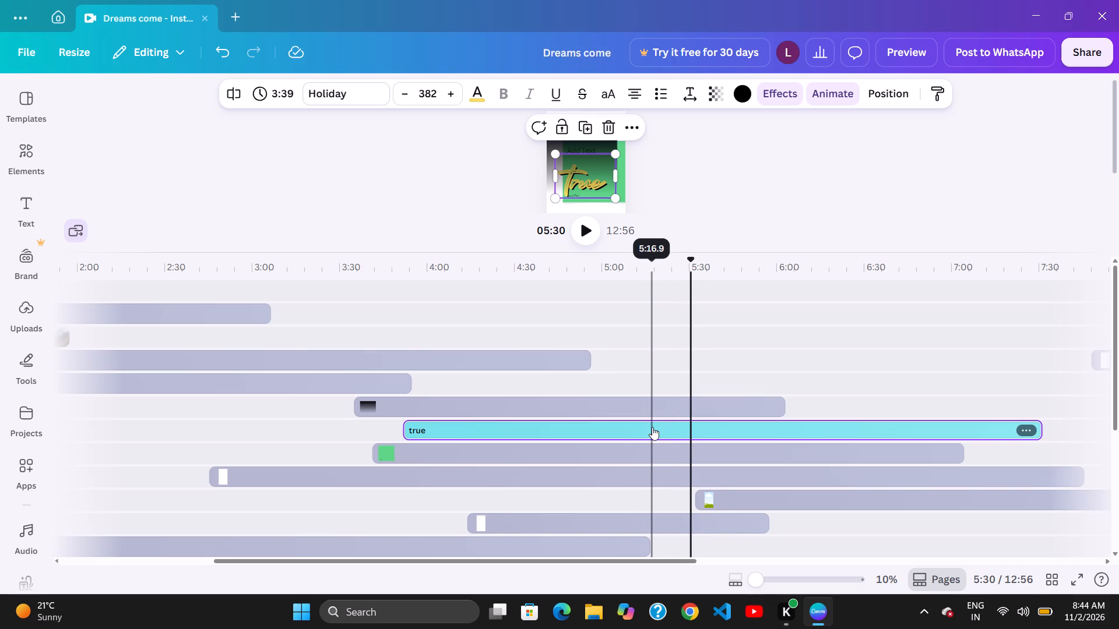
click(655, 429)
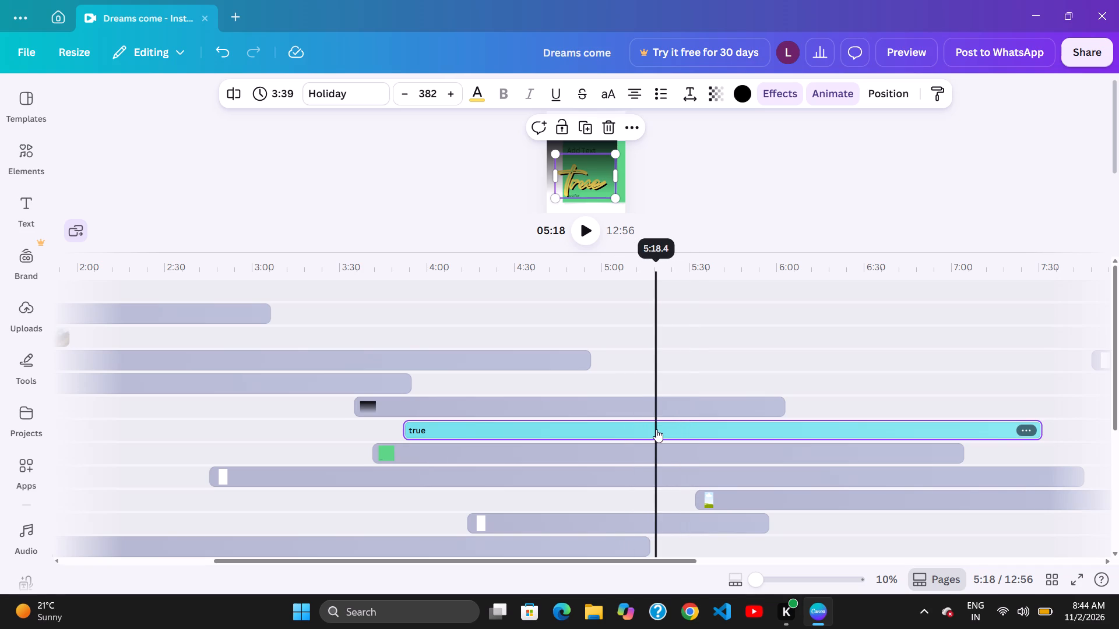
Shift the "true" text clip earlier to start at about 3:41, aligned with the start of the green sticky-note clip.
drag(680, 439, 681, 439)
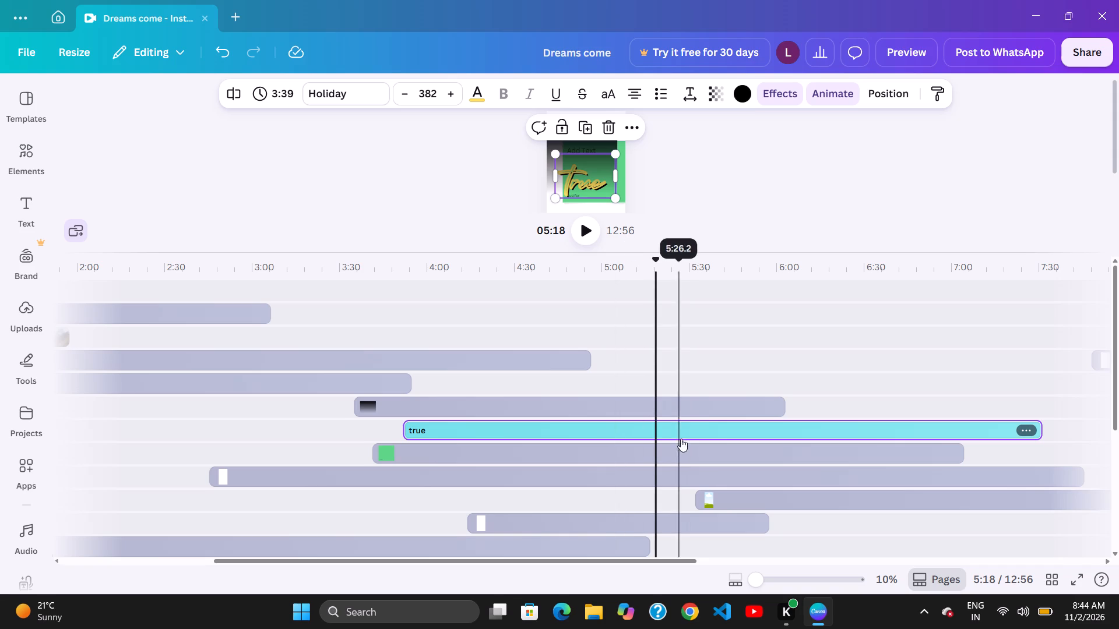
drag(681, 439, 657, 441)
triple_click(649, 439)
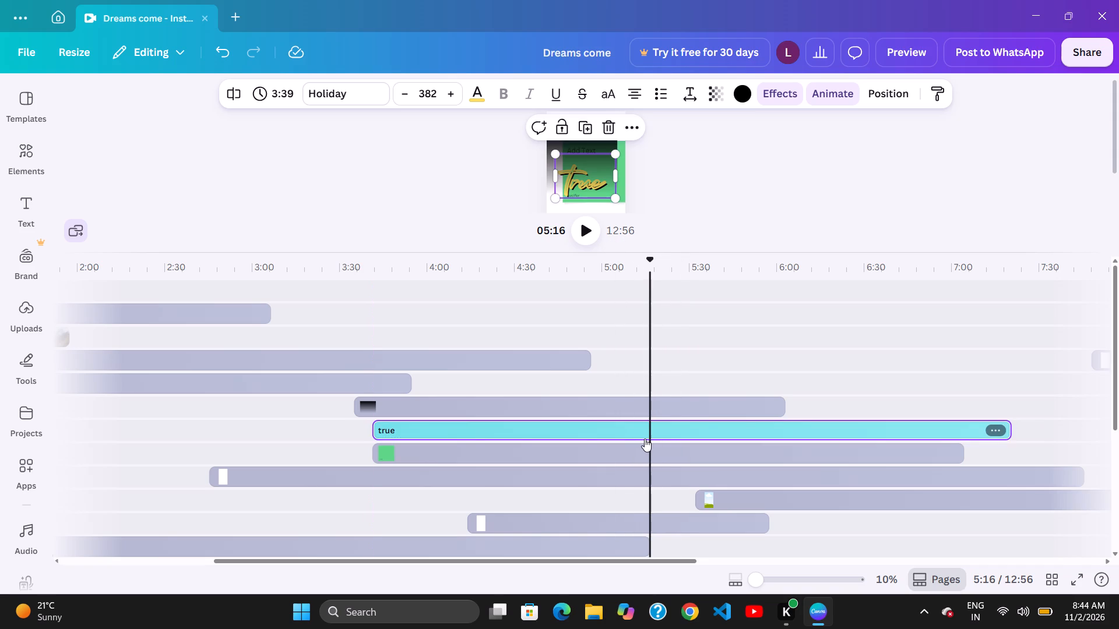
Shift the "true" text clip later to start at about 3:53, after the start of the green sticky-note clip.
drag(620, 439, 654, 436)
drag(667, 434, 656, 434)
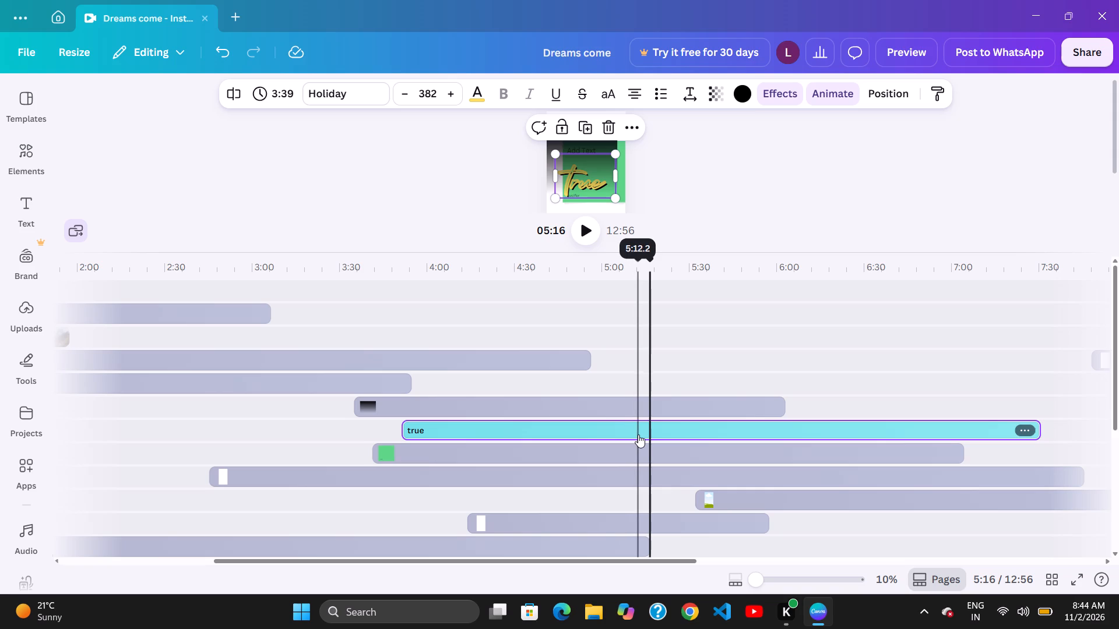
click(650, 437)
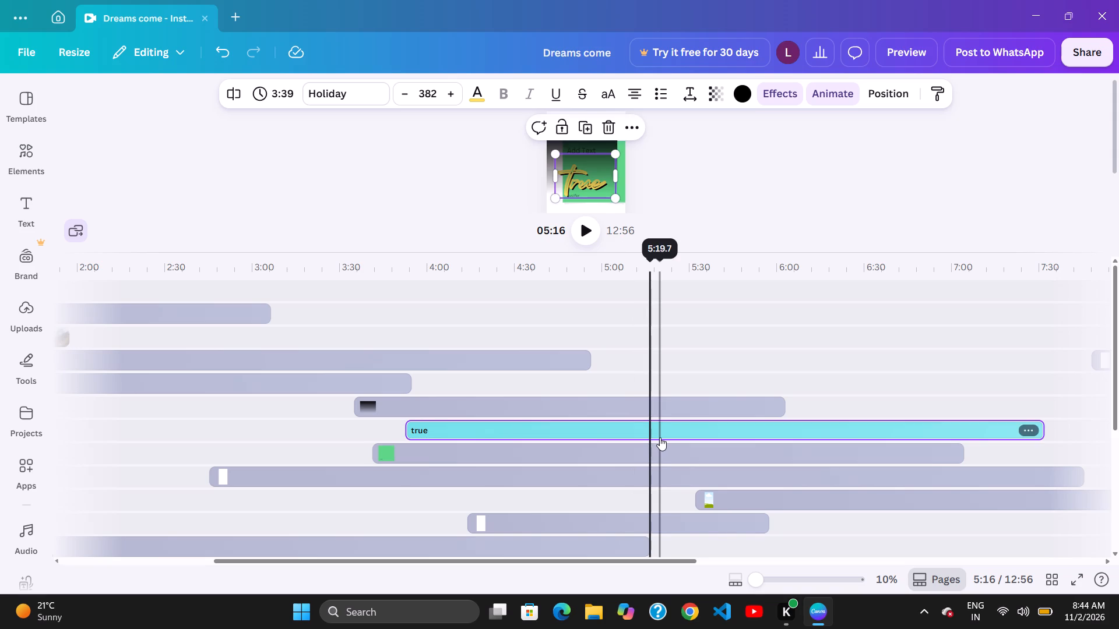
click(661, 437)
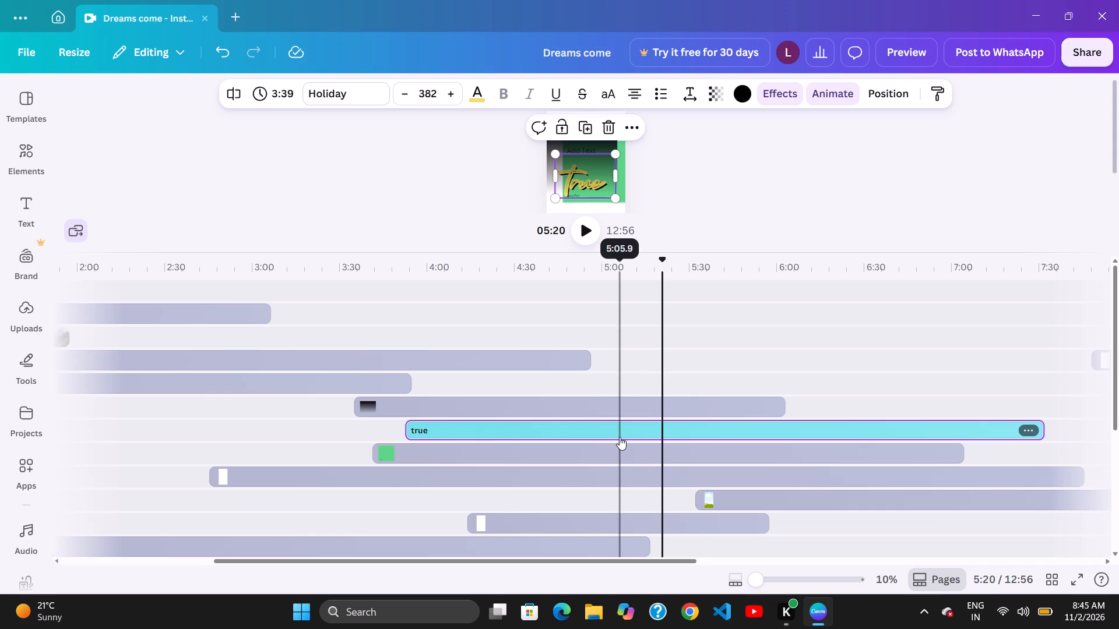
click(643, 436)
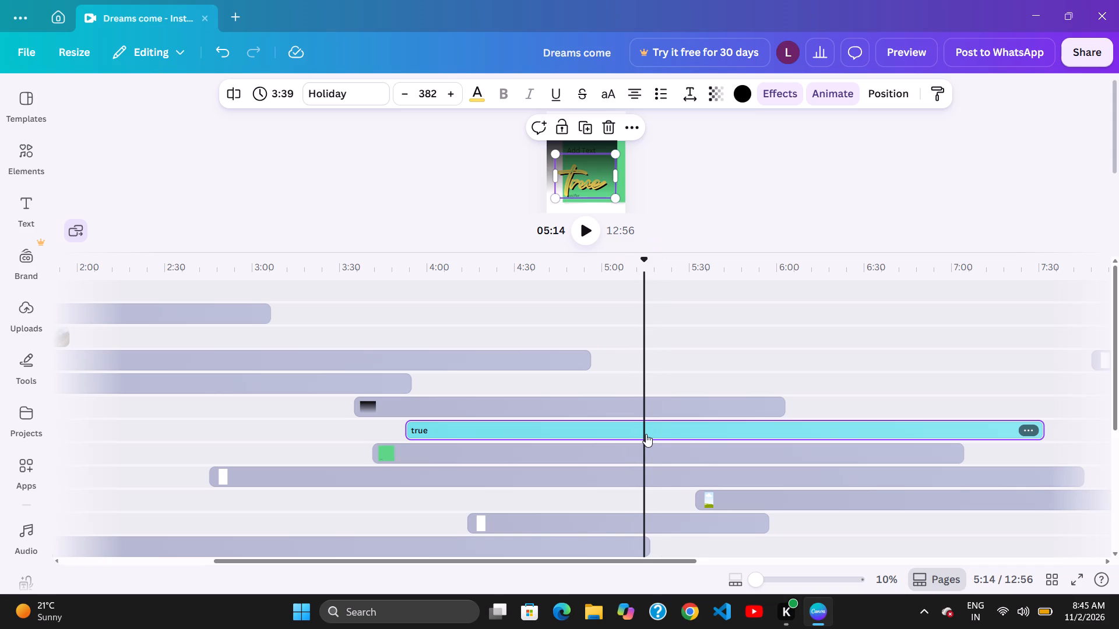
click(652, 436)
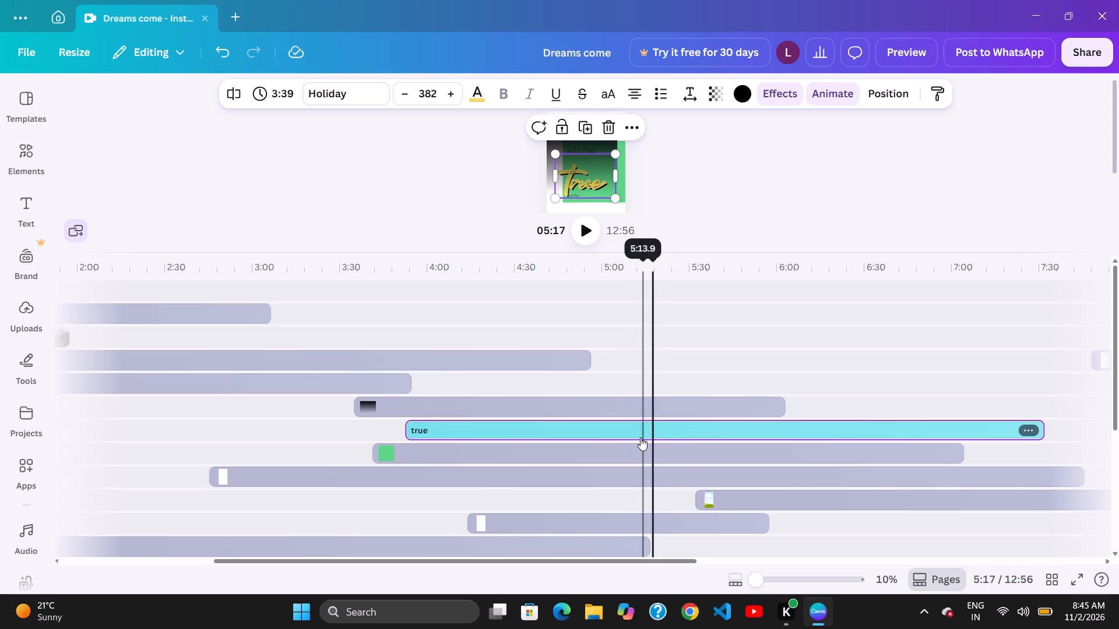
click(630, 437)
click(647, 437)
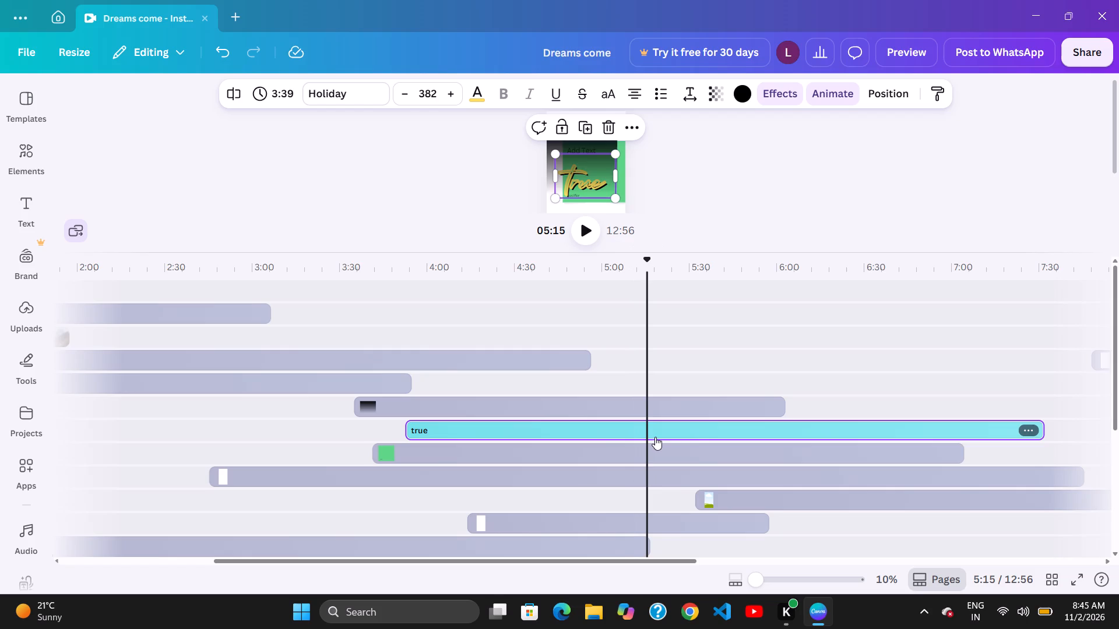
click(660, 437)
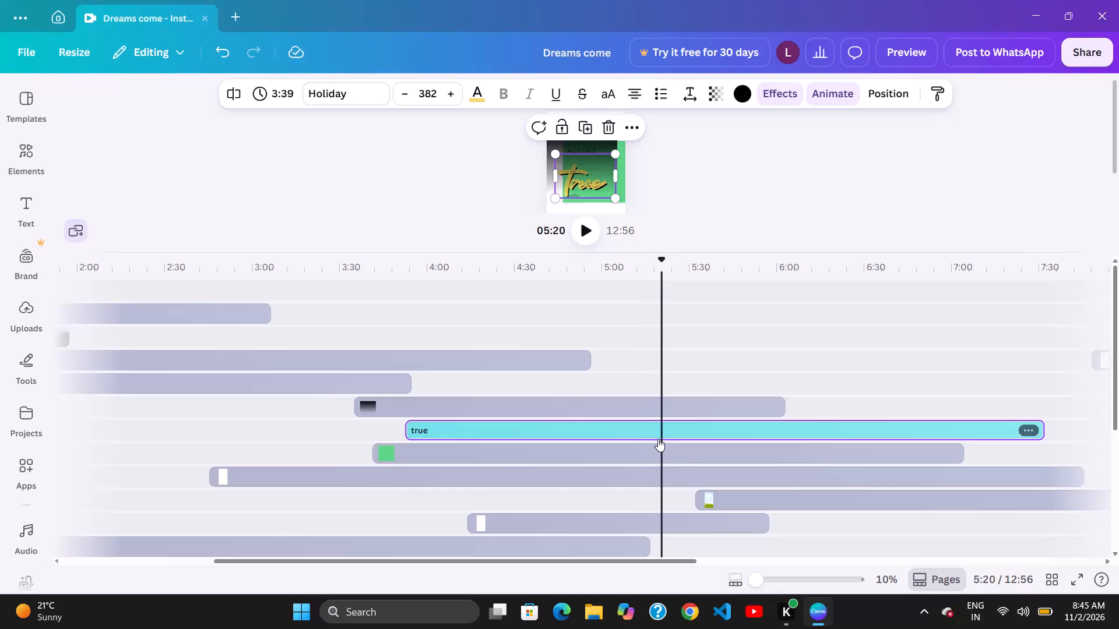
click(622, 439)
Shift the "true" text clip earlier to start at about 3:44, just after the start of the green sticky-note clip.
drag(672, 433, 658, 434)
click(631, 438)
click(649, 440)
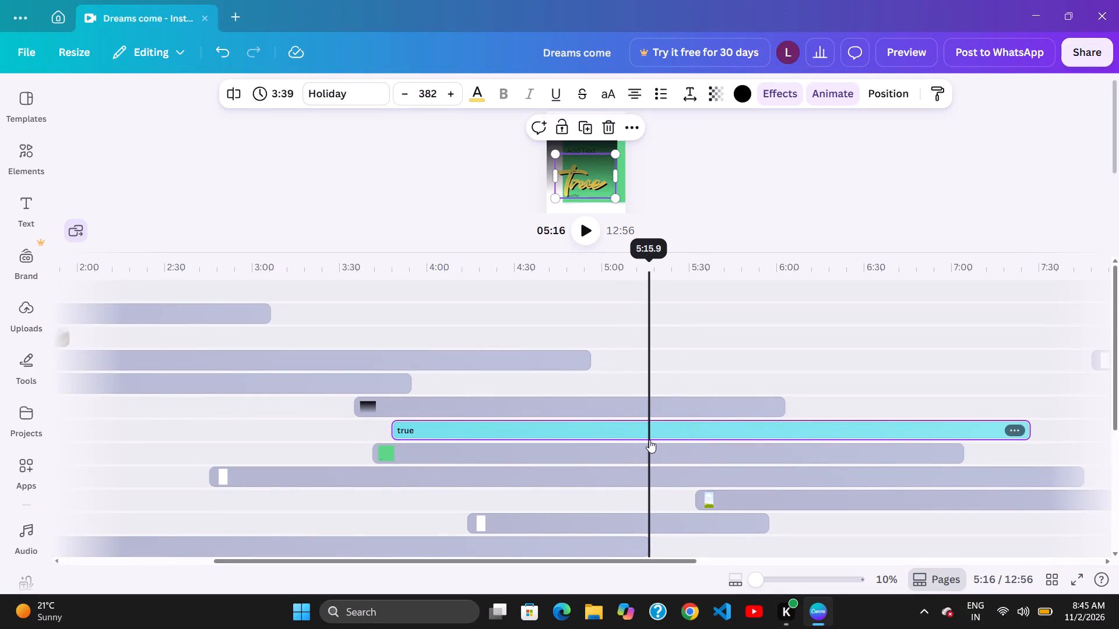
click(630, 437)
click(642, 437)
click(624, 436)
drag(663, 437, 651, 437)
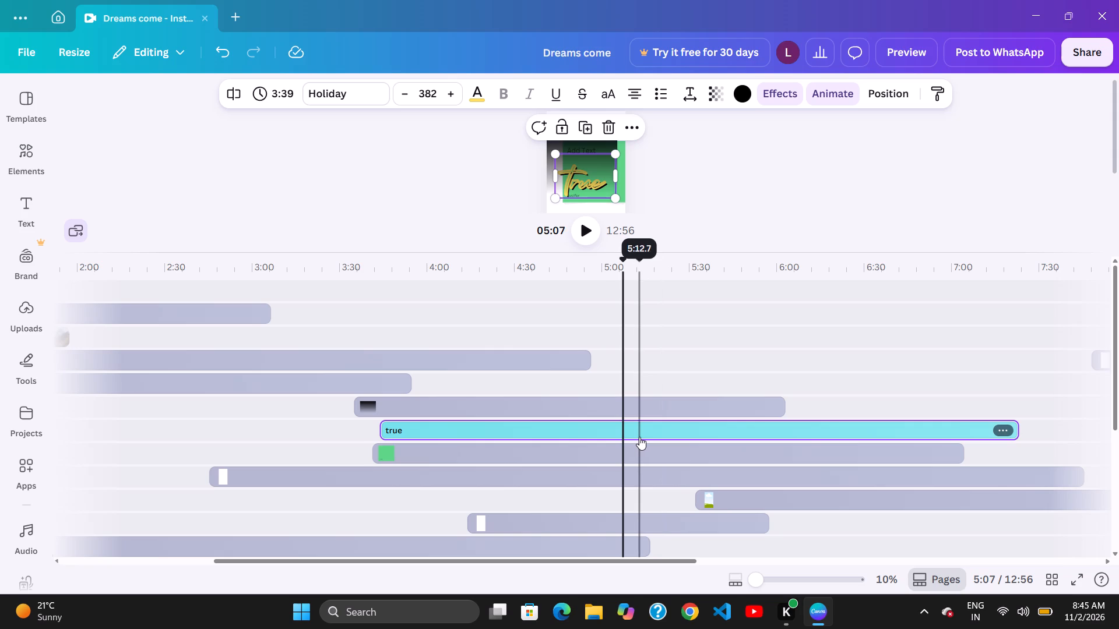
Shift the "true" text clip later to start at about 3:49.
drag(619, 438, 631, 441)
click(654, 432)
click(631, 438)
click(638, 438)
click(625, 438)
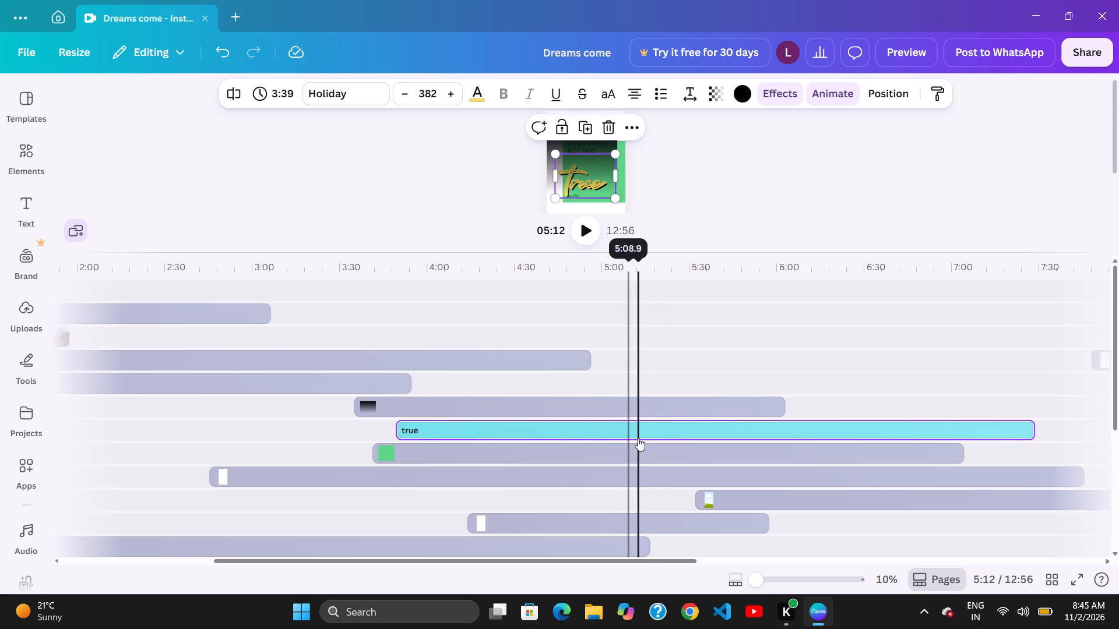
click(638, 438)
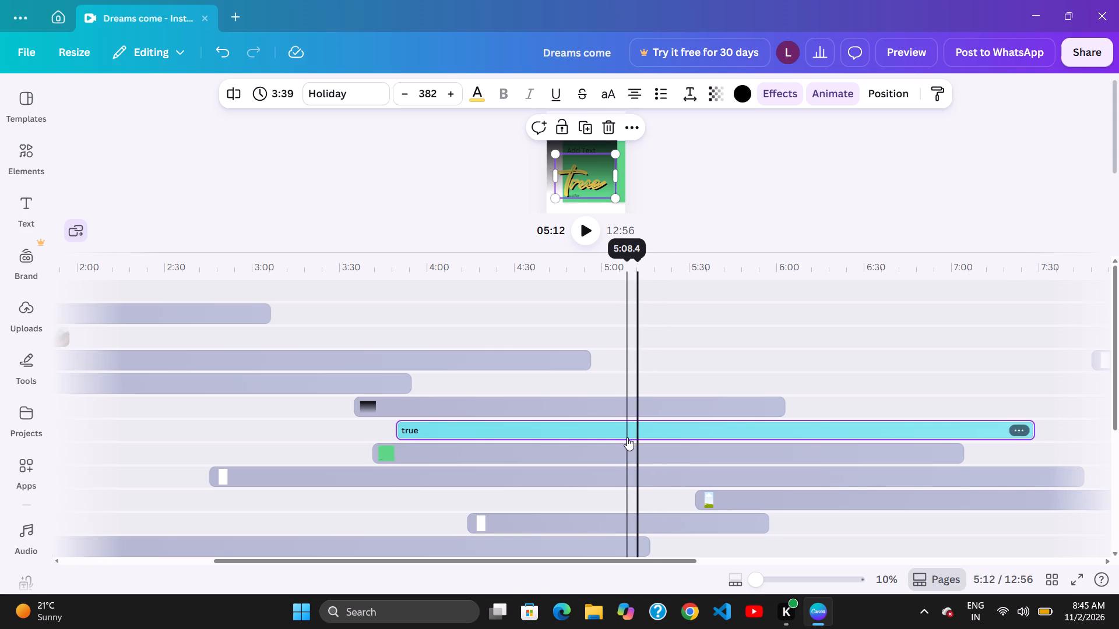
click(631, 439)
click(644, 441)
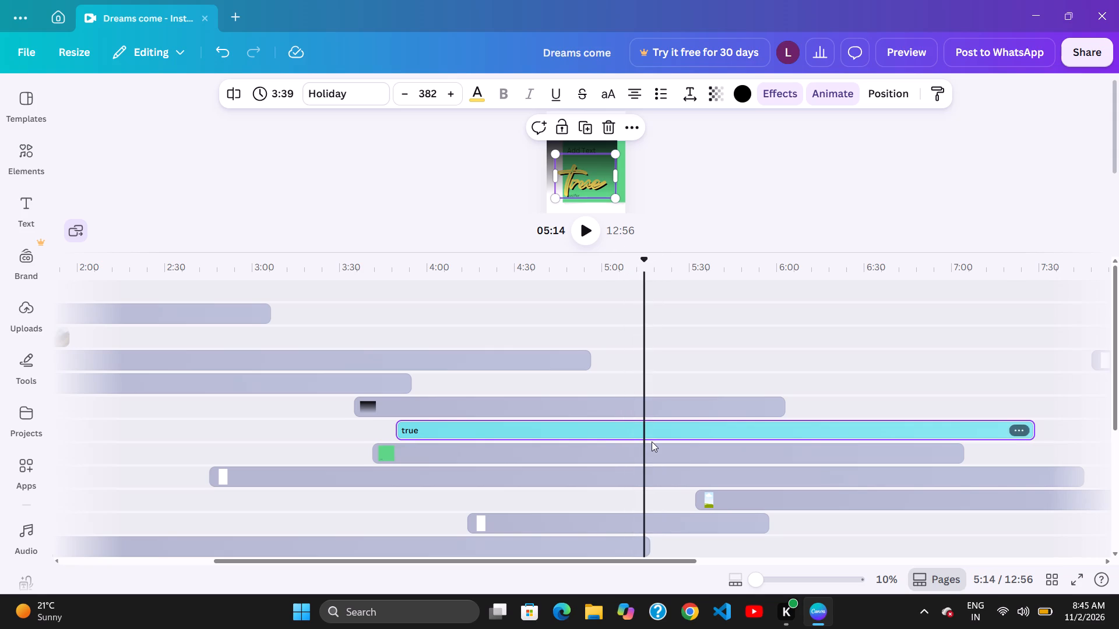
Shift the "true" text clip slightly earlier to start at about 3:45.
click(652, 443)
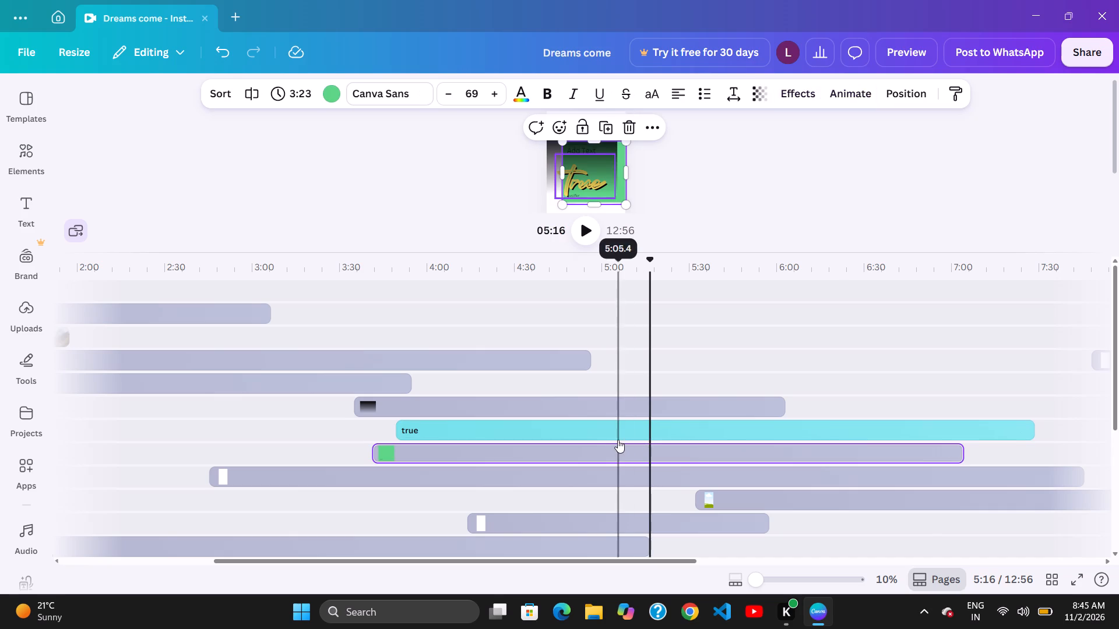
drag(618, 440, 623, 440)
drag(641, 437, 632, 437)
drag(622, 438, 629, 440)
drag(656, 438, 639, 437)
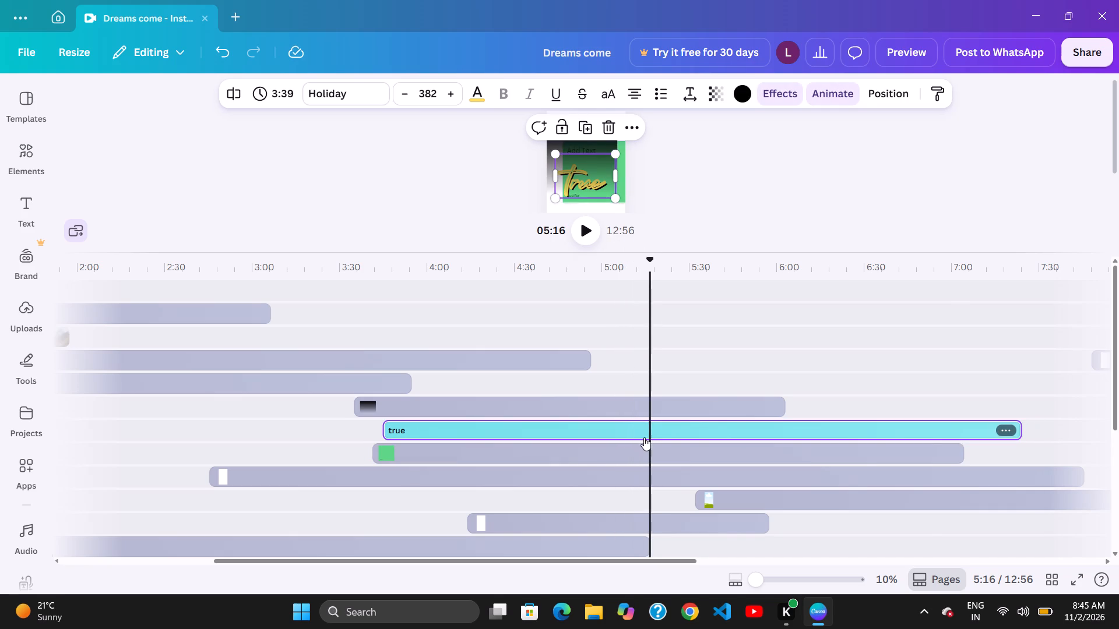
Shift the "true" text clip earlier to start at about 3:28, before the black gradient and green sticky-note clips.
drag(723, 429, 657, 420)
drag(687, 426, 703, 426)
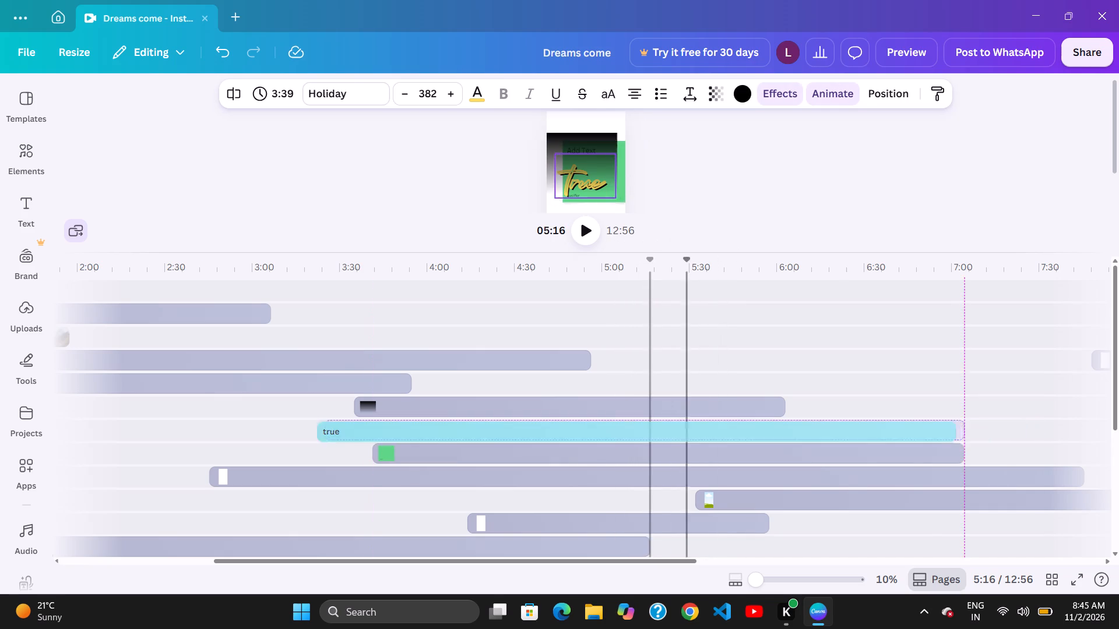
drag(703, 426, 698, 426)
click(667, 422)
drag(675, 425, 681, 427)
click(649, 419)
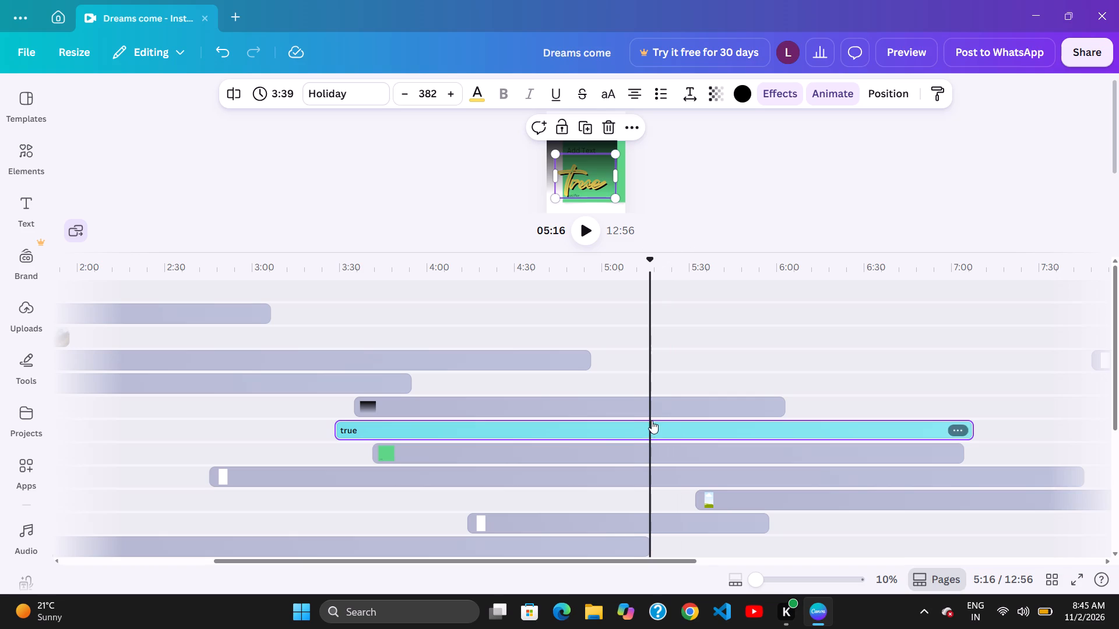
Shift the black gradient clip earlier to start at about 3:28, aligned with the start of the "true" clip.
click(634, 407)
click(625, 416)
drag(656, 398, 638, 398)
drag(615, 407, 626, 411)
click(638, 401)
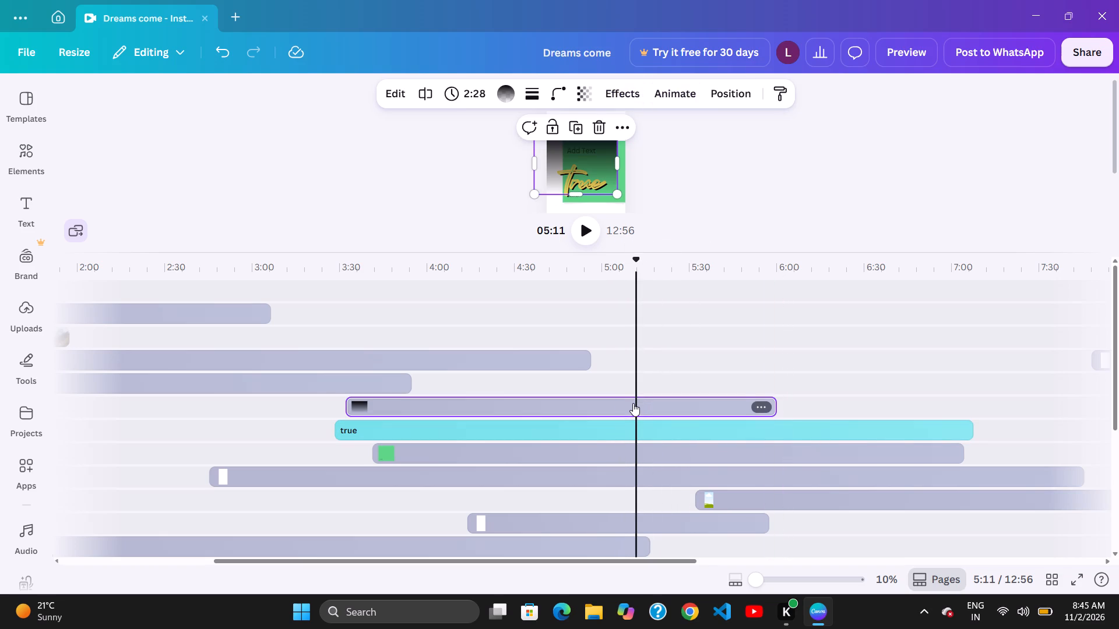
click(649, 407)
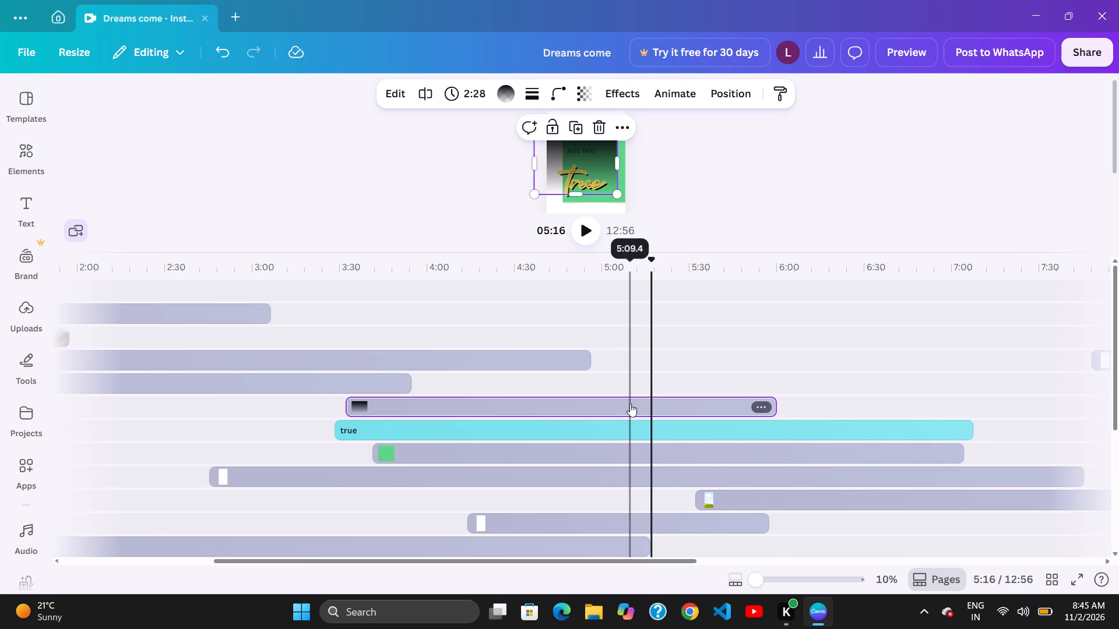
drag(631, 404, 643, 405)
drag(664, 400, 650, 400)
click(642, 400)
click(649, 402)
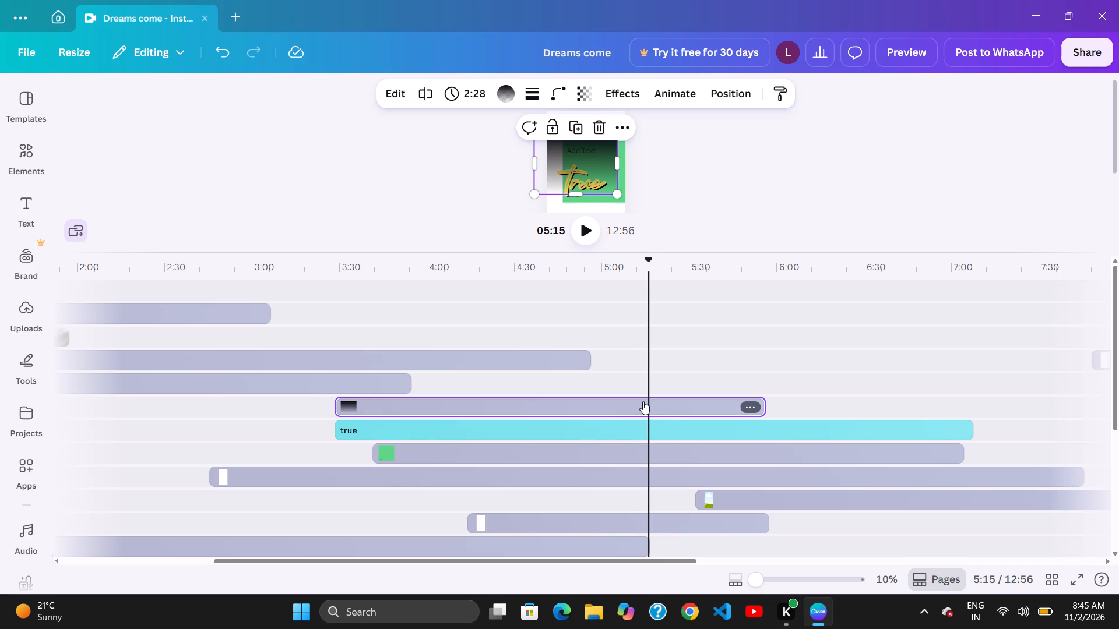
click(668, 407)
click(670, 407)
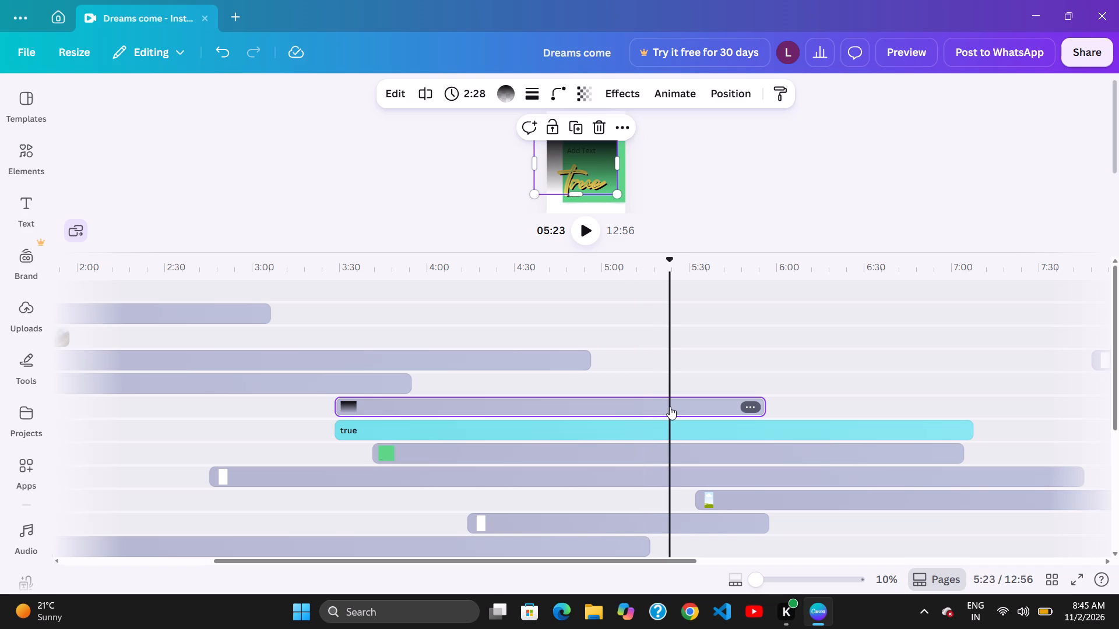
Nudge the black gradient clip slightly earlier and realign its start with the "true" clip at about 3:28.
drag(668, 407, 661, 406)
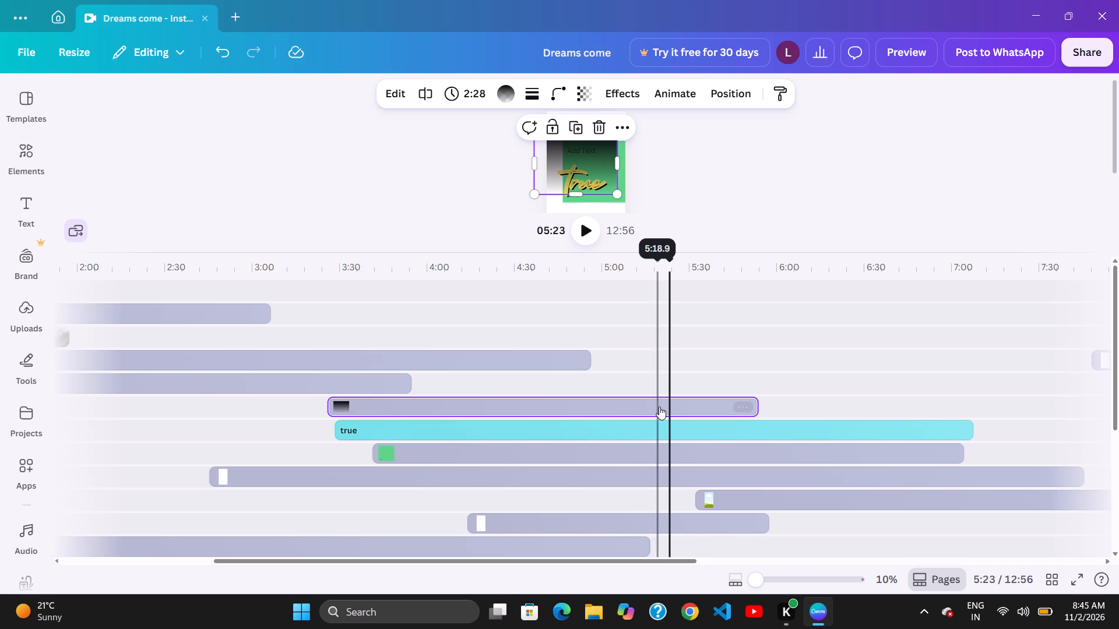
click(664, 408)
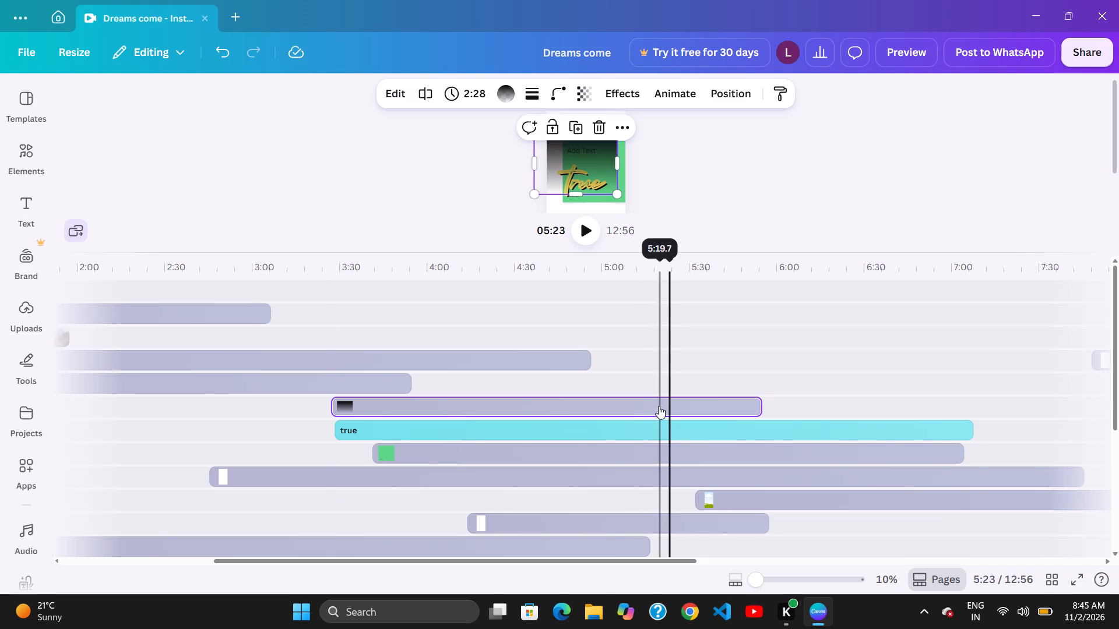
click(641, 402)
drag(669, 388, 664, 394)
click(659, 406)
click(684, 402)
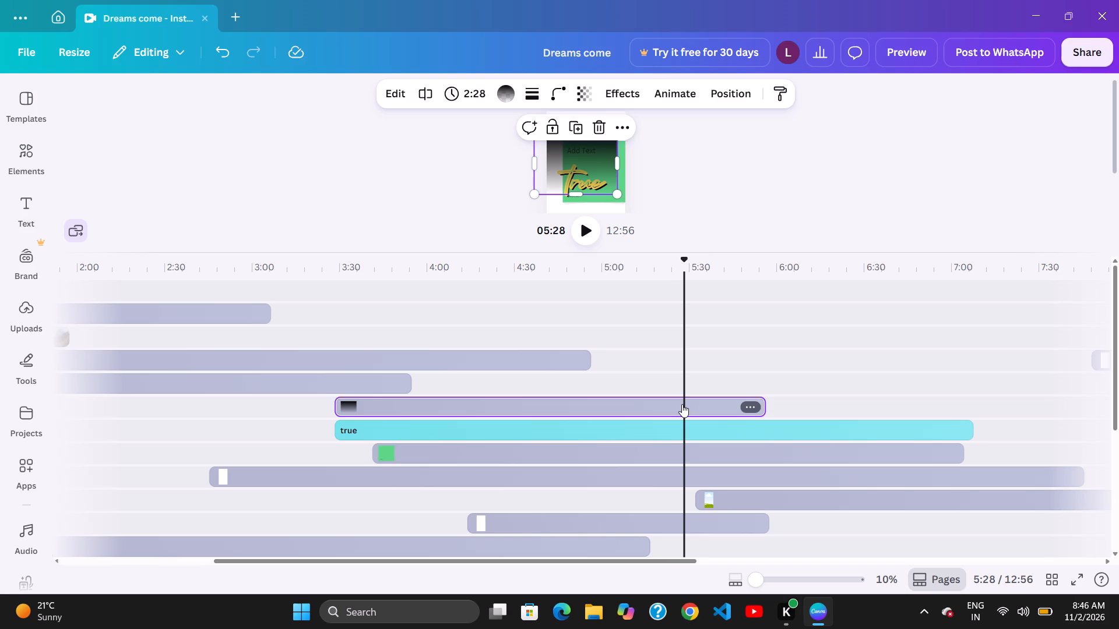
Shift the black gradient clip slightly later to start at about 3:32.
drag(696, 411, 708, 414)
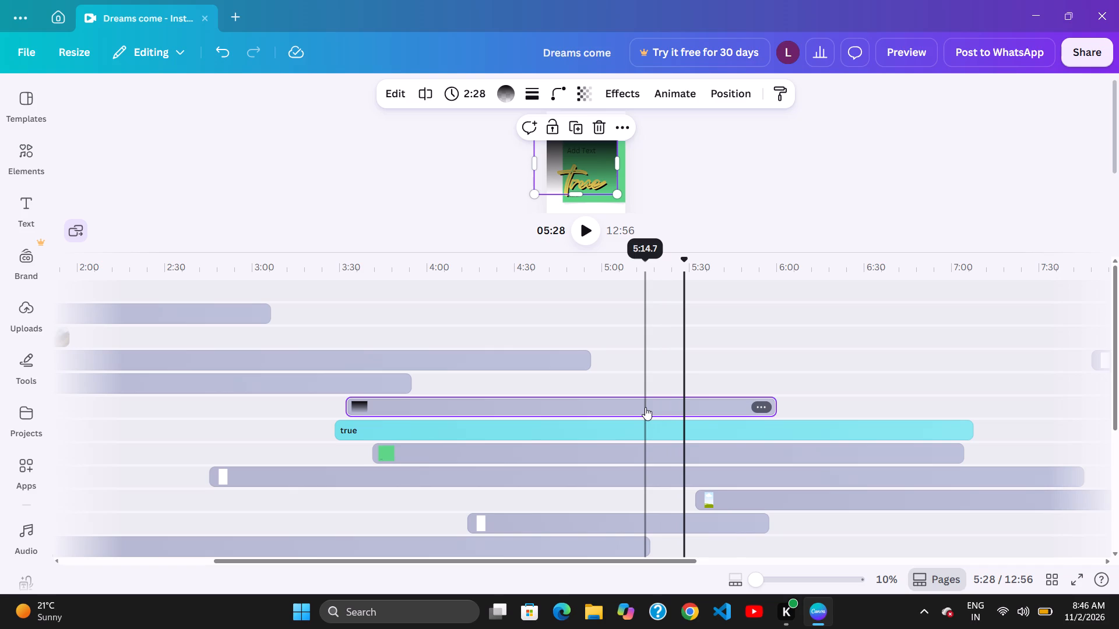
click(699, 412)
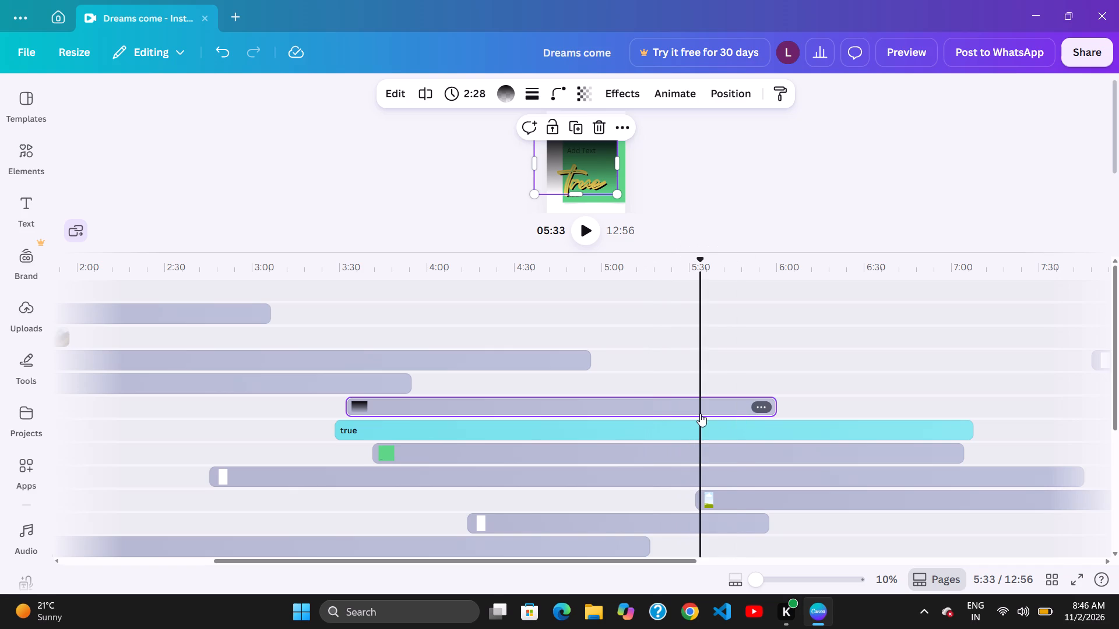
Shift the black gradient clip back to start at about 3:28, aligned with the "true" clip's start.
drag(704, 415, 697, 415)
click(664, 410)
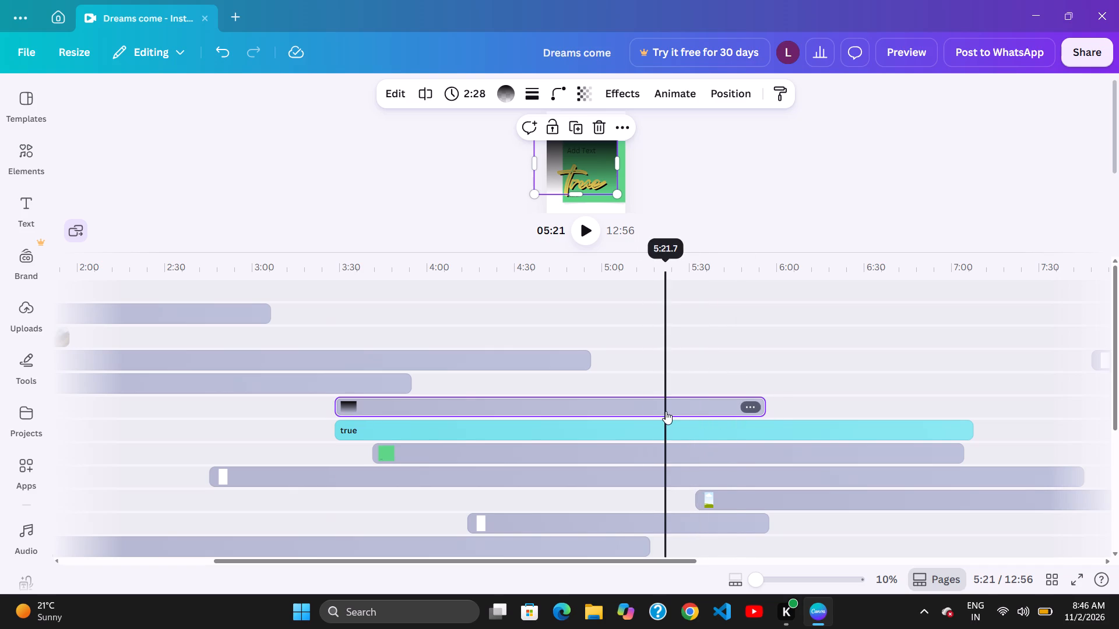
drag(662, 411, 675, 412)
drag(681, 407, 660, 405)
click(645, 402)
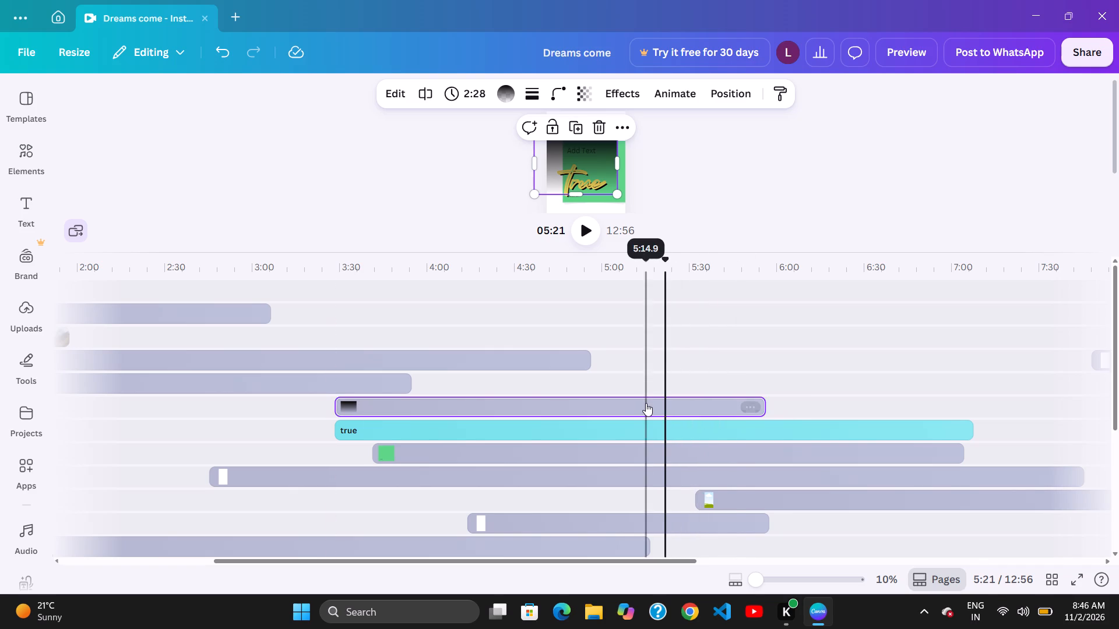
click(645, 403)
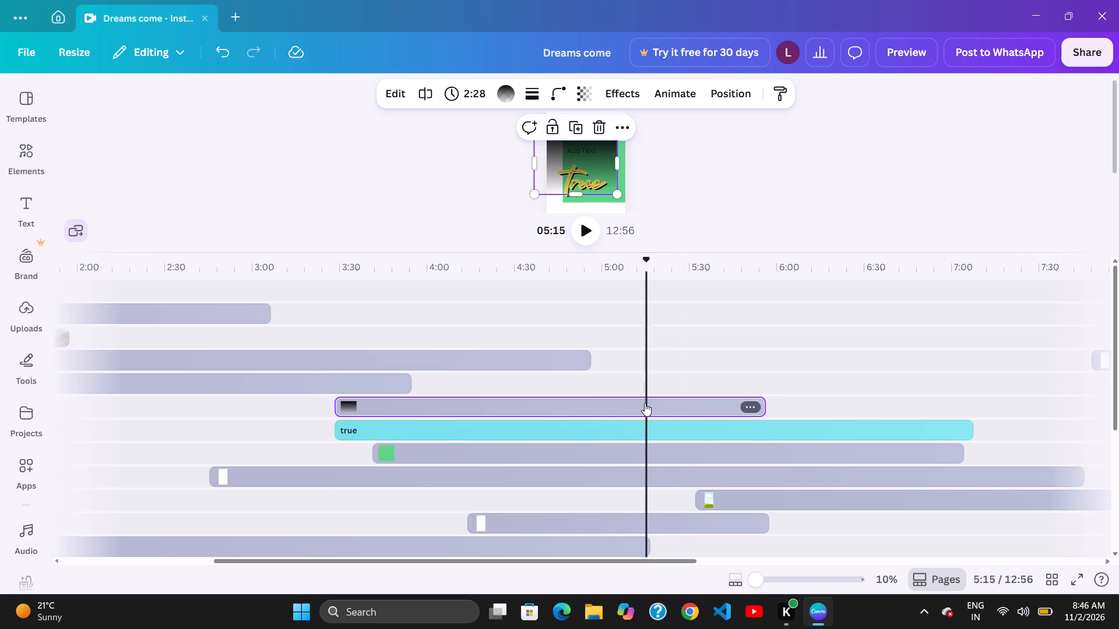
Shift the black gradient clip earlier to start at about 3:15, ahead of the "true" text clip.
drag(660, 402, 653, 401)
click(636, 402)
drag(681, 400, 648, 399)
click(645, 399)
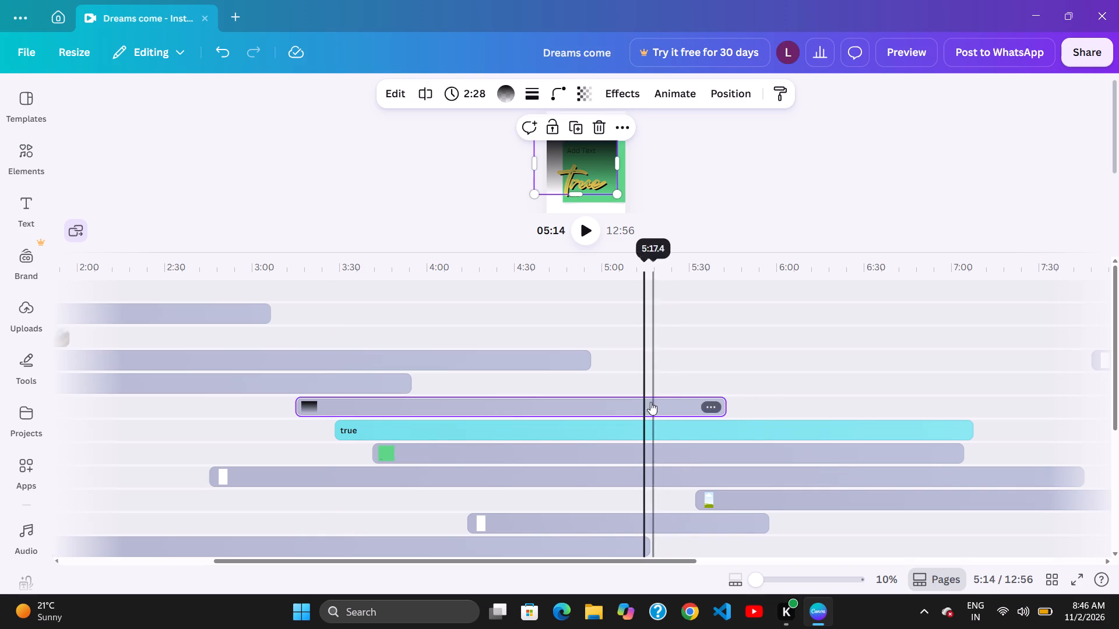
click(716, 402)
click(730, 415)
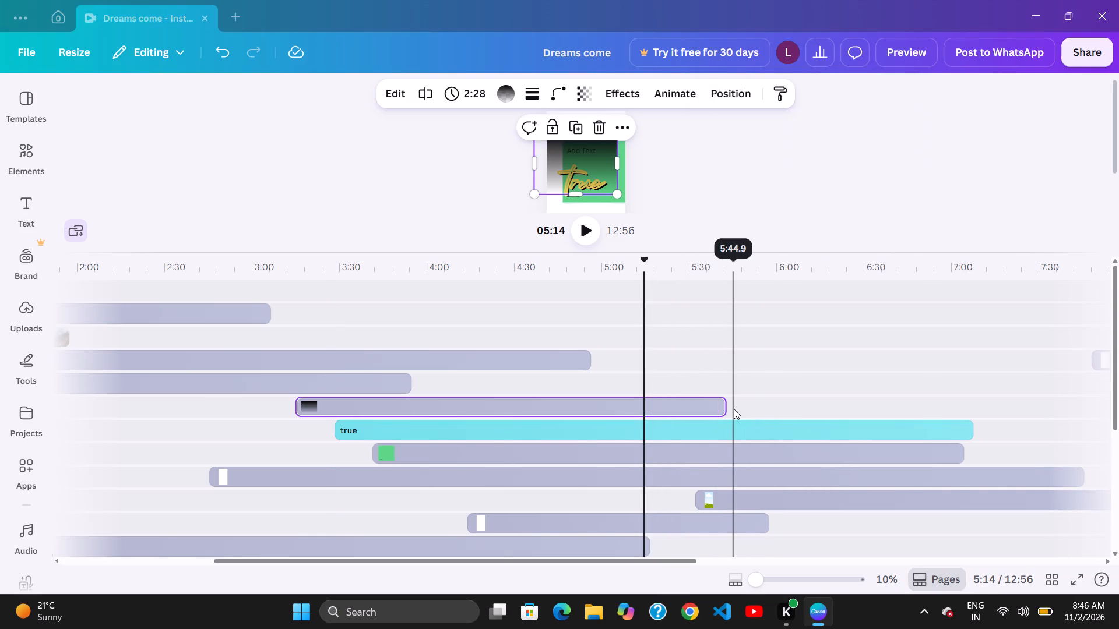
Shift the green sticky-note clip earlier to start at about 2:54.
scroll(734, 409, right, 1)
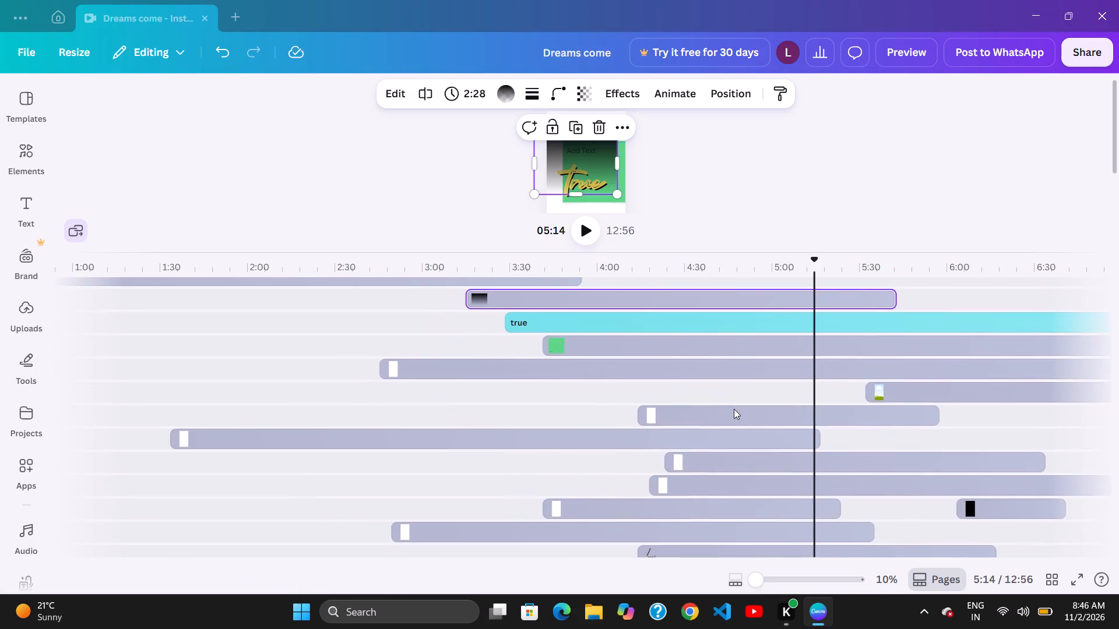
scroll(734, 409, right, 1)
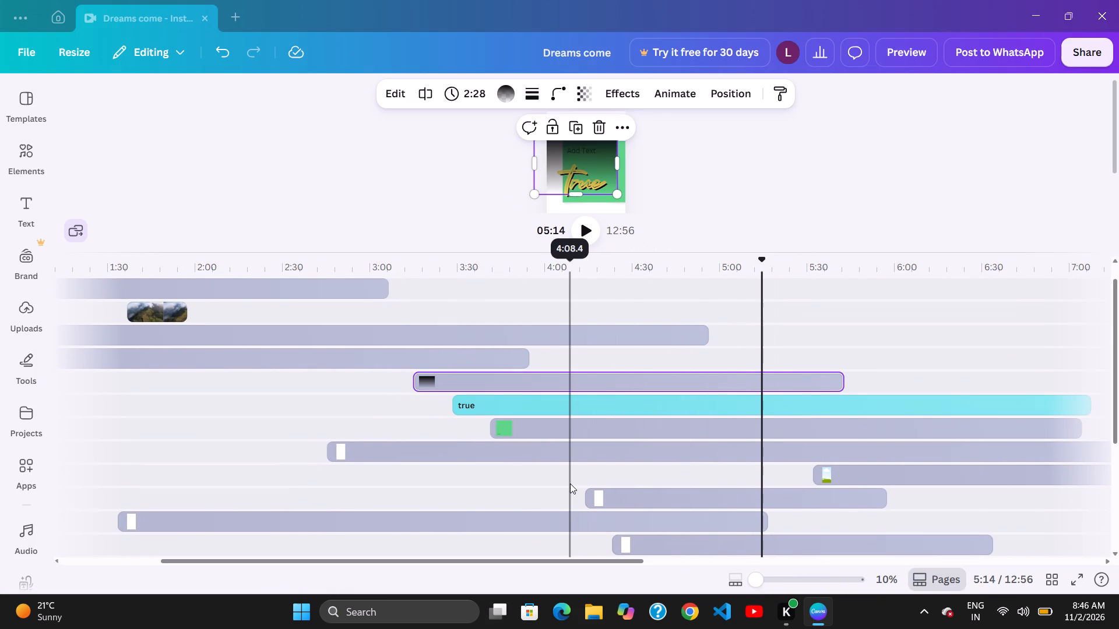
click(488, 483)
drag(657, 430, 568, 452)
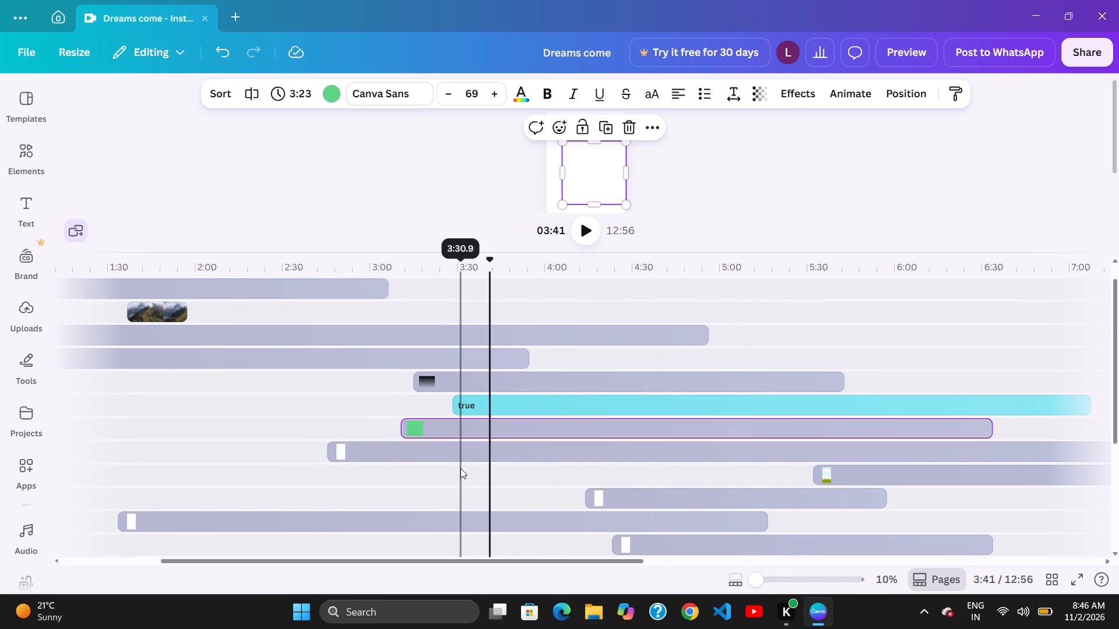
drag(596, 442, 587, 443)
drag(645, 418, 600, 430)
Shift the white shape clip directly below the green sticky-note clip slightly later to start at about 2:49.
drag(519, 446, 534, 443)
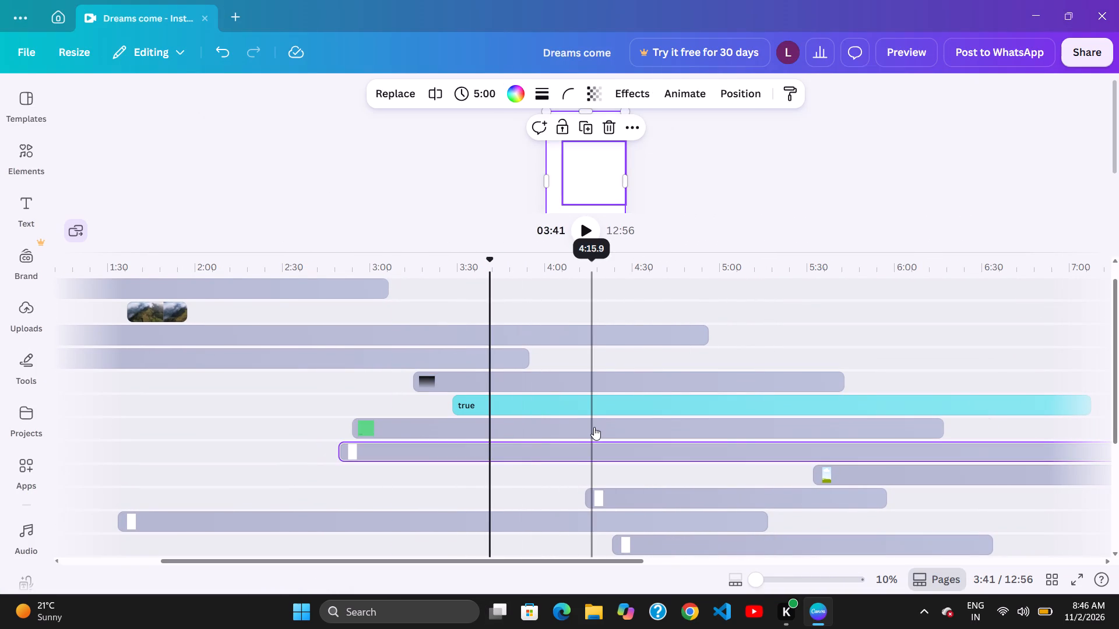
drag(594, 427, 587, 427)
click(516, 440)
click(523, 436)
click(506, 436)
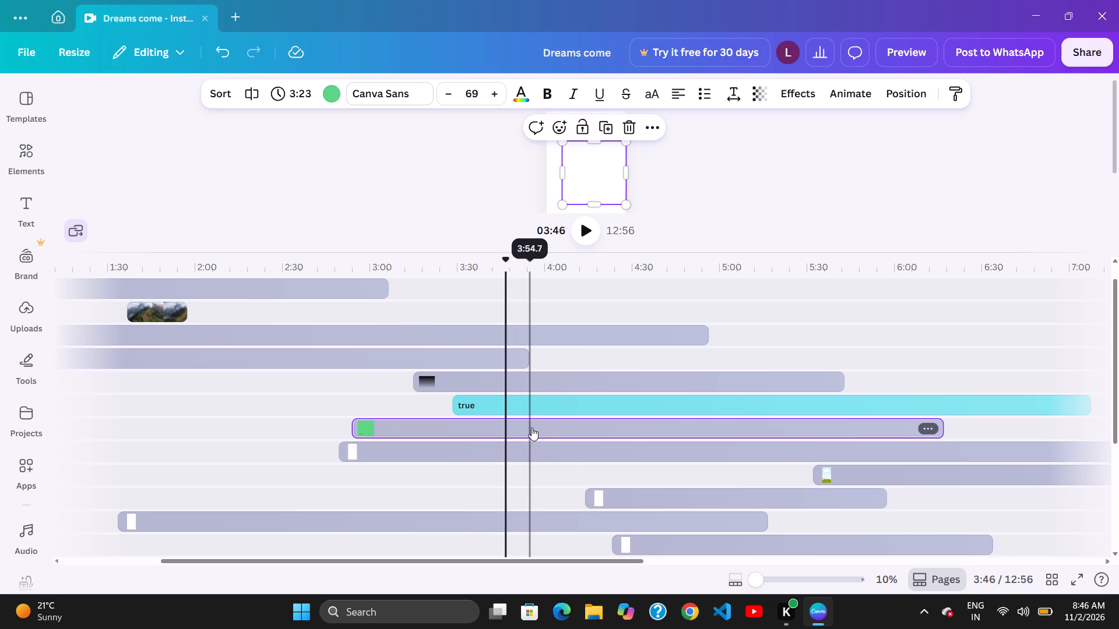
click(532, 427)
click(518, 429)
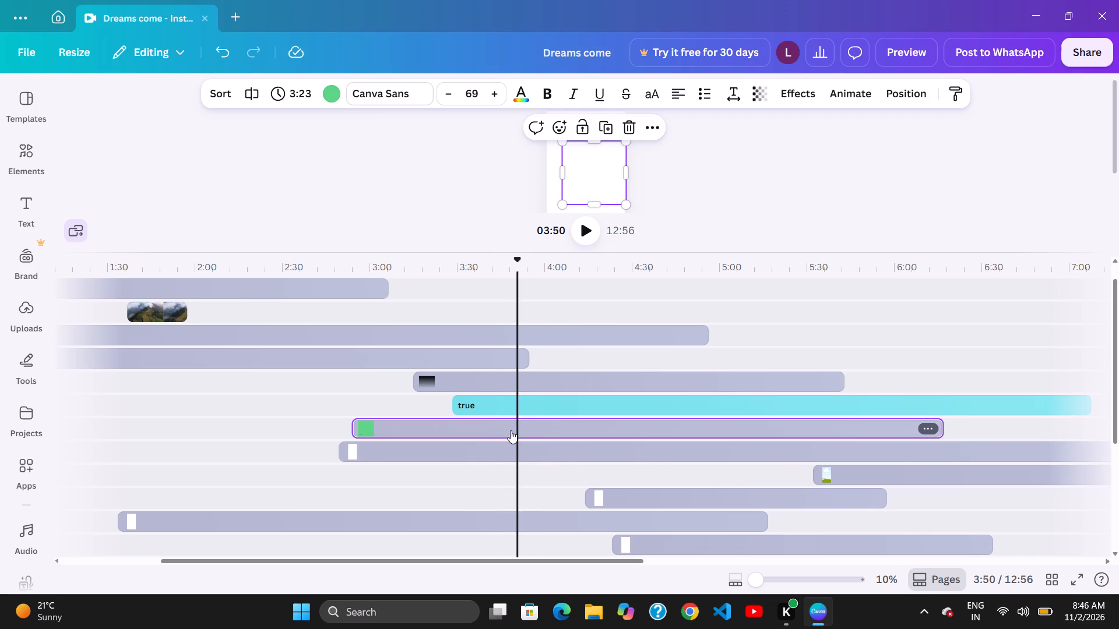
click(467, 448)
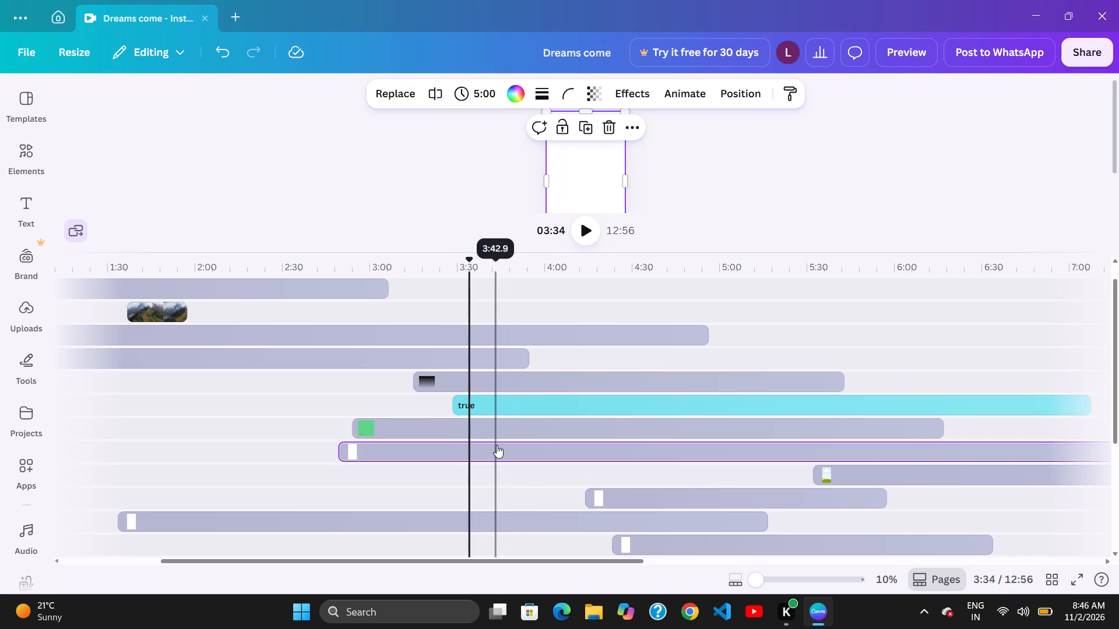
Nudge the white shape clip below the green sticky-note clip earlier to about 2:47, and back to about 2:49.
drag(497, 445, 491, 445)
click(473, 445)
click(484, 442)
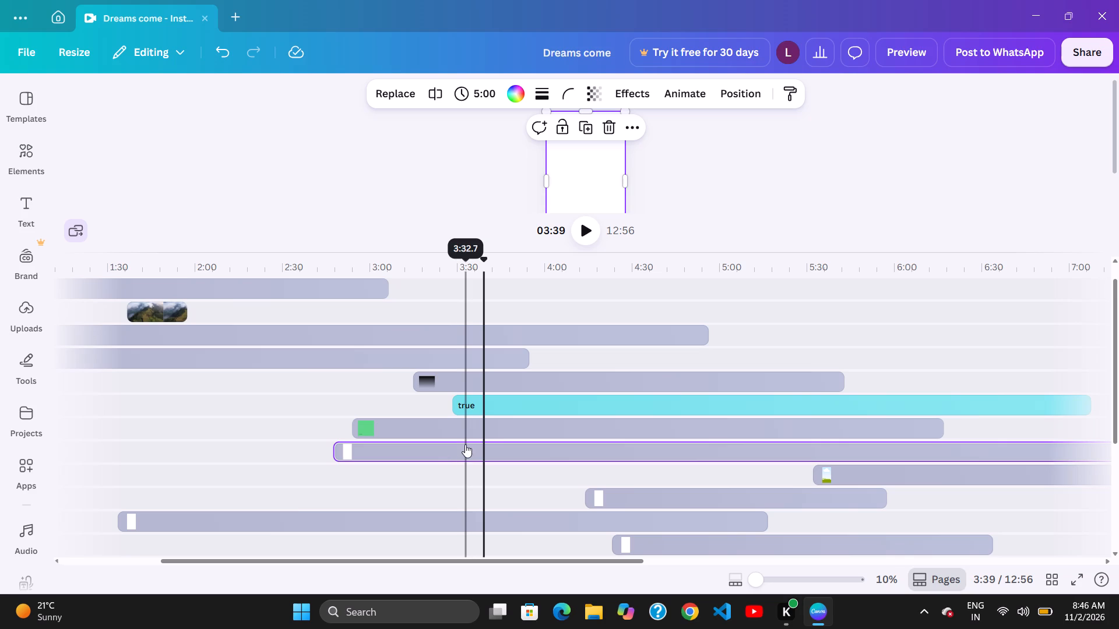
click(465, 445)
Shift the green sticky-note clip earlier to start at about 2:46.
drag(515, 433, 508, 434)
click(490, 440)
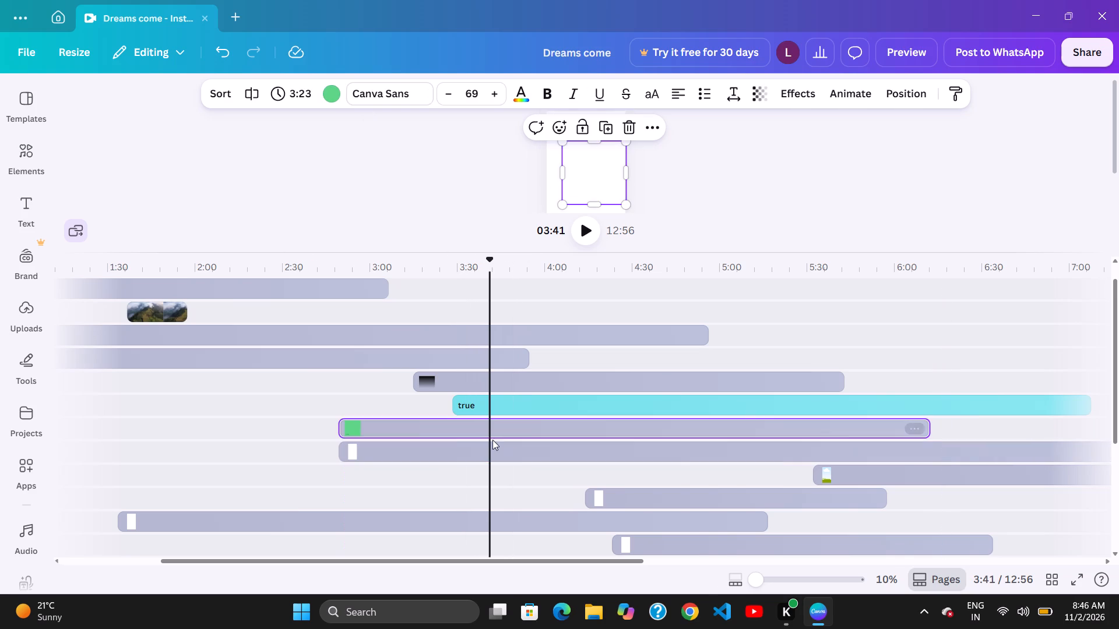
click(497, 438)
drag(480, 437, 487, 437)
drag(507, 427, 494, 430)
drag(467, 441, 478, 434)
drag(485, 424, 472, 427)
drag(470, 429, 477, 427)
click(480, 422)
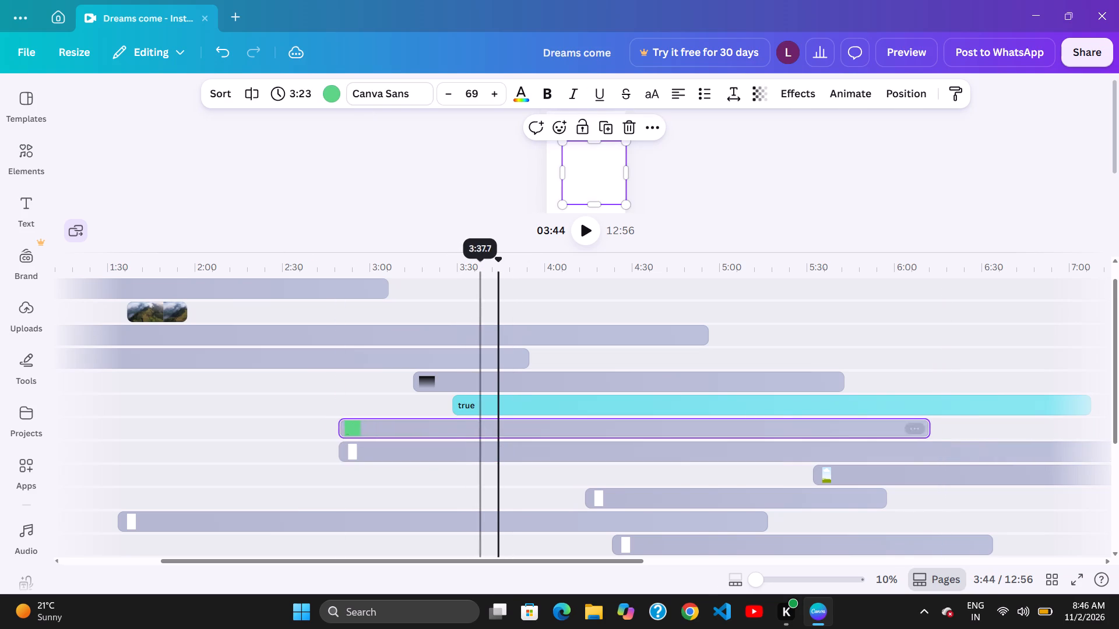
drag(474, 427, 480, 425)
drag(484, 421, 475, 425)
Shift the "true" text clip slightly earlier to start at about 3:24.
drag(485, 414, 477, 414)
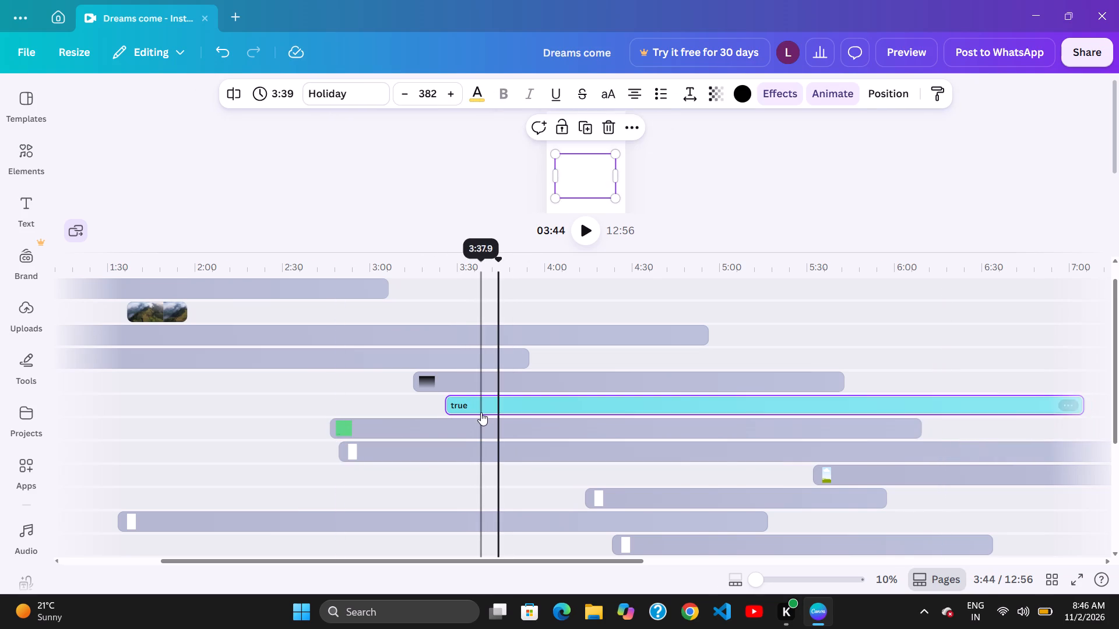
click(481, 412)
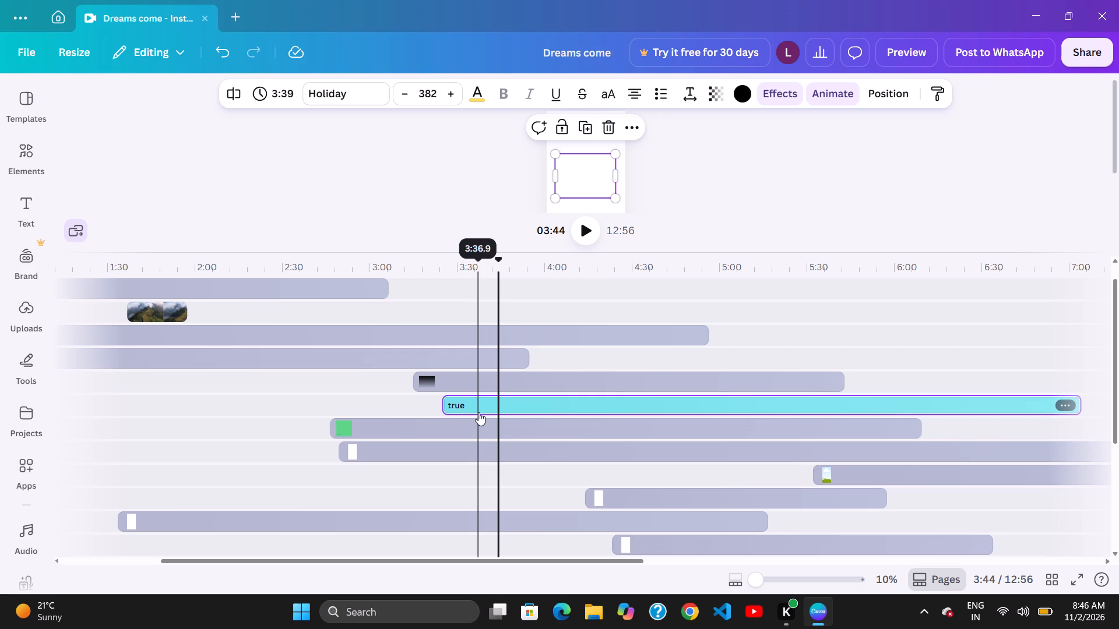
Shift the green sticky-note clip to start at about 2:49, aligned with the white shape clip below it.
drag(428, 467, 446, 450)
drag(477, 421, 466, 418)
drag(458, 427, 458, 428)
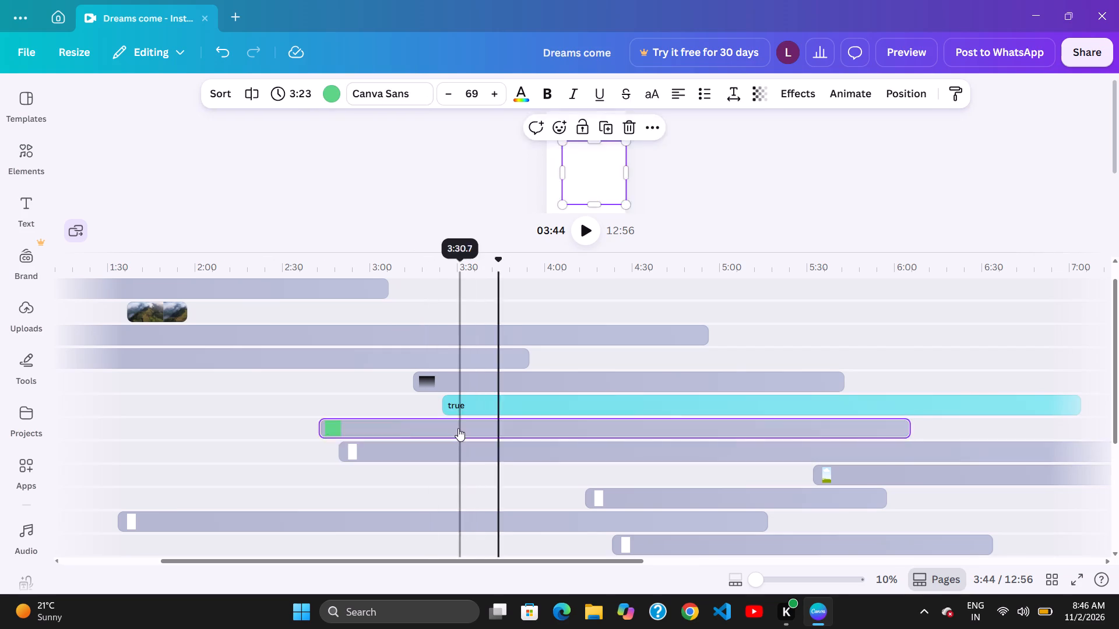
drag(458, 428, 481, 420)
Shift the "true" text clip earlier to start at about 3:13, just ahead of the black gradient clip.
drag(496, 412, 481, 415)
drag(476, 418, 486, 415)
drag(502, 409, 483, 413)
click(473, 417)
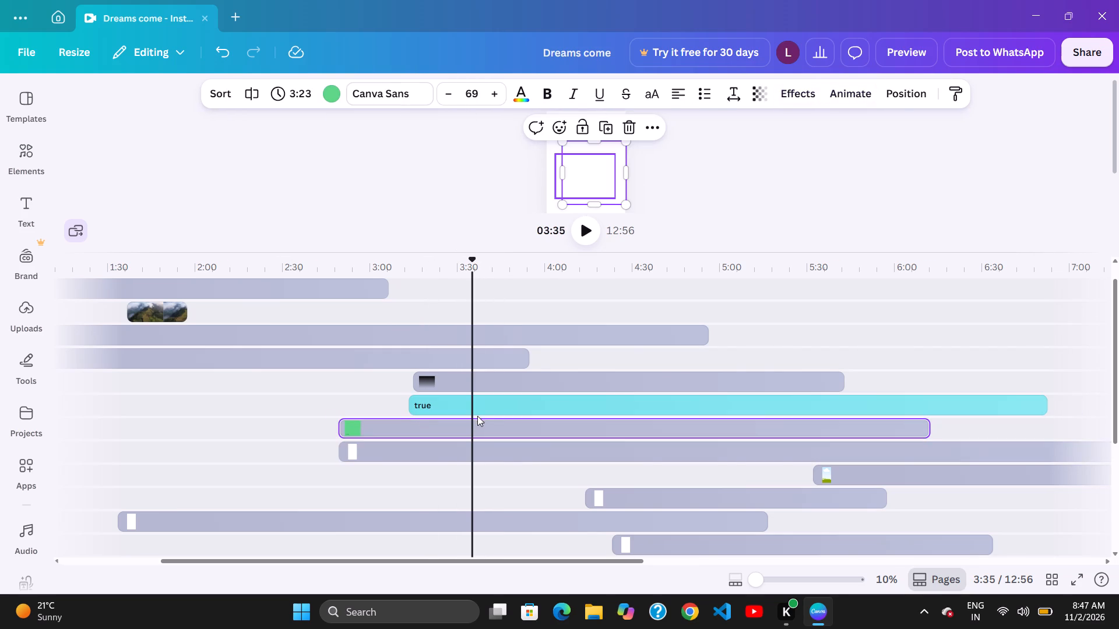
Shift the green sticky-note clip slightly later to start at about 2:54.
click(456, 427)
click(616, 373)
click(518, 388)
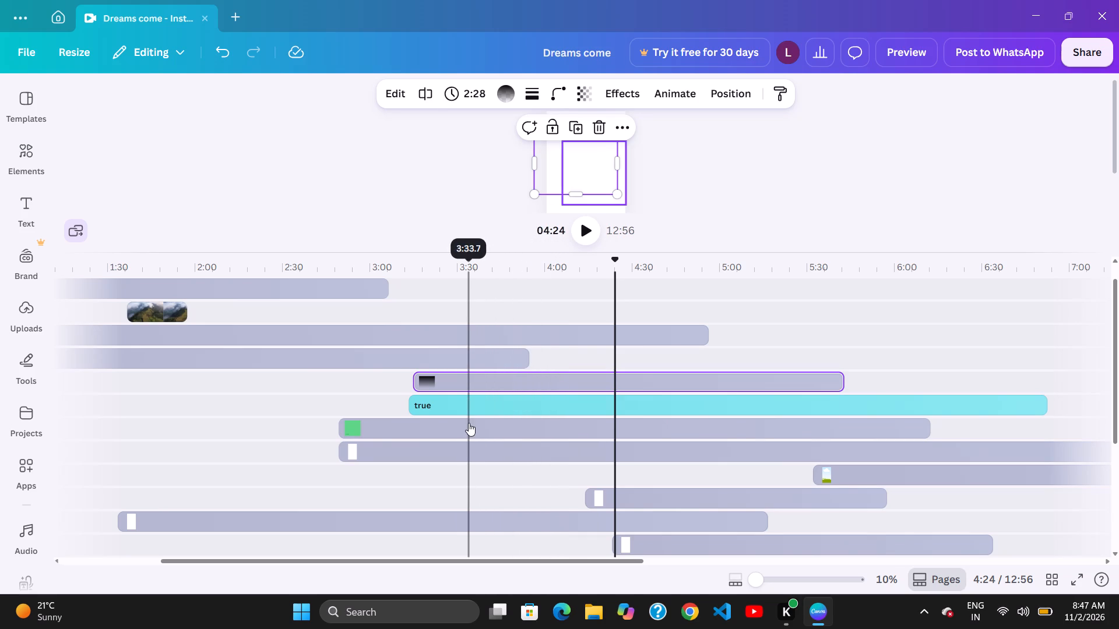
drag(469, 423, 478, 420)
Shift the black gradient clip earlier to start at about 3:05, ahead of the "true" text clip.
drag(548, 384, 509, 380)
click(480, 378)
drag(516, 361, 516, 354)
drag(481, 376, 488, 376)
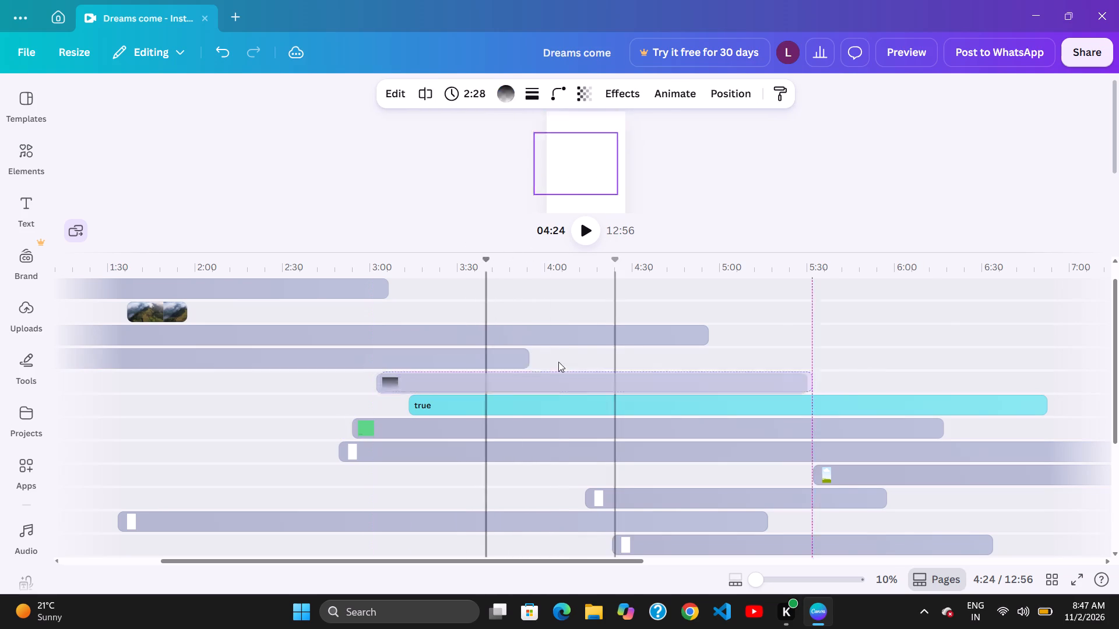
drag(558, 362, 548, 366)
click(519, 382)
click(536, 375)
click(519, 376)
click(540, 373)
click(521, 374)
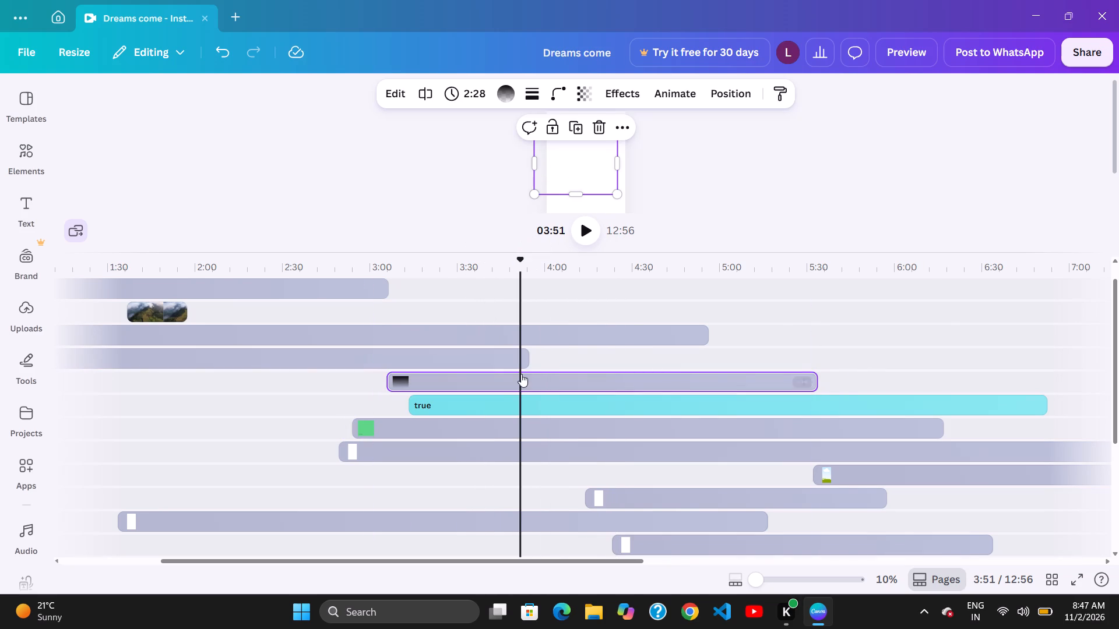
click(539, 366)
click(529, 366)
Select the black gradient clip together with the clip directly above it and shift both later, with the gradient starting at about 3:29.
drag(548, 362, 511, 388)
drag(516, 388, 544, 380)
drag(565, 373, 562, 372)
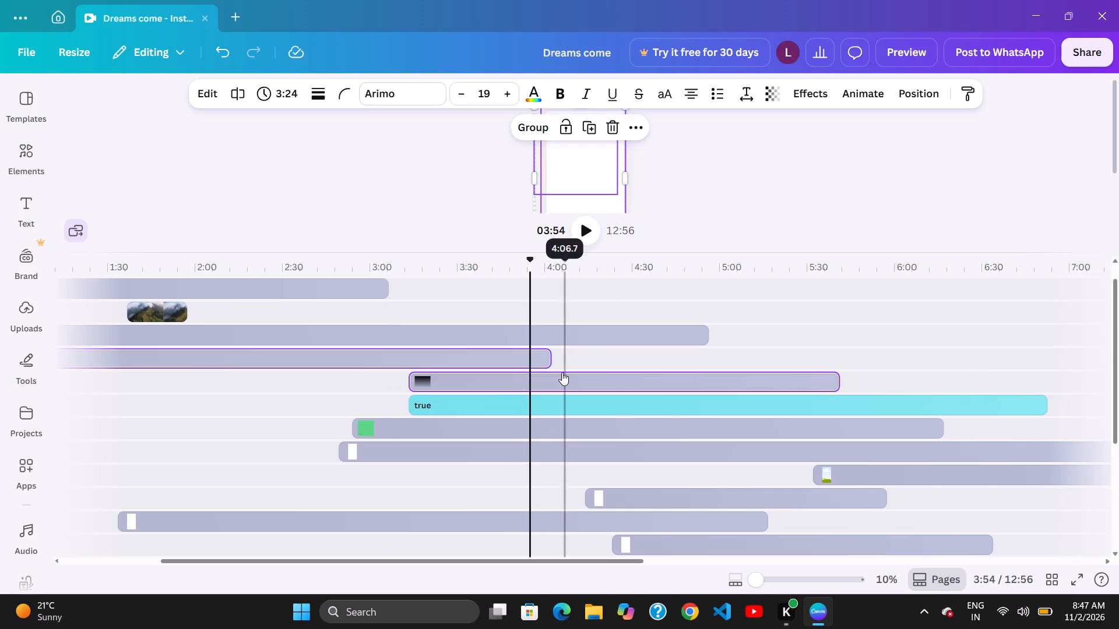
drag(562, 372, 543, 375)
drag(518, 379, 523, 379)
drag(529, 379, 520, 379)
drag(516, 380, 542, 380)
drag(548, 380, 530, 381)
drag(526, 381, 580, 374)
drag(570, 378, 559, 381)
click(565, 380)
drag(560, 379, 571, 378)
drag(547, 380, 564, 379)
drag(579, 376, 557, 379)
drag(525, 382, 527, 384)
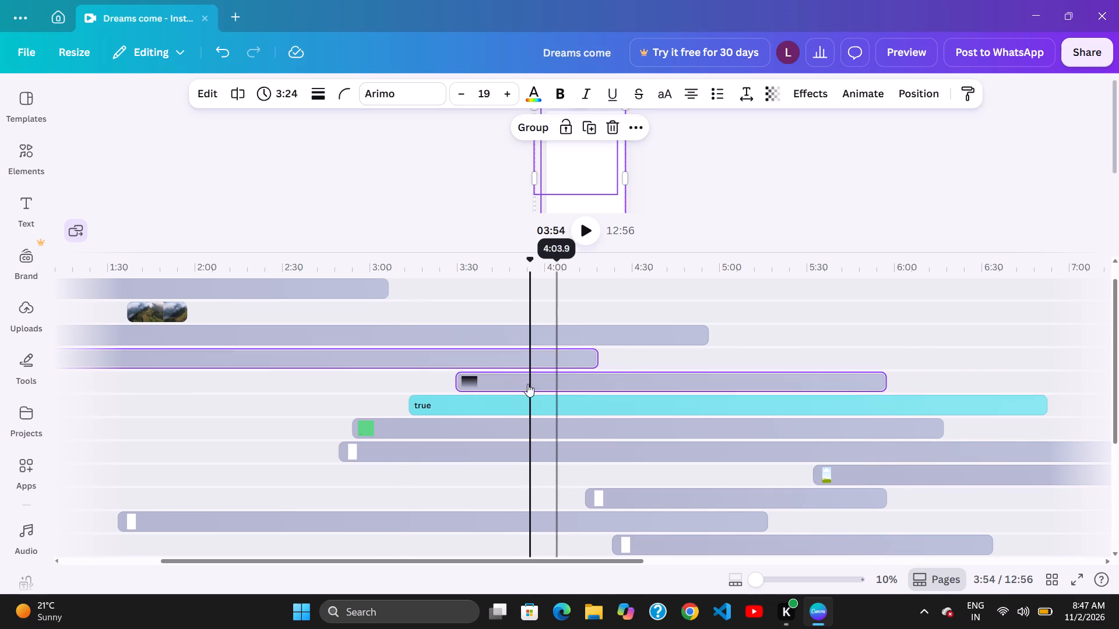
Shift the two selected clips further later, with the black gradient clip starting at about 3:48.
drag(527, 384, 557, 384)
drag(558, 384, 534, 387)
drag(529, 388, 546, 387)
drag(529, 386, 555, 387)
double_click(555, 387)
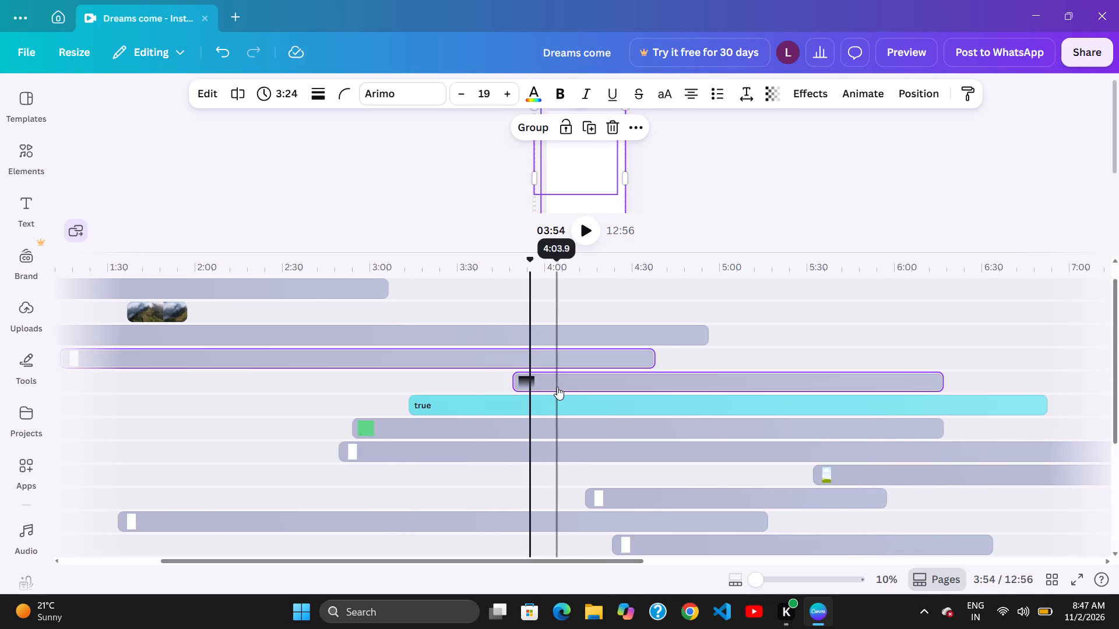
Shift only the black gradient clip later to start at about 4:02.
click(575, 384)
drag(506, 384, 523, 384)
drag(565, 379, 605, 372)
drag(609, 370, 588, 374)
click(544, 381)
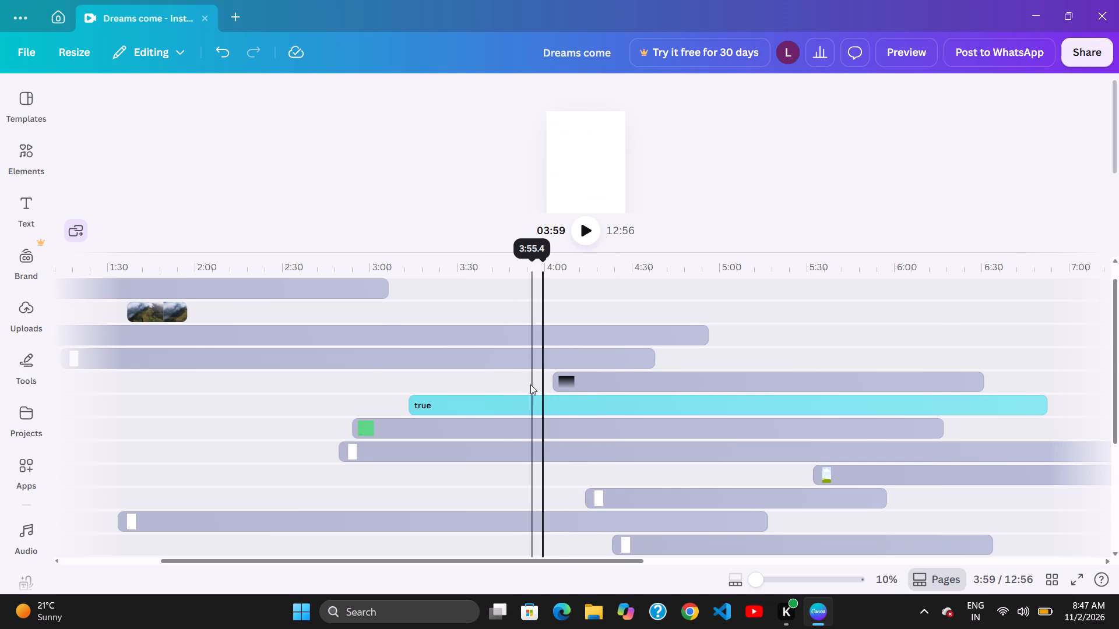
Extend the black gradient clip's start to about 3:59, giving it a duration of 2:31.
drag(530, 384, 552, 384)
drag(523, 384, 535, 383)
drag(554, 379, 534, 379)
drag(518, 379, 529, 379)
drag(537, 377, 527, 373)
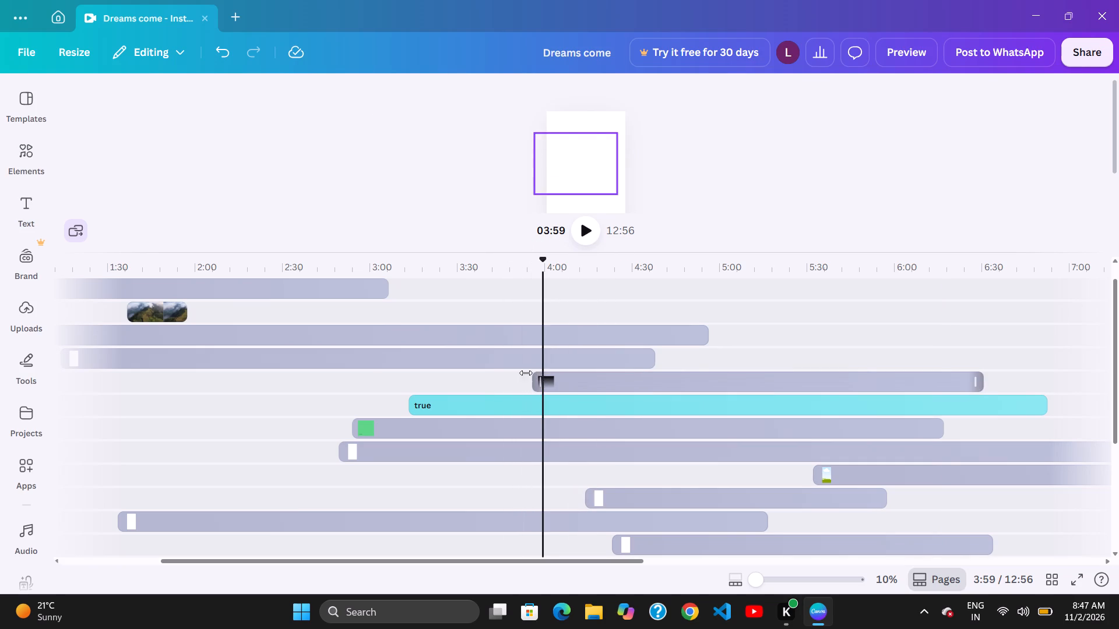
drag(526, 373, 541, 374)
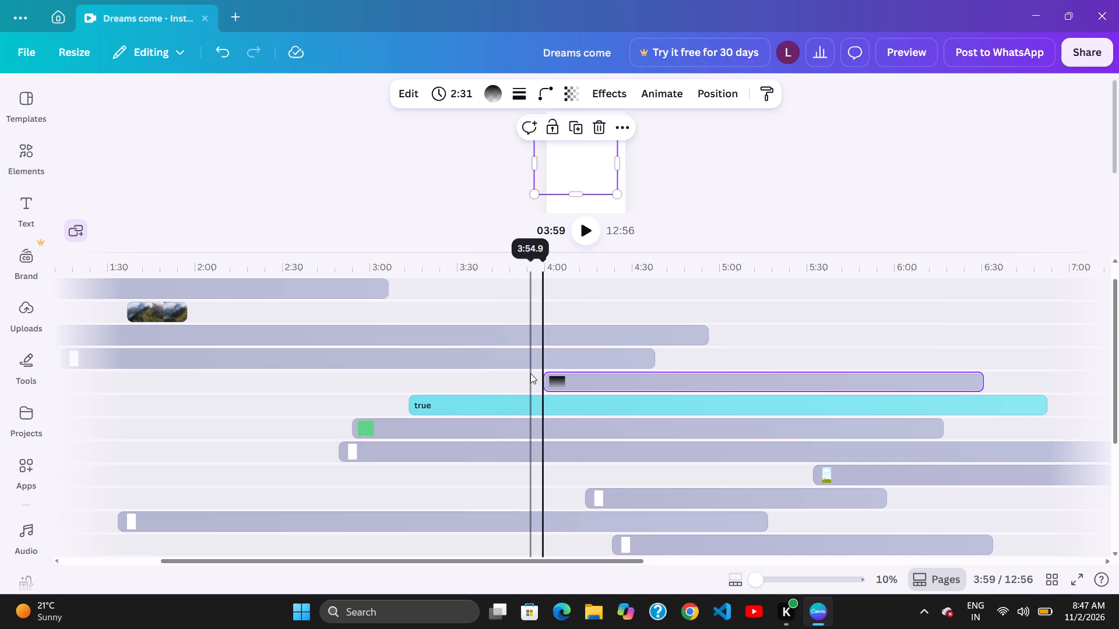
click(535, 374)
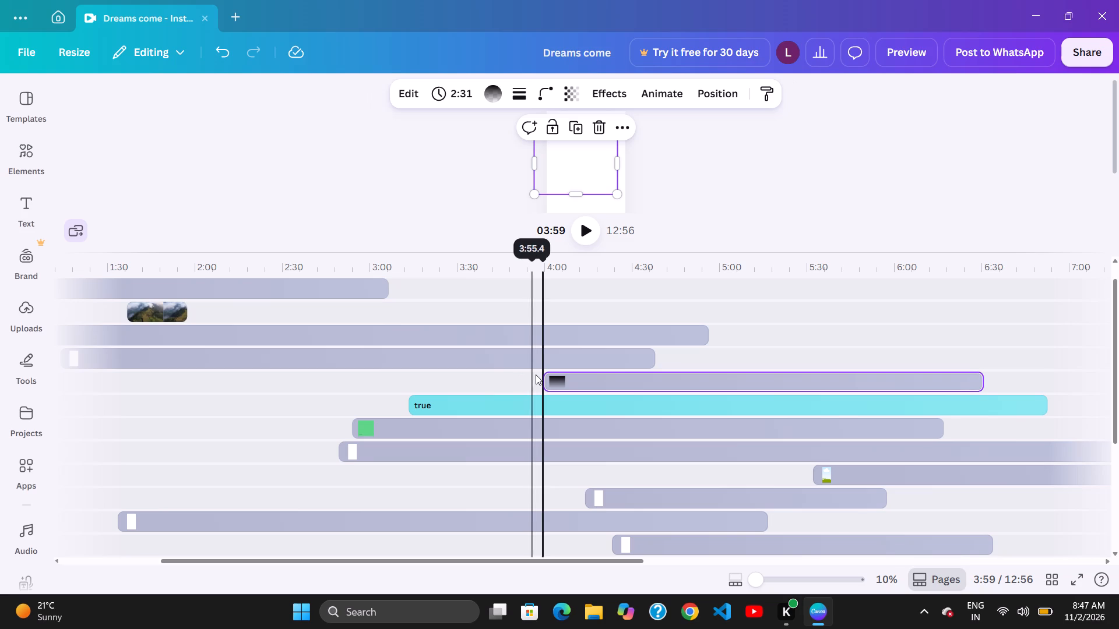
Shift the black gradient clip slightly earlier to start at about 3:57.
click(555, 379)
drag(561, 381, 550, 383)
click(553, 385)
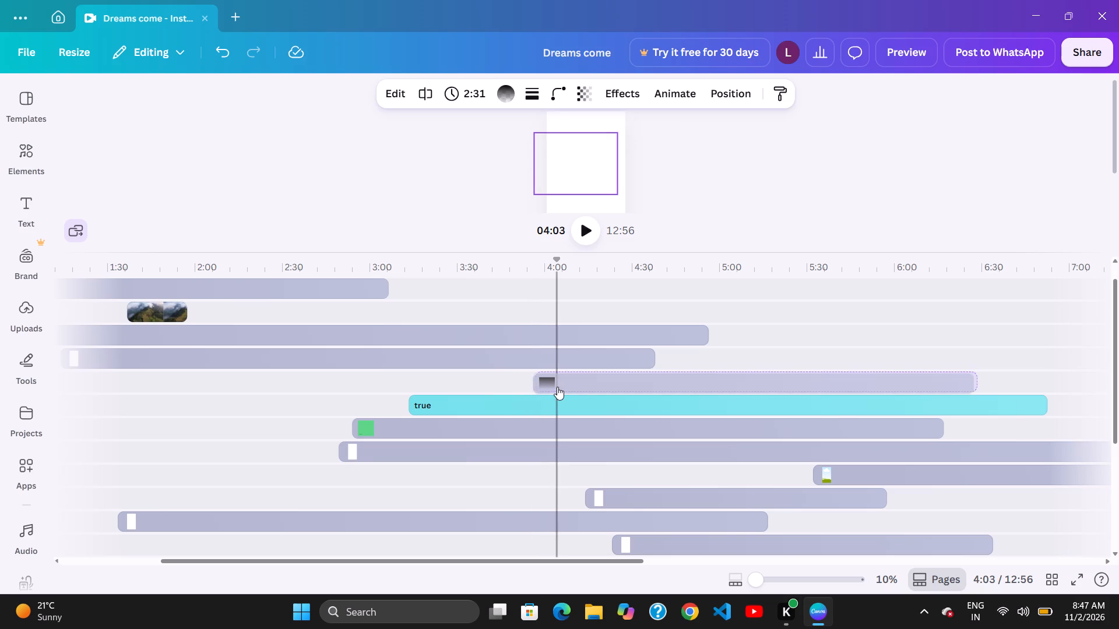
Shift the "true" text clip later to start at about 3:47.
click(509, 397)
click(520, 397)
drag(518, 396, 547, 395)
drag(568, 393, 555, 393)
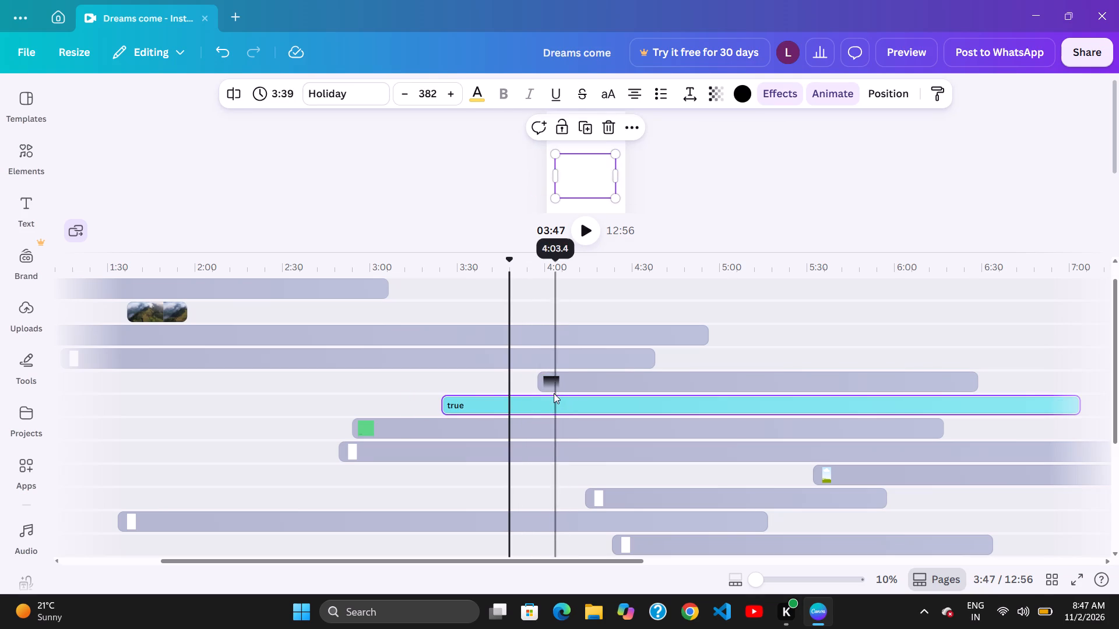
click(565, 393)
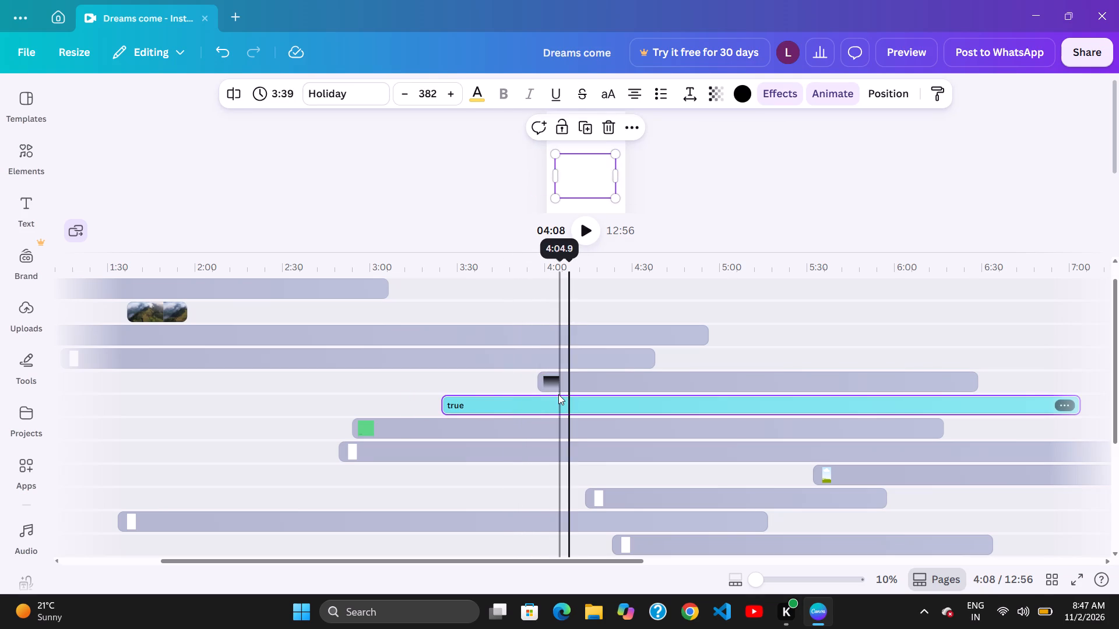
drag(560, 395, 566, 400)
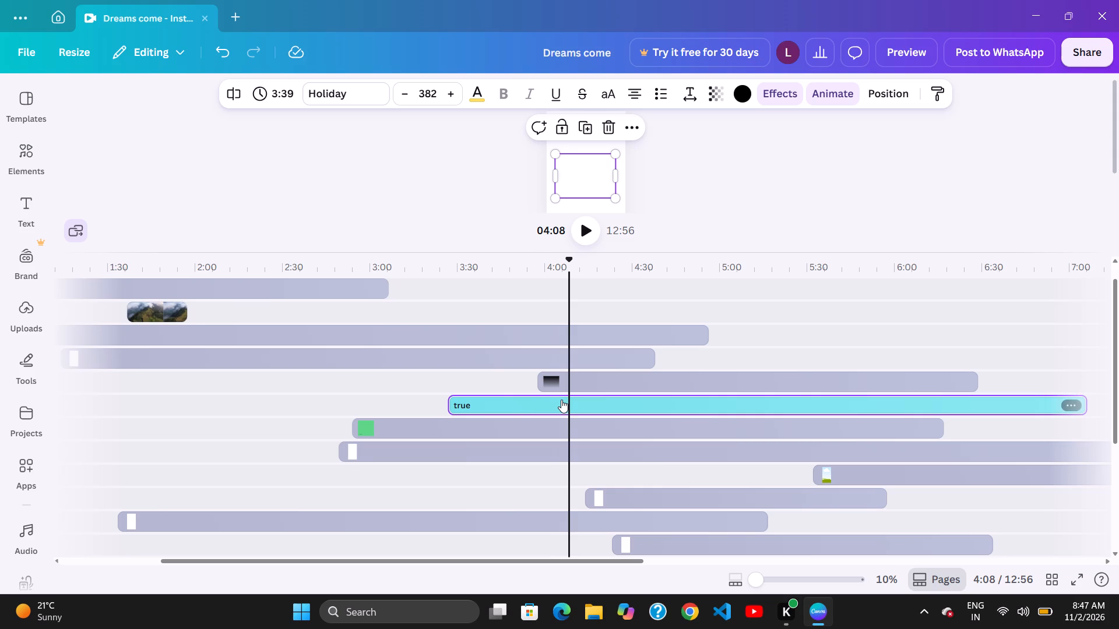
drag(508, 398, 515, 400)
click(524, 400)
click(515, 399)
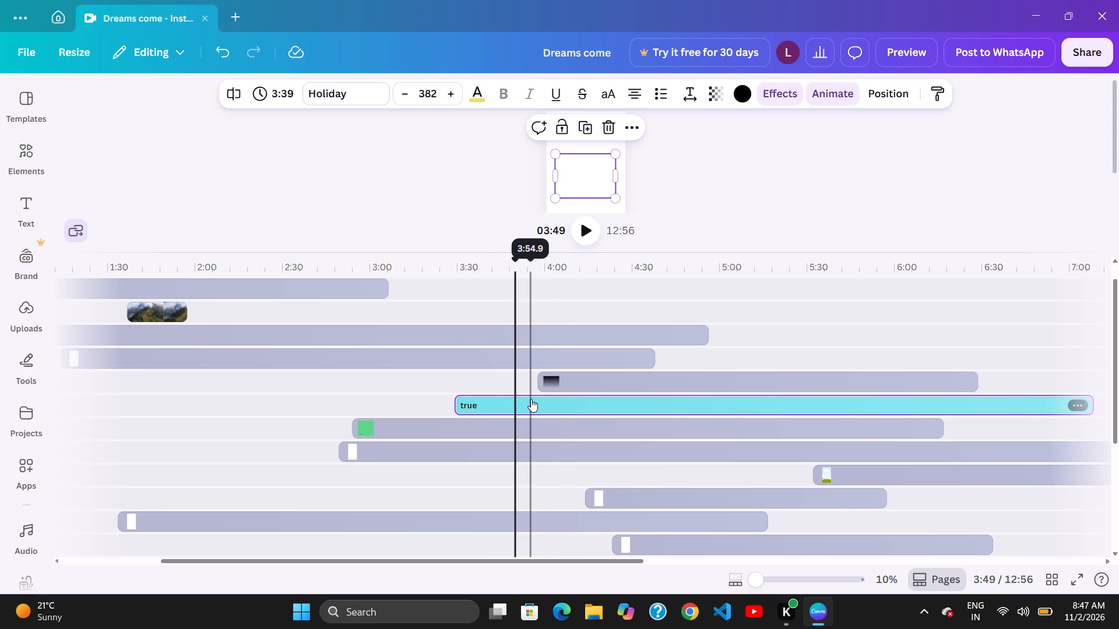
drag(511, 398, 534, 400)
click(541, 400)
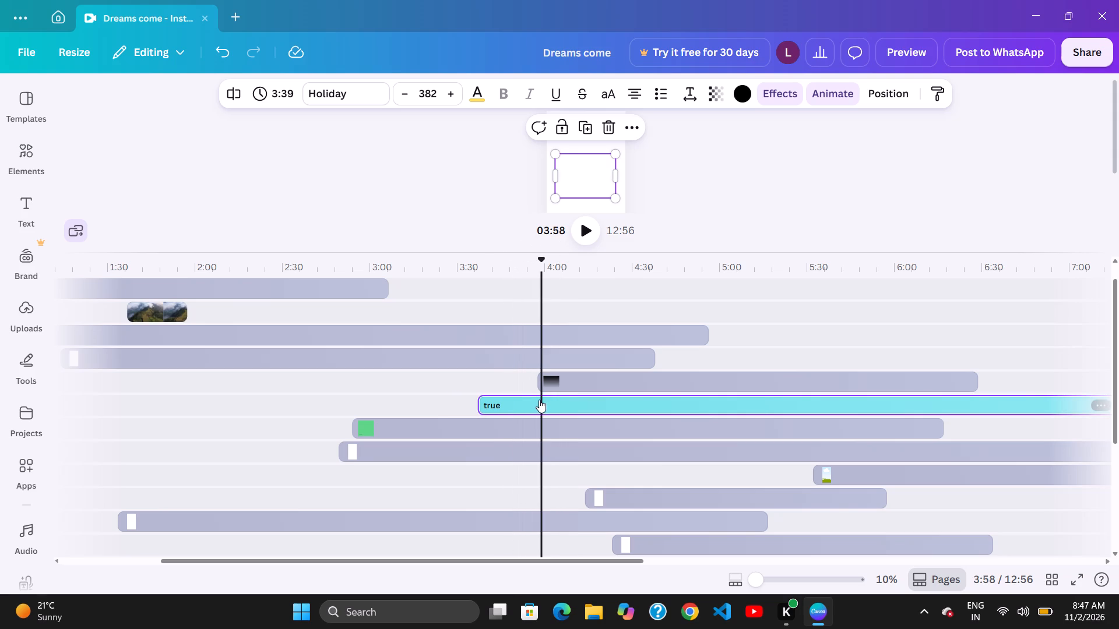
drag(561, 400, 569, 402)
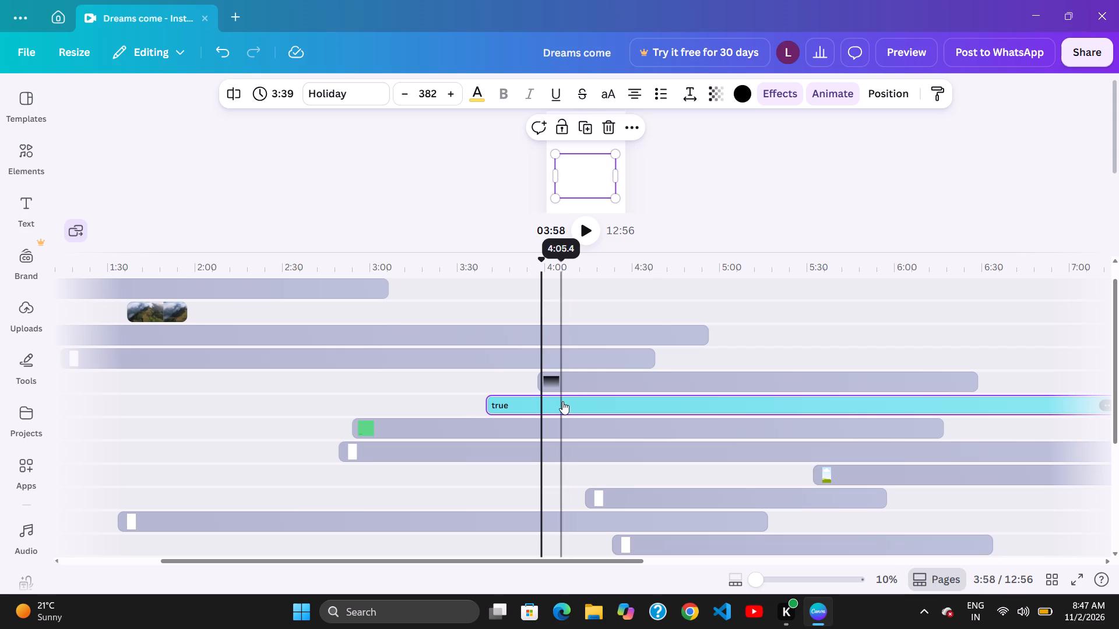
drag(570, 401, 579, 401)
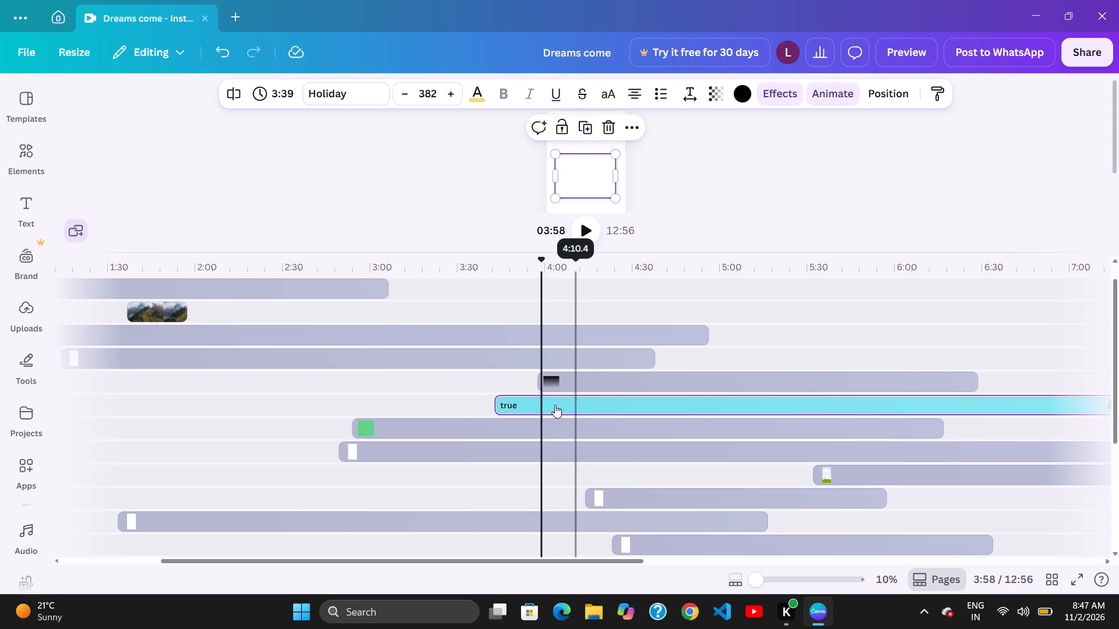
drag(520, 408, 538, 411)
drag(539, 411, 533, 411)
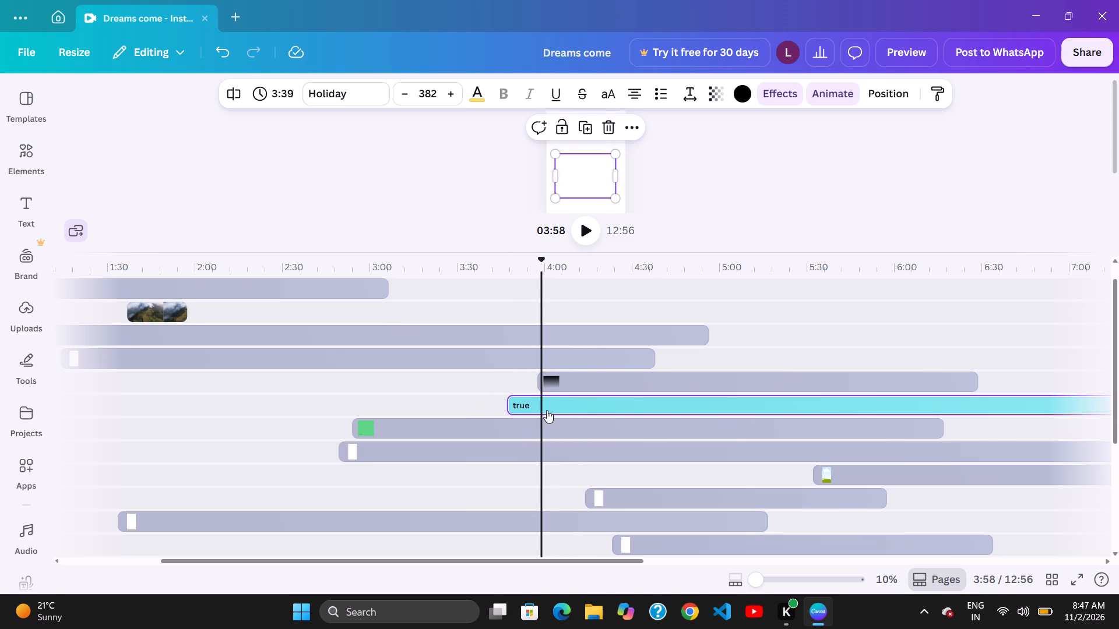
click(547, 410)
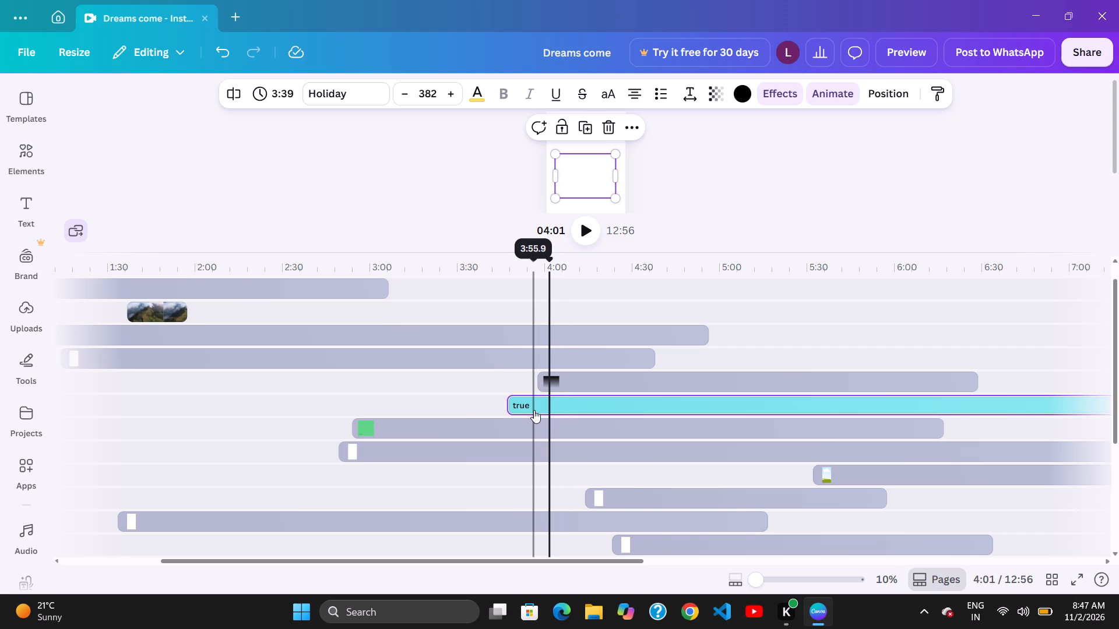
Trim the start of the "true" text clip to about 3:53, giving it a duration of 3:33.
drag(518, 412, 535, 412)
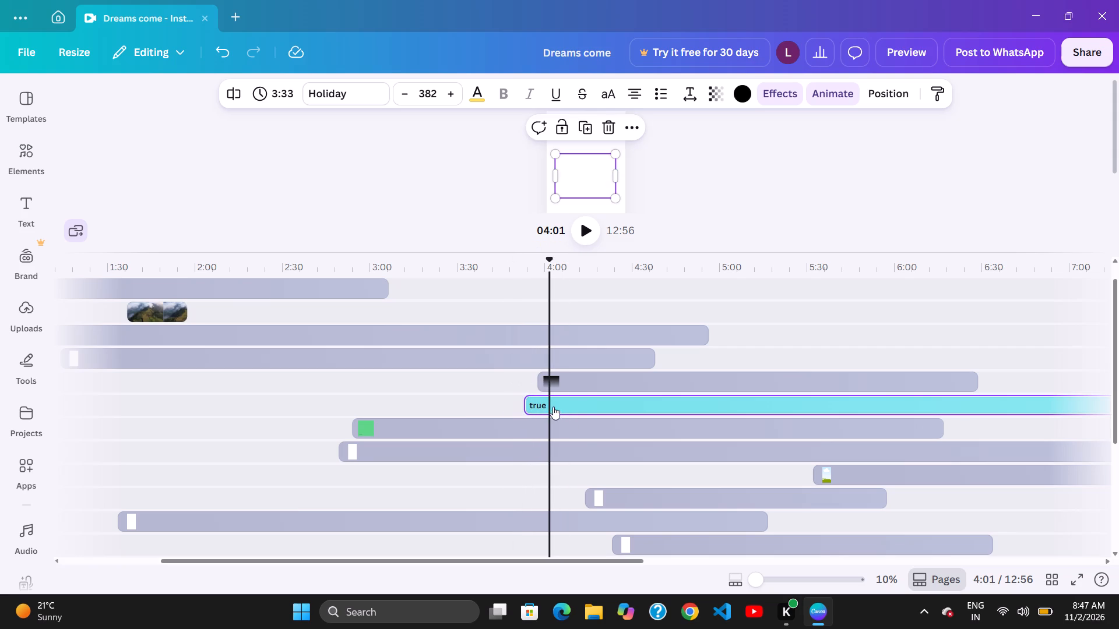
Shift the "true" text clip later to start at about 4:10, past the black gradient clip's start.
click(584, 407)
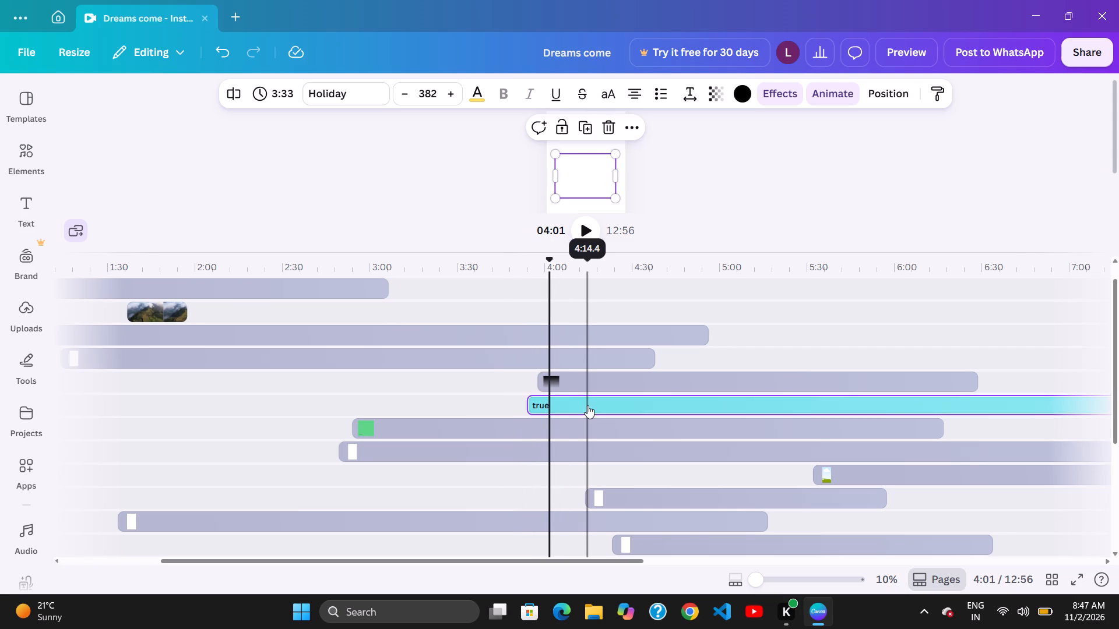
drag(589, 405, 590, 406)
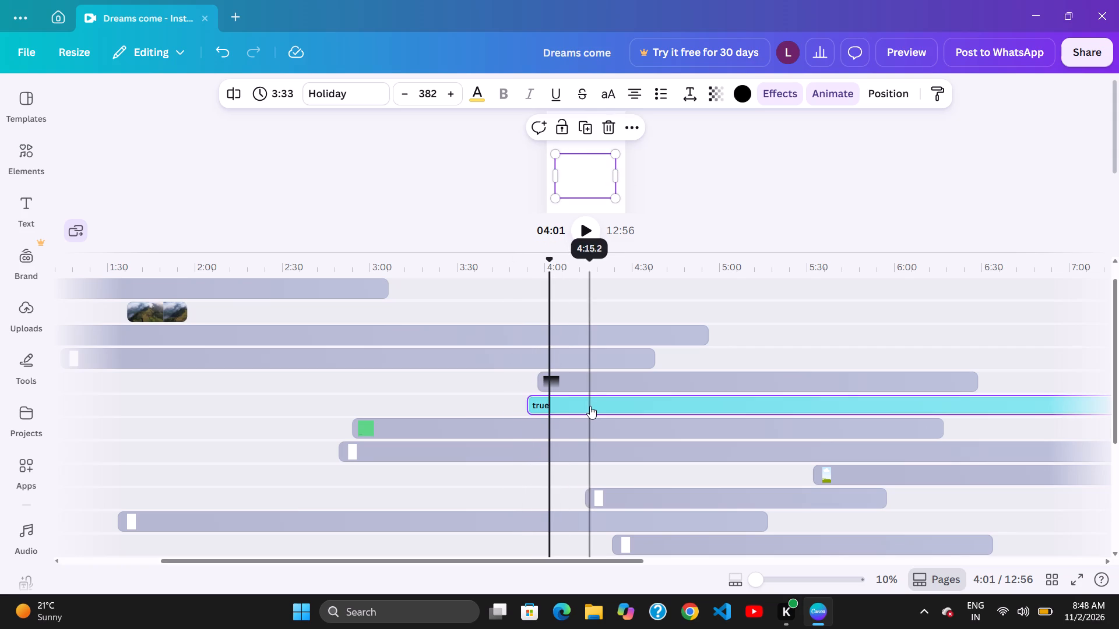
drag(590, 406, 578, 409)
drag(487, 413, 494, 415)
drag(554, 409, 576, 400)
click(586, 392)
click(523, 402)
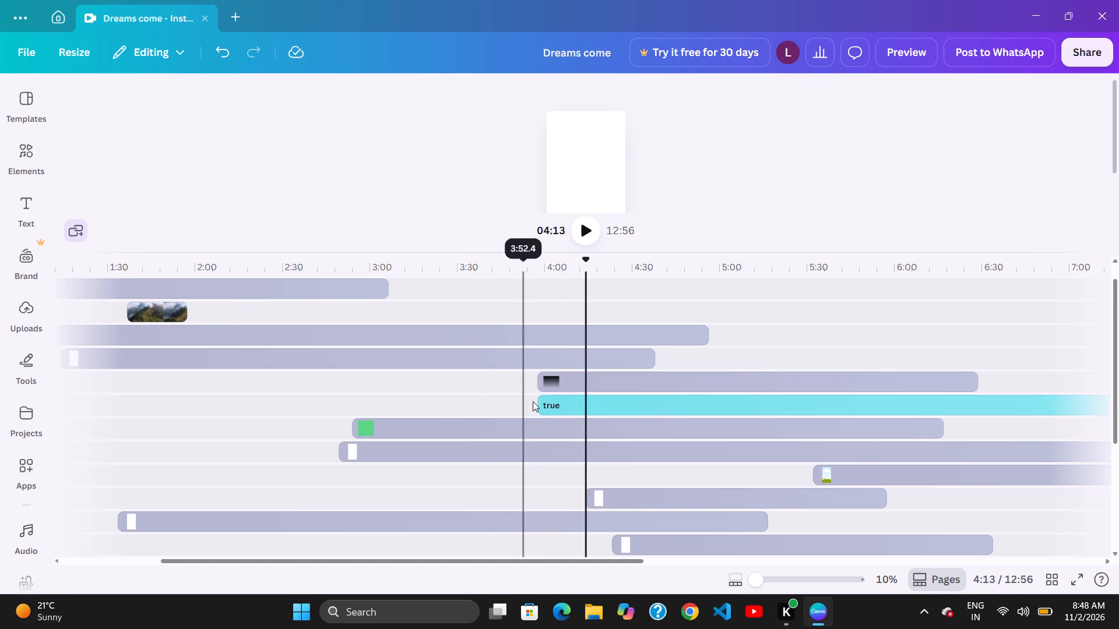
click(596, 387)
drag(561, 395, 601, 388)
Shift the black gradient clip earlier to start at about 3:51.
drag(656, 368, 648, 369)
drag(631, 373, 613, 379)
click(646, 371)
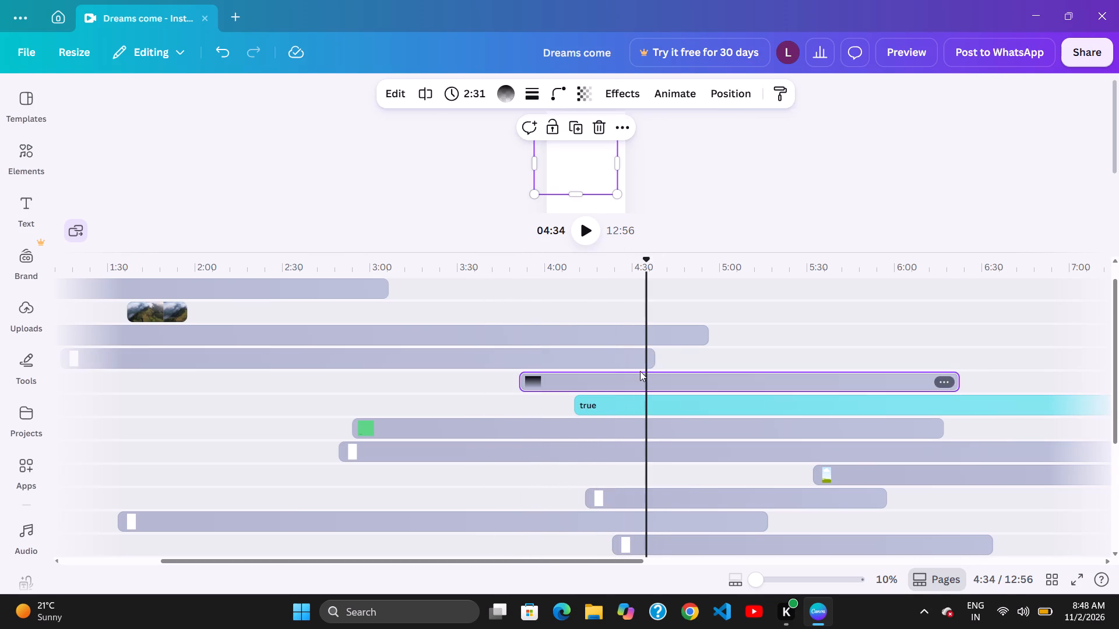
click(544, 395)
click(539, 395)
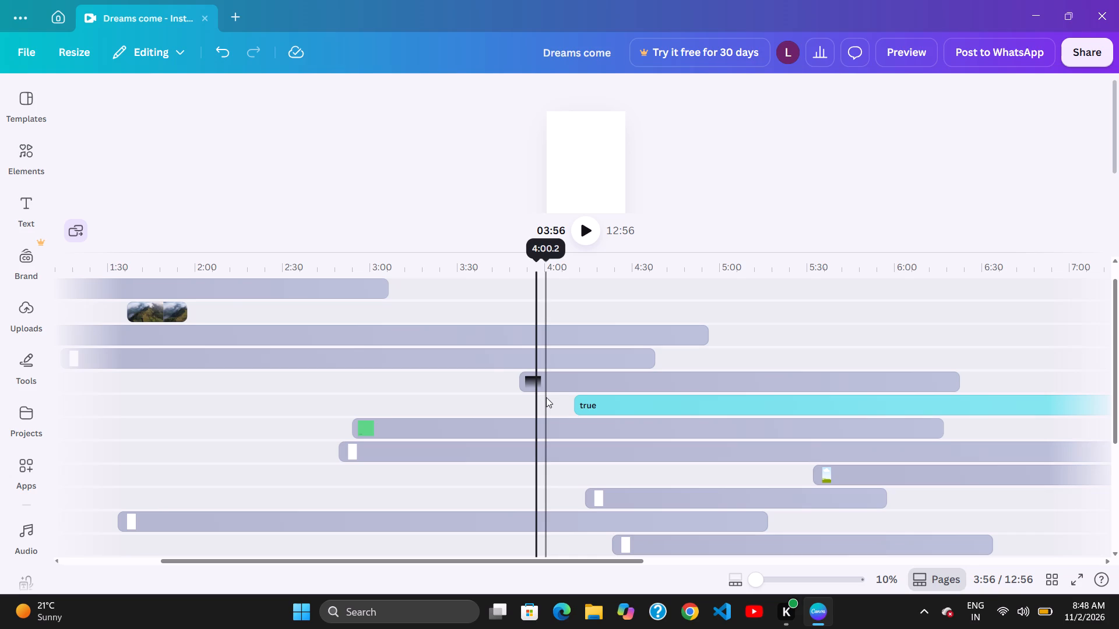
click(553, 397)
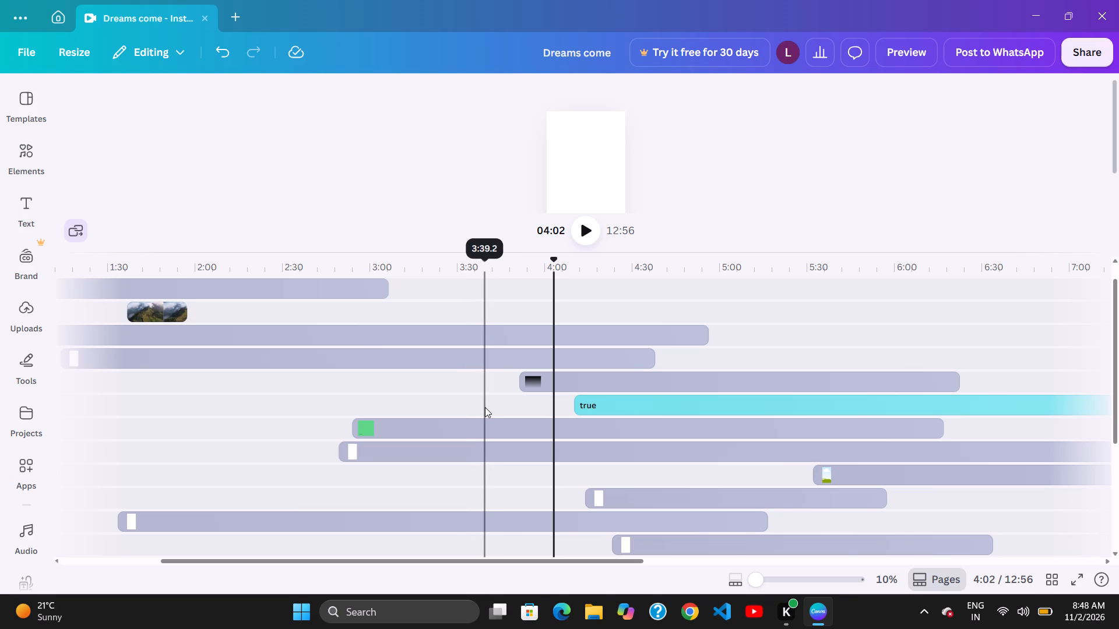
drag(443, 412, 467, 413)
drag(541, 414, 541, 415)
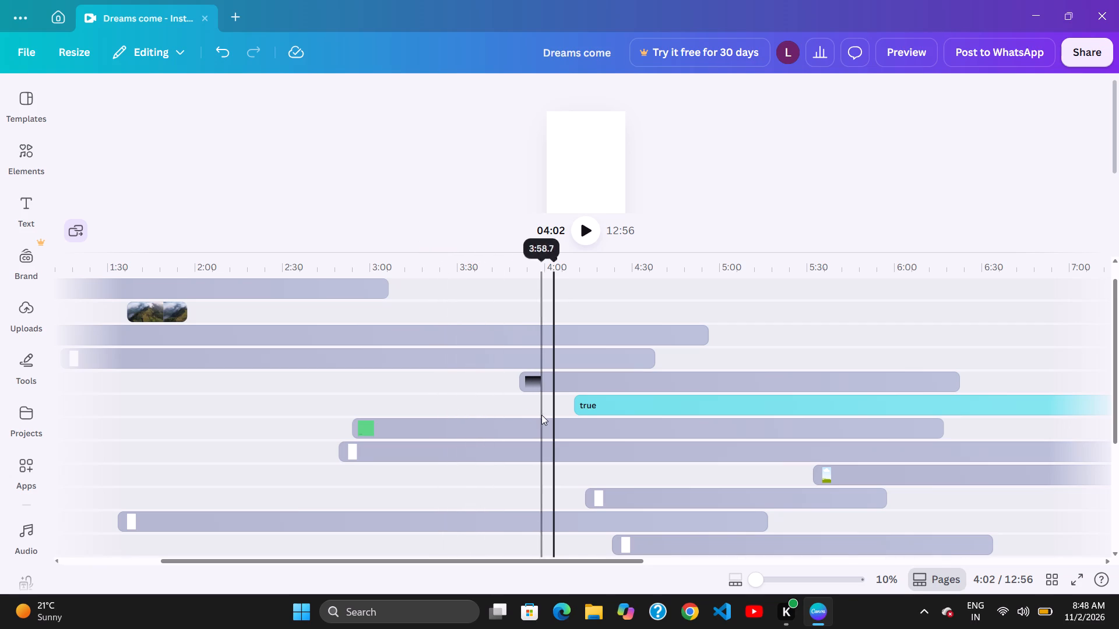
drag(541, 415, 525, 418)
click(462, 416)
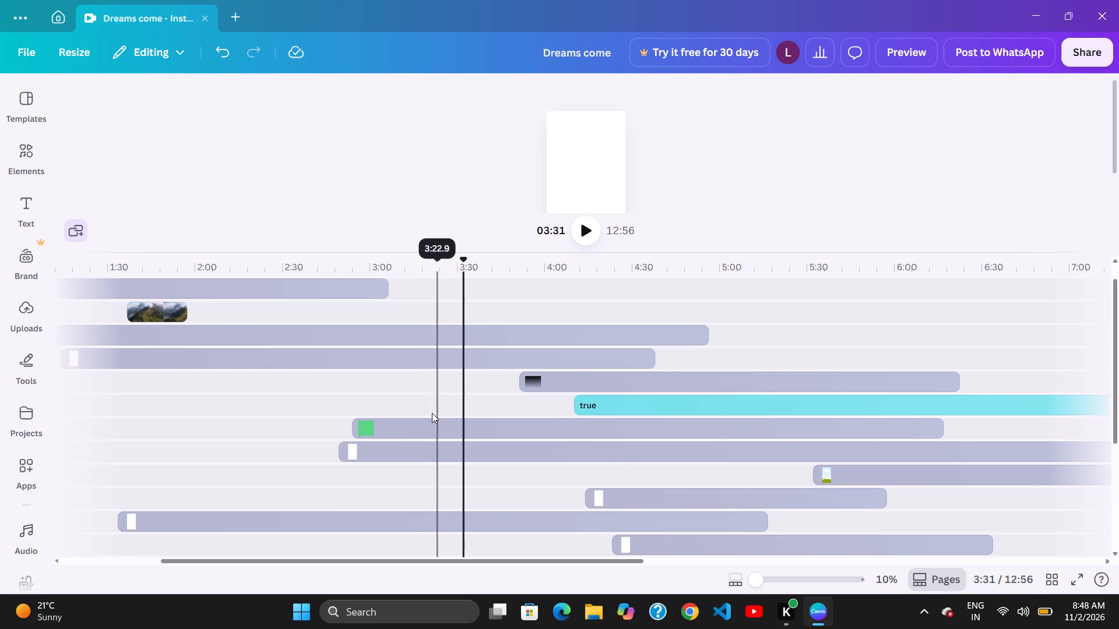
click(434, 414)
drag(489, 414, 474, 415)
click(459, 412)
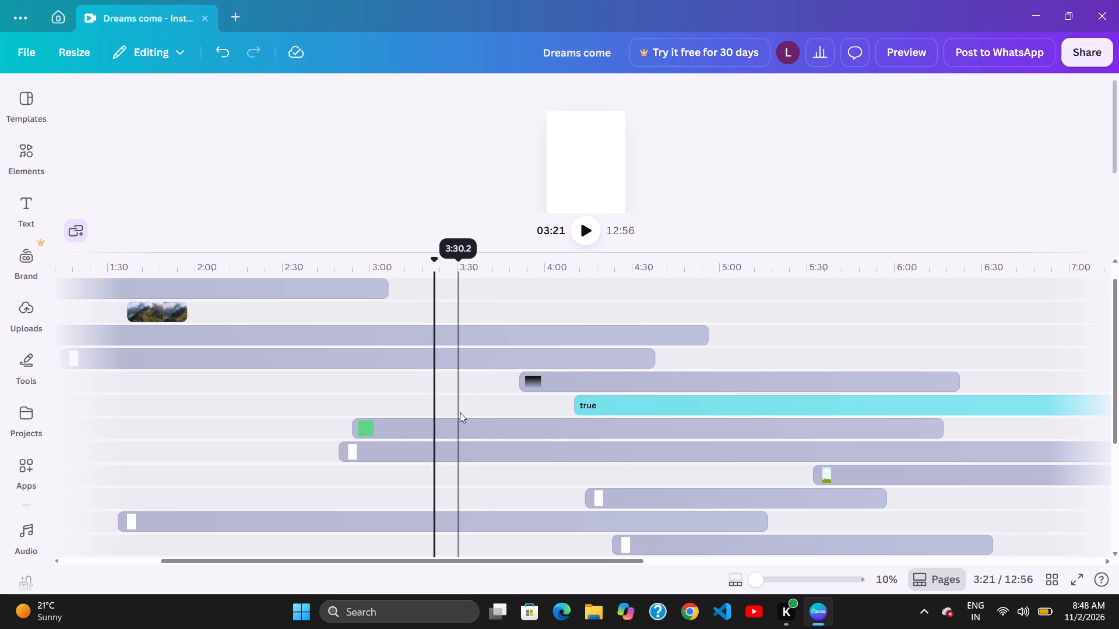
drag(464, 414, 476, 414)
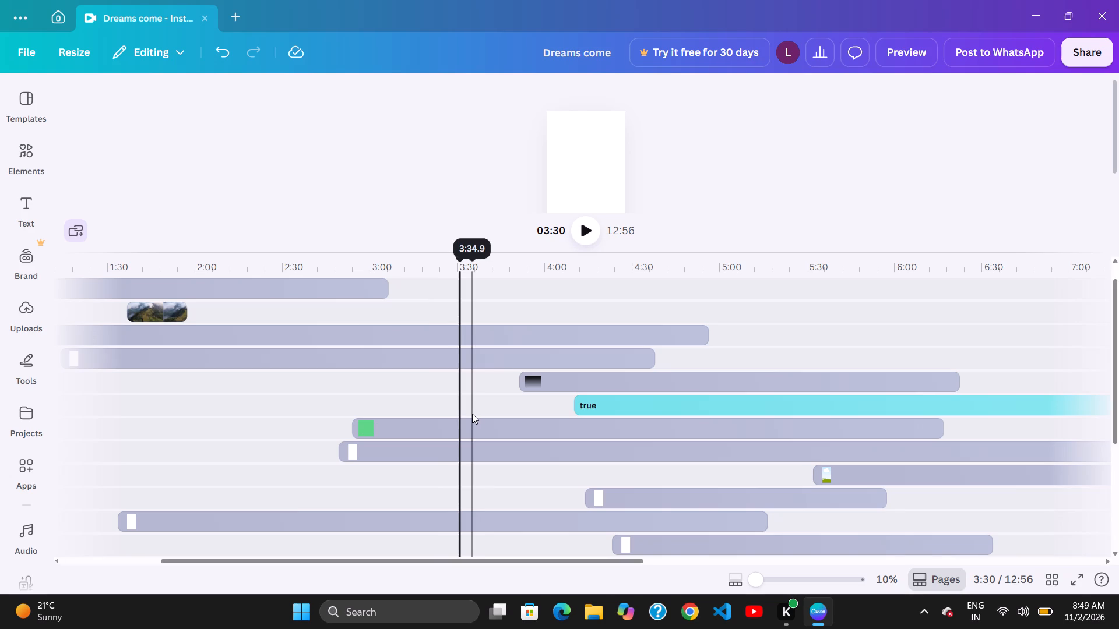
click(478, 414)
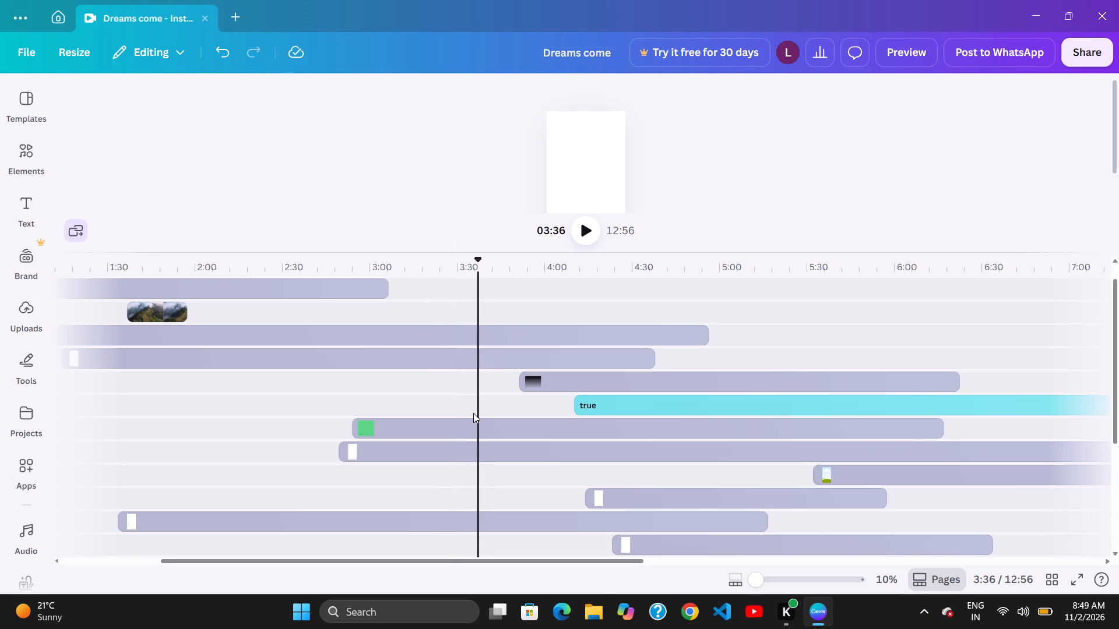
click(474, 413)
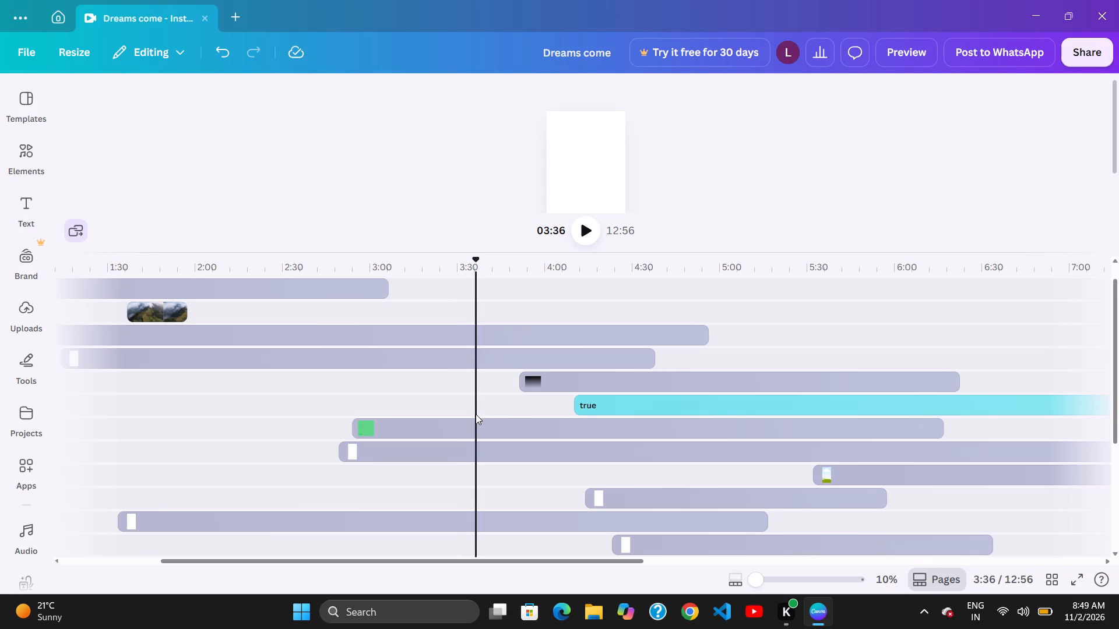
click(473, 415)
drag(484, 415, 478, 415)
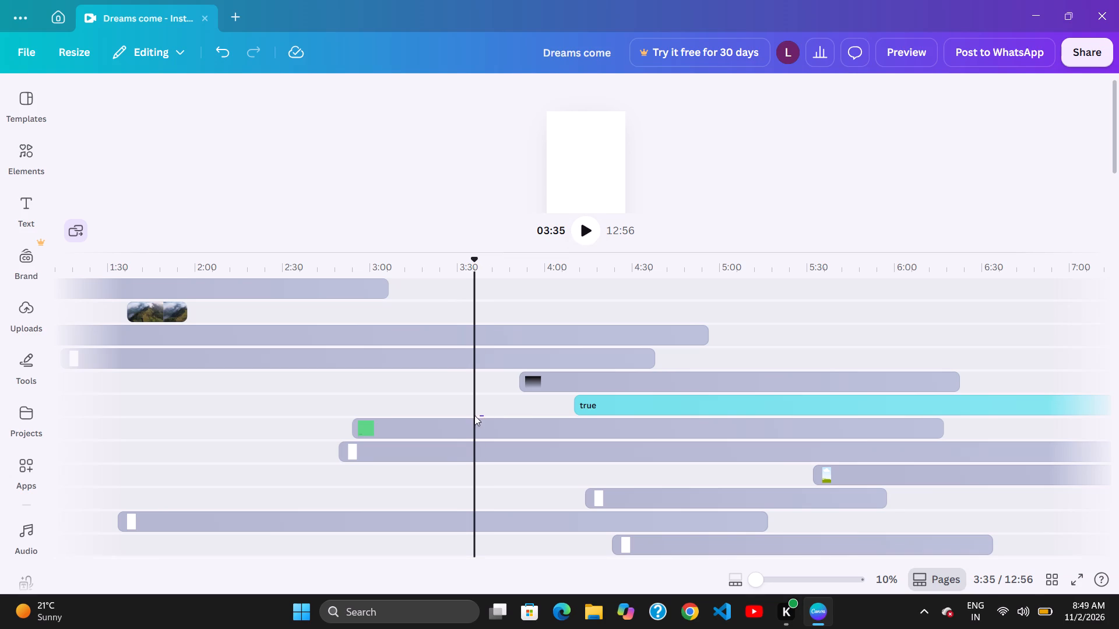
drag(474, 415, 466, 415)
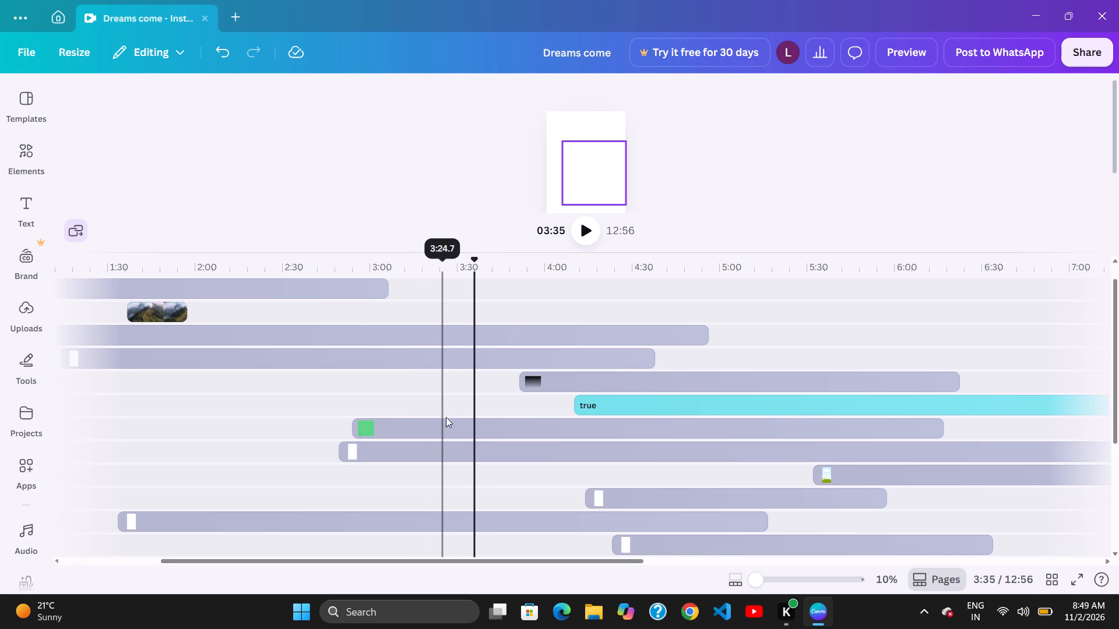
Shift the green clip earlier on its track to start at about 2:40.
click(474, 419)
click(472, 419)
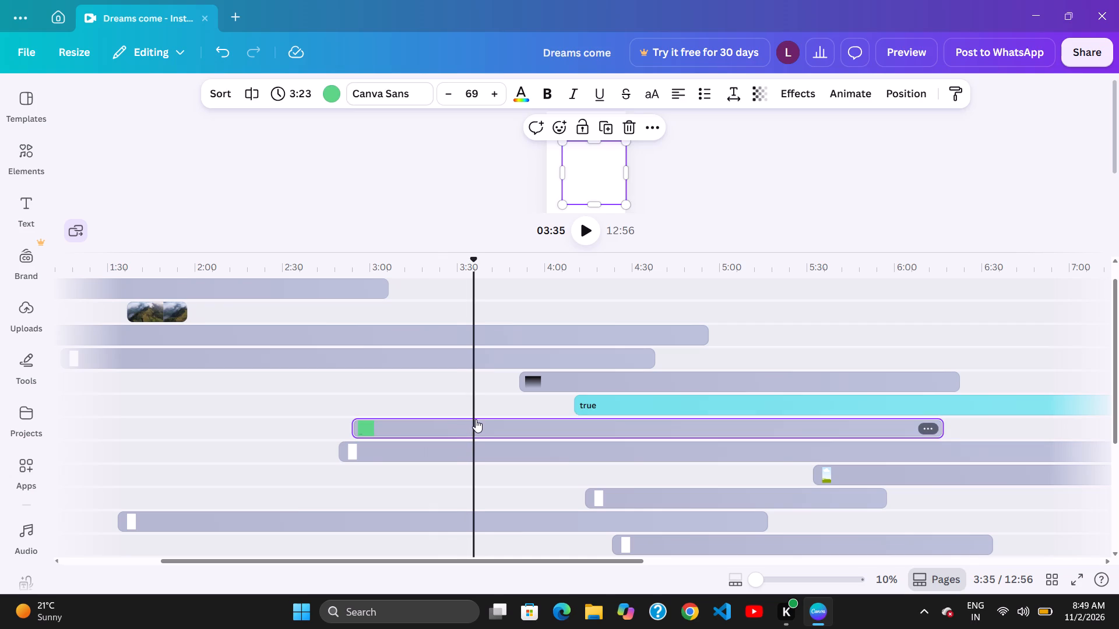
drag(485, 419, 480, 420)
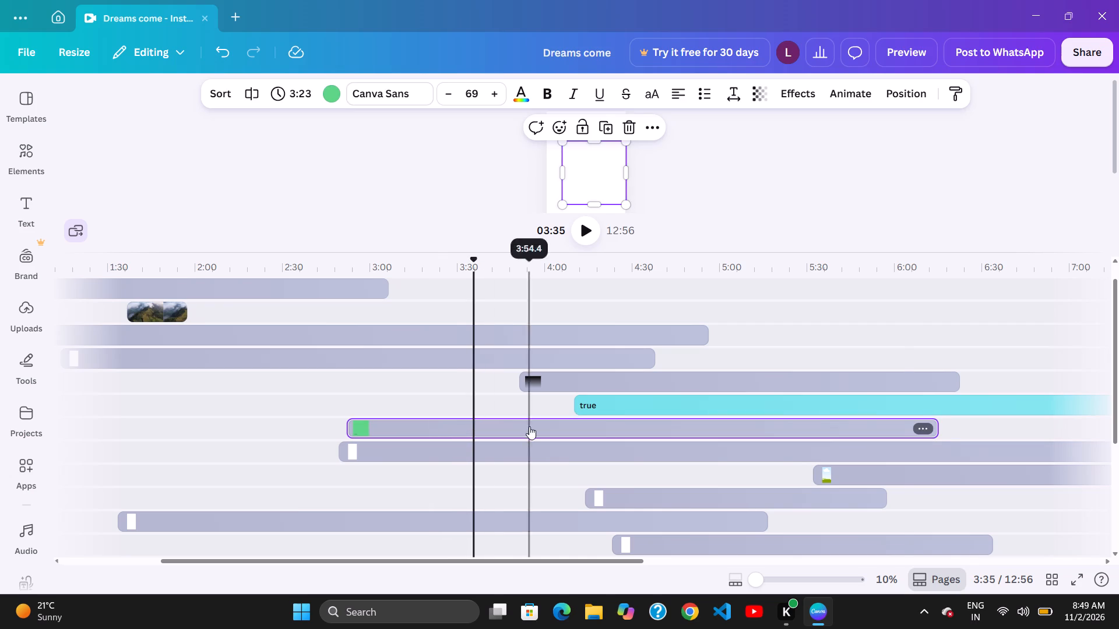
drag(529, 426, 461, 430)
drag(450, 430, 480, 427)
drag(532, 409, 494, 415)
drag(505, 414, 495, 415)
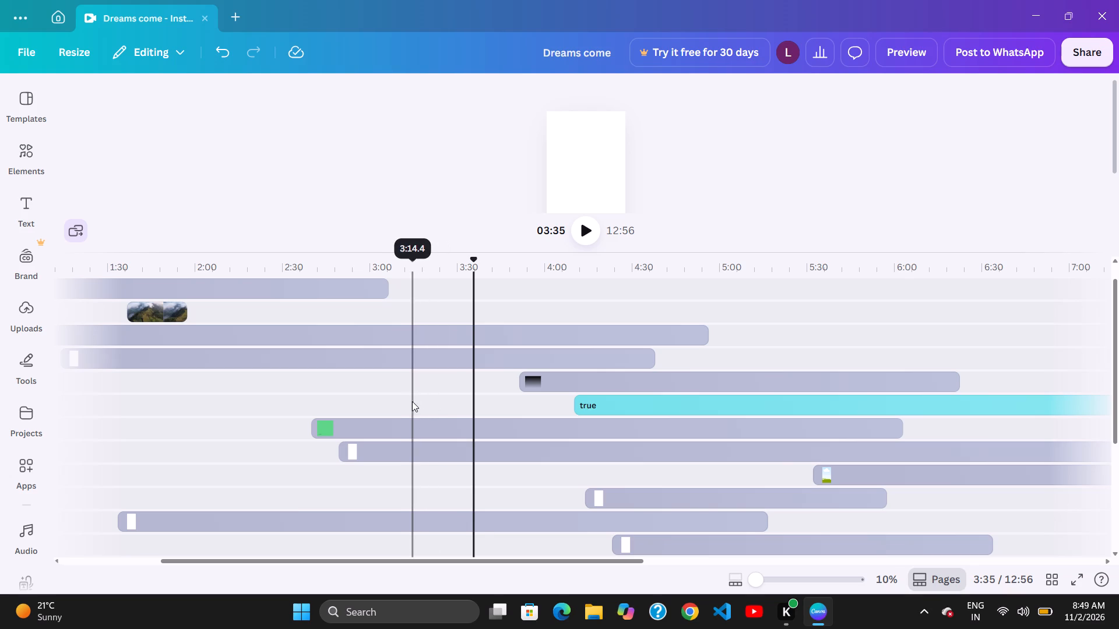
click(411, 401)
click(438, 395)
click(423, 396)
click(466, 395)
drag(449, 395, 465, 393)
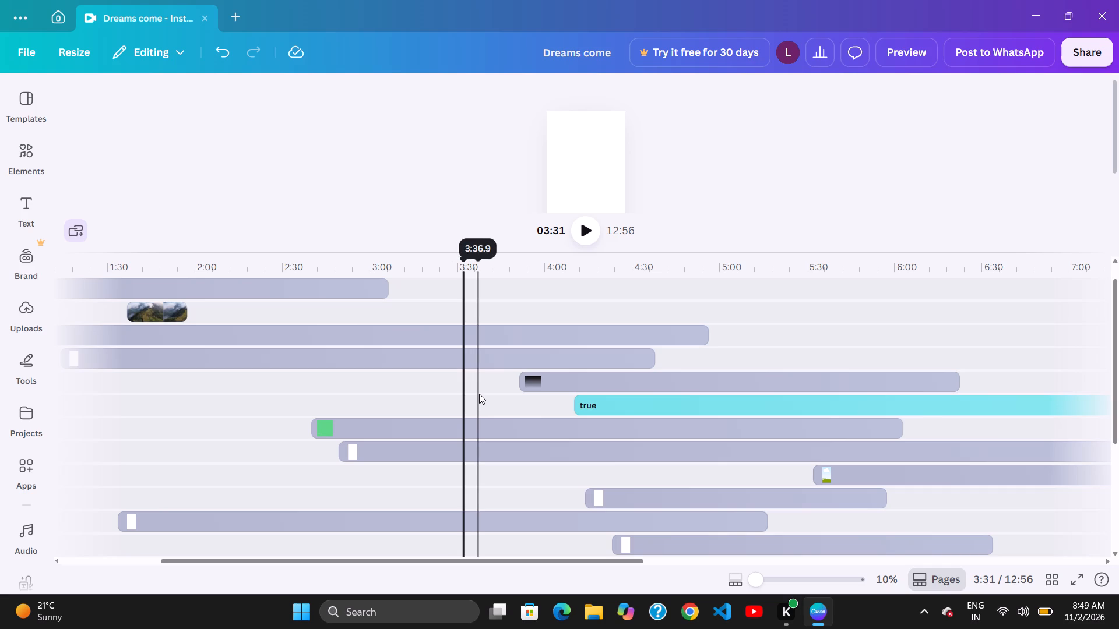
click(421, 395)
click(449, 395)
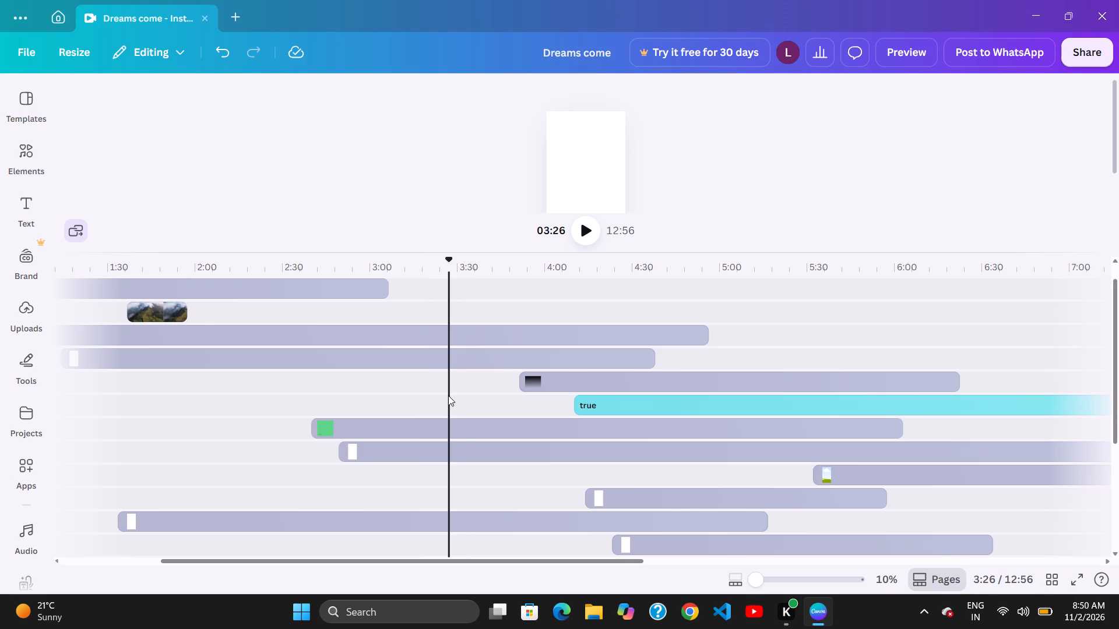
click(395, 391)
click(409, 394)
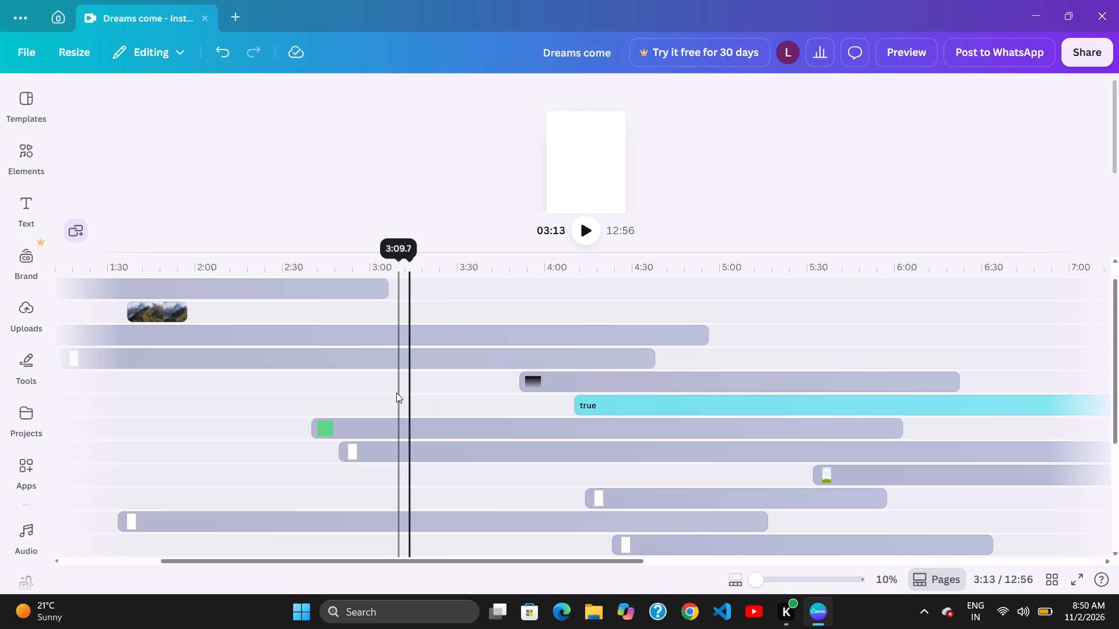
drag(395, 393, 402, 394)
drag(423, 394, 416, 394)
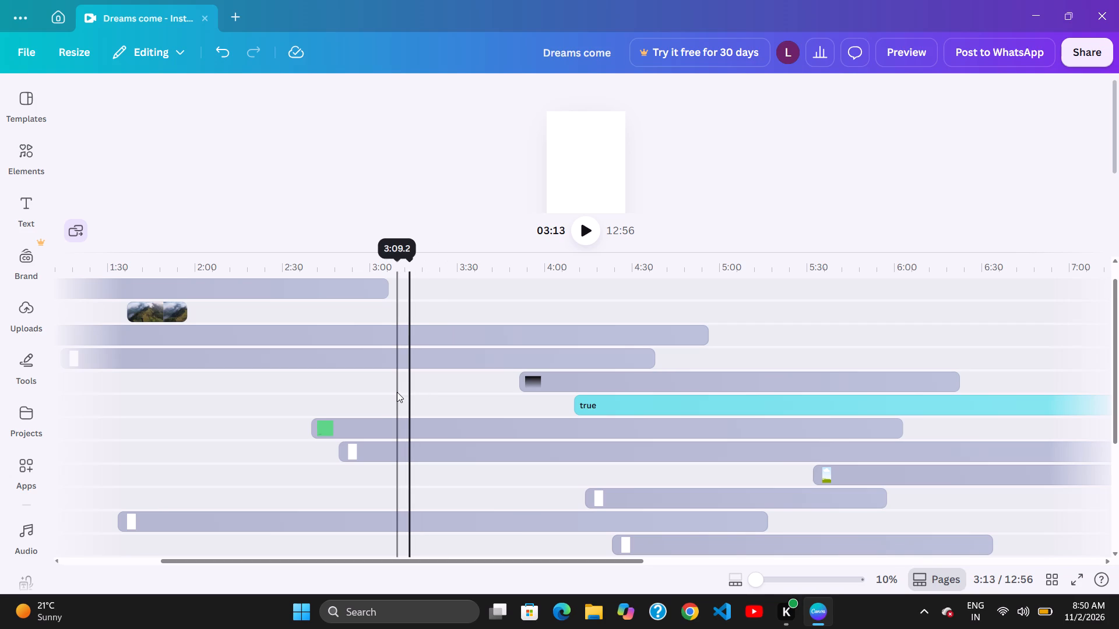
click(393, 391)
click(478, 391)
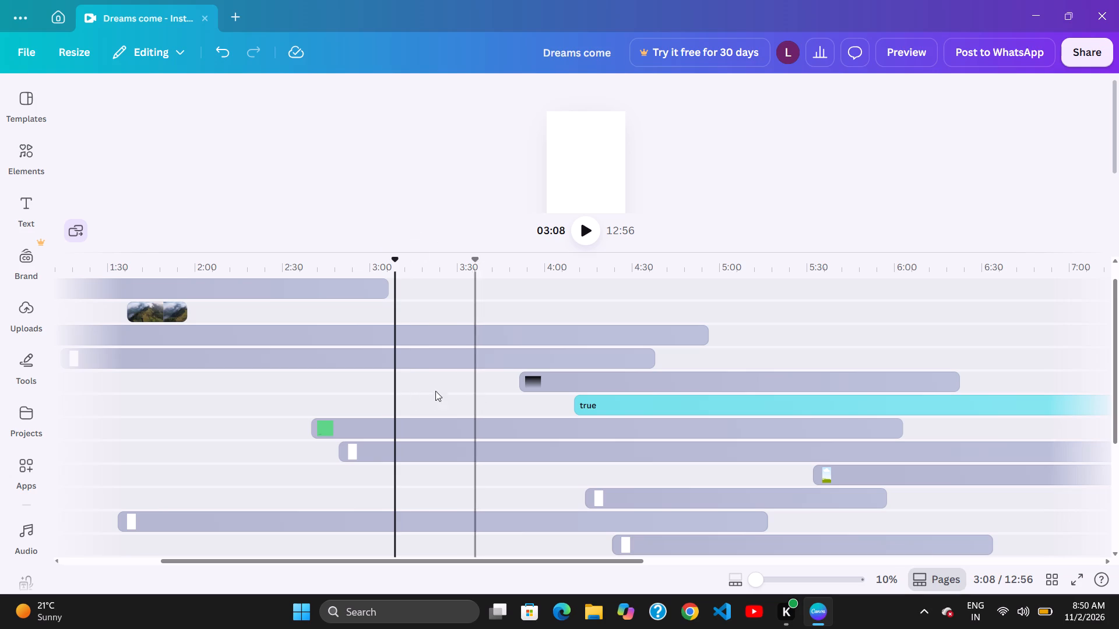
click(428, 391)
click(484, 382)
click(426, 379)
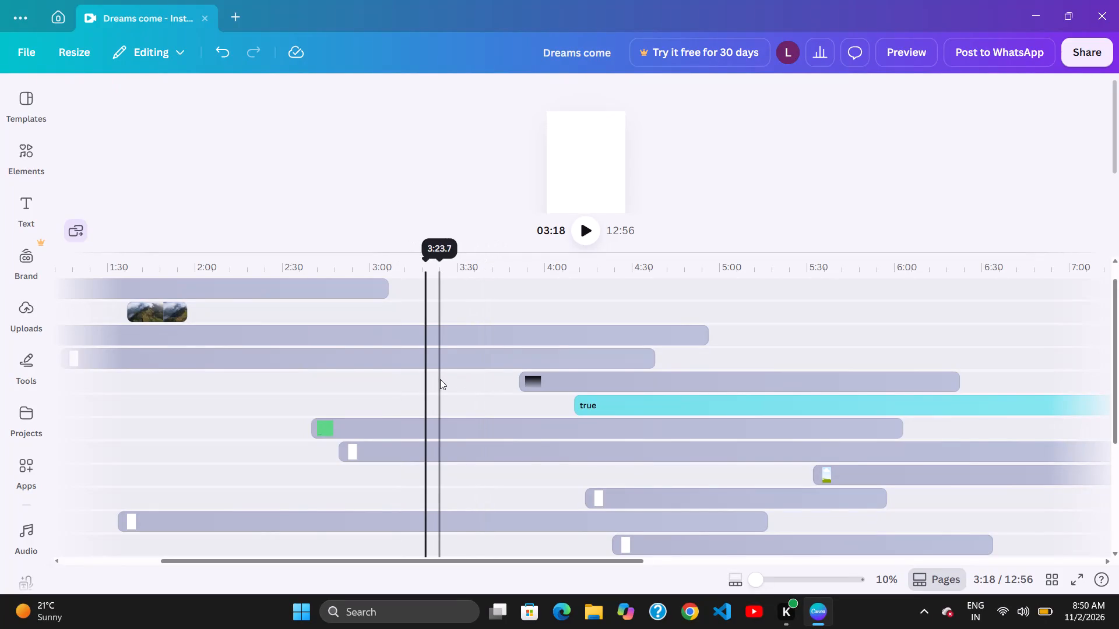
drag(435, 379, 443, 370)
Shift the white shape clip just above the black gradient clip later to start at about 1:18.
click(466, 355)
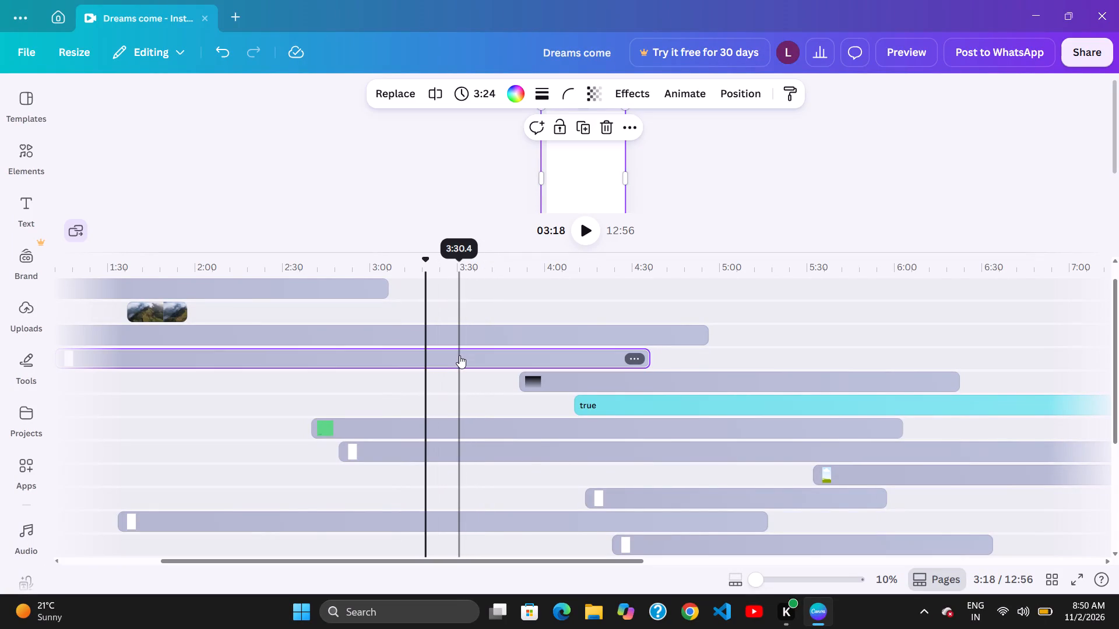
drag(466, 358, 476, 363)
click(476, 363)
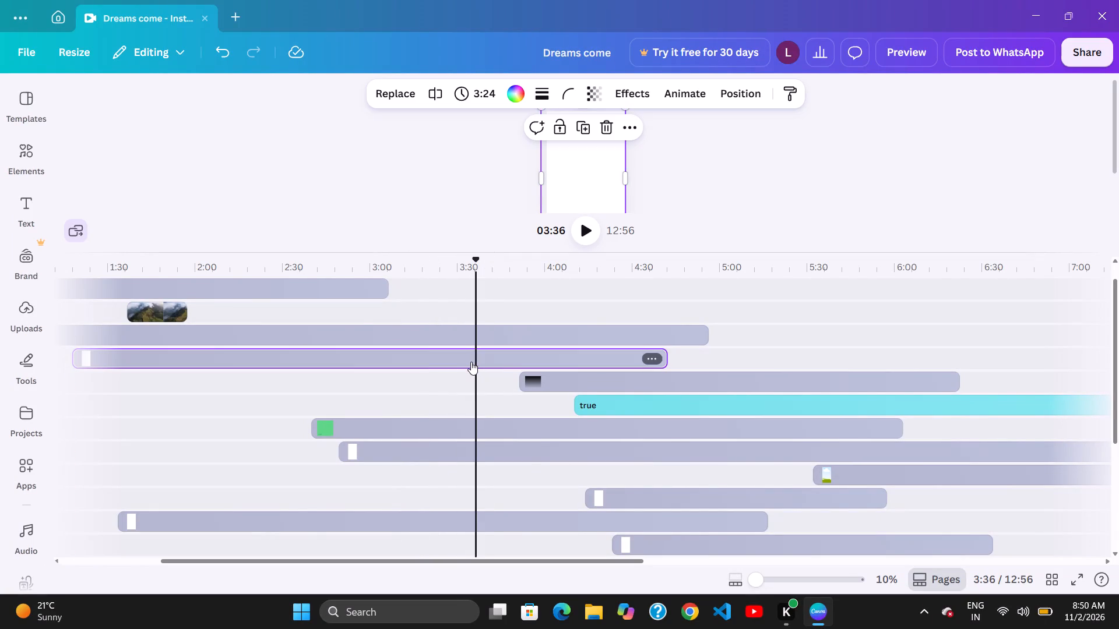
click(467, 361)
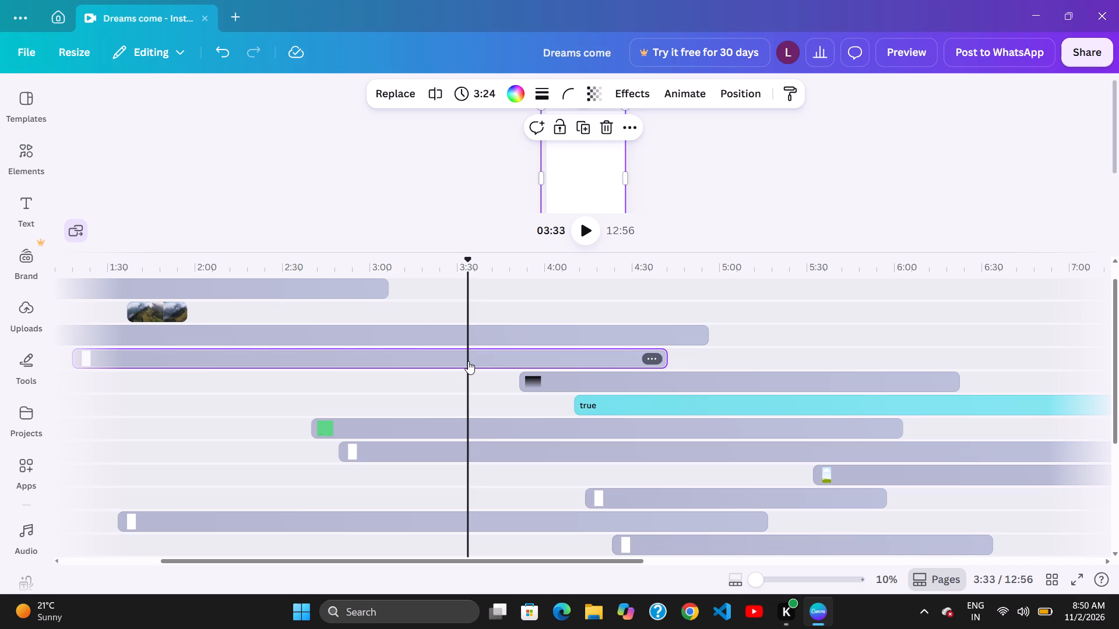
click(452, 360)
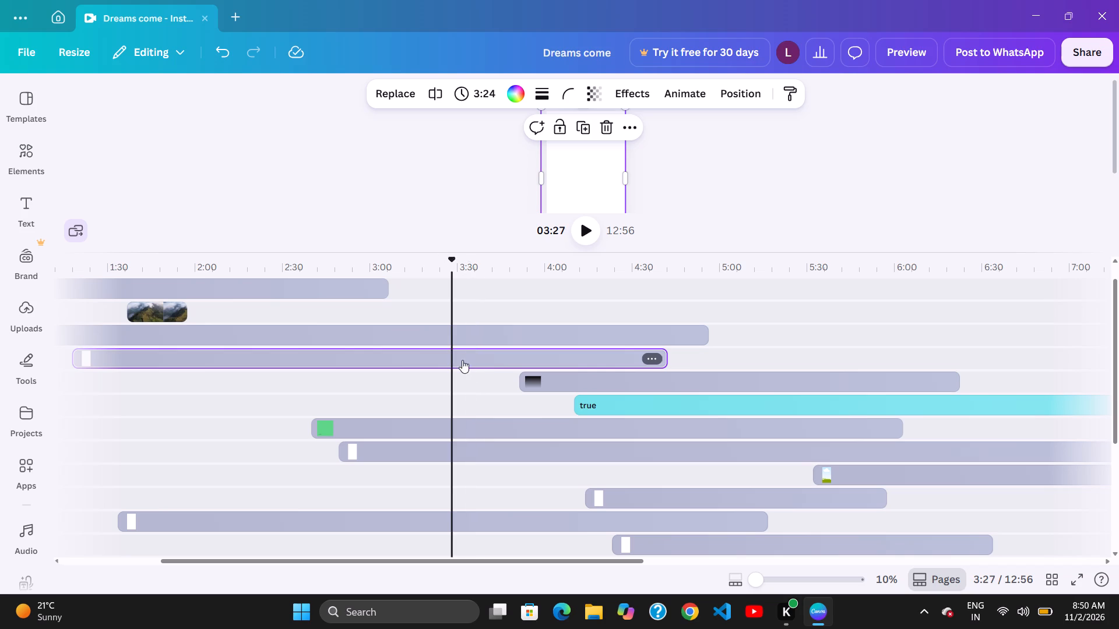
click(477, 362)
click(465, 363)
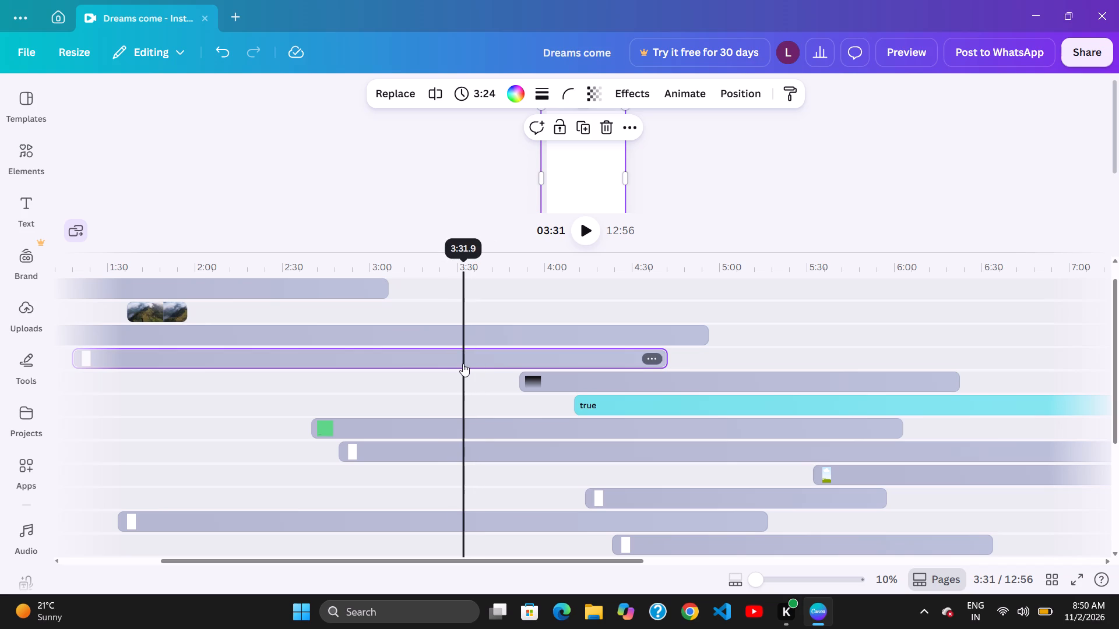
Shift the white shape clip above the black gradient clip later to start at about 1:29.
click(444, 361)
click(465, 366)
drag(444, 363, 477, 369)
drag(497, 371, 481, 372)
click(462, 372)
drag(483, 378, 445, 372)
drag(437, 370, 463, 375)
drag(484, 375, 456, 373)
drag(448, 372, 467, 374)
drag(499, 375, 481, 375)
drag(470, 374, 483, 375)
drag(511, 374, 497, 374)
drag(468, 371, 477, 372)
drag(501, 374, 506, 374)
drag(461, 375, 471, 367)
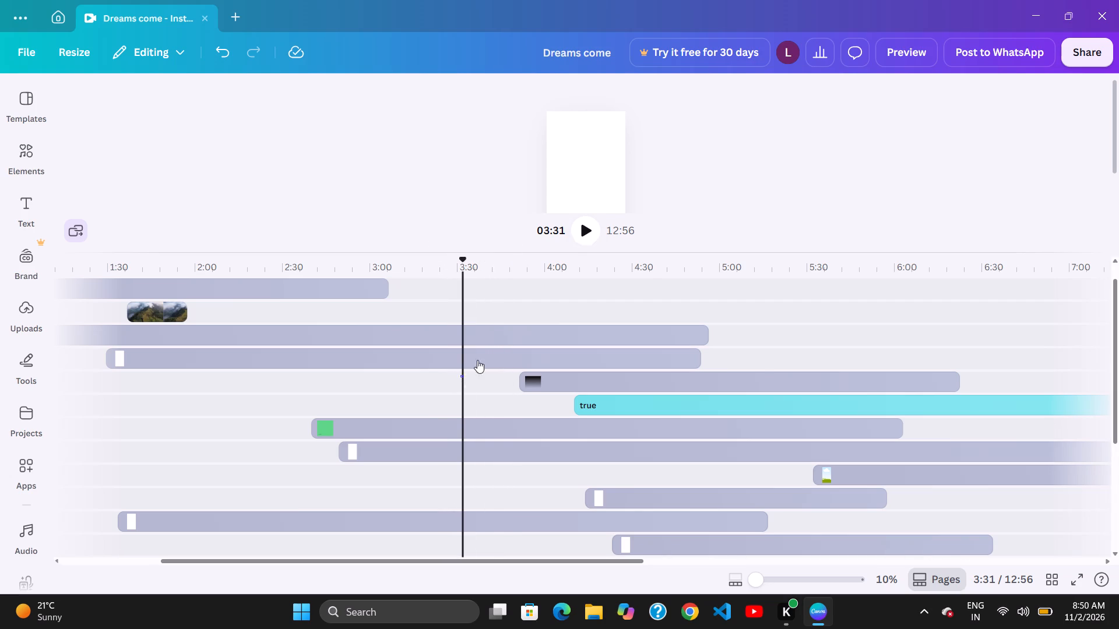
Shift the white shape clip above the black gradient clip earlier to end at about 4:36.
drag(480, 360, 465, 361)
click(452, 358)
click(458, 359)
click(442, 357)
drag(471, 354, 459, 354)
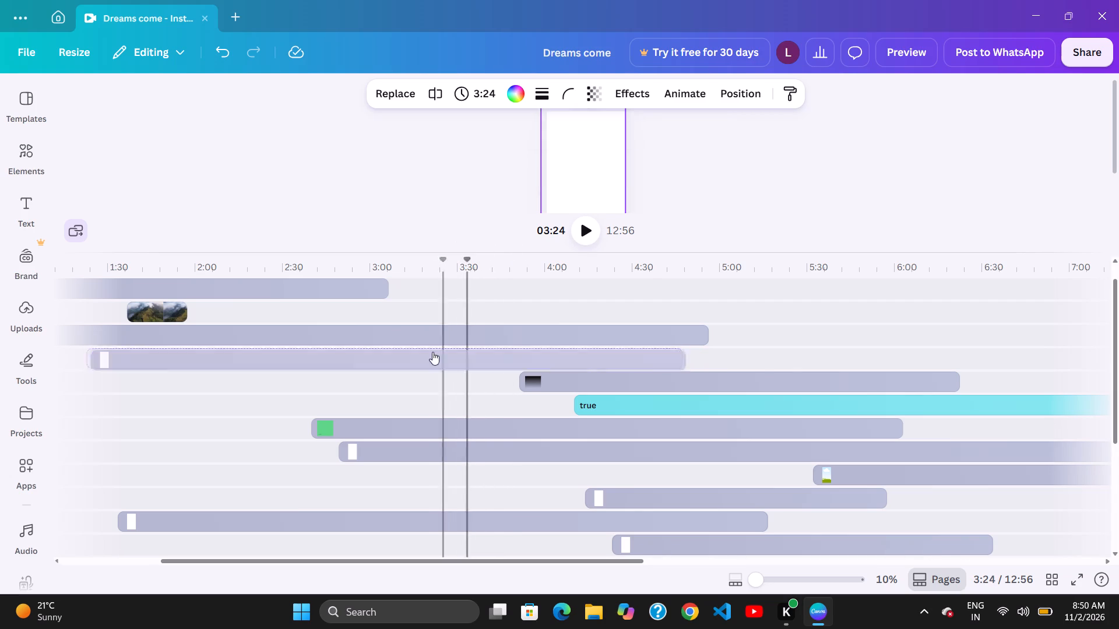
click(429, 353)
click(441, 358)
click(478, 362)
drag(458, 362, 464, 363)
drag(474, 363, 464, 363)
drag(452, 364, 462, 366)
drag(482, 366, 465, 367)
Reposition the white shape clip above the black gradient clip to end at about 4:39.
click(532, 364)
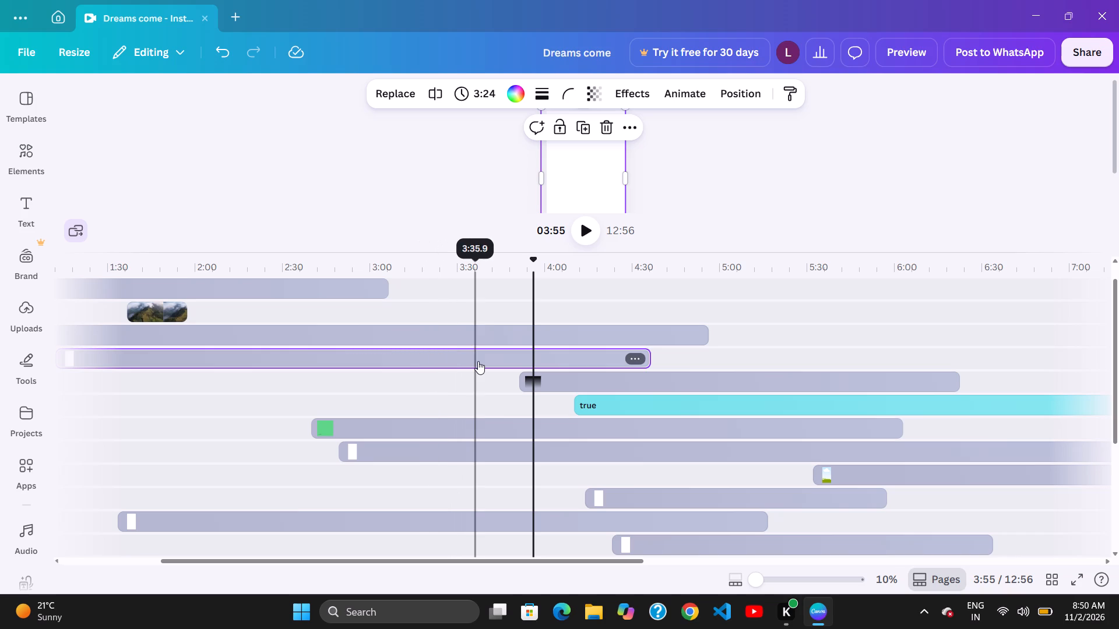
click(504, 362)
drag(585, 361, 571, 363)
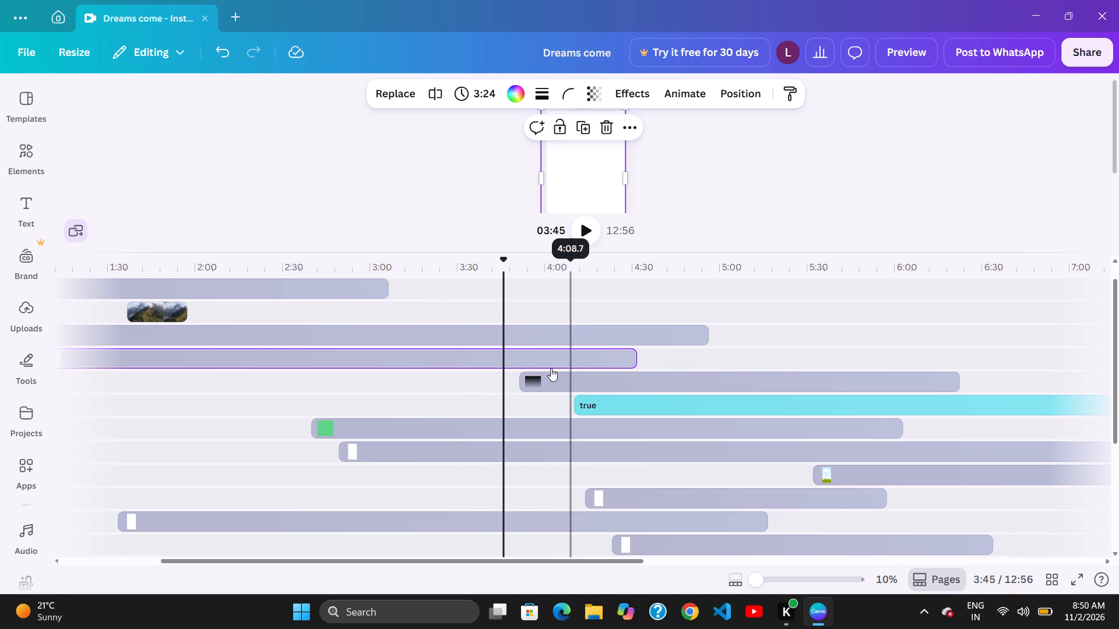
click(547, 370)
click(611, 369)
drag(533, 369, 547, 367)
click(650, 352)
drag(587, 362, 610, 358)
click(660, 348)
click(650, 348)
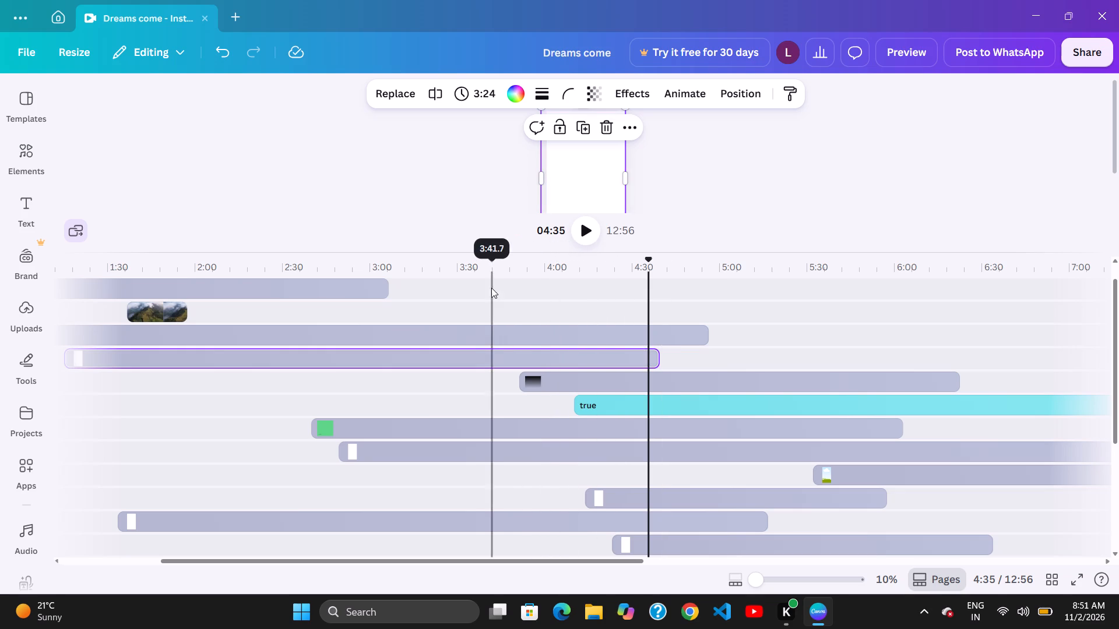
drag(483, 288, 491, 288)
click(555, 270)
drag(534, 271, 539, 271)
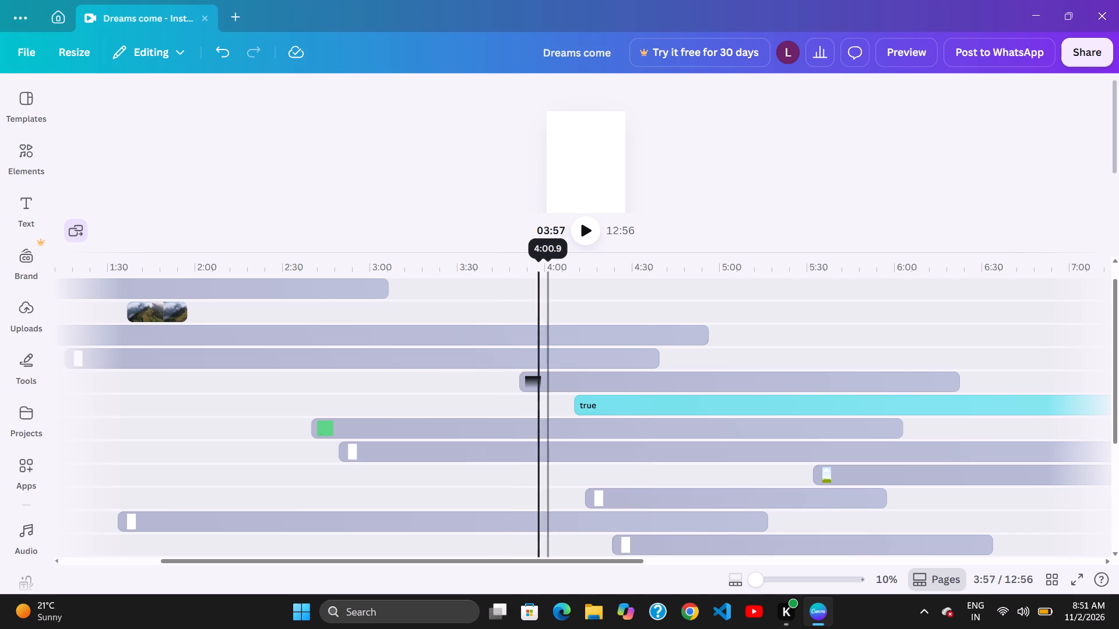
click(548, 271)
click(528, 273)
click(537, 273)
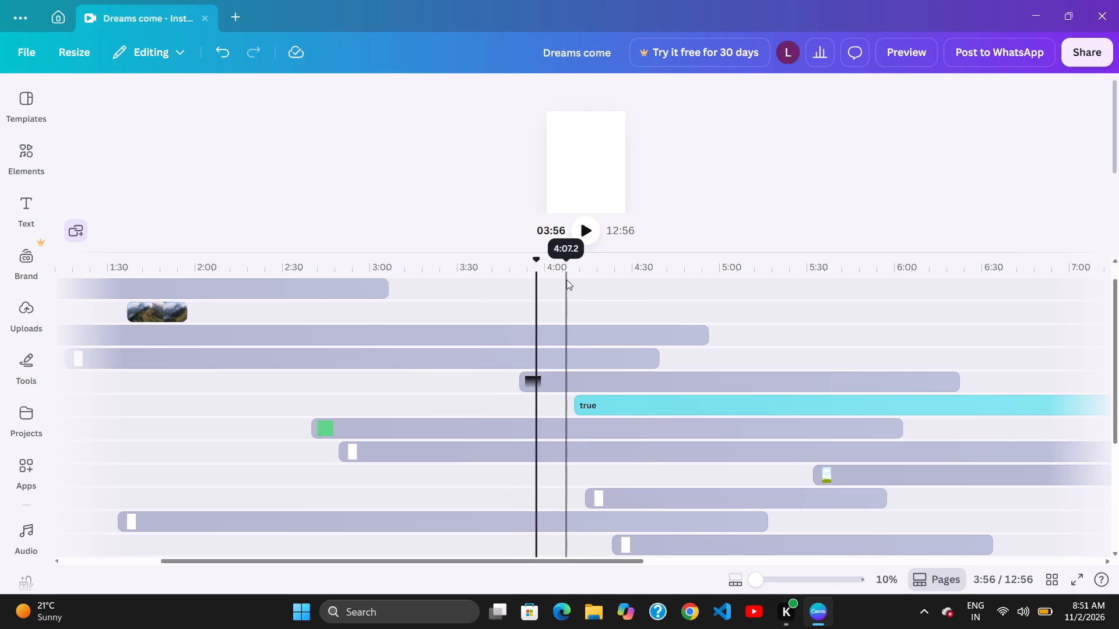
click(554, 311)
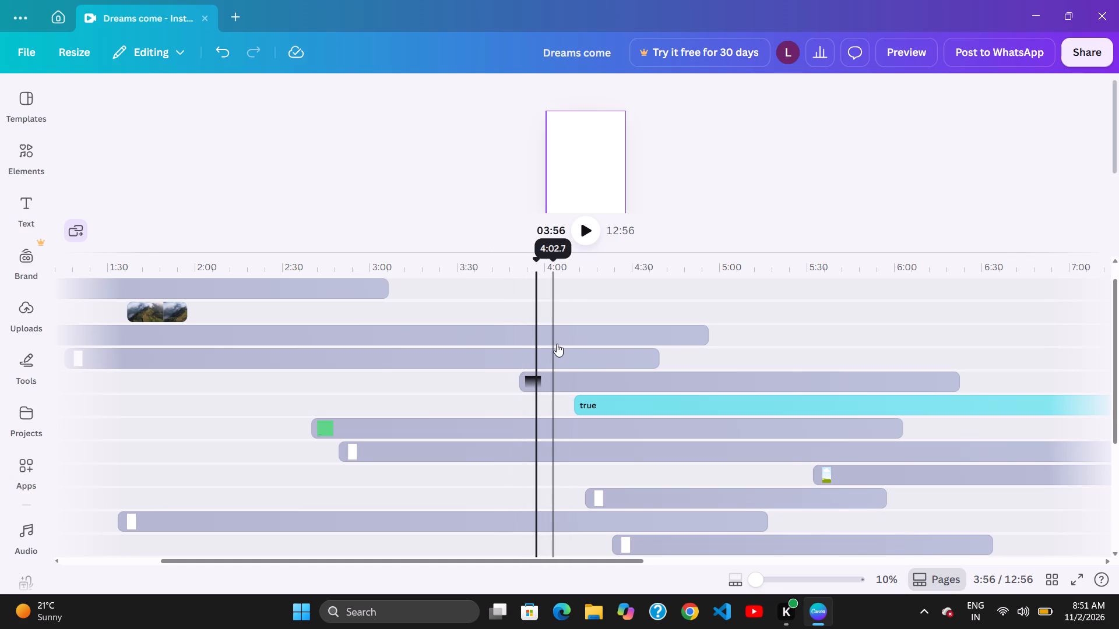
Shift the long shape clip two tracks above the black gradient clip earlier to end at about 4:09.
click(516, 337)
drag(547, 334, 540, 334)
click(516, 331)
click(541, 330)
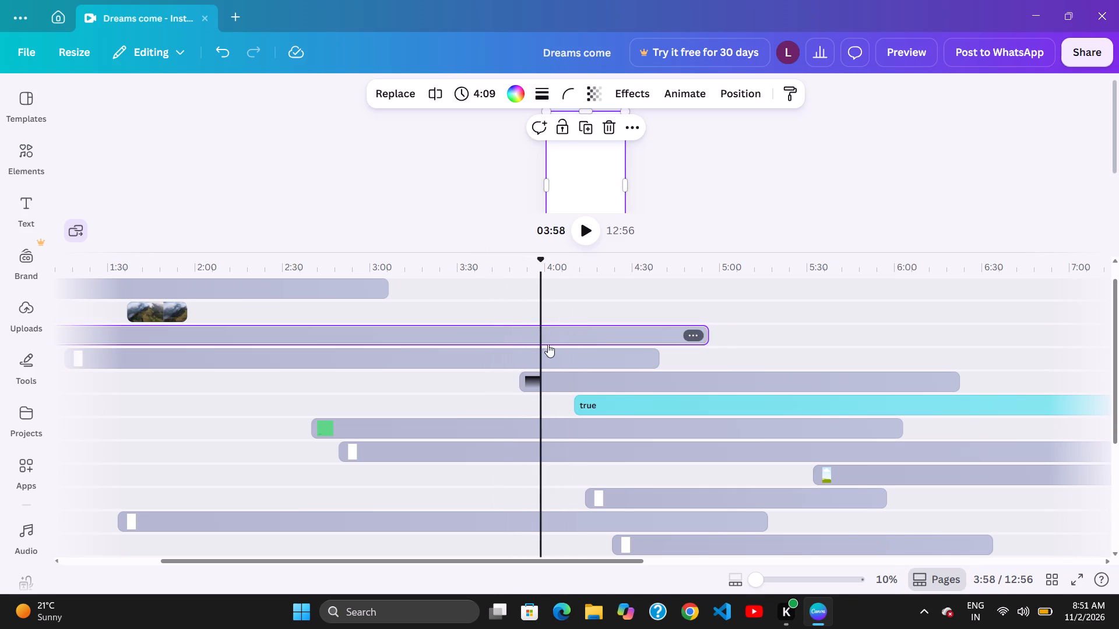
drag(549, 344, 564, 343)
drag(624, 343, 408, 355)
drag(409, 355, 442, 355)
drag(511, 341, 422, 347)
drag(395, 347, 408, 347)
click(449, 339)
drag(512, 334, 506, 334)
click(447, 338)
click(460, 337)
click(471, 337)
click(461, 339)
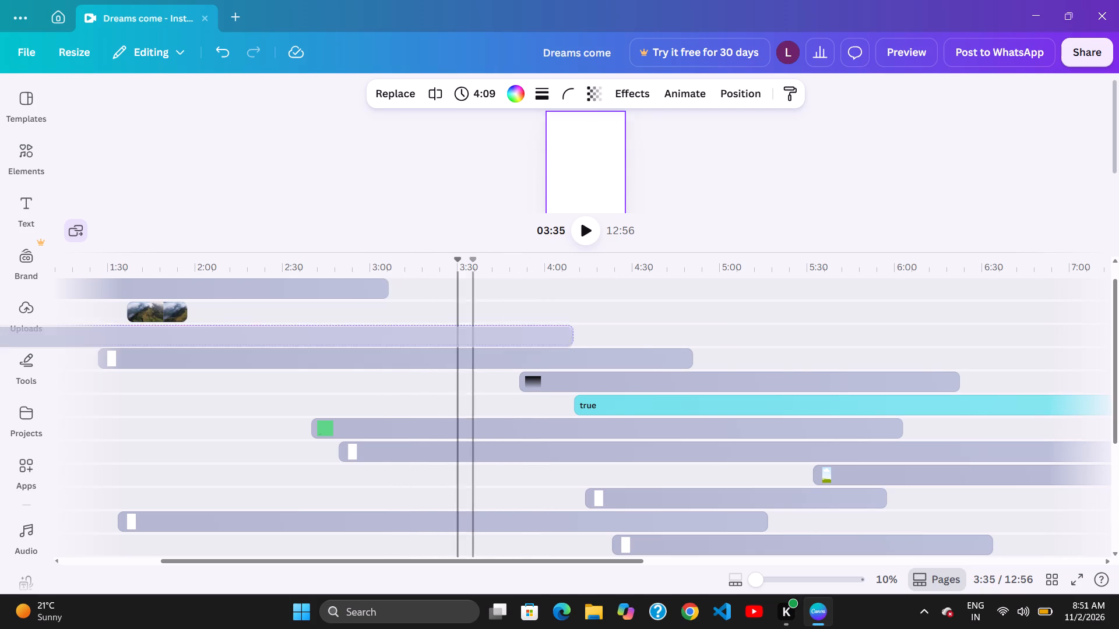
drag(621, 321, 576, 335)
click(498, 345)
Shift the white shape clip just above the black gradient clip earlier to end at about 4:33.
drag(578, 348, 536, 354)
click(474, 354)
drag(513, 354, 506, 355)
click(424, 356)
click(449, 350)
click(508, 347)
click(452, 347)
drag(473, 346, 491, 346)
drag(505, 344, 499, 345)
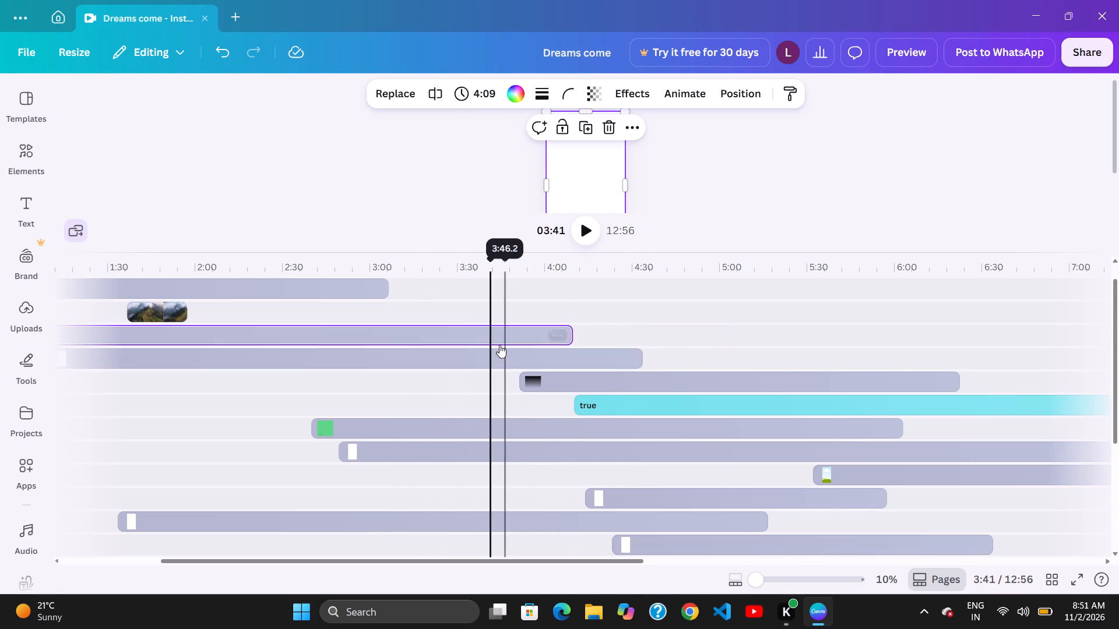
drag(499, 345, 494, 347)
Shift the white shape clip above the black gradient clip later to start at about 1:32 and end at about 4:56.
click(406, 348)
drag(432, 349, 476, 349)
drag(481, 348, 491, 348)
drag(504, 345, 433, 350)
drag(377, 350, 411, 351)
drag(425, 351, 437, 351)
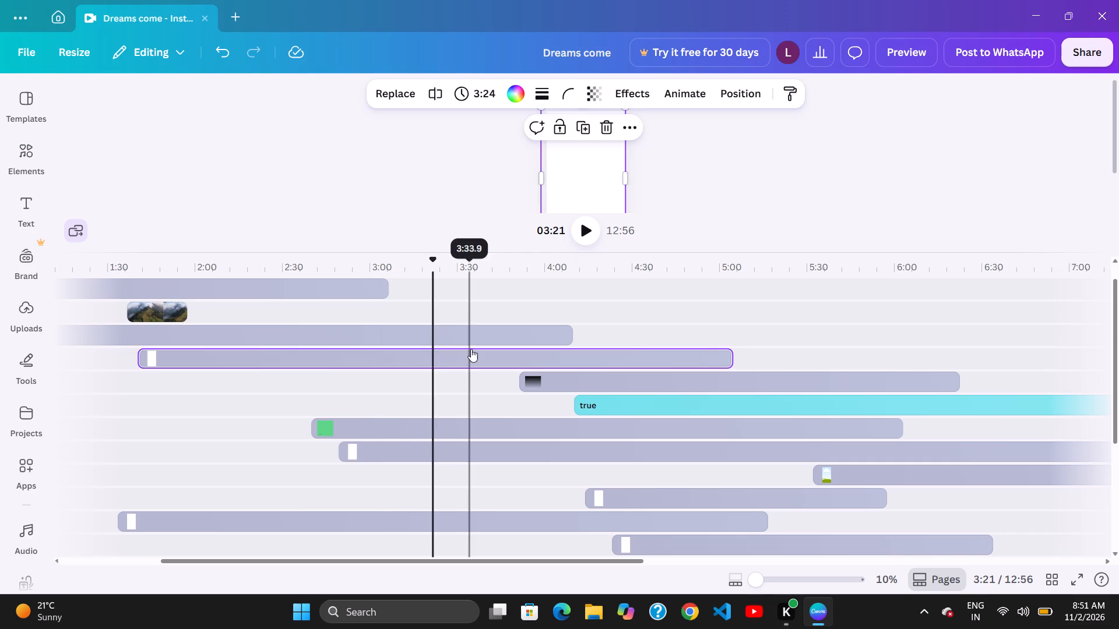
click(471, 349)
drag(452, 356, 435, 361)
drag(449, 359, 465, 358)
drag(499, 351, 493, 351)
click(441, 359)
click(449, 359)
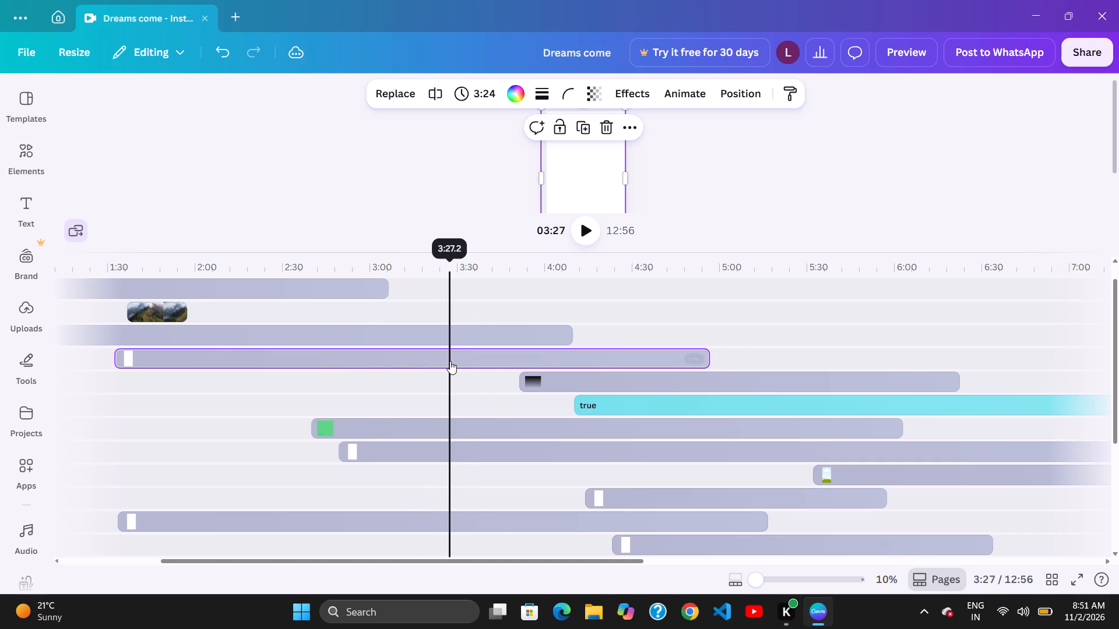
click(376, 356)
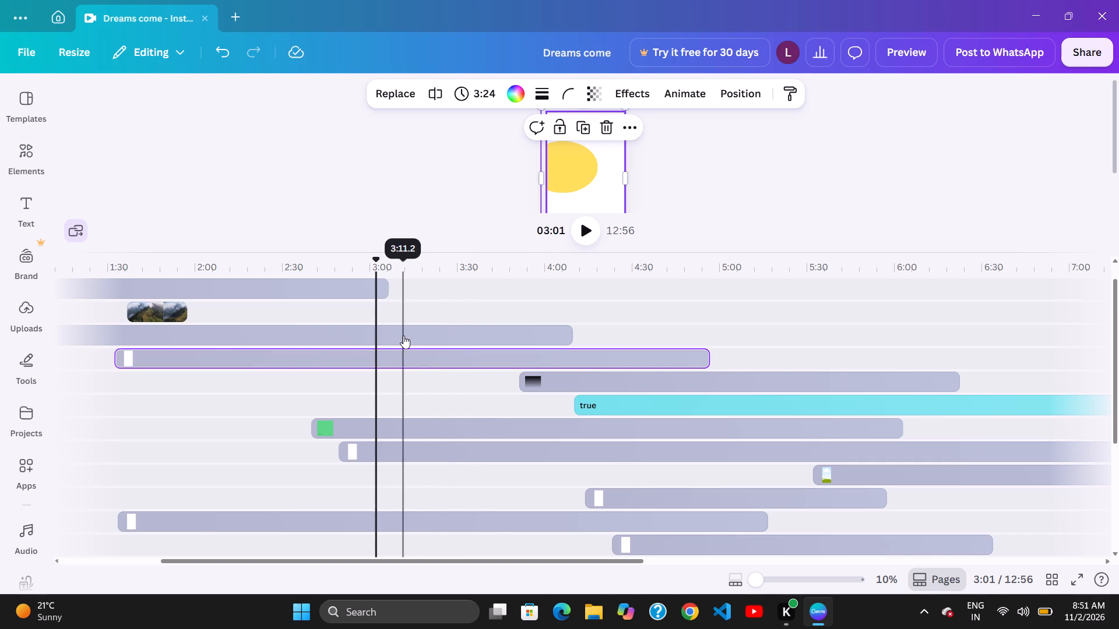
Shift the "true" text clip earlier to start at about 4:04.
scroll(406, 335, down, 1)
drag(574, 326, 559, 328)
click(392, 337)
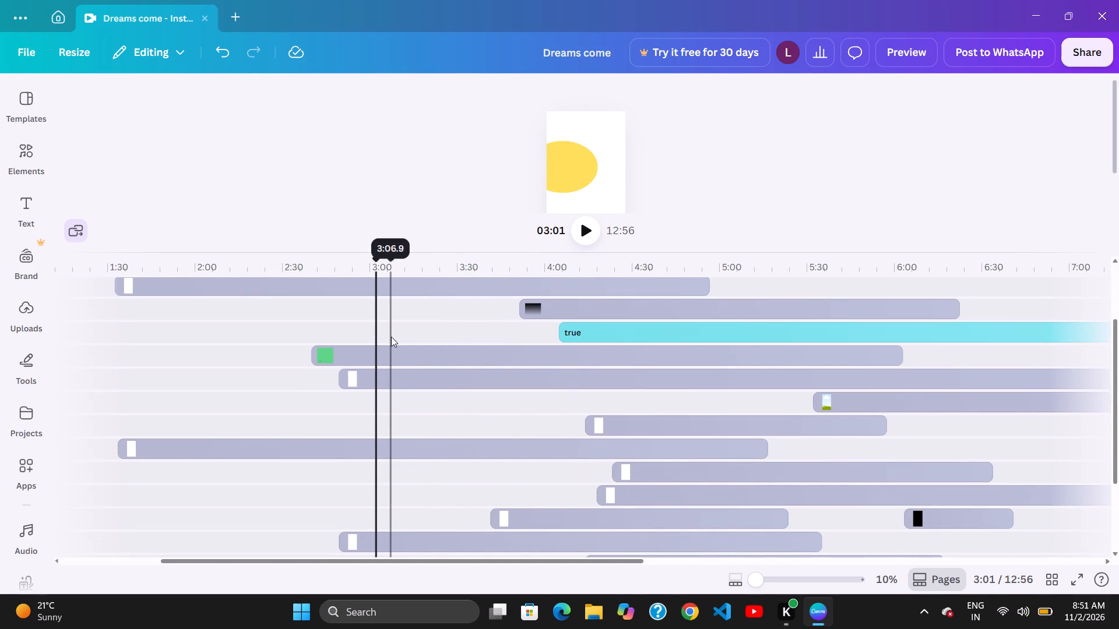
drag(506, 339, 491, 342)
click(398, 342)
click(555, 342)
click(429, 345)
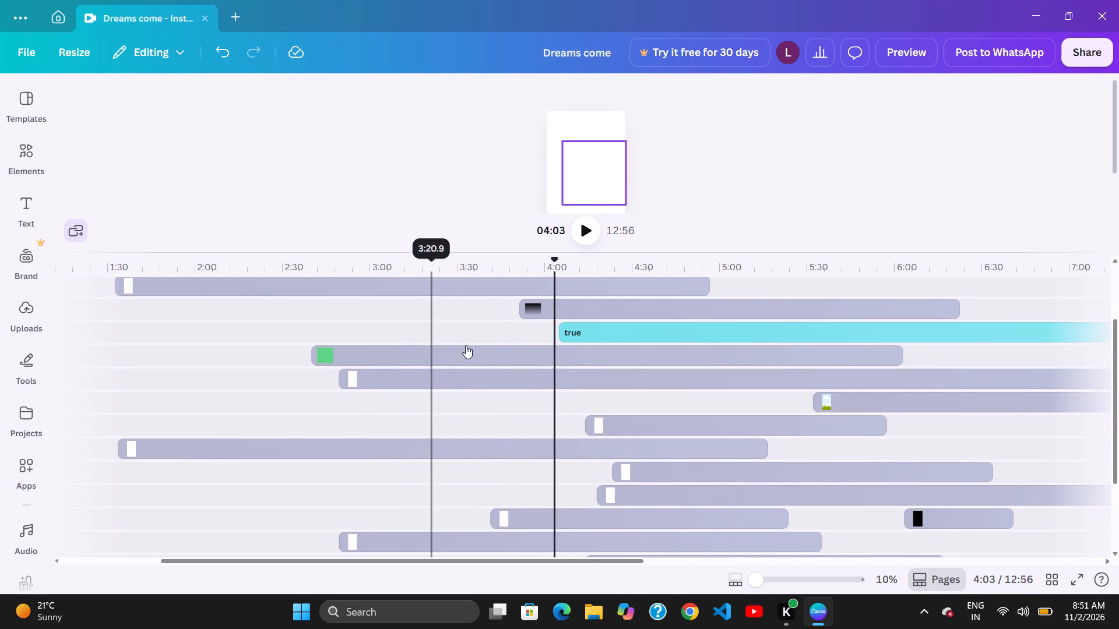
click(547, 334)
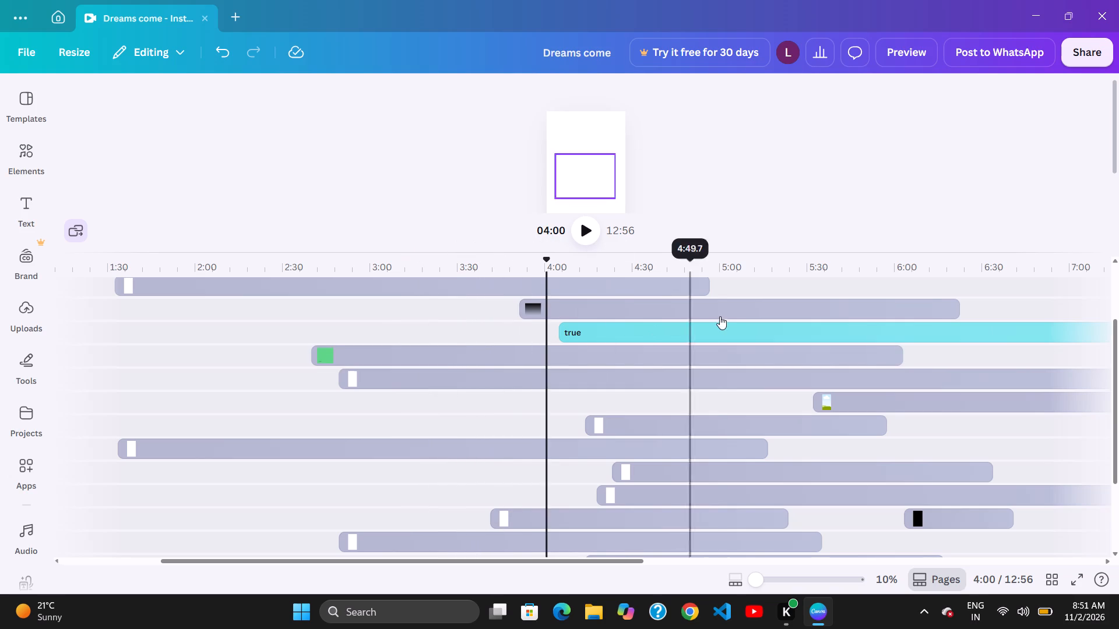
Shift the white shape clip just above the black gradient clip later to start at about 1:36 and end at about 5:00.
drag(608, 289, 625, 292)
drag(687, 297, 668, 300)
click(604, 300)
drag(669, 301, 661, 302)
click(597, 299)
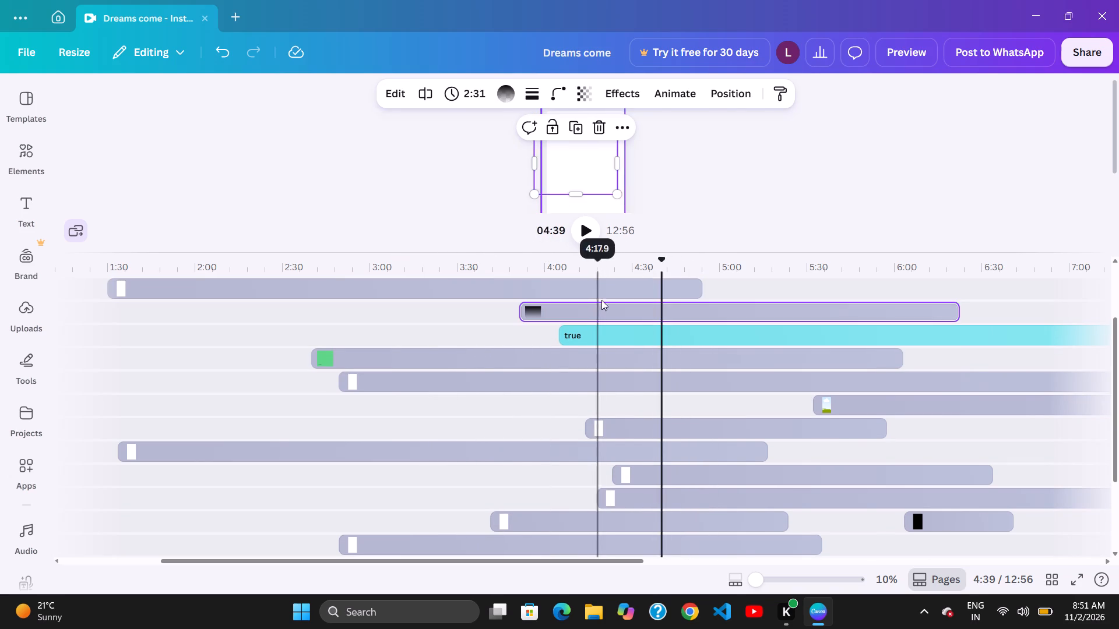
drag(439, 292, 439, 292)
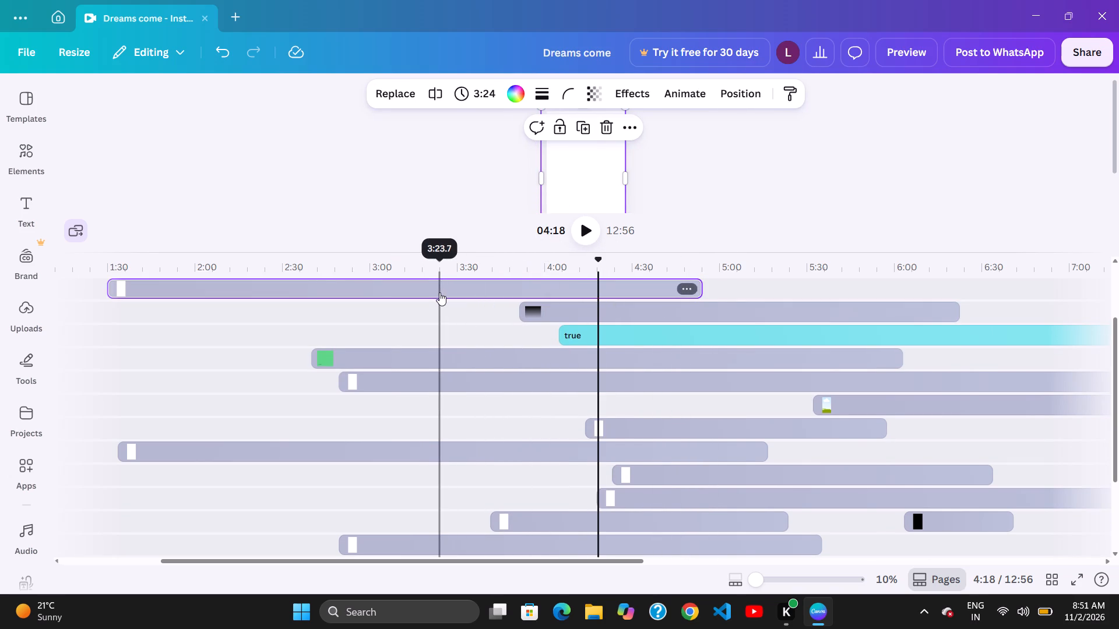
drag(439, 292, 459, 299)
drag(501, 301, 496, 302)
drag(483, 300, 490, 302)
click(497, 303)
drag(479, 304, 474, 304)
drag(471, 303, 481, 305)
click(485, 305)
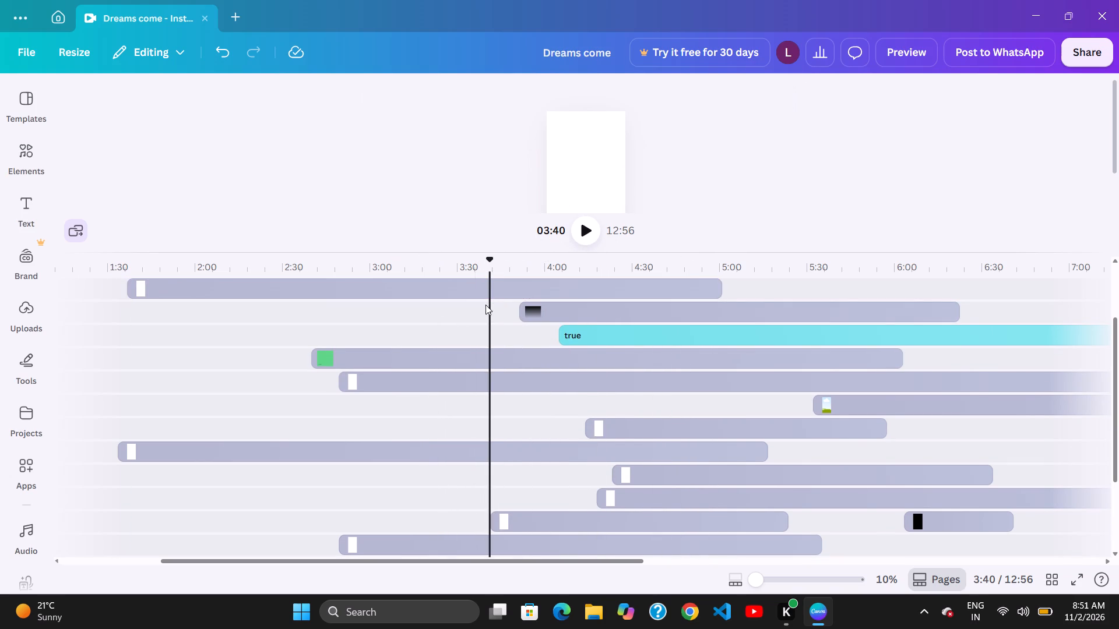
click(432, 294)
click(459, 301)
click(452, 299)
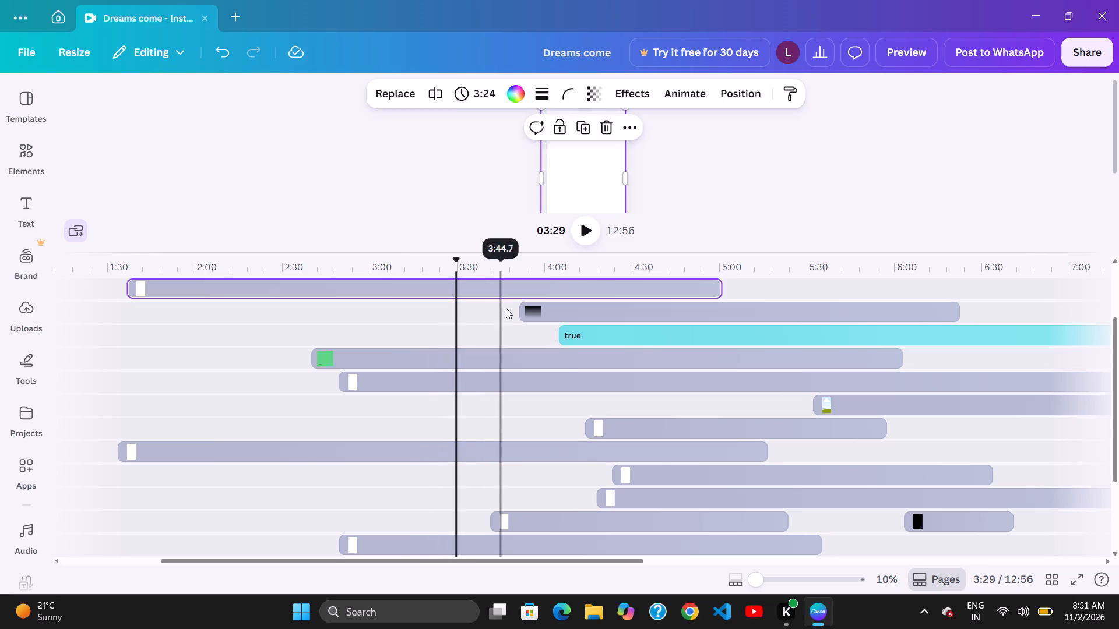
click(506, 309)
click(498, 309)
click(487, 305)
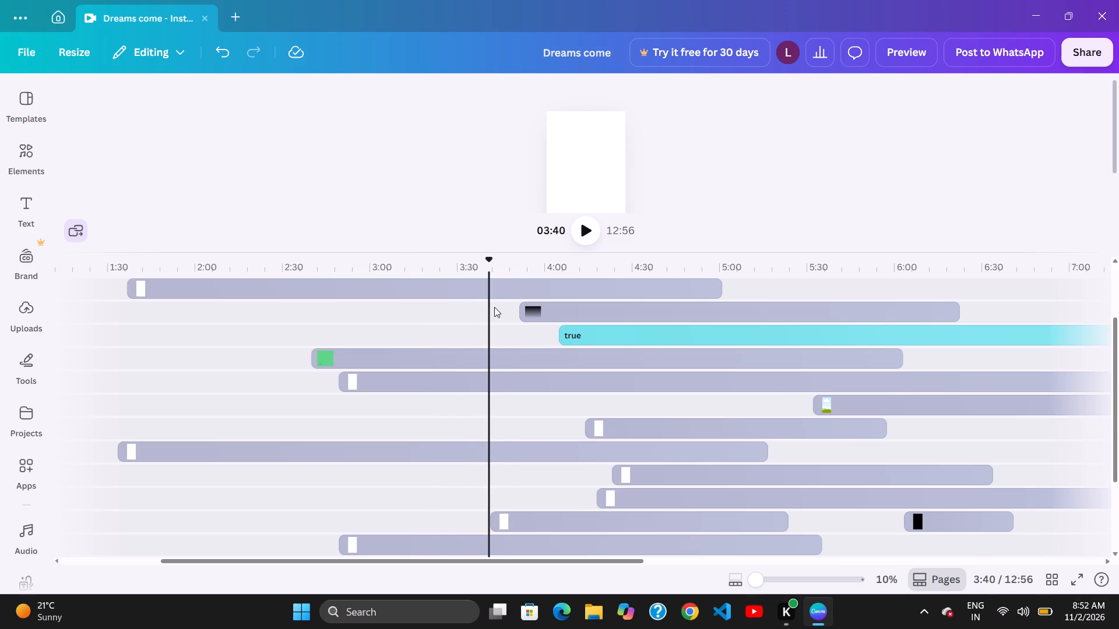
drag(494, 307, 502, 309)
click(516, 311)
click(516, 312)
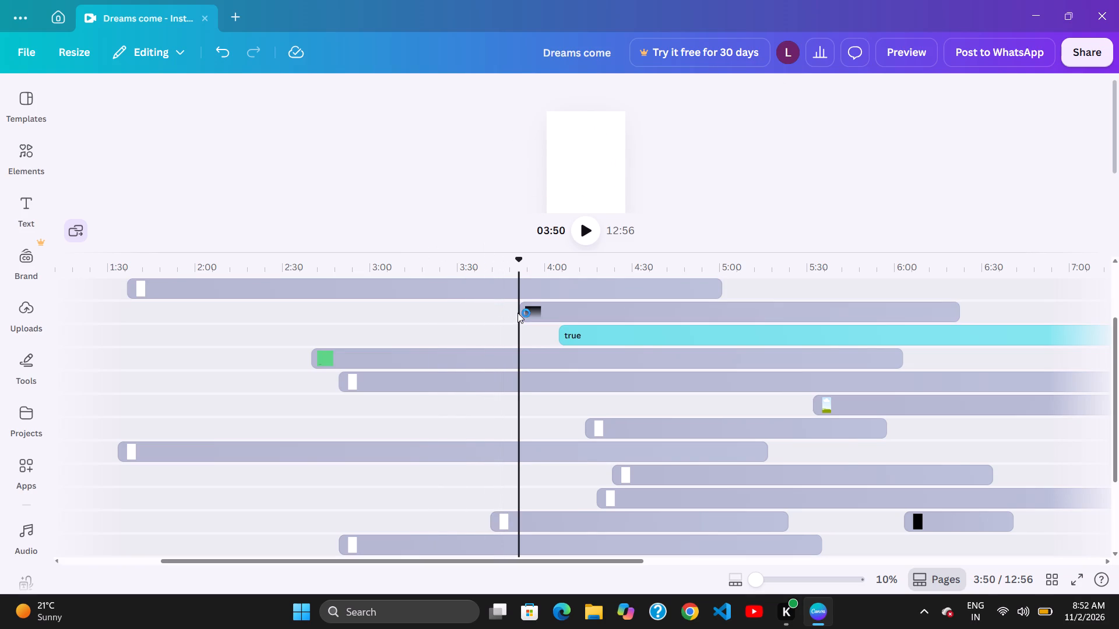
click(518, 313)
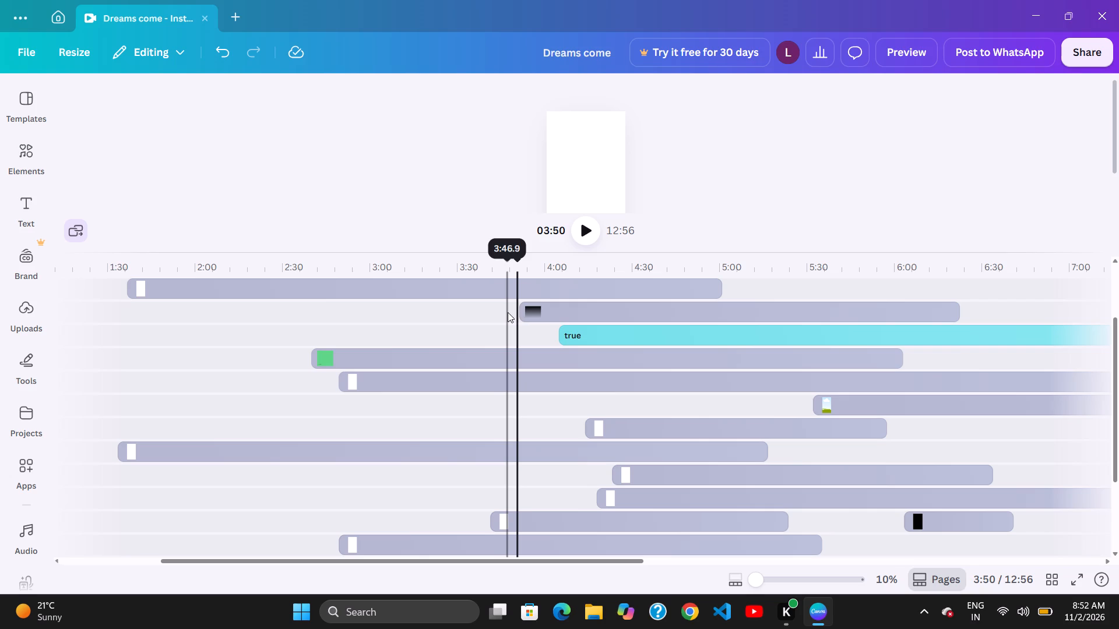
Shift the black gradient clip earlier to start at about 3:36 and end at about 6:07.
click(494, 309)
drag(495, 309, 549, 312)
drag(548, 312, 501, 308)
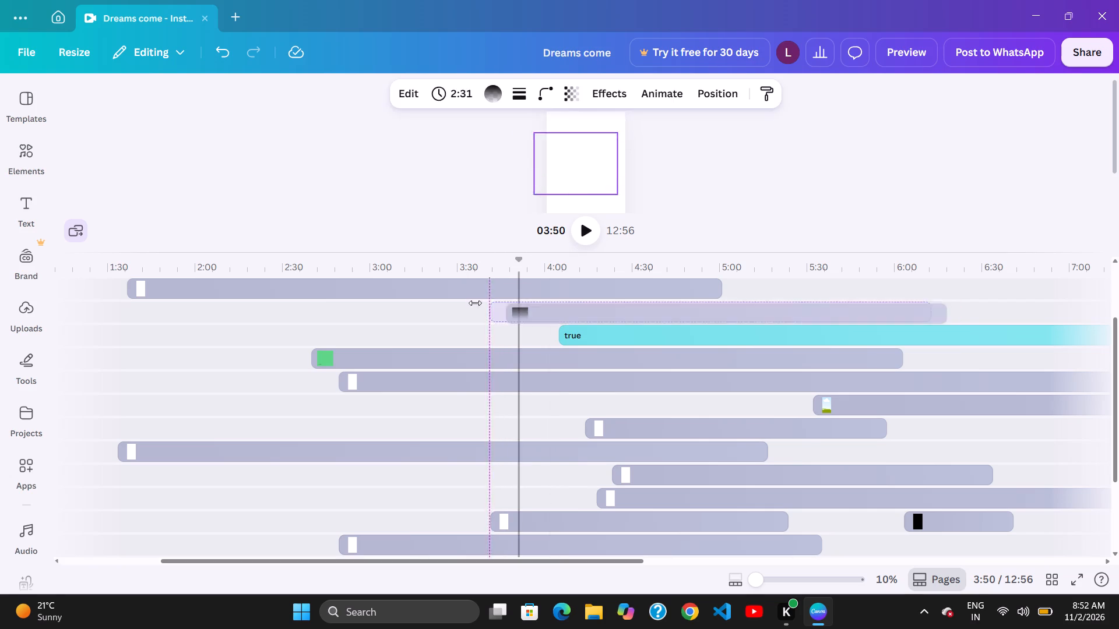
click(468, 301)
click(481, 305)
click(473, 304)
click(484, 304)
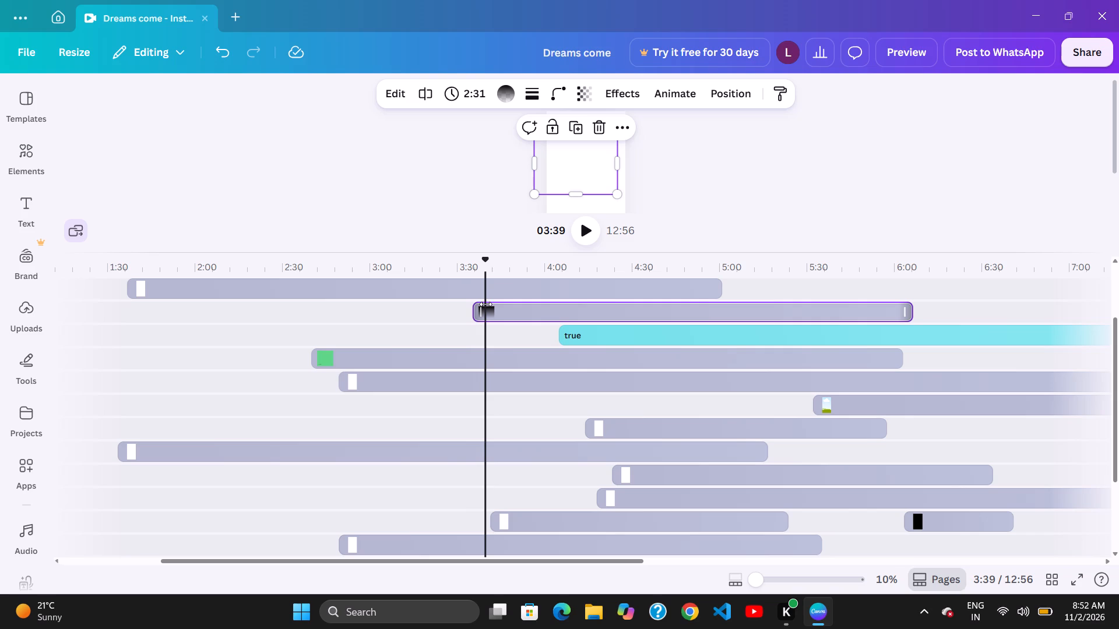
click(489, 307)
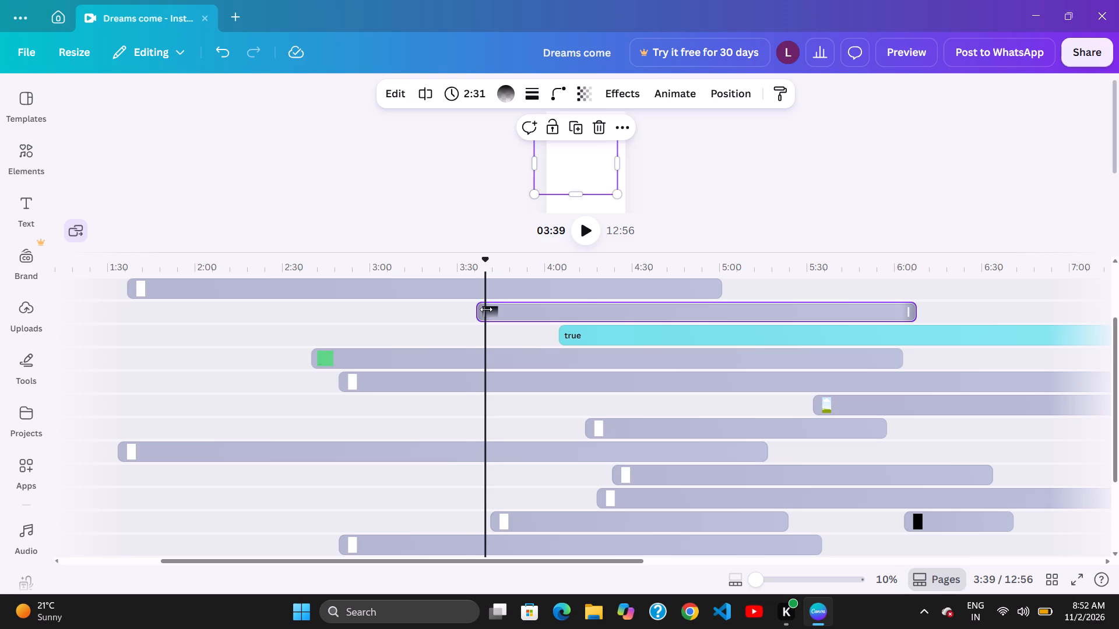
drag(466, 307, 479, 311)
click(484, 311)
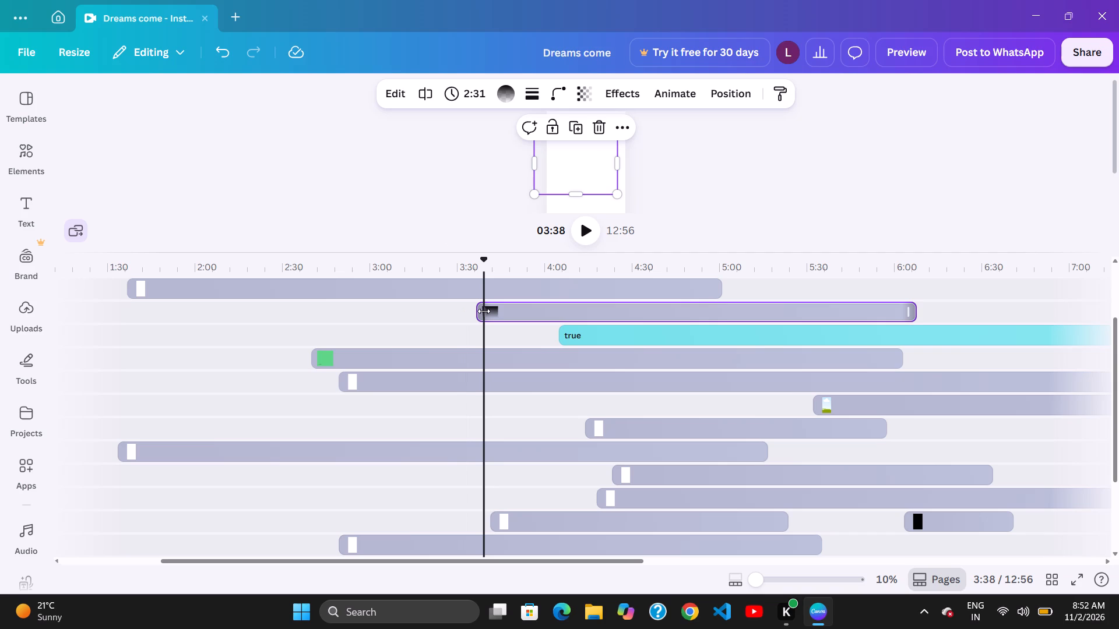
Extend the start of the black gradient clip back to about 3:27, making it 2:40 long.
click(437, 301)
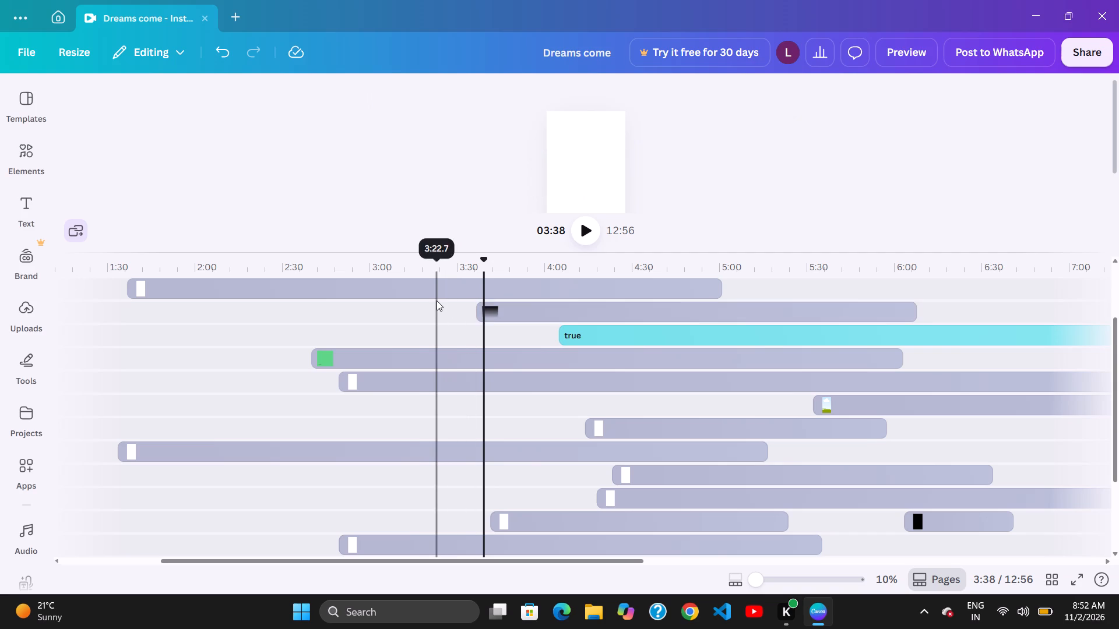
click(456, 306)
double_click(448, 305)
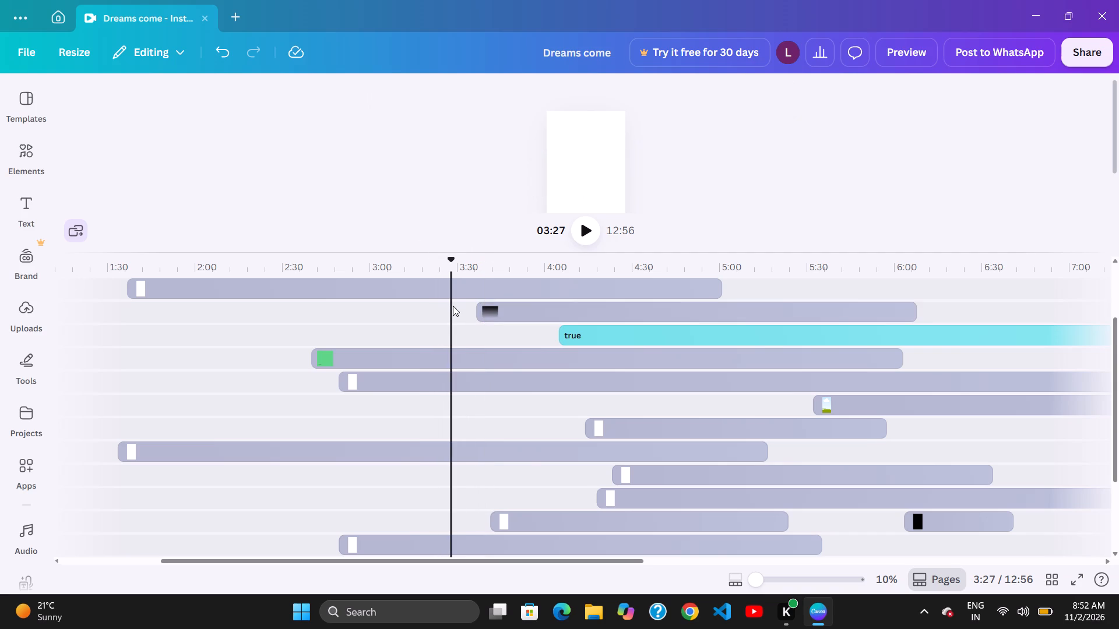
drag(452, 304, 466, 304)
drag(487, 304, 469, 305)
Shift the white shape clip just above the black gradient clip earlier to start at about 1:33 and end at about 4:57.
click(407, 294)
click(425, 291)
drag(400, 287, 407, 288)
drag(458, 291, 444, 291)
double_click(435, 290)
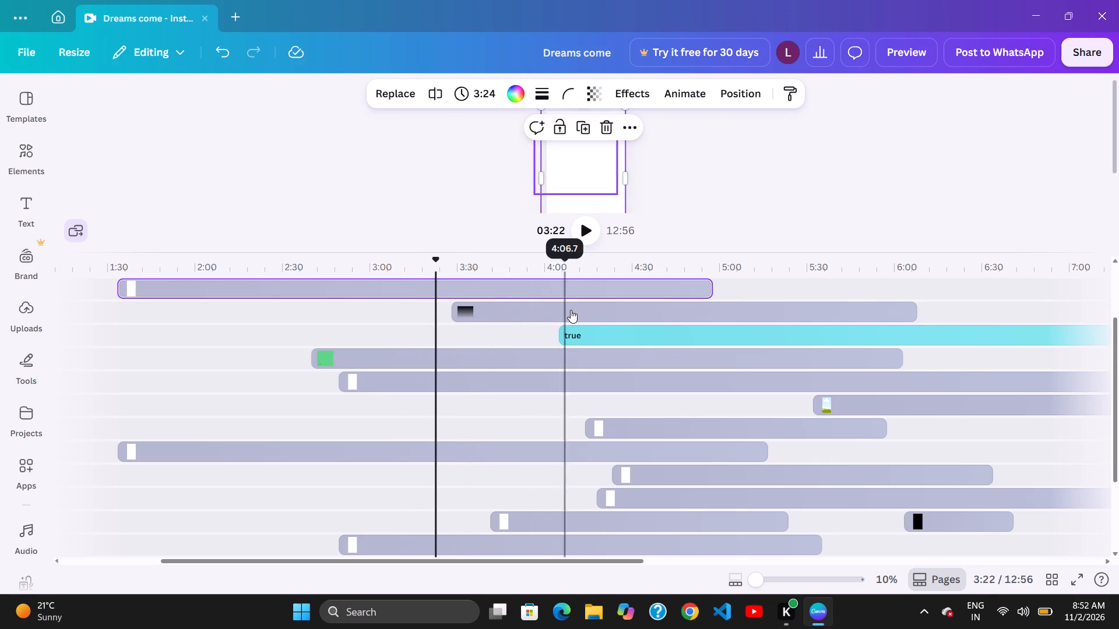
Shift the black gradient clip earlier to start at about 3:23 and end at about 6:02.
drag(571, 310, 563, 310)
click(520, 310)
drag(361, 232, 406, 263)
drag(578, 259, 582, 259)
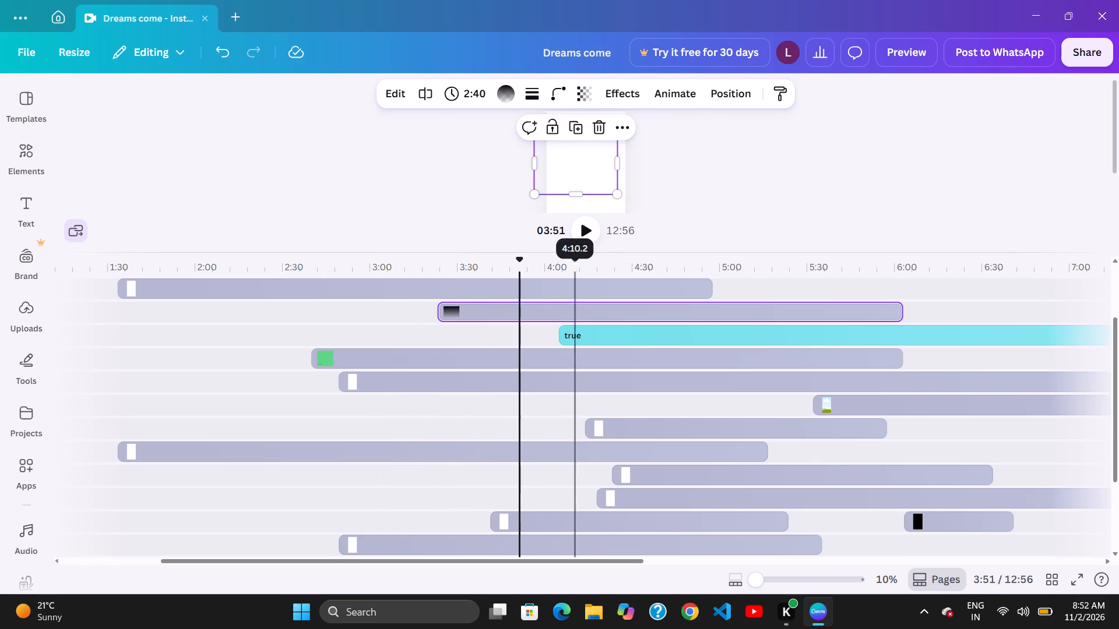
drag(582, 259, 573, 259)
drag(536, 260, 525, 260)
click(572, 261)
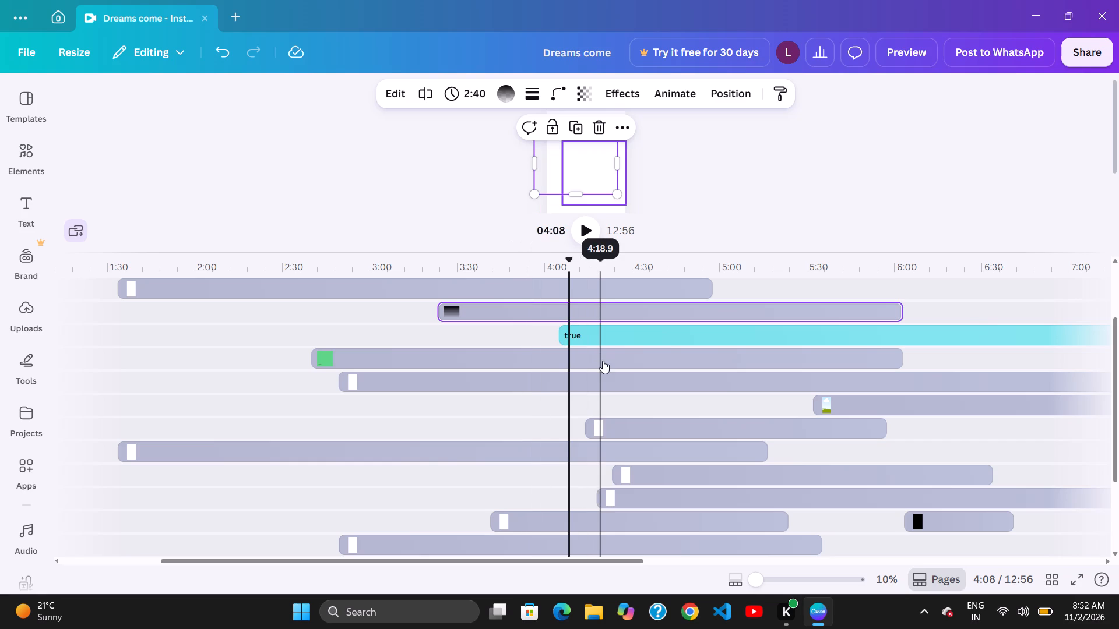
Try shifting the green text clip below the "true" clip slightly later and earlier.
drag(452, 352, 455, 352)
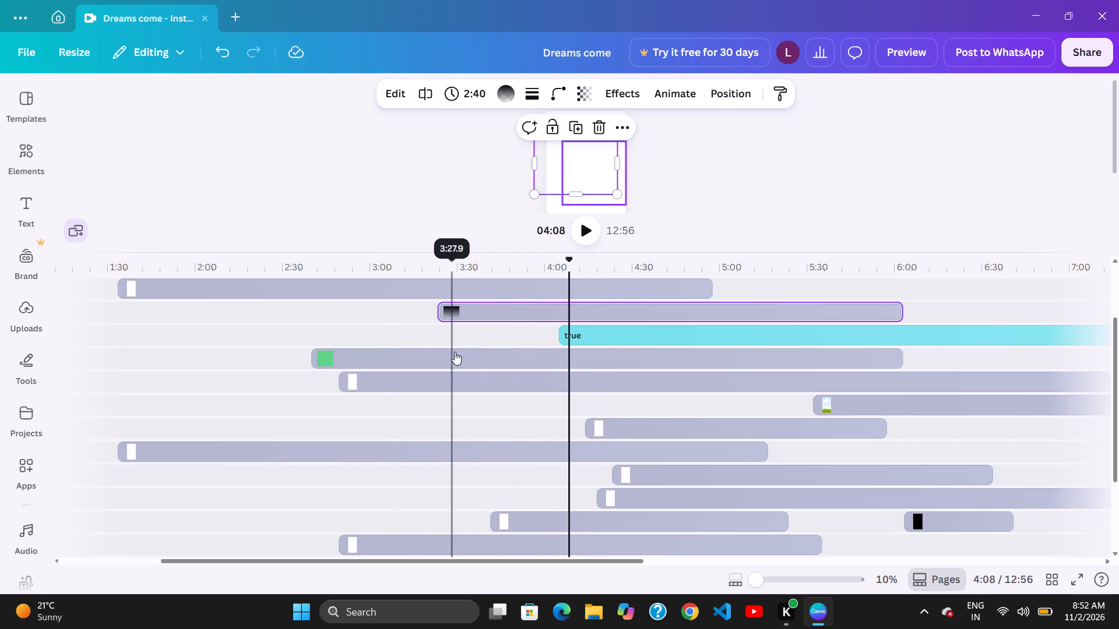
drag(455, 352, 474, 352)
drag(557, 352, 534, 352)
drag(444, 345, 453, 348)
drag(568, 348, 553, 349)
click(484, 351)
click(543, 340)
Shift the long white shape clip just below the green text clip later to start at about 3:15.
drag(478, 377, 554, 377)
Shift the green text clip earlier to start at about 2:34 and end at about 5:57.
drag(652, 349, 644, 349)
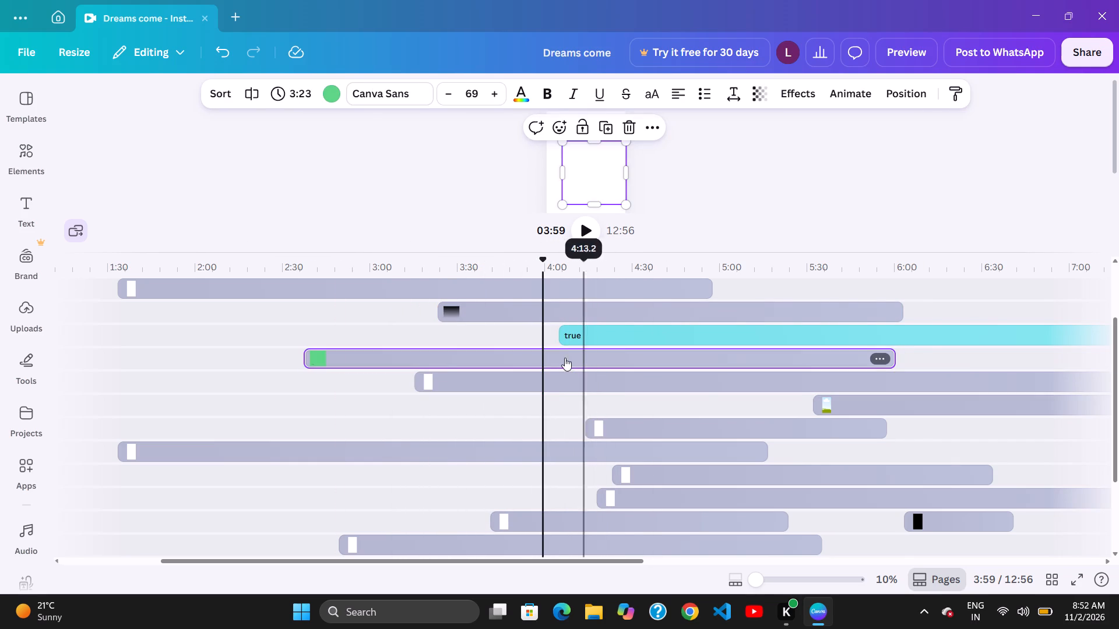
click(563, 358)
click(568, 358)
click(543, 357)
click(559, 358)
click(541, 358)
drag(557, 361, 539, 358)
drag(533, 357, 539, 359)
click(571, 359)
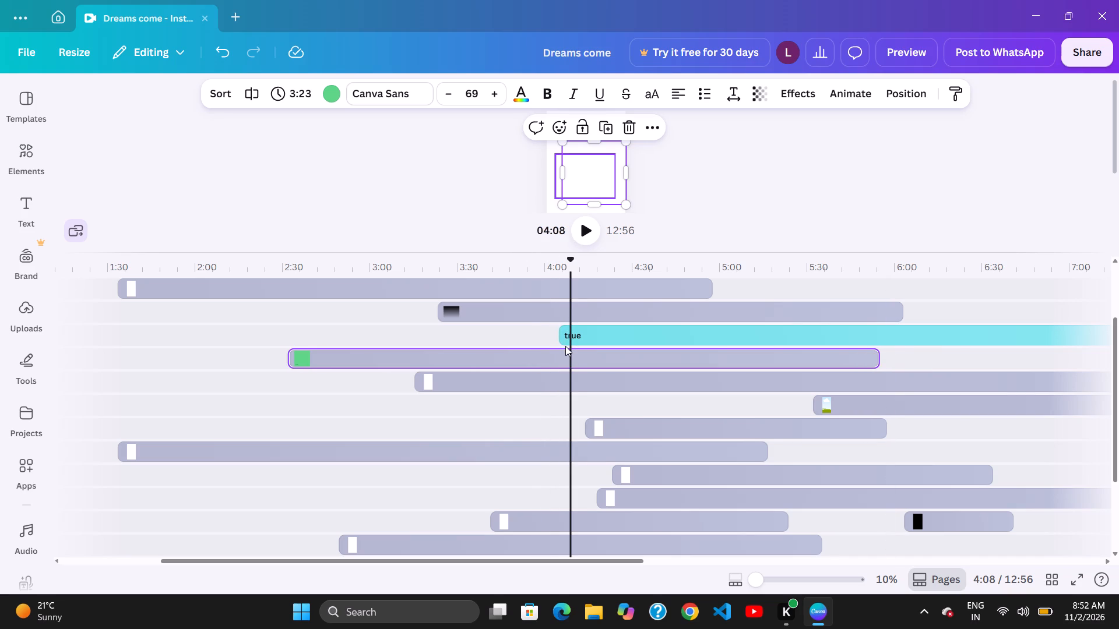
drag(601, 353, 615, 356)
click(532, 334)
click(546, 339)
drag(537, 337, 546, 341)
drag(582, 348, 569, 347)
Trim the start of the "true" text clip to about 4:05, making it 3:38 long.
click(566, 345)
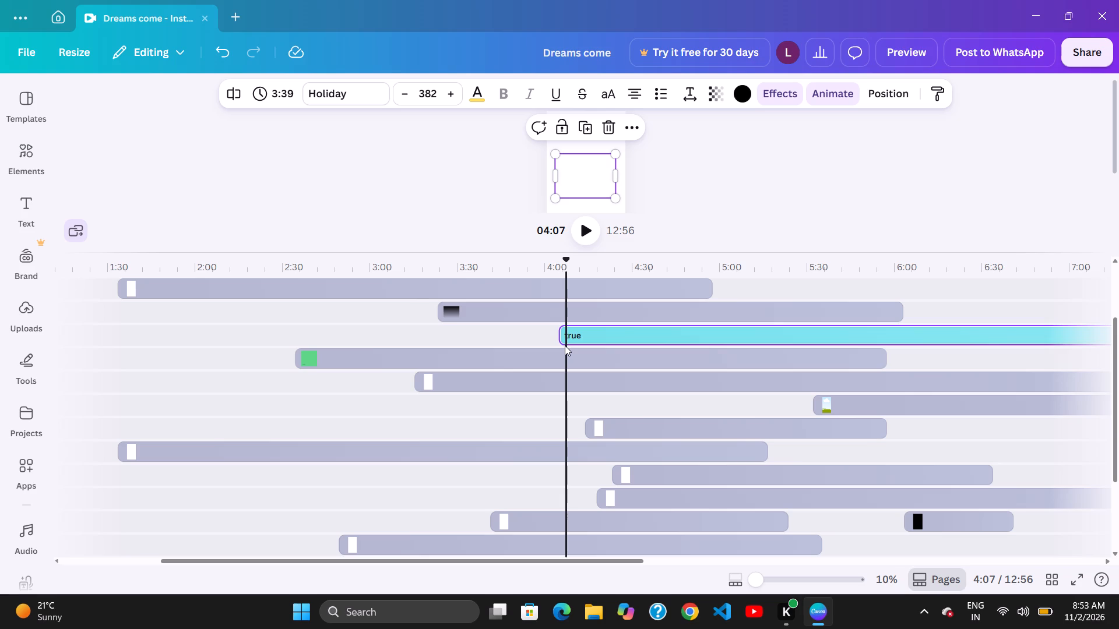
click(470, 342)
drag(530, 346, 540, 347)
click(508, 345)
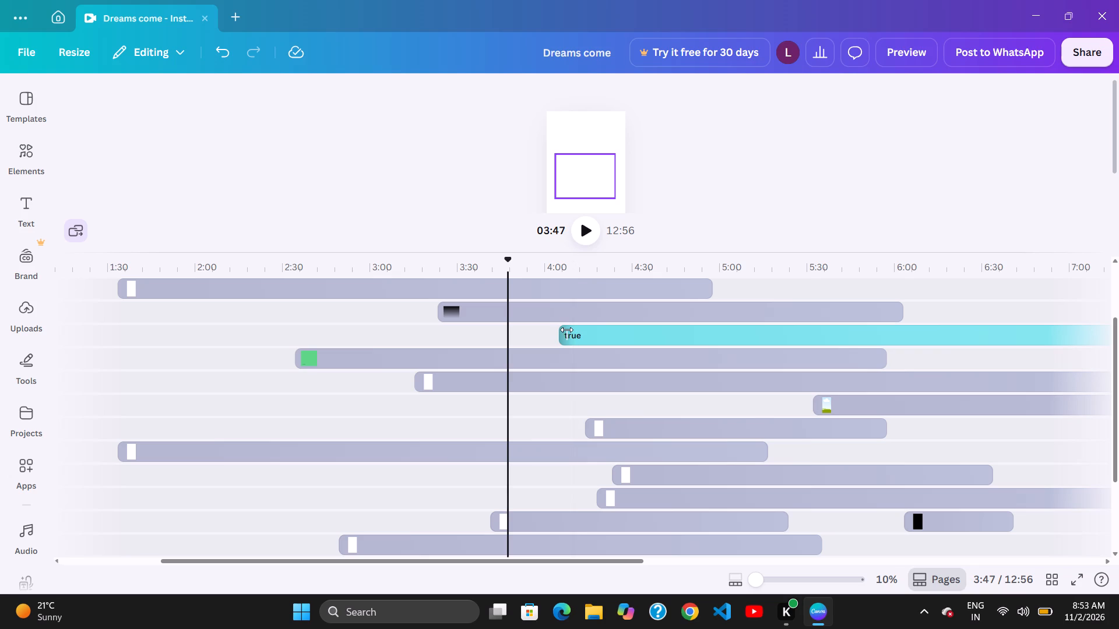
click(569, 330)
drag(554, 330, 547, 328)
click(582, 328)
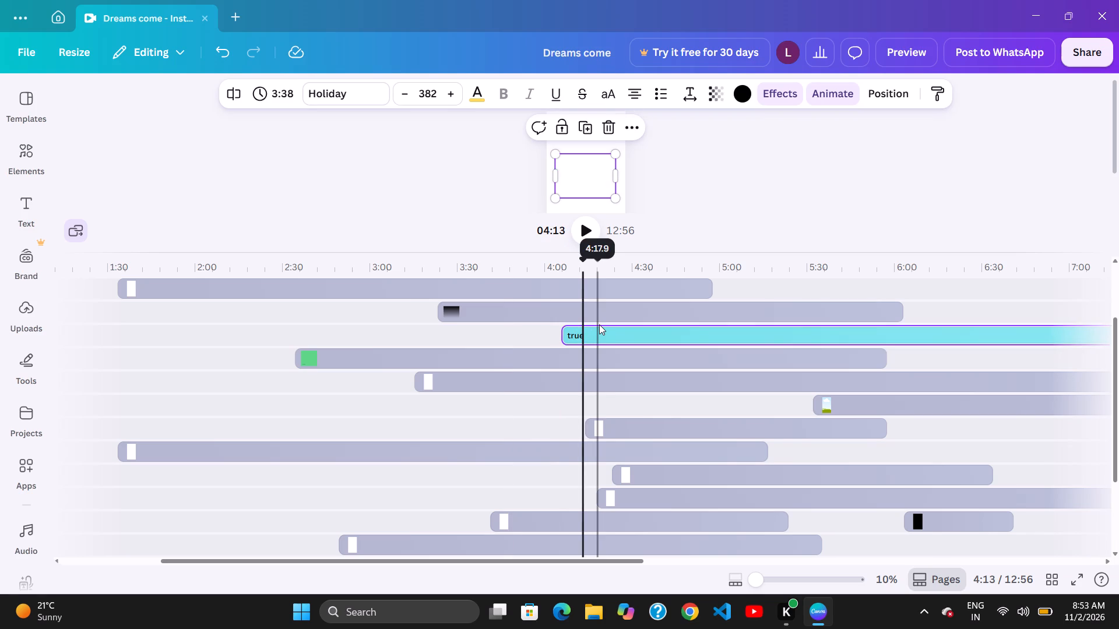
Shift the black gradient clip later to start at about 3:32 and end at about 6:11.
click(597, 324)
drag(568, 321, 581, 323)
drag(599, 323, 601, 323)
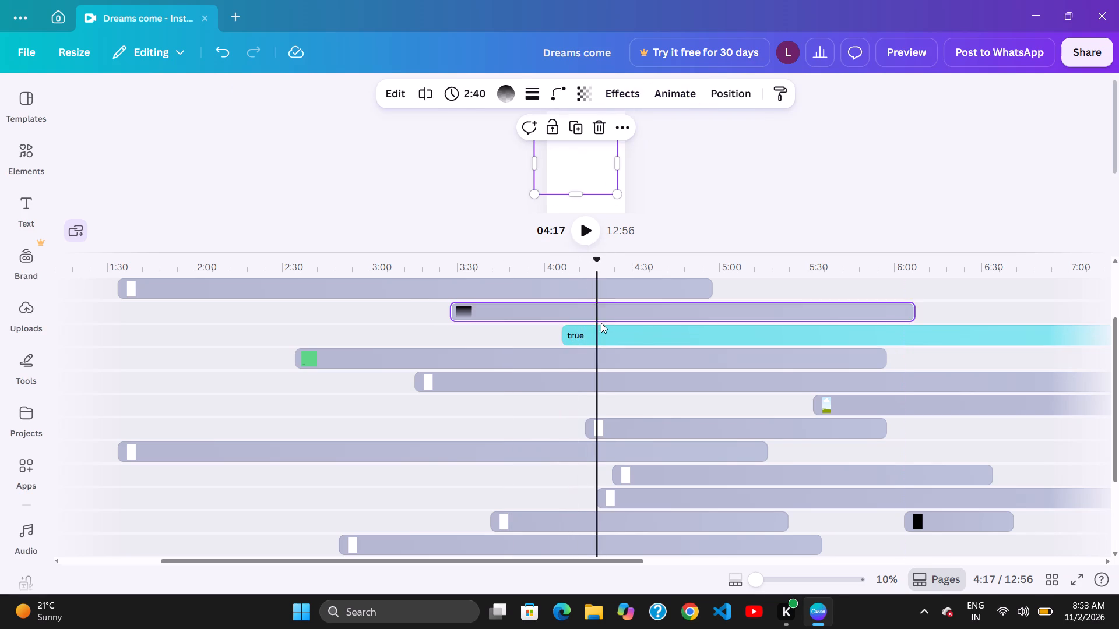
drag(601, 323, 591, 320)
drag(554, 312, 583, 312)
drag(611, 312, 589, 311)
drag(567, 308, 575, 308)
click(592, 308)
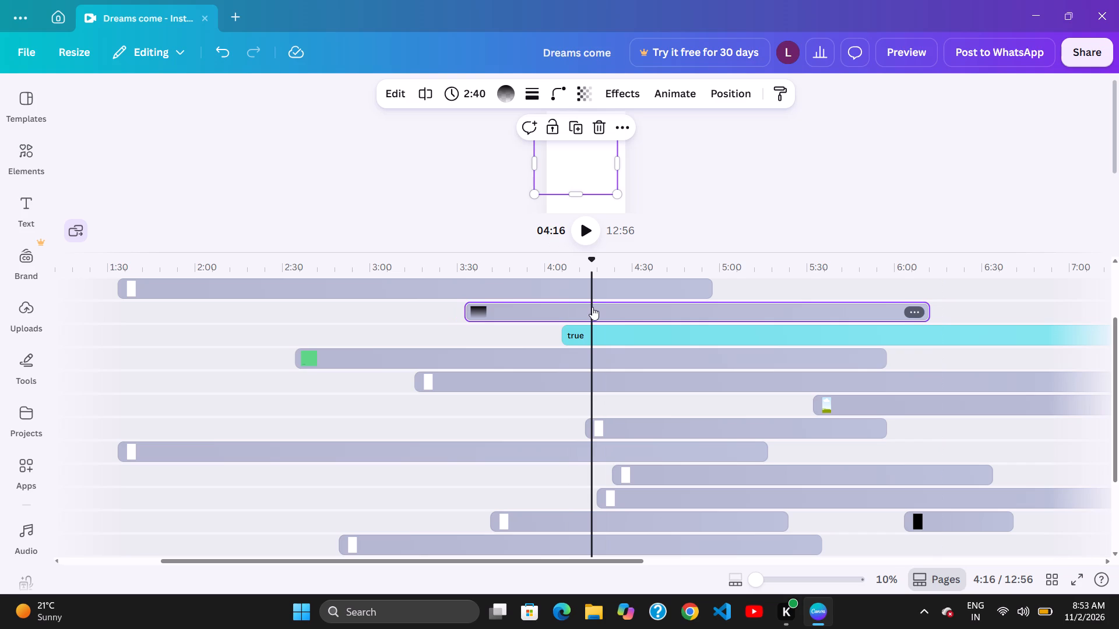
click(494, 308)
click(524, 309)
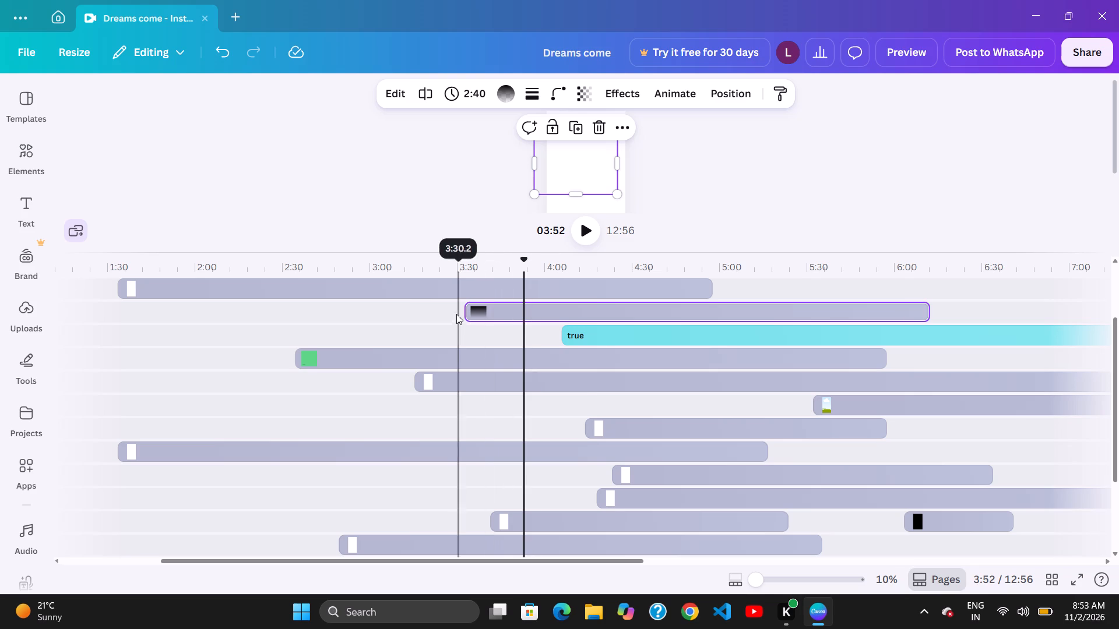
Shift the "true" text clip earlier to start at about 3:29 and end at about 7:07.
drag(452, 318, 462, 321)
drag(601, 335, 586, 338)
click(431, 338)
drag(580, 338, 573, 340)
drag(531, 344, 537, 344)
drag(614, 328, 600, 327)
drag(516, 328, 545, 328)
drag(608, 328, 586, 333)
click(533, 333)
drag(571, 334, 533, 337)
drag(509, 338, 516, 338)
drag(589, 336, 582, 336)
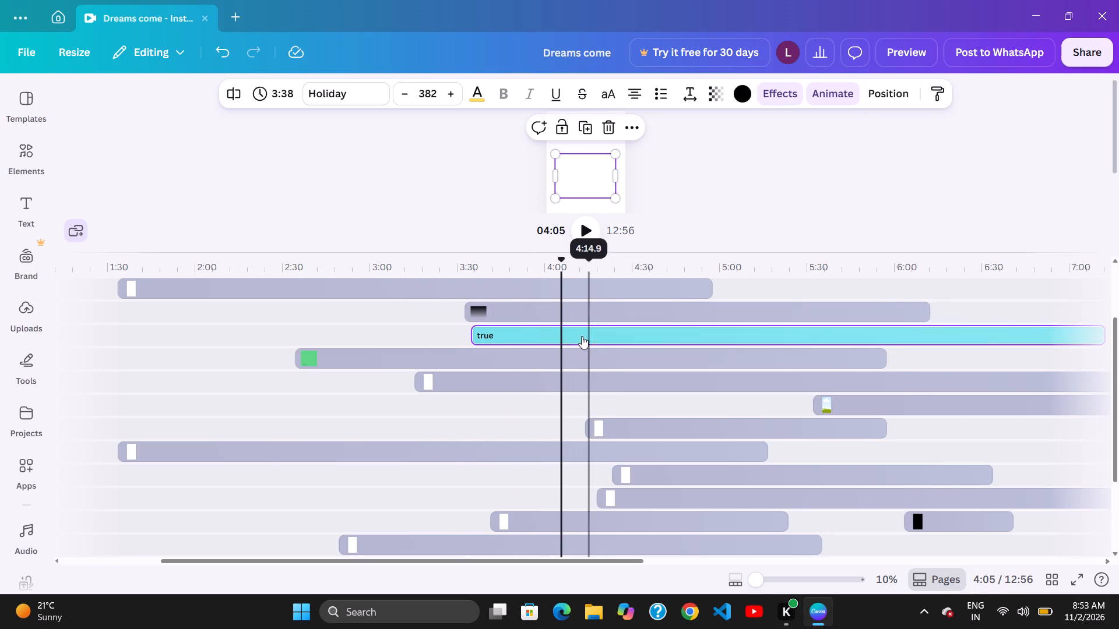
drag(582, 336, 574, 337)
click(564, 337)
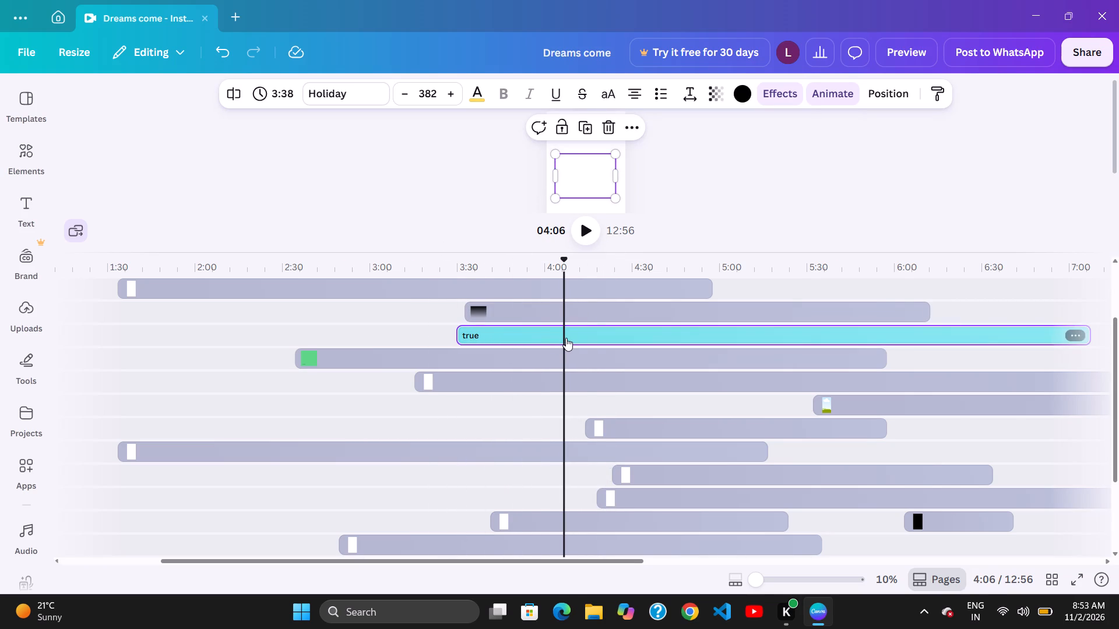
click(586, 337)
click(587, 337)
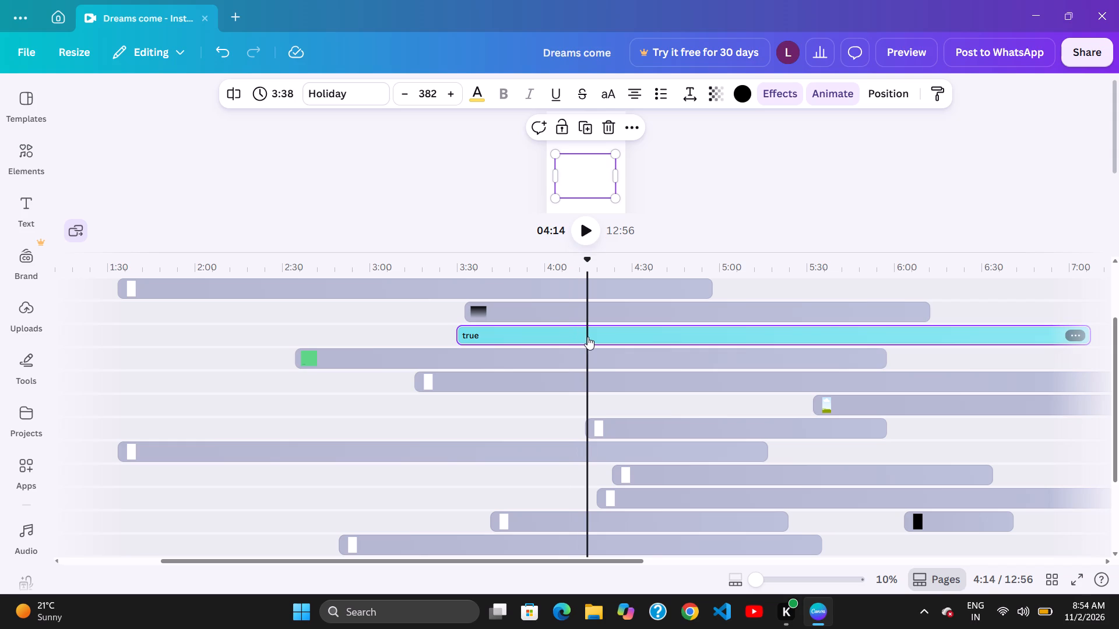
Reposition the "true" text clip to start at about 3:33, just after the black gradient clip's start, and end at about 7:11.
drag(585, 337, 565, 338)
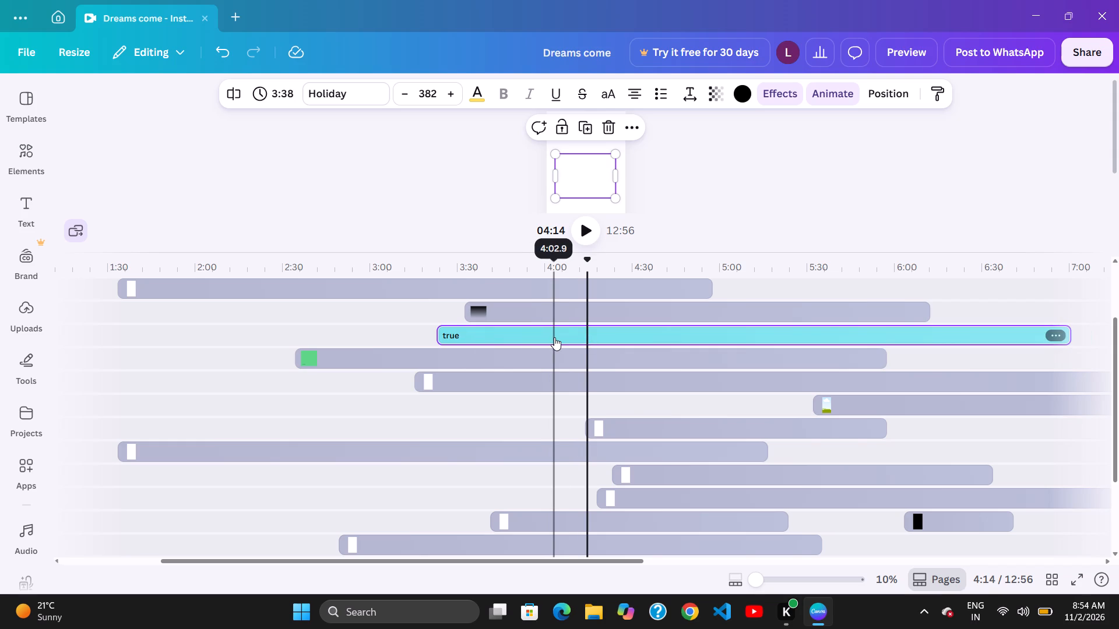
drag(520, 338, 541, 337)
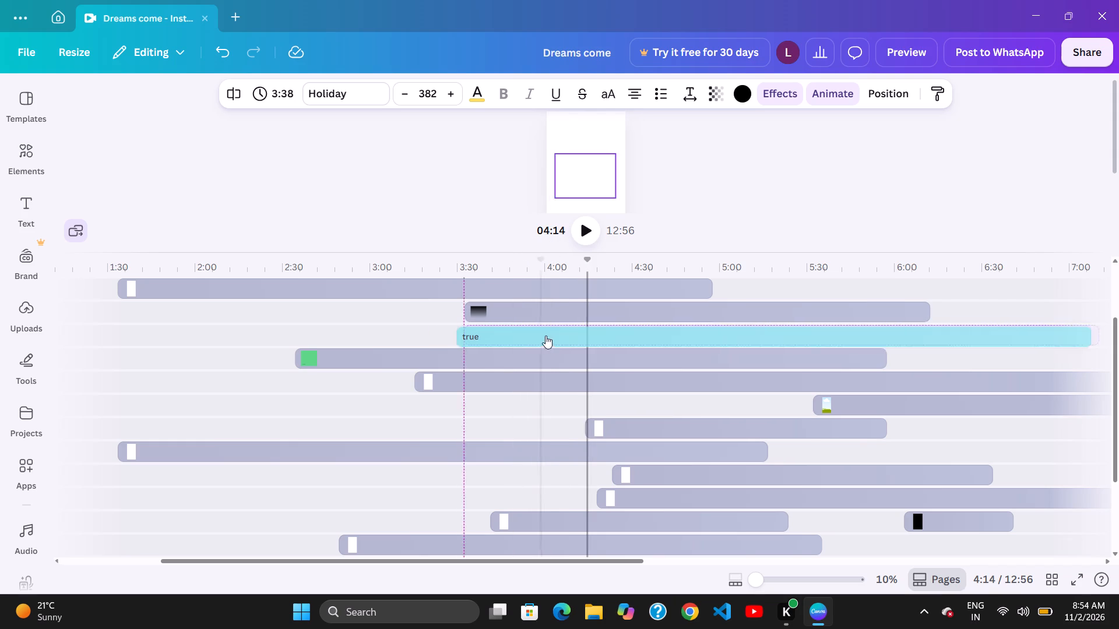
drag(553, 333, 557, 327)
click(576, 321)
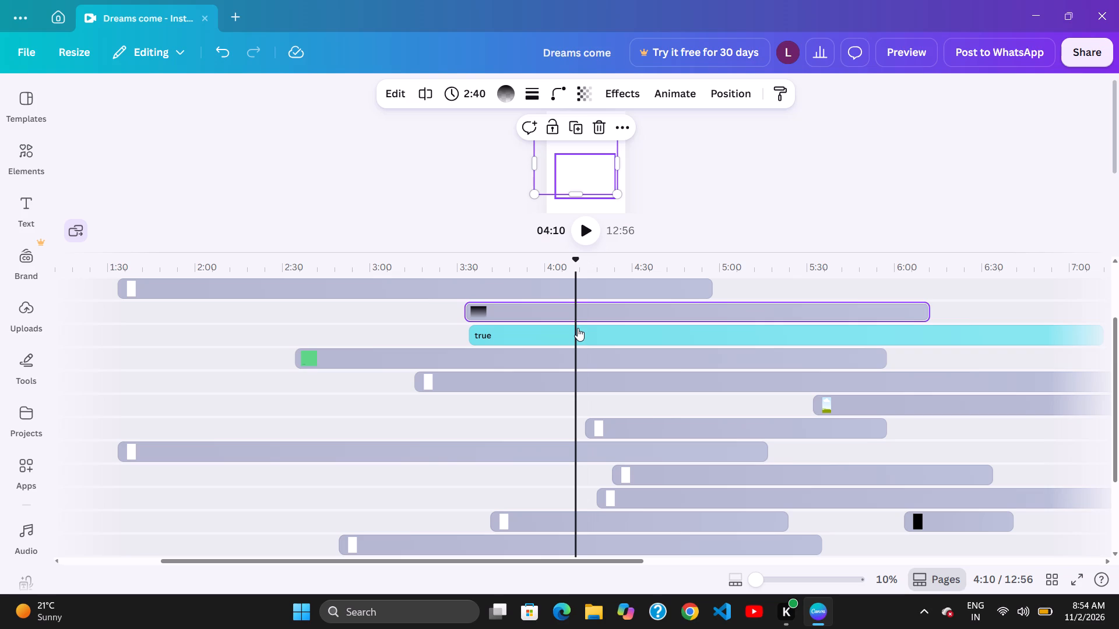
drag(517, 345, 529, 343)
click(550, 331)
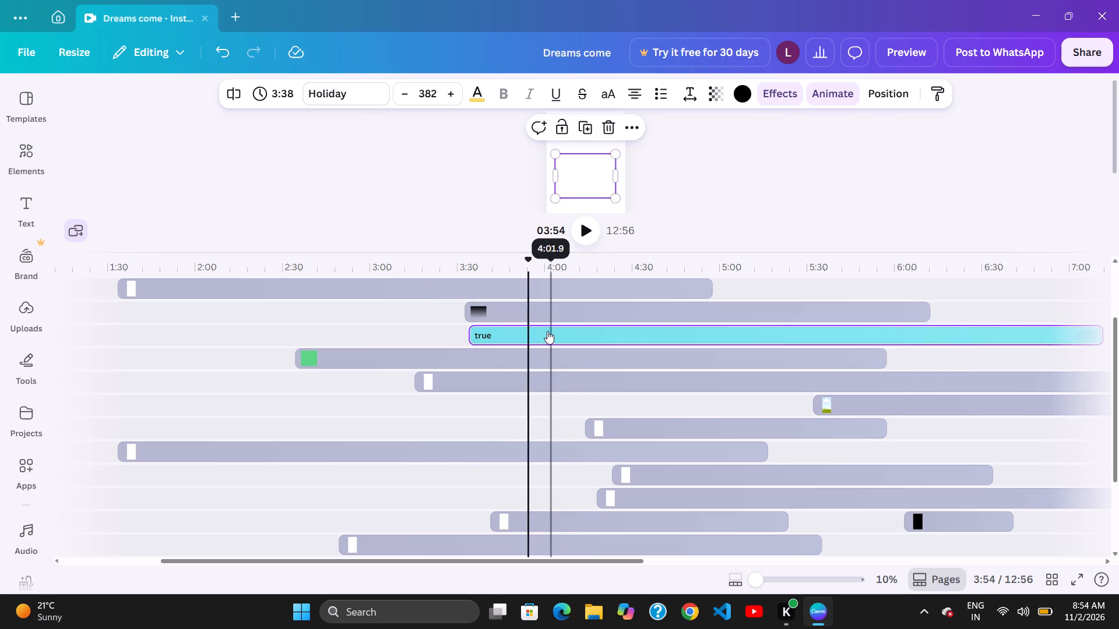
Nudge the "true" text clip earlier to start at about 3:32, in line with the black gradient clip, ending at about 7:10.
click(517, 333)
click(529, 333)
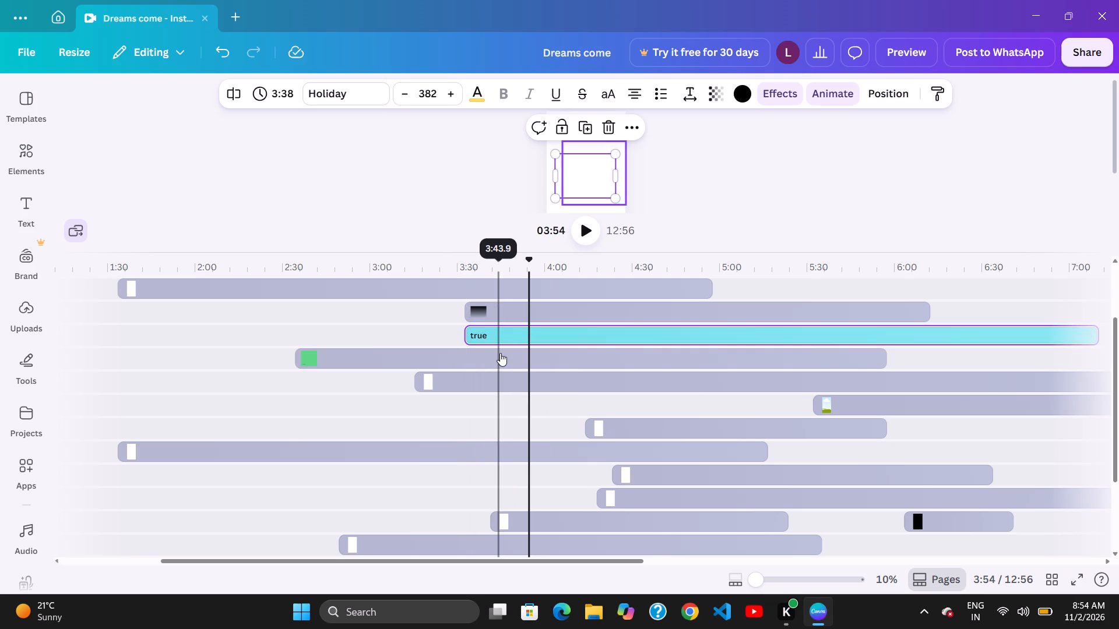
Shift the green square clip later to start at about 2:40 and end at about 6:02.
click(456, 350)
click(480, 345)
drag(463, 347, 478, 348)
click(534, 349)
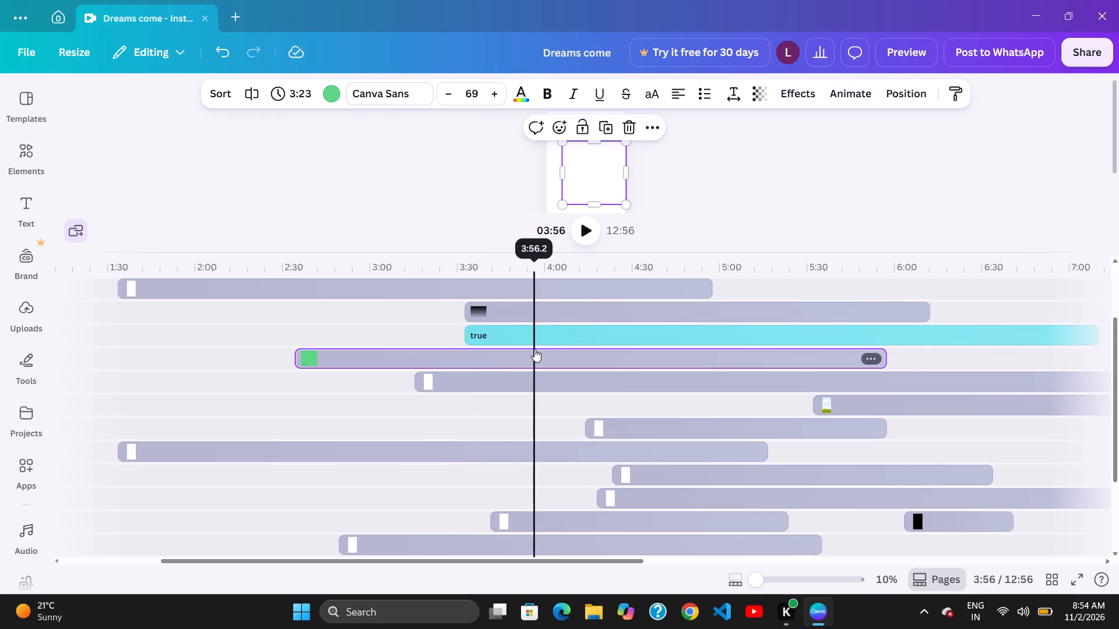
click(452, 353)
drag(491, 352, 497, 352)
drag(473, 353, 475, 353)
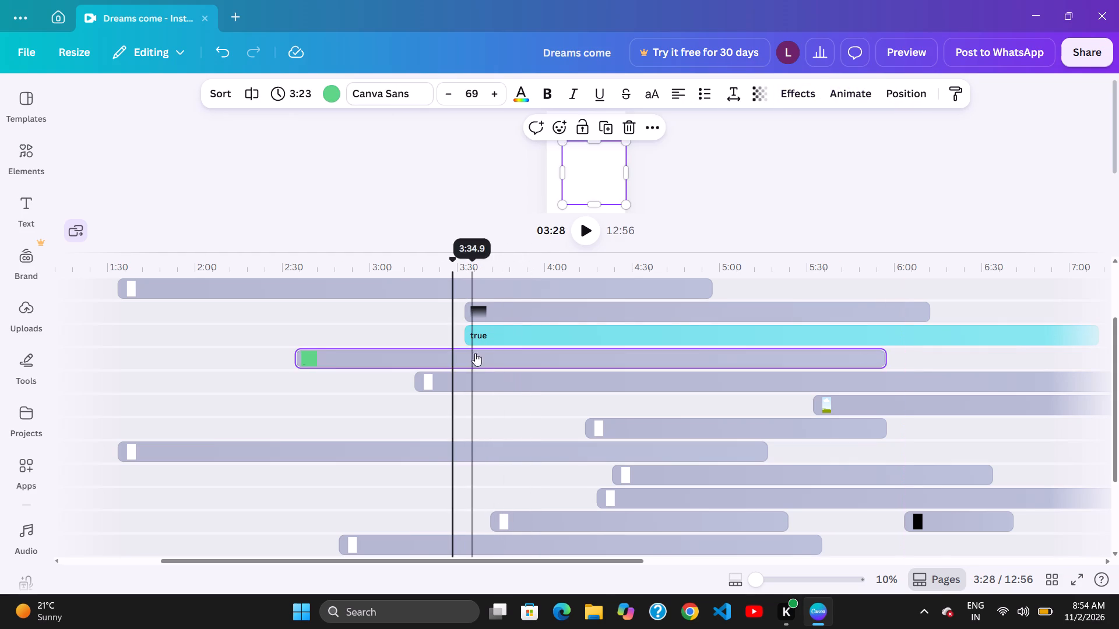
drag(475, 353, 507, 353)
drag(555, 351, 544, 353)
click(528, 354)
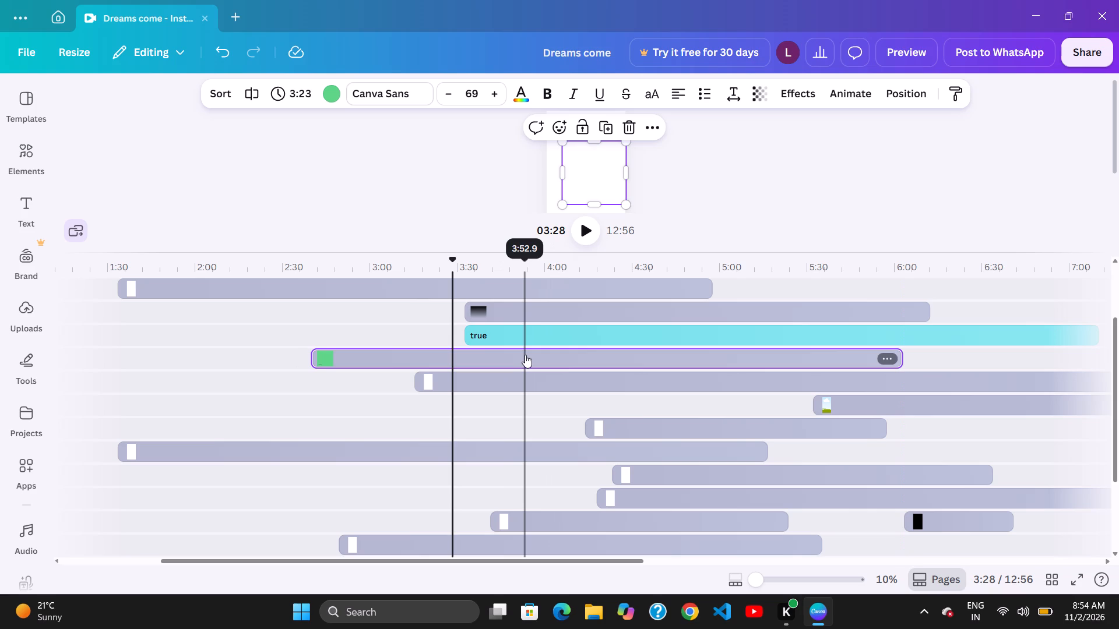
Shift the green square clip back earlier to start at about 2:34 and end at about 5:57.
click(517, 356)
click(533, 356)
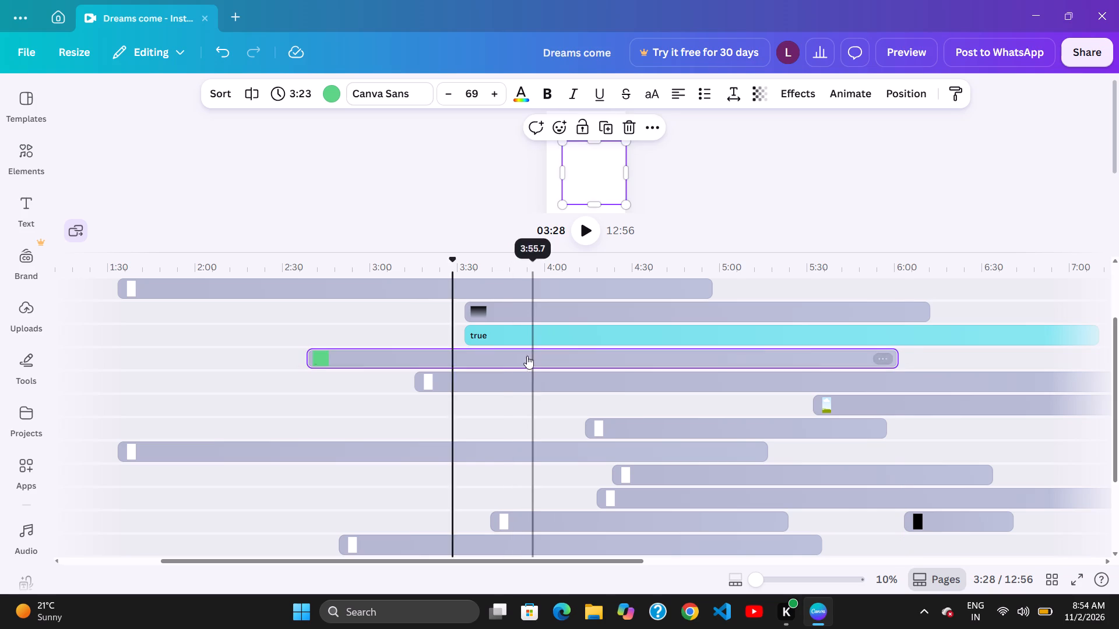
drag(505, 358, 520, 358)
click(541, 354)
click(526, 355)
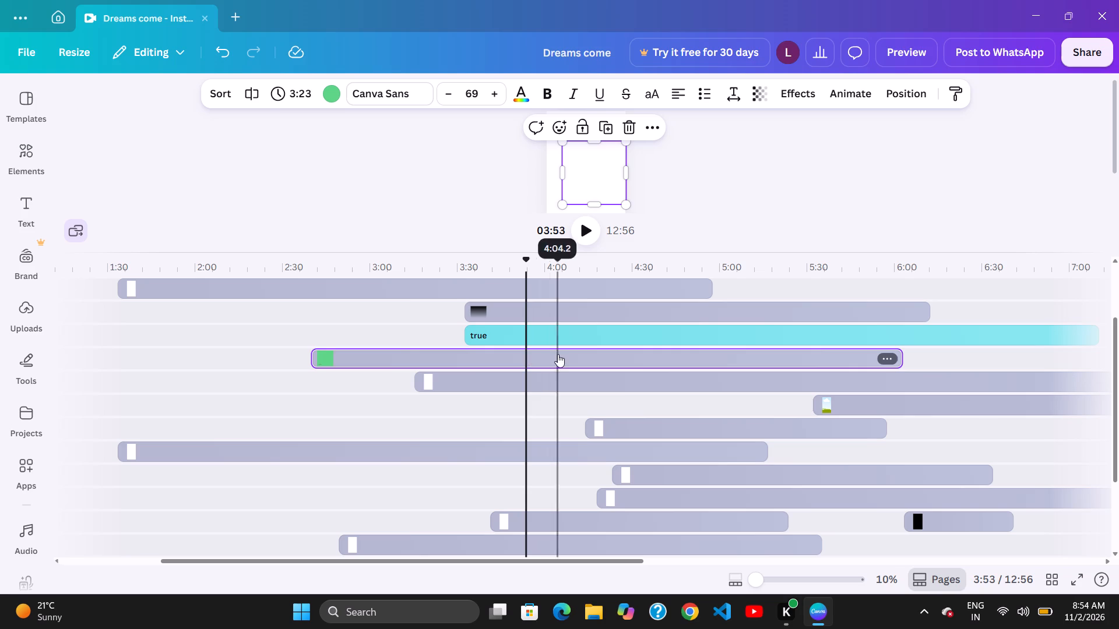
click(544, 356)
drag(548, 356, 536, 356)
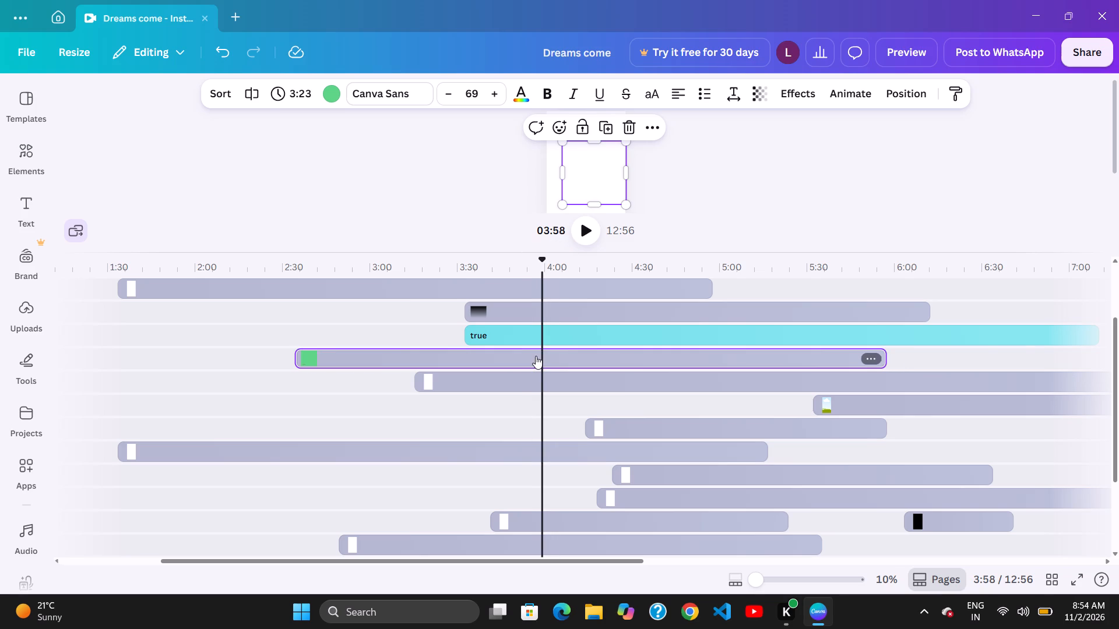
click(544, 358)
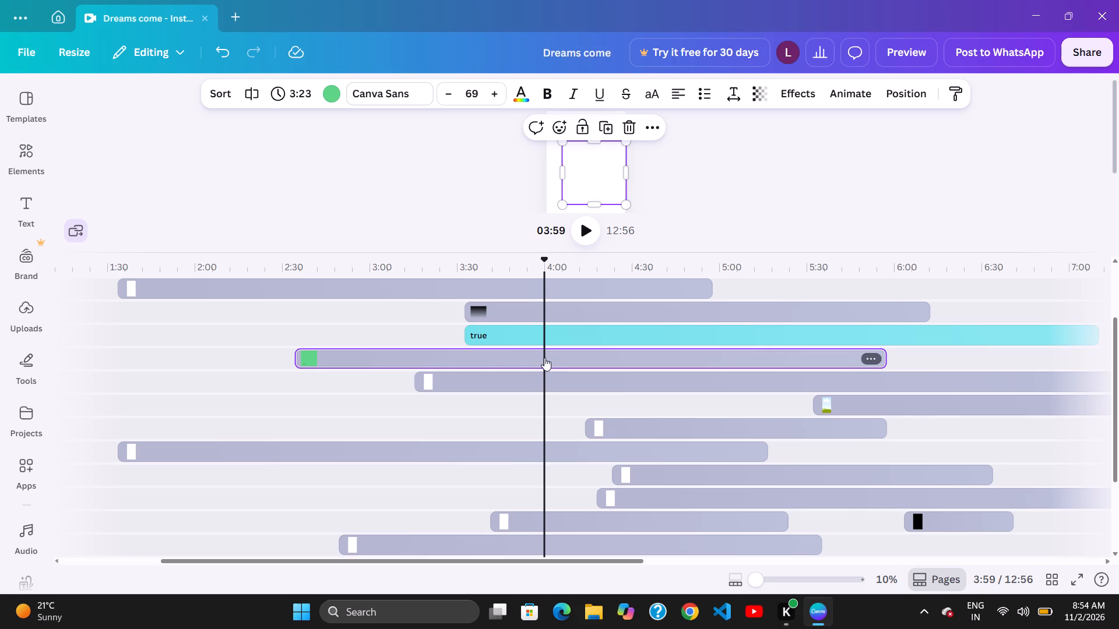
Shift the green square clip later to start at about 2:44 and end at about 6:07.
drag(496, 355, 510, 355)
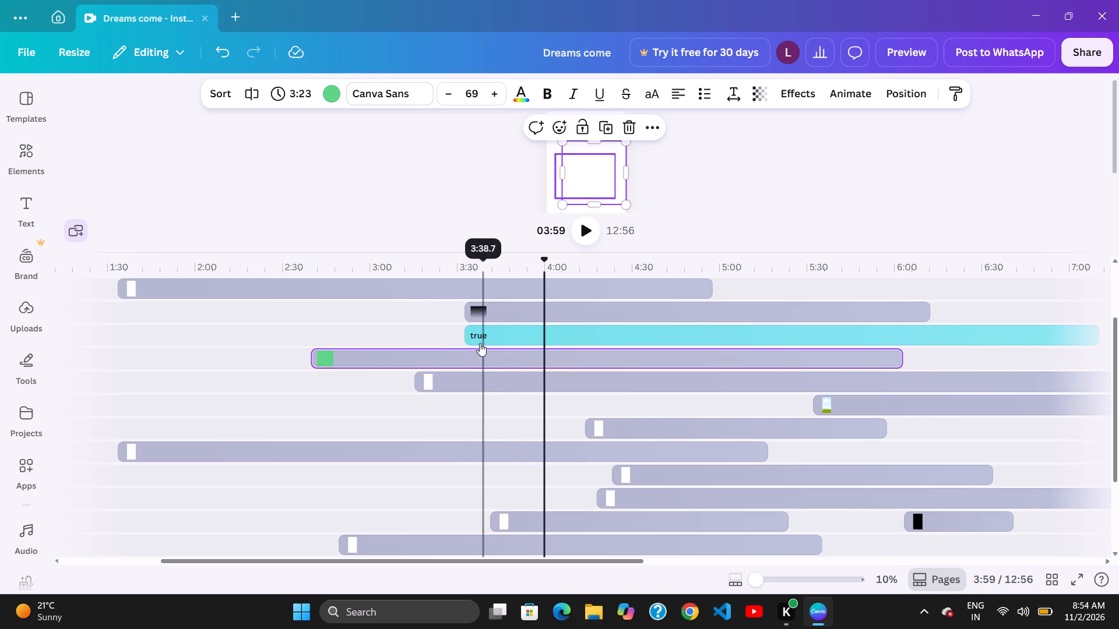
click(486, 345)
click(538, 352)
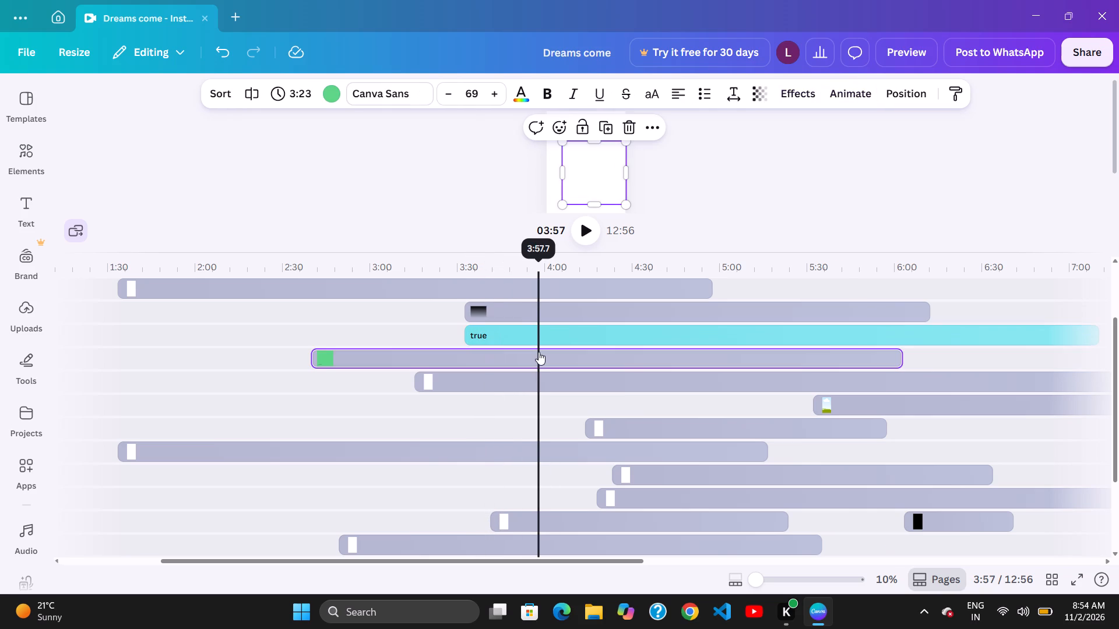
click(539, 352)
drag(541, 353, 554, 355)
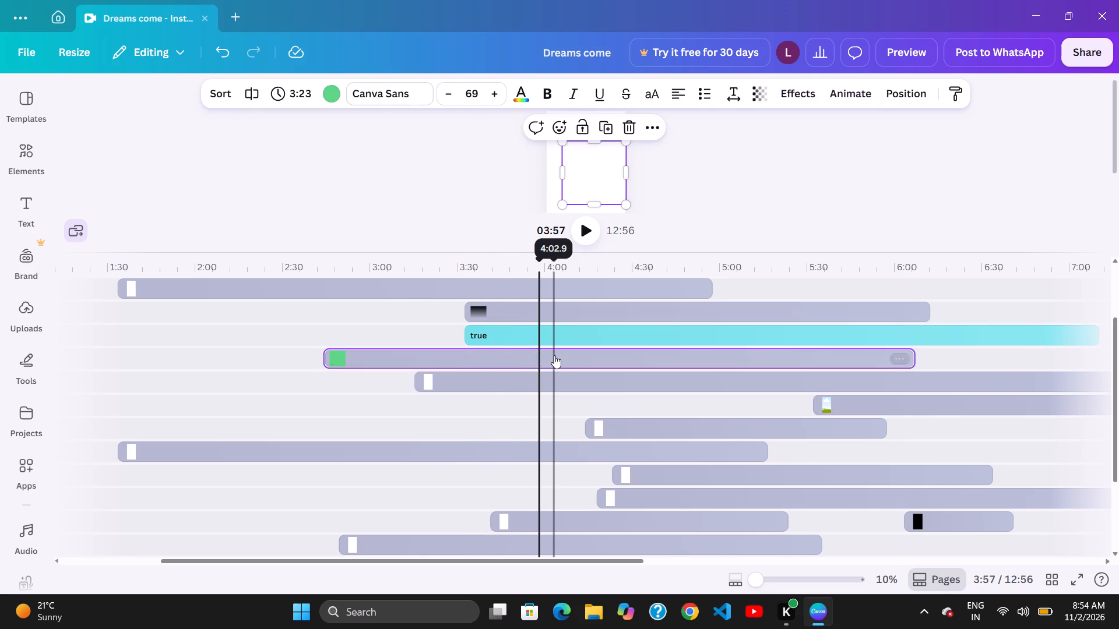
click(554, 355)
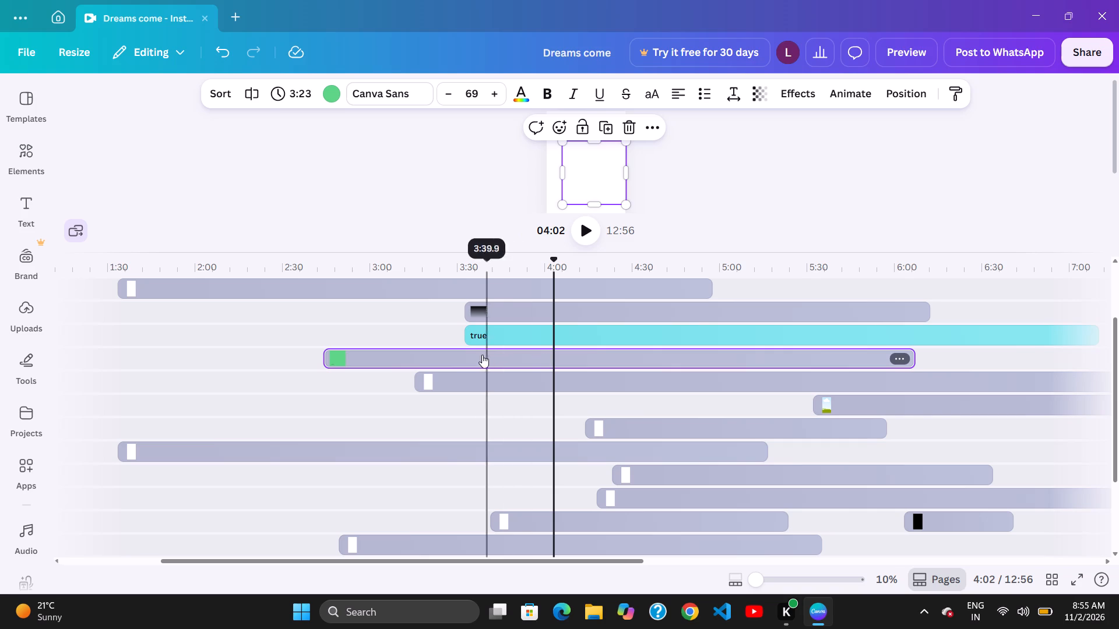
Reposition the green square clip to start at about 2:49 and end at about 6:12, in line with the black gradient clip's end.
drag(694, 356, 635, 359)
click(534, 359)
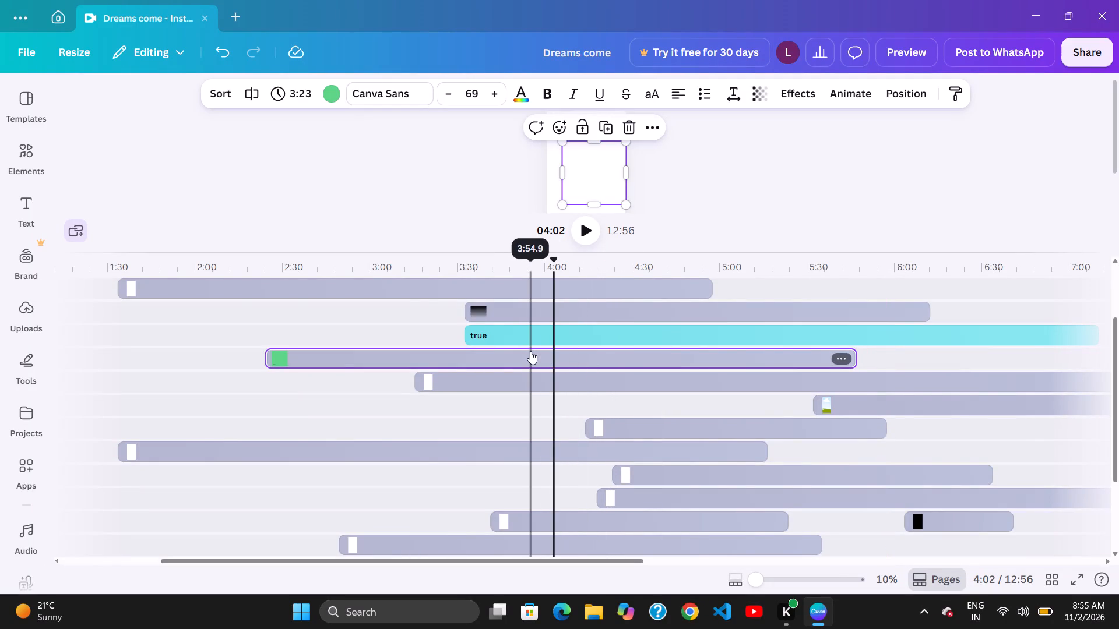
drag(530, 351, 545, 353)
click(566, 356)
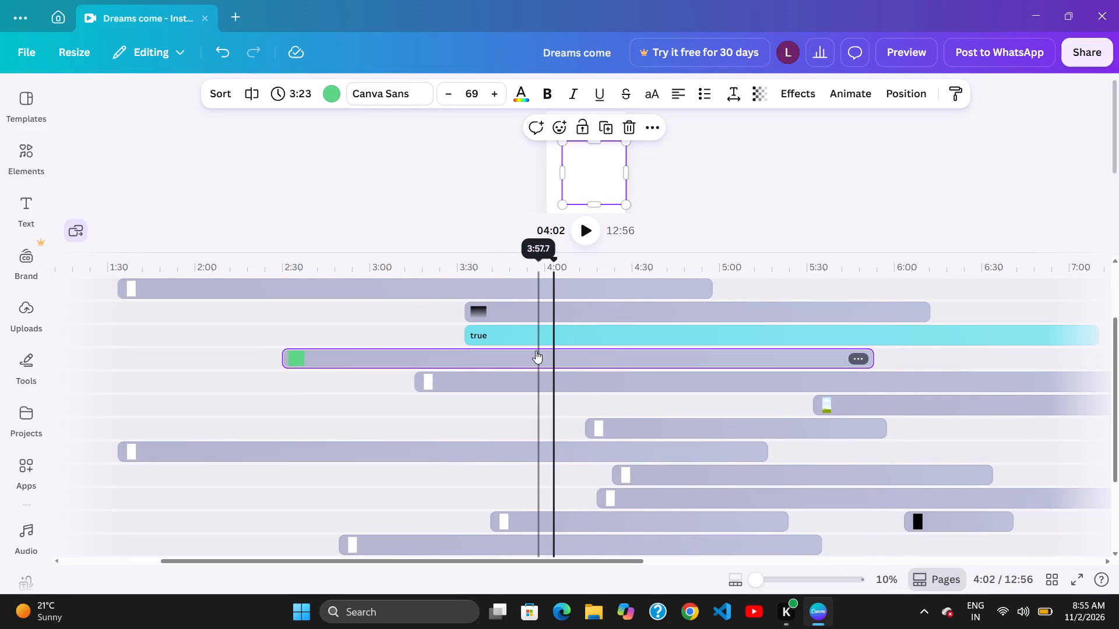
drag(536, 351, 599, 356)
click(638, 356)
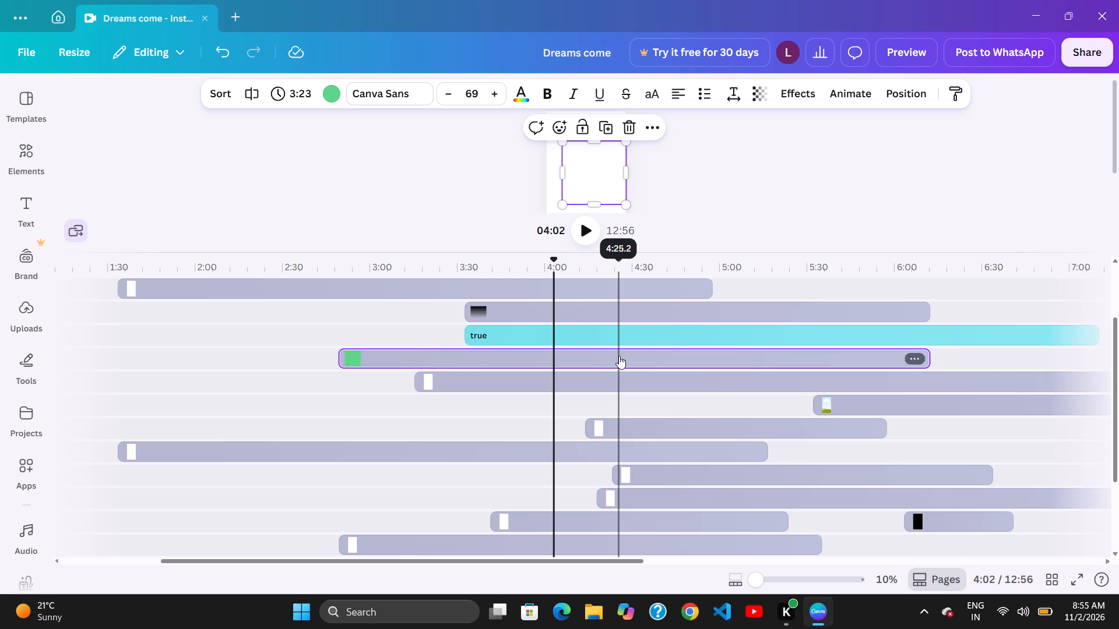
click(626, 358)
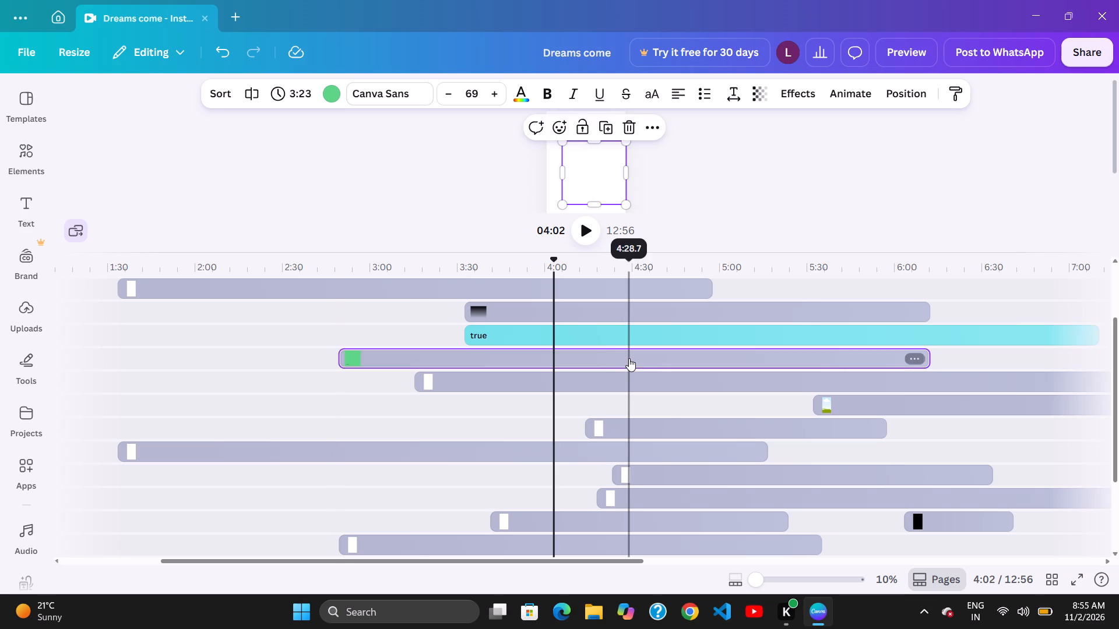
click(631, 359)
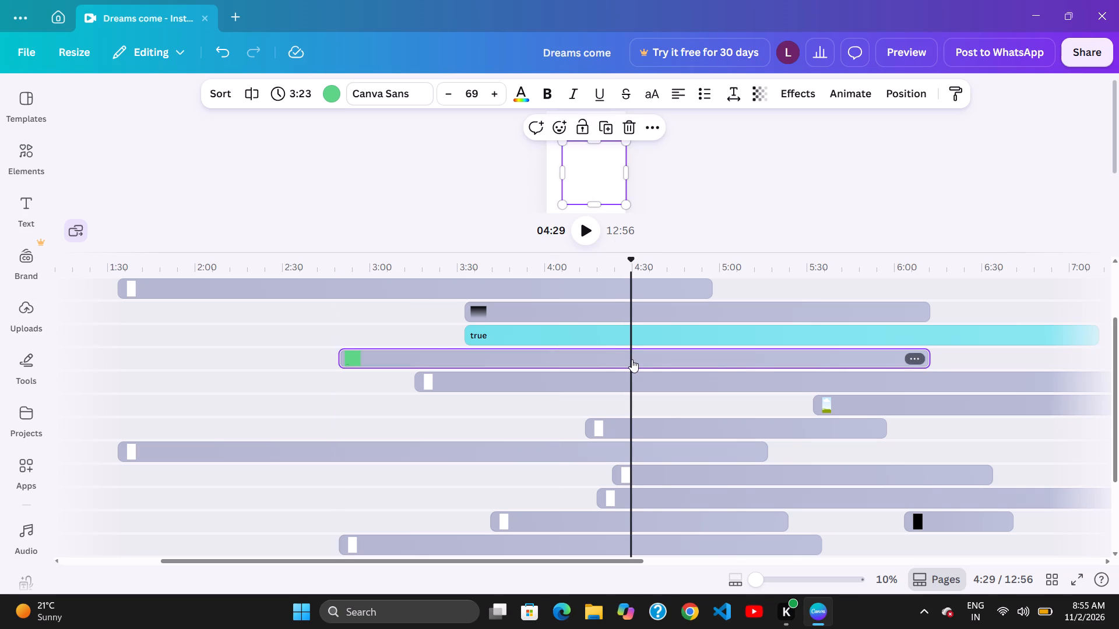
Shift the green square clip later to start at about 3:15, in line with the white clip directly below, ending at about 6:38.
drag(528, 350, 613, 359)
drag(571, 357, 547, 352)
drag(569, 351, 592, 353)
drag(637, 353, 631, 353)
drag(592, 354, 604, 354)
drag(642, 349, 623, 349)
click(589, 349)
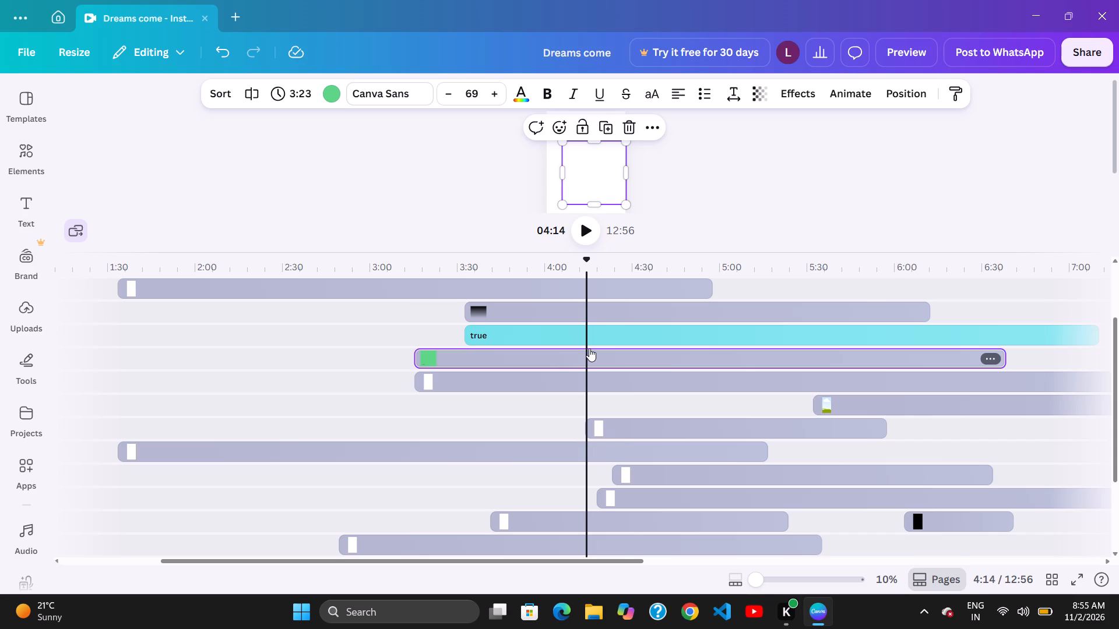
Nudge the green square clip slightly later to start at about 3:18 and end at about 6:40.
click(765, 346)
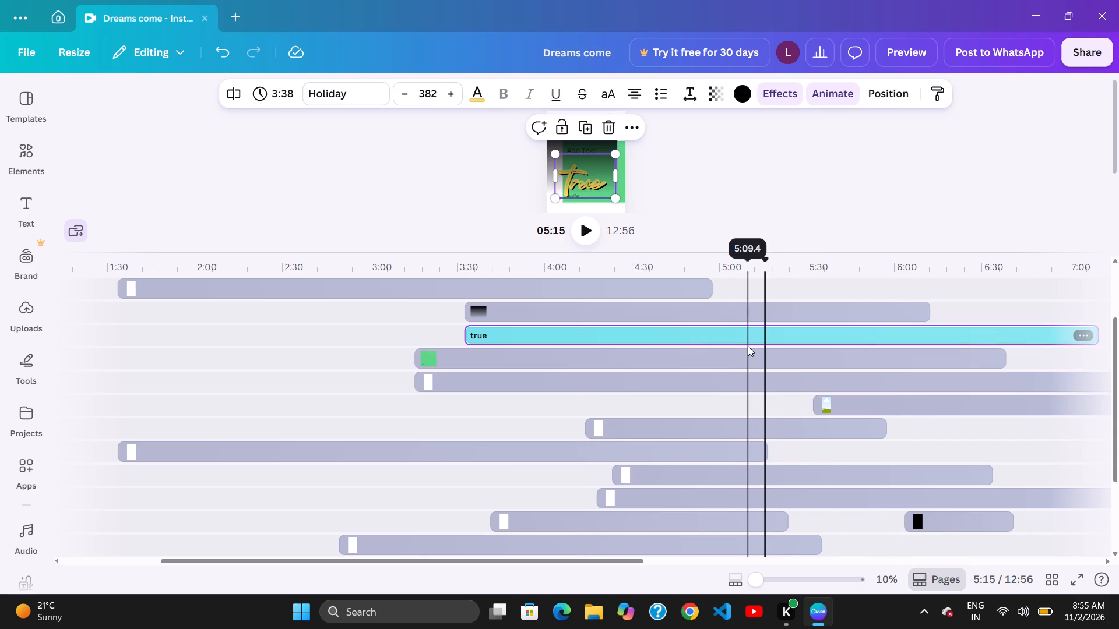
click(747, 346)
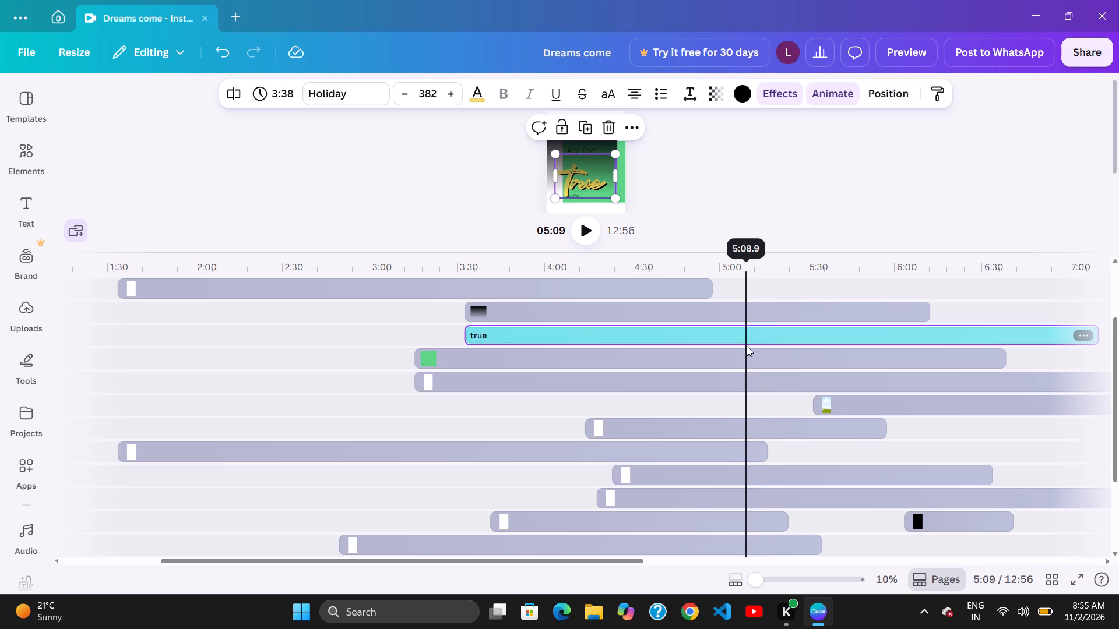
click(758, 347)
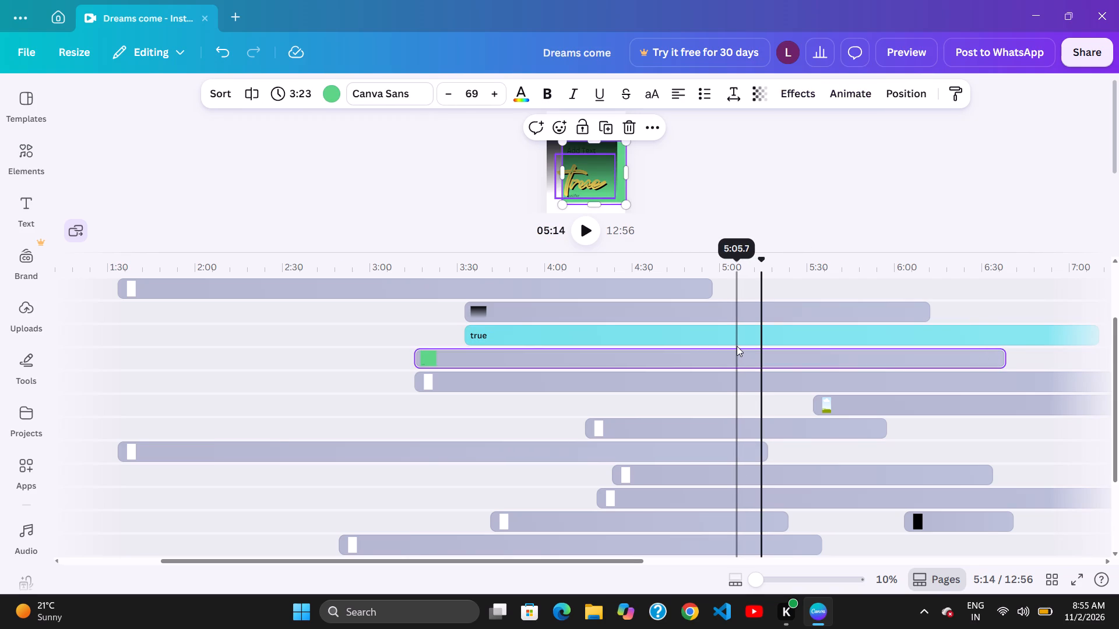
click(753, 346)
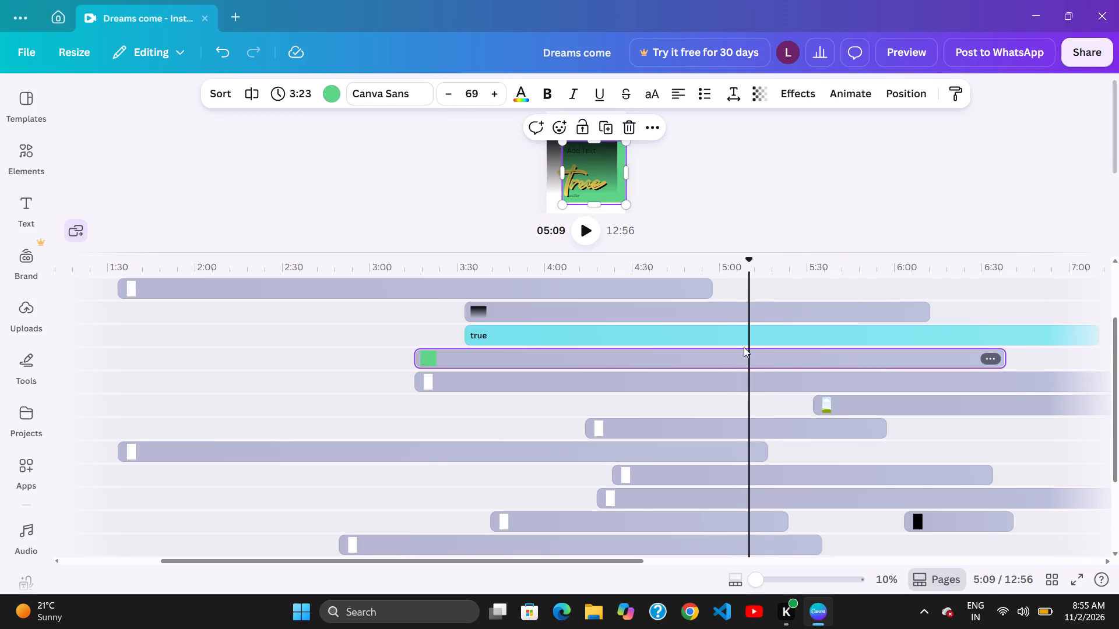
click(744, 347)
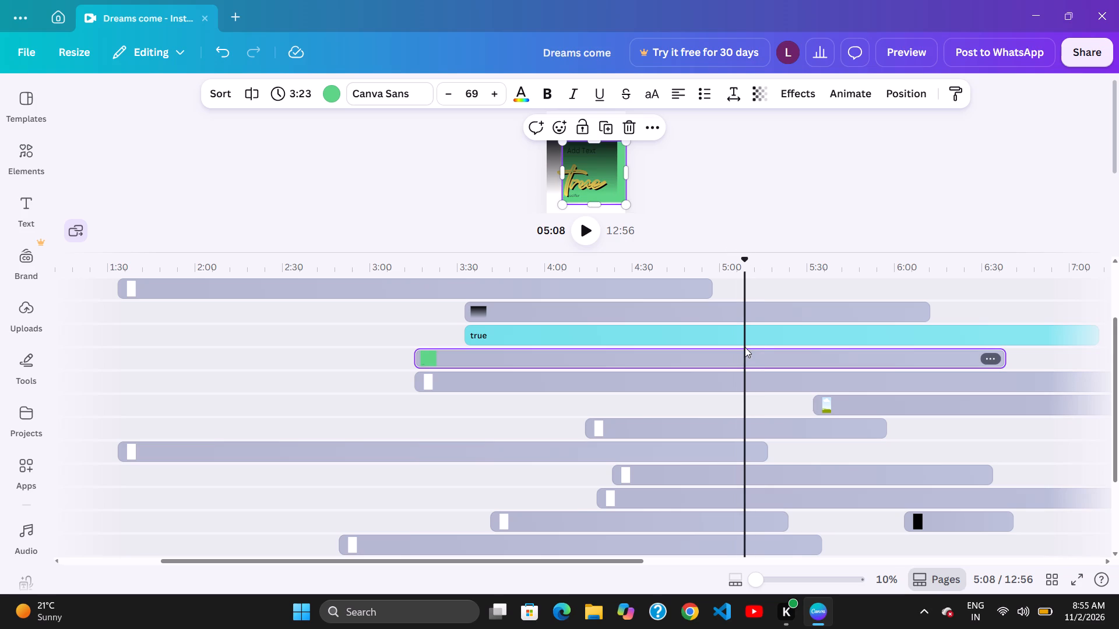
click(757, 347)
drag(736, 348, 743, 349)
click(756, 349)
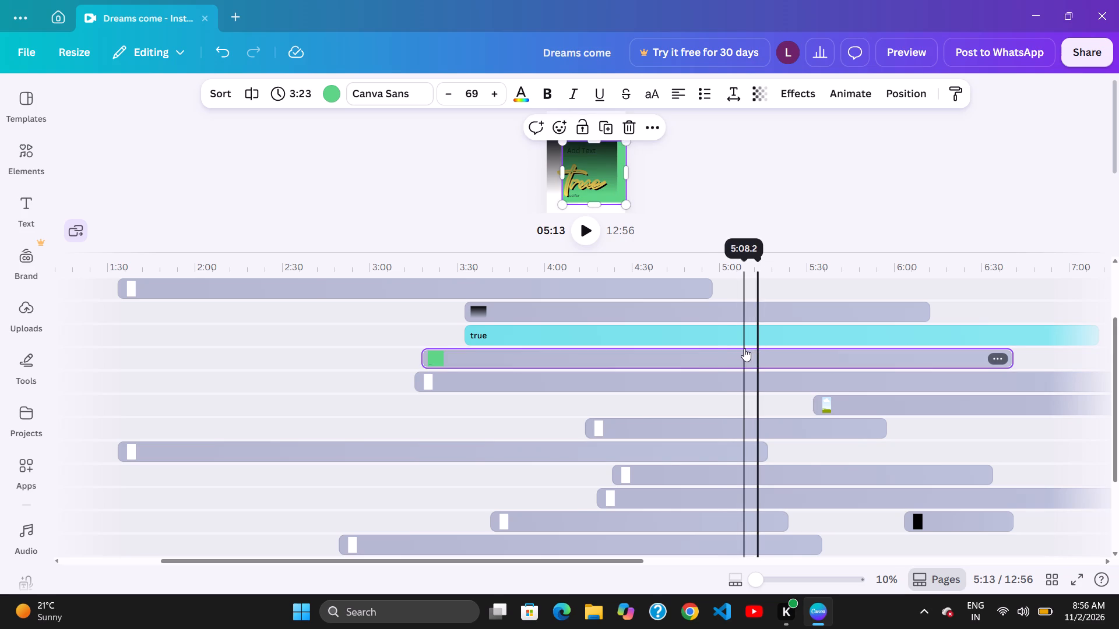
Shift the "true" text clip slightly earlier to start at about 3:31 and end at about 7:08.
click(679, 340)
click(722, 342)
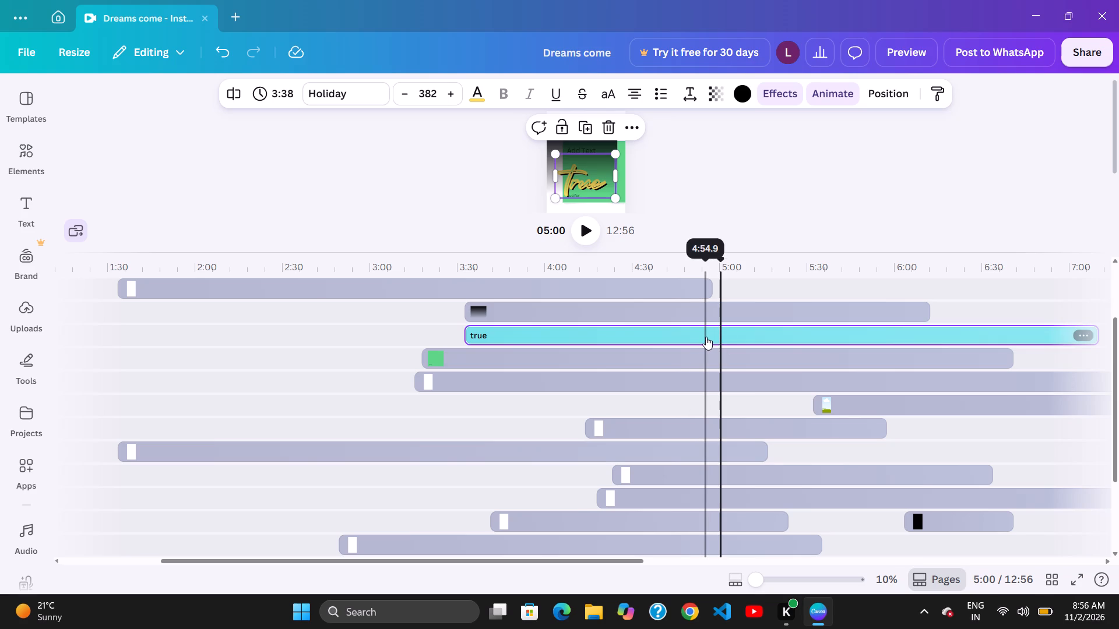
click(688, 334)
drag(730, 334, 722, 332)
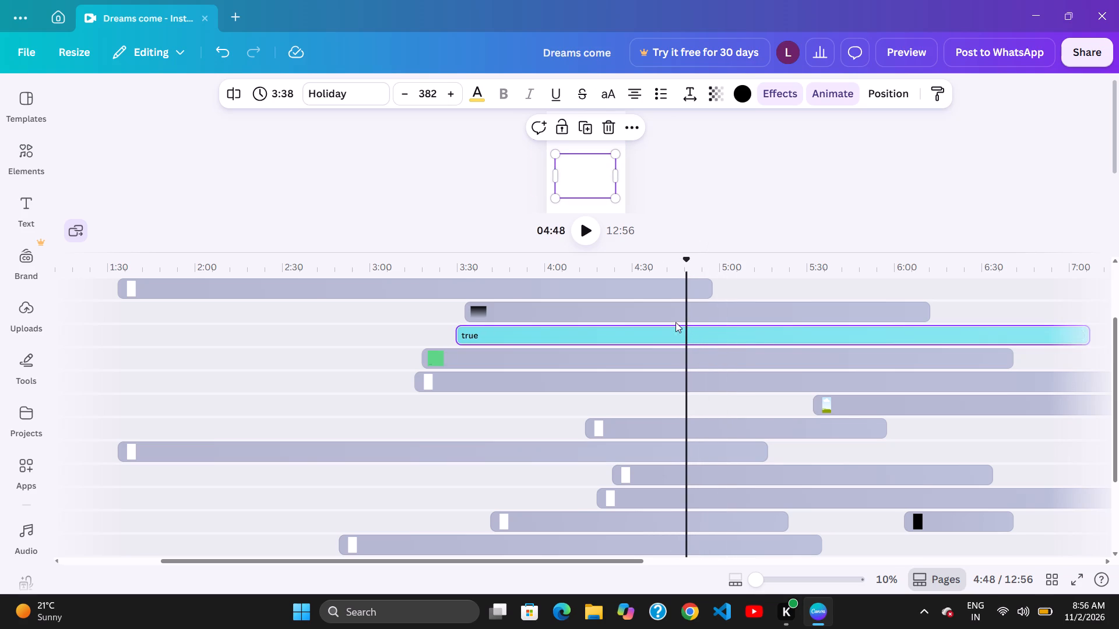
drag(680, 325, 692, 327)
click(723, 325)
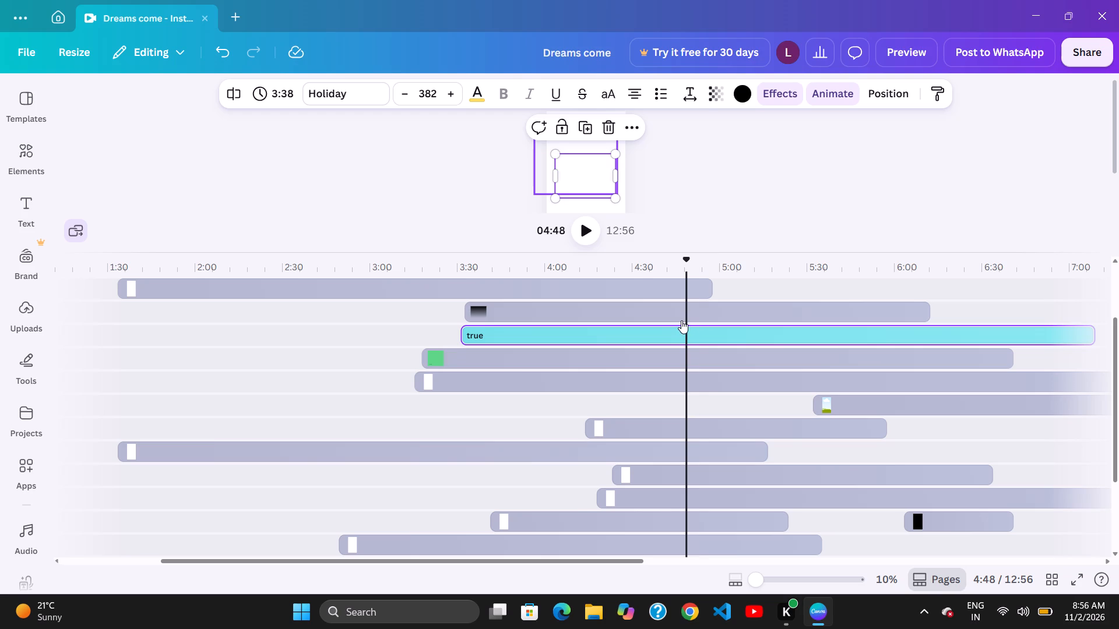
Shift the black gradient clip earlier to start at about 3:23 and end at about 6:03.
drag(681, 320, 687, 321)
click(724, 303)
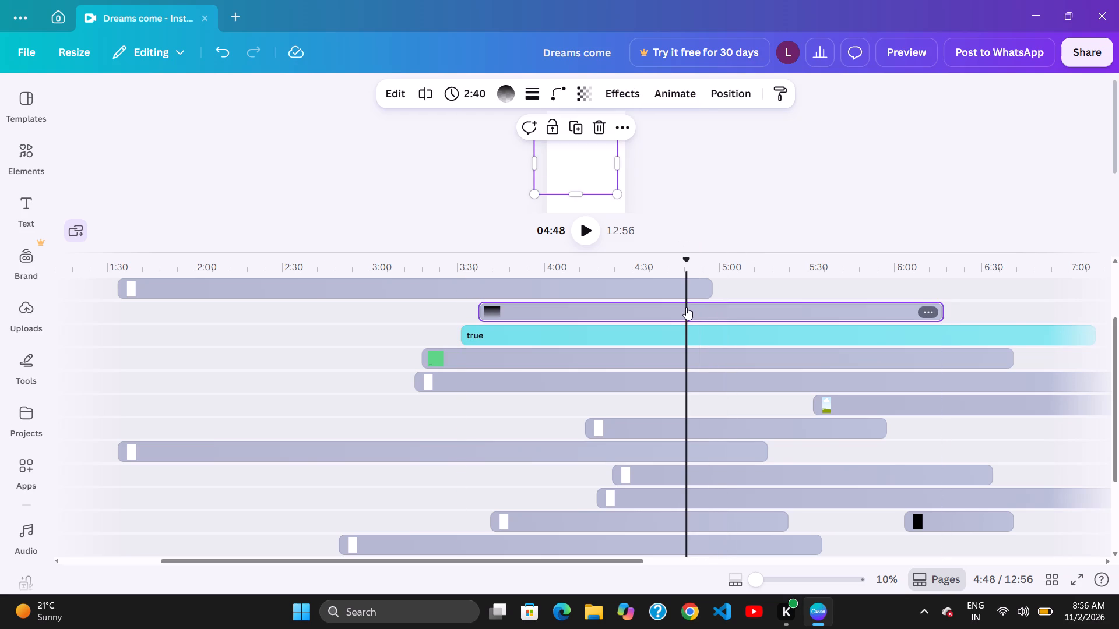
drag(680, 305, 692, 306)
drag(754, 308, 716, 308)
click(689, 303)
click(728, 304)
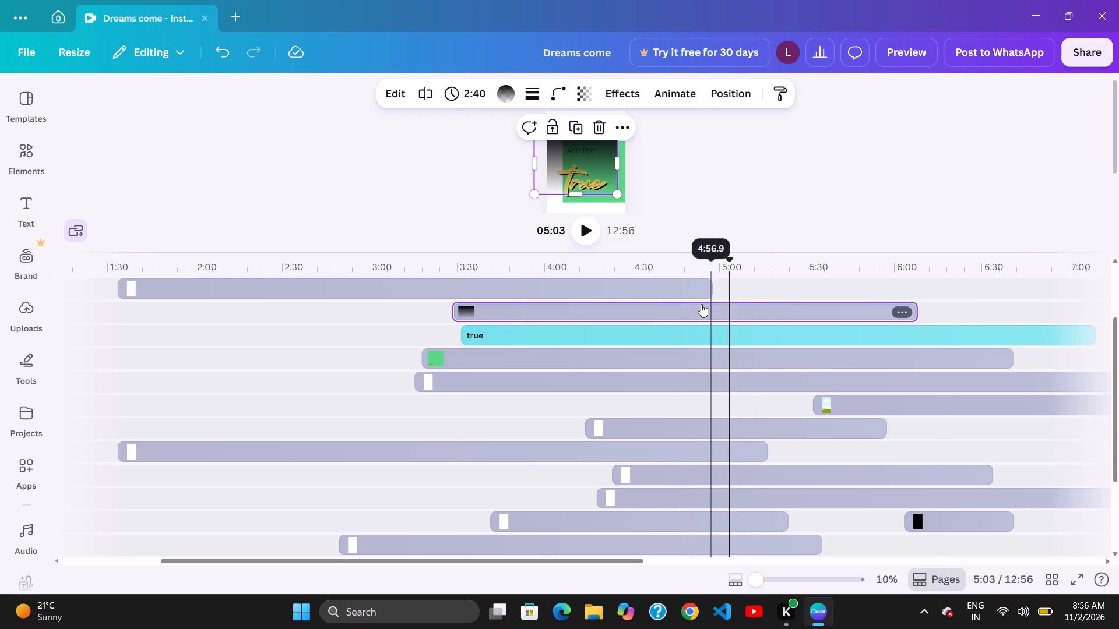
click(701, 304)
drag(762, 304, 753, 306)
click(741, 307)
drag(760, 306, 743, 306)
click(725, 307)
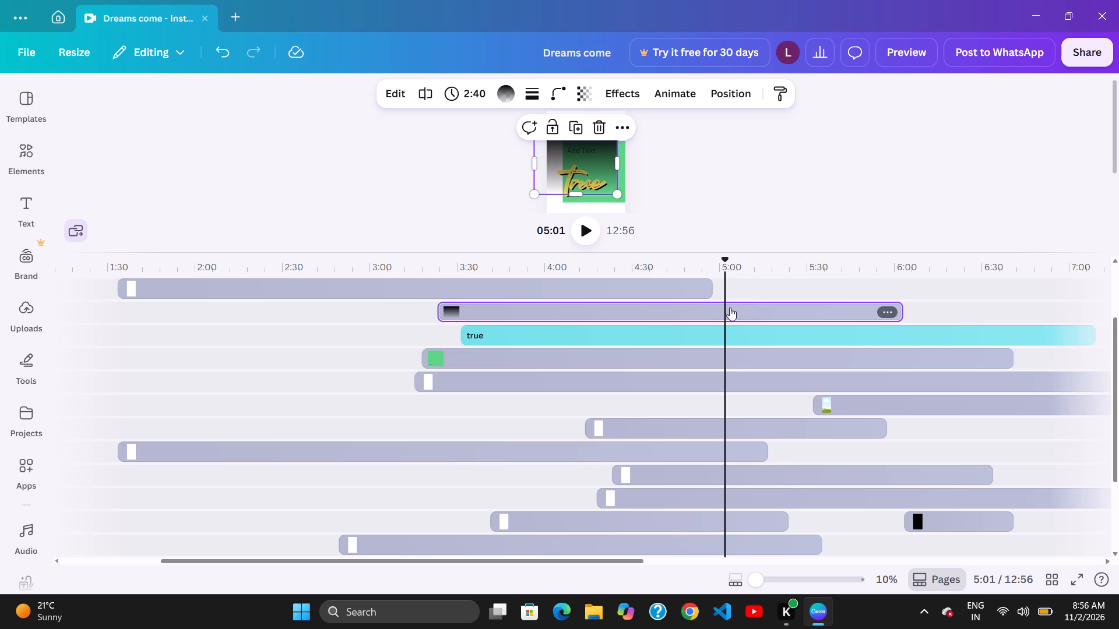
Shift the black gradient clip later to start at about 3:34 and end at about 6:14.
drag(730, 308, 747, 319)
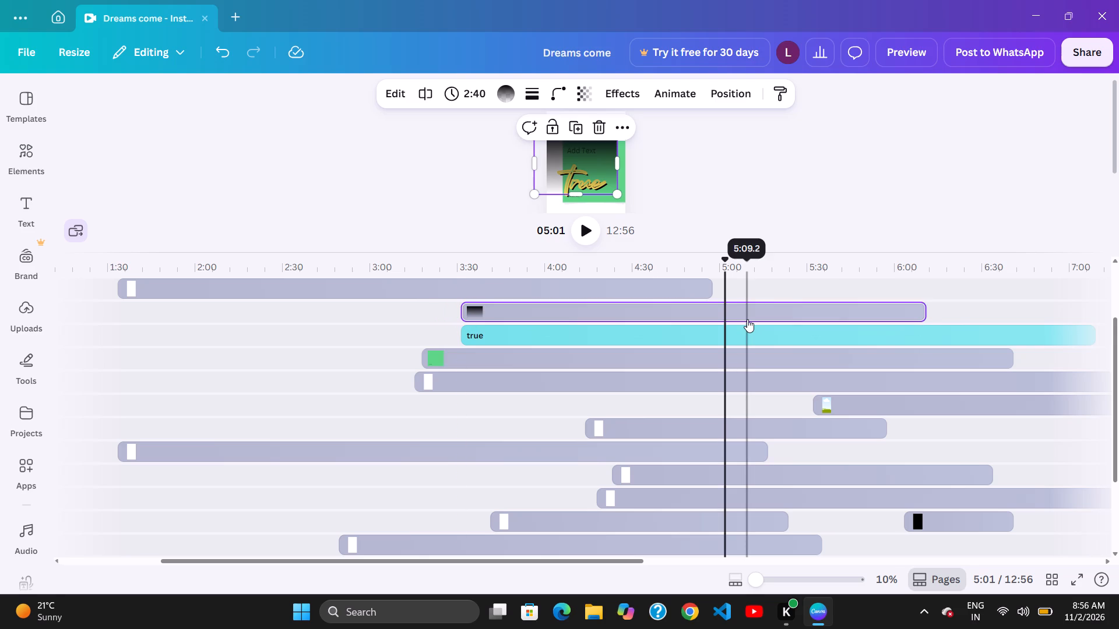
drag(754, 321, 760, 324)
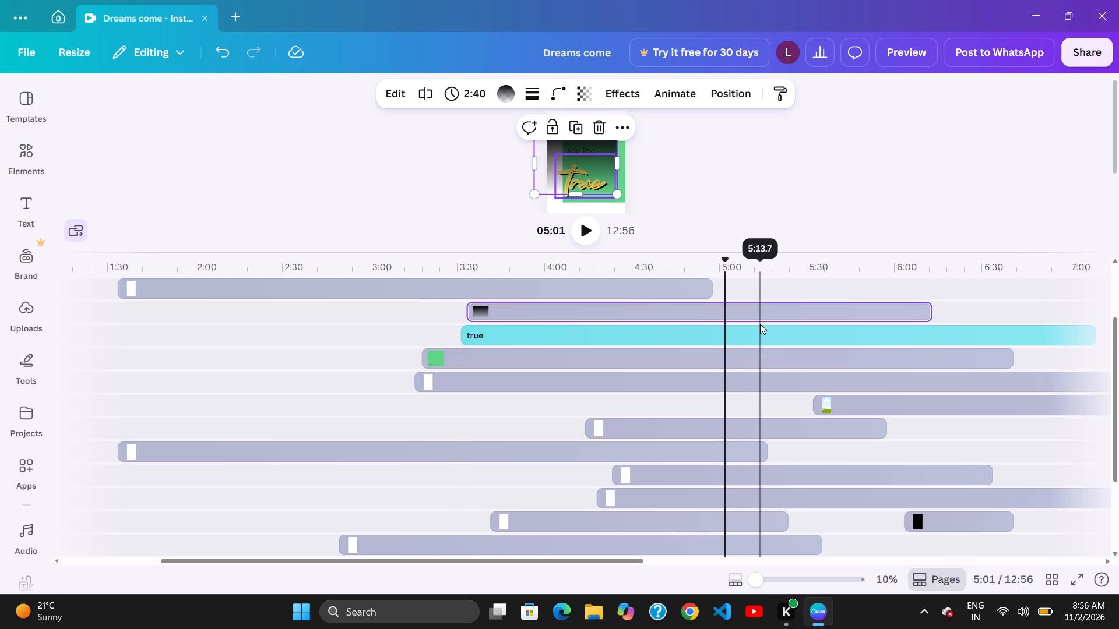
click(685, 312)
click(725, 316)
click(716, 316)
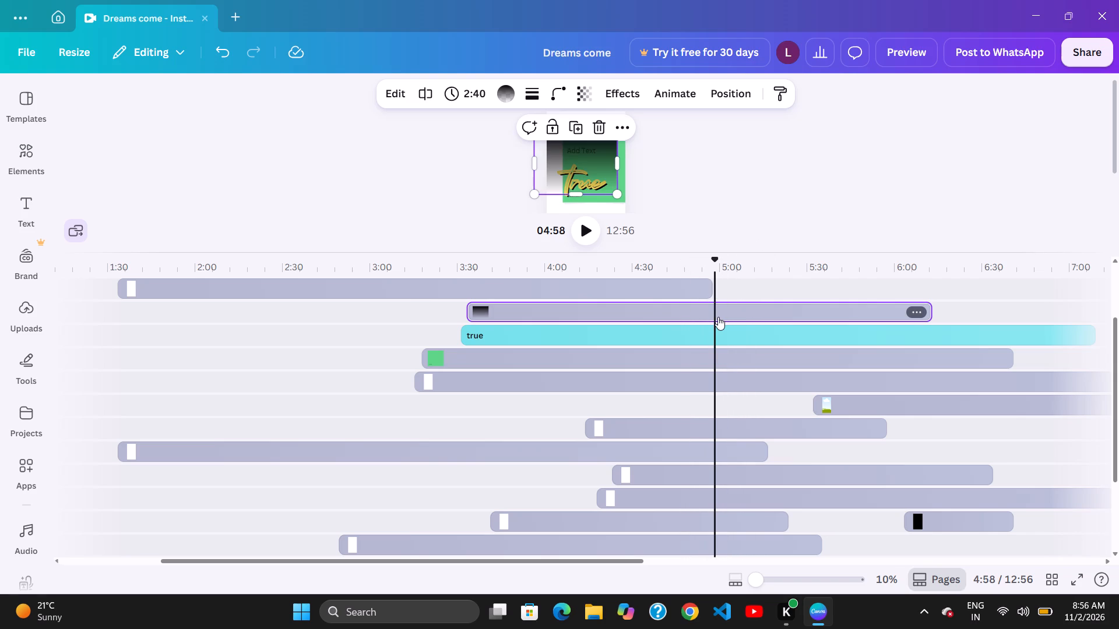
click(738, 320)
Shift the "true" text clip later to start at about 3:54, after the black gradient clip's start.
drag(656, 326, 724, 336)
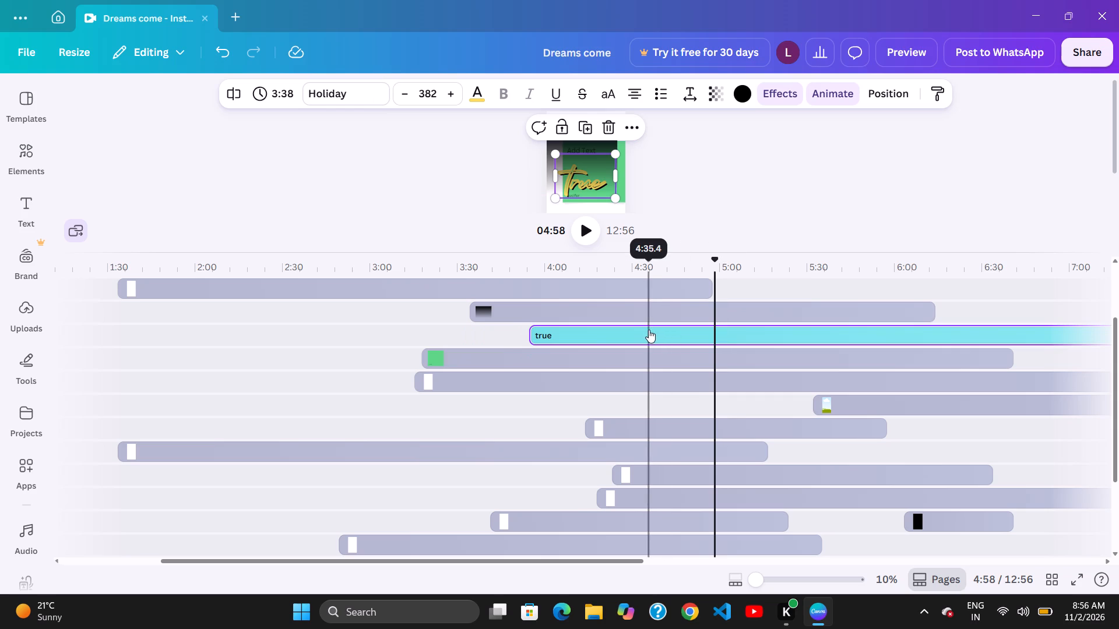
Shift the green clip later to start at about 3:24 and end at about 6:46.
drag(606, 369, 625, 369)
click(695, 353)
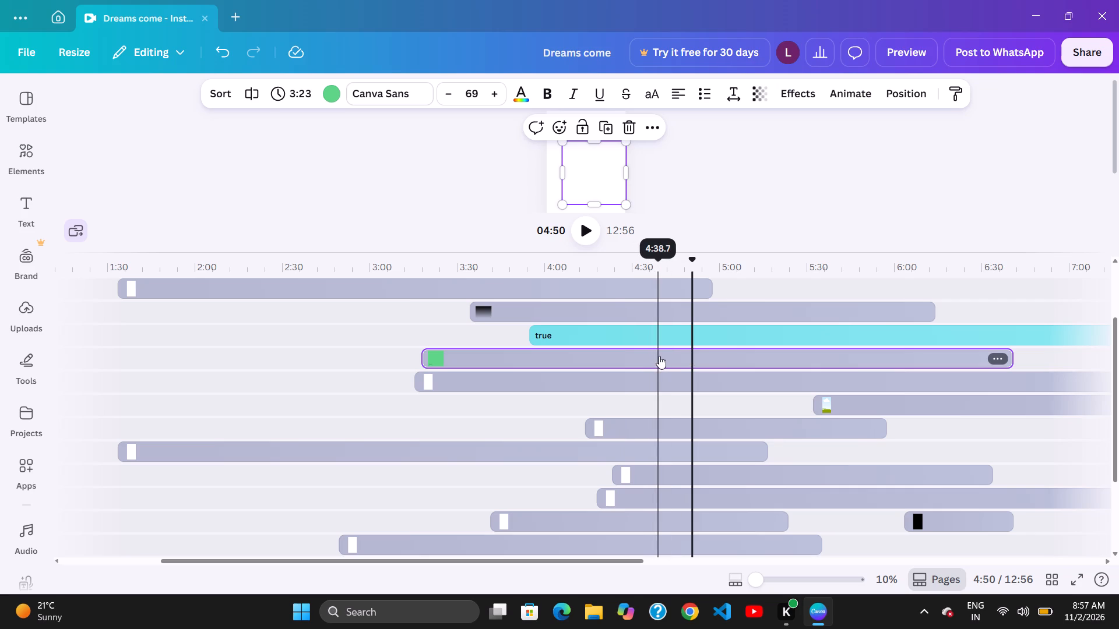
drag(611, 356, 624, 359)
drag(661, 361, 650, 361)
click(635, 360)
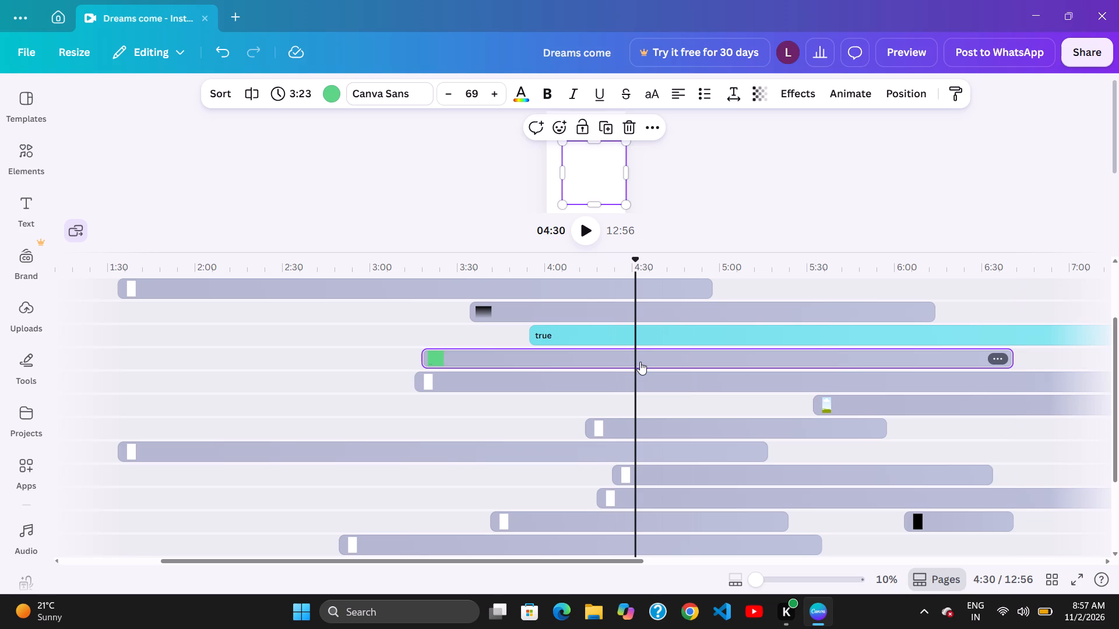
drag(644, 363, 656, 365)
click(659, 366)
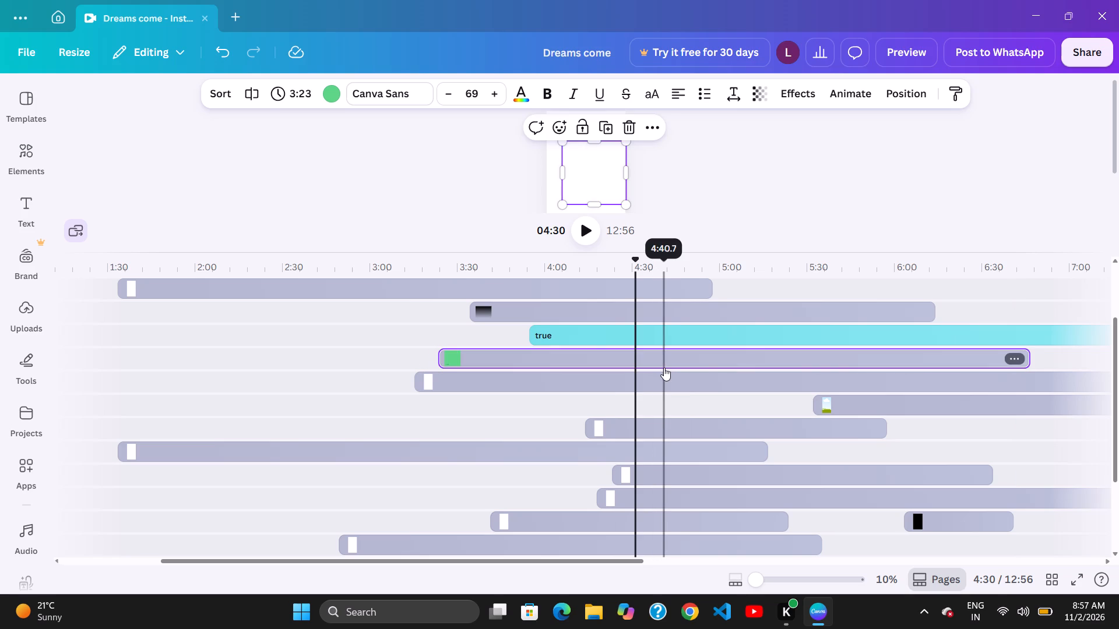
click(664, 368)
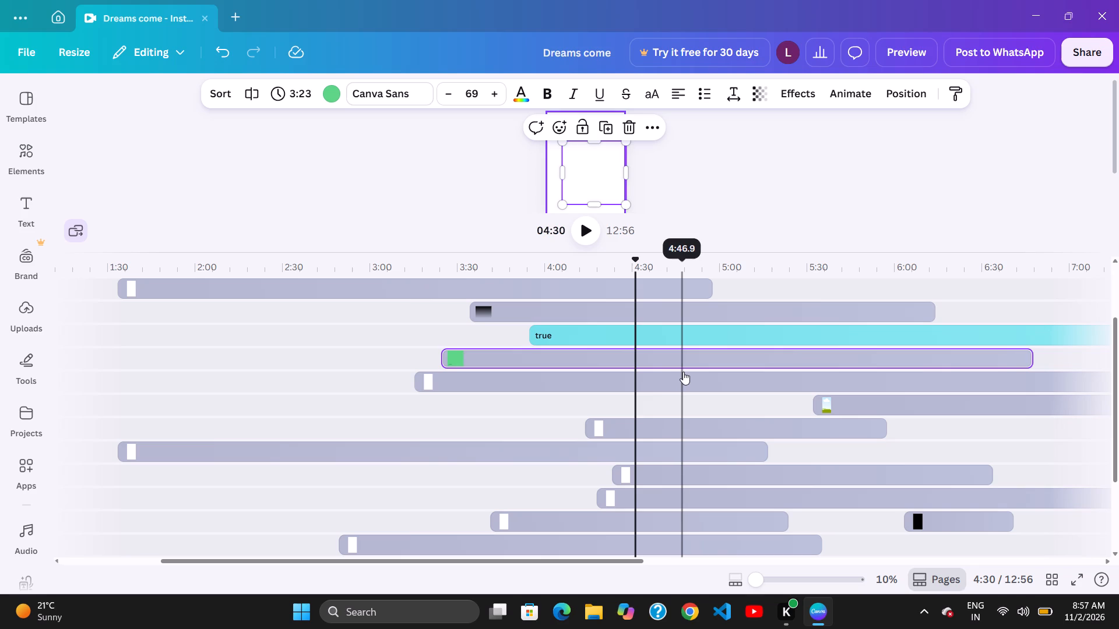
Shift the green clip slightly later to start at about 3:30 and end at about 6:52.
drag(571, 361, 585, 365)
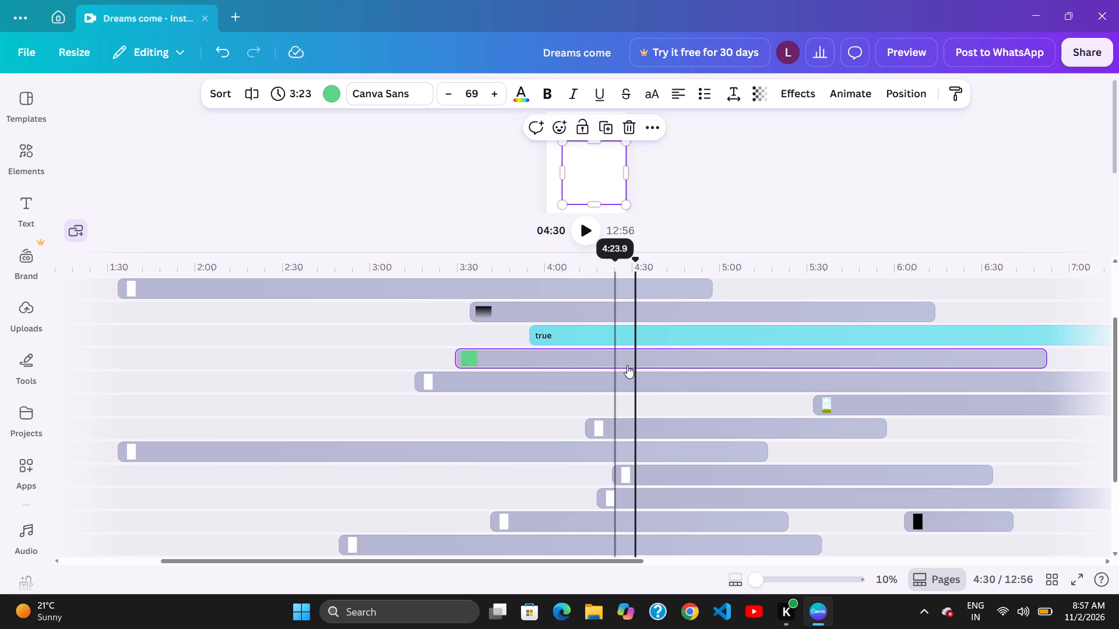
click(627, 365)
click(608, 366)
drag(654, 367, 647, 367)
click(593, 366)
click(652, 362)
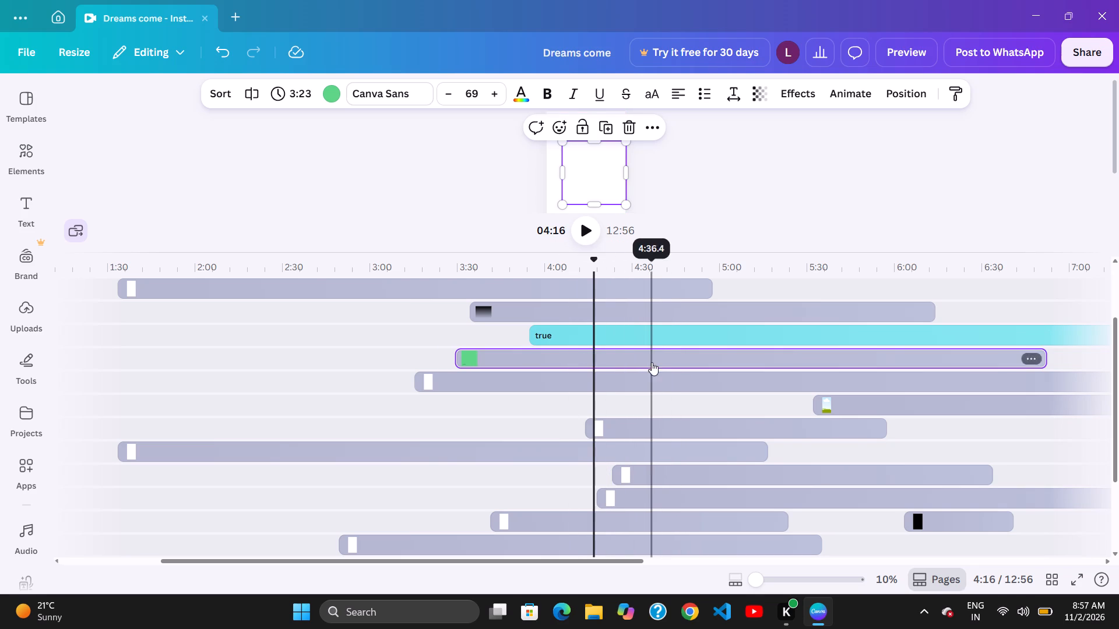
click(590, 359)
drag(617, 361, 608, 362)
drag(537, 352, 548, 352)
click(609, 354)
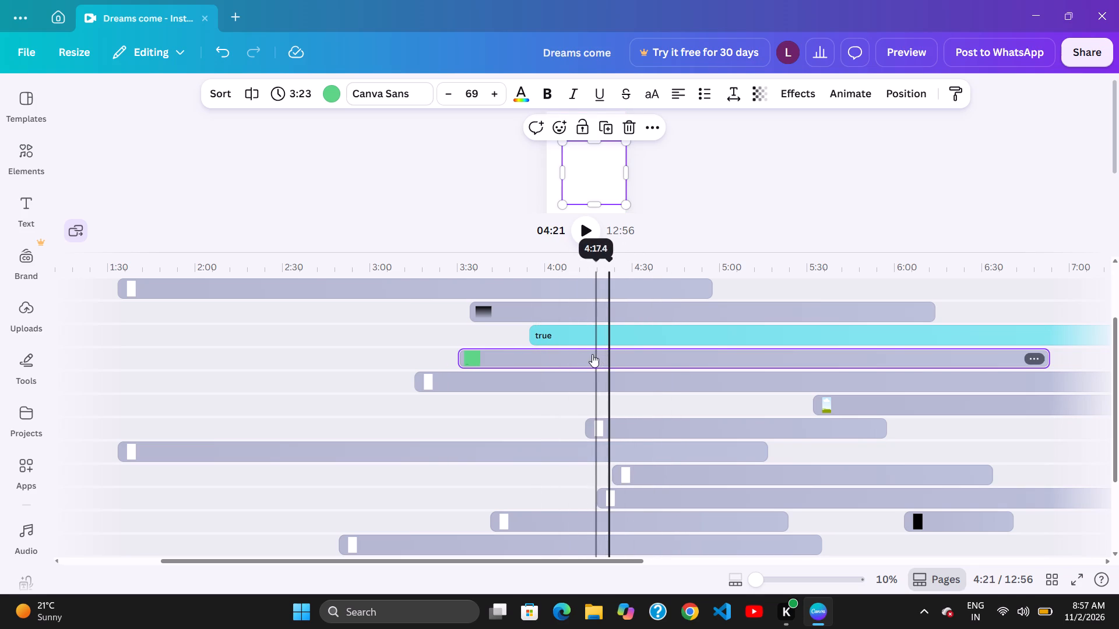
Move the green clip one track down, beneath the long white clip, to start at about 3:06 and end at about 6:29.
drag(574, 347, 657, 352)
drag(748, 353, 675, 383)
click(617, 388)
click(748, 363)
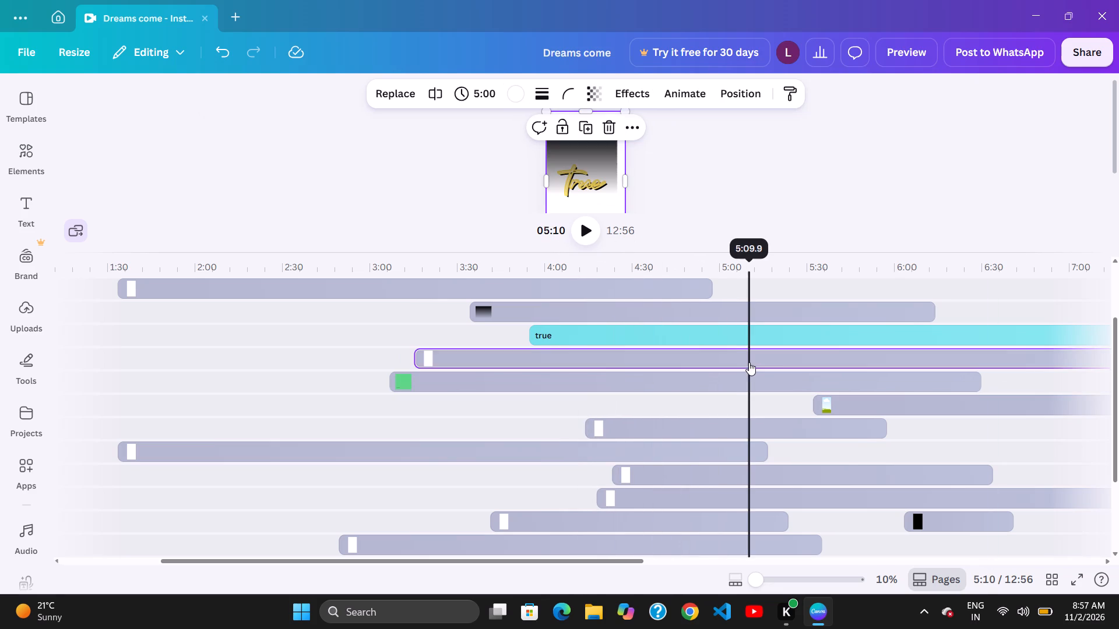